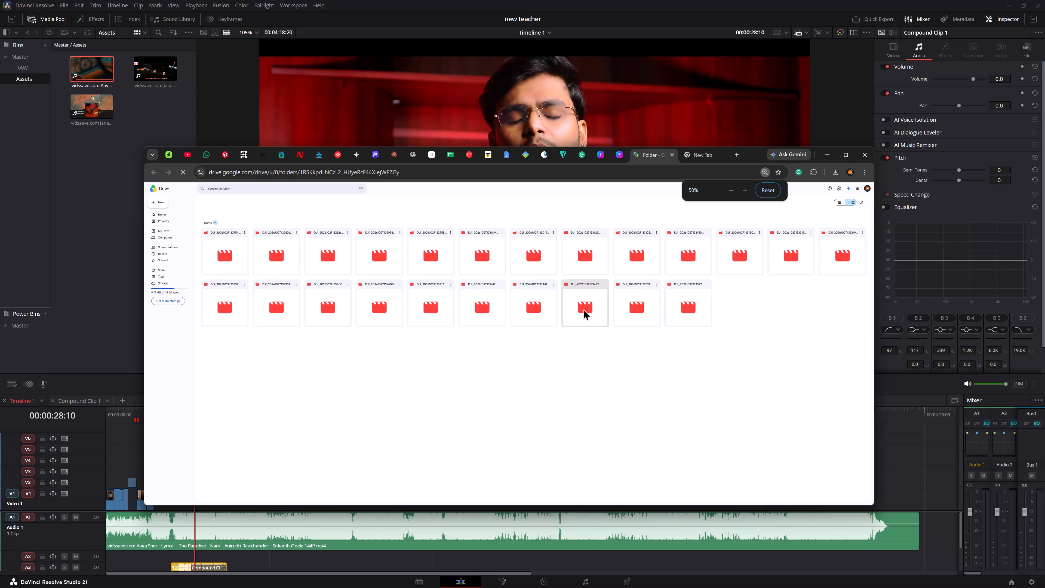
# Select all the videos in the shared "27th oct 2026" Drive folder and start downloading them.
pyautogui.scroll(1, 631, 377)
pyautogui.scroll(-1, 594, 458)
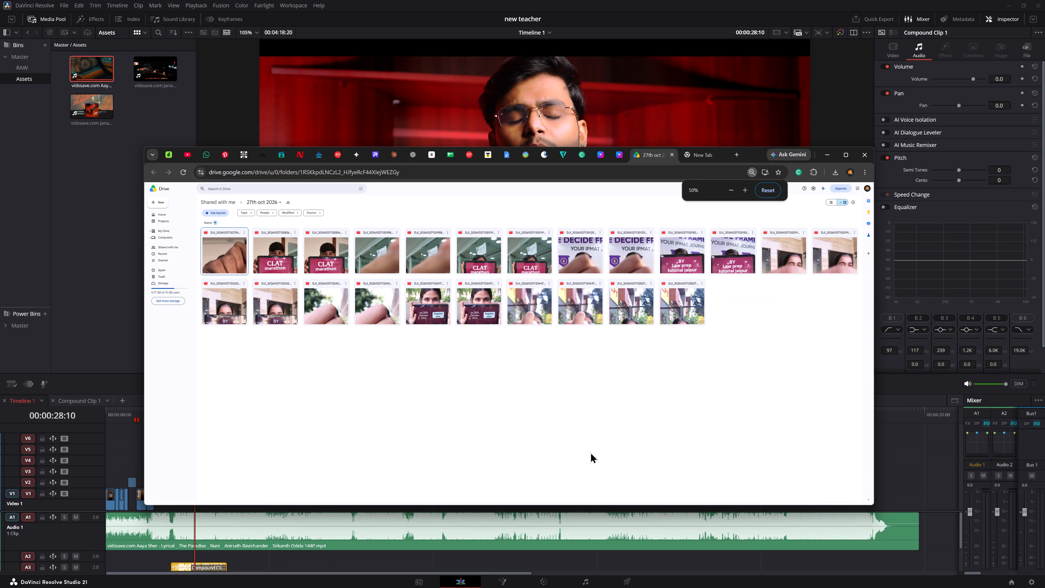
pyautogui.hotkey('ctrl', 'a')
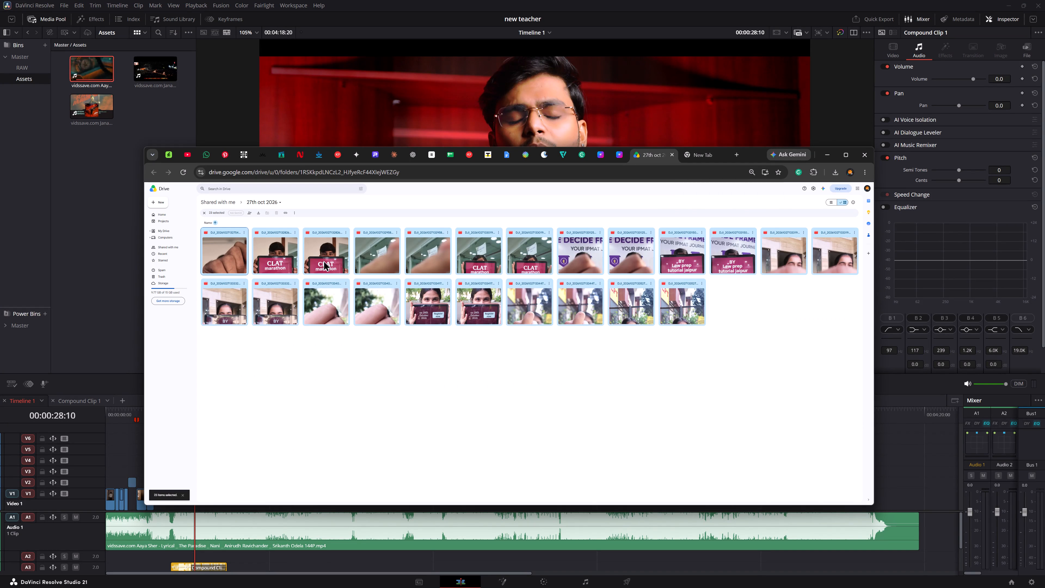
pyautogui.click(257, 212)
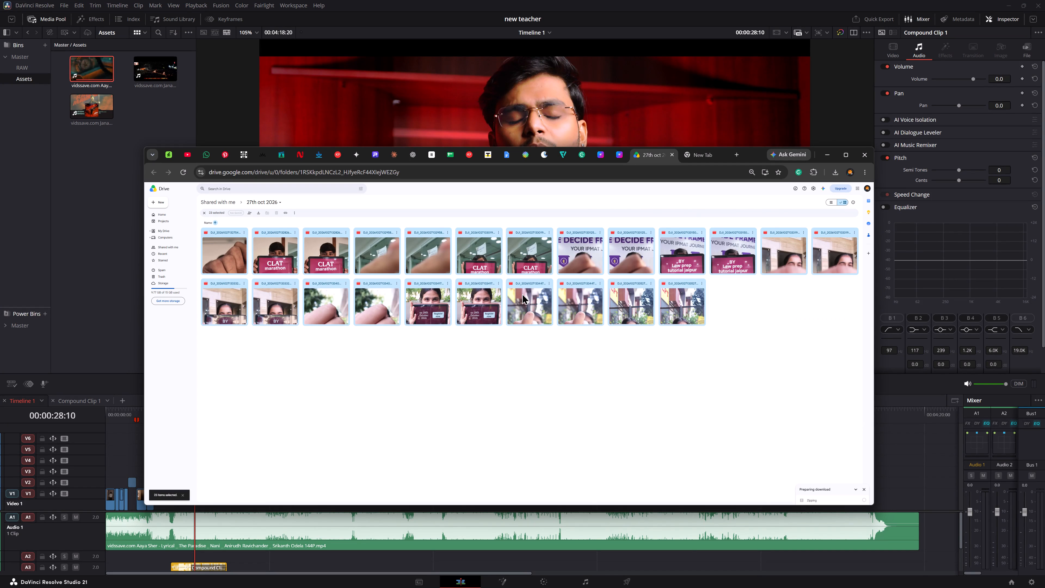
pyautogui.press('Tab')
# Switch to File Explorer and open the 27 folder inside October on New Volume (E:).
pyautogui.hotkey('alt', 'Tab')
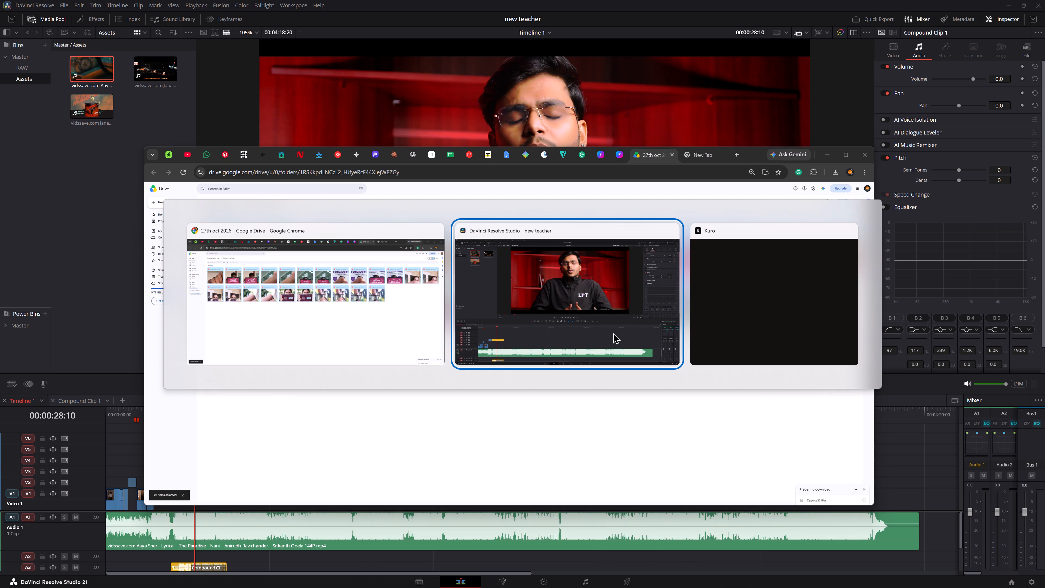
pyautogui.hotkey('alt', 'Tab')
pyautogui.keyDown('alt'); pyautogui.click(416, 305); pyautogui.keyUp('alt')
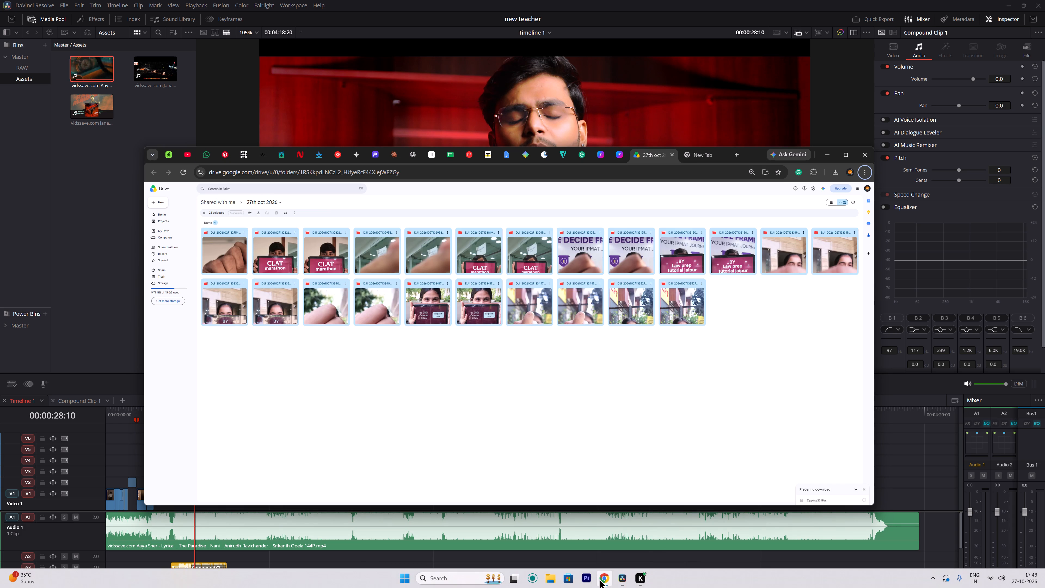
pyautogui.click(547, 577)
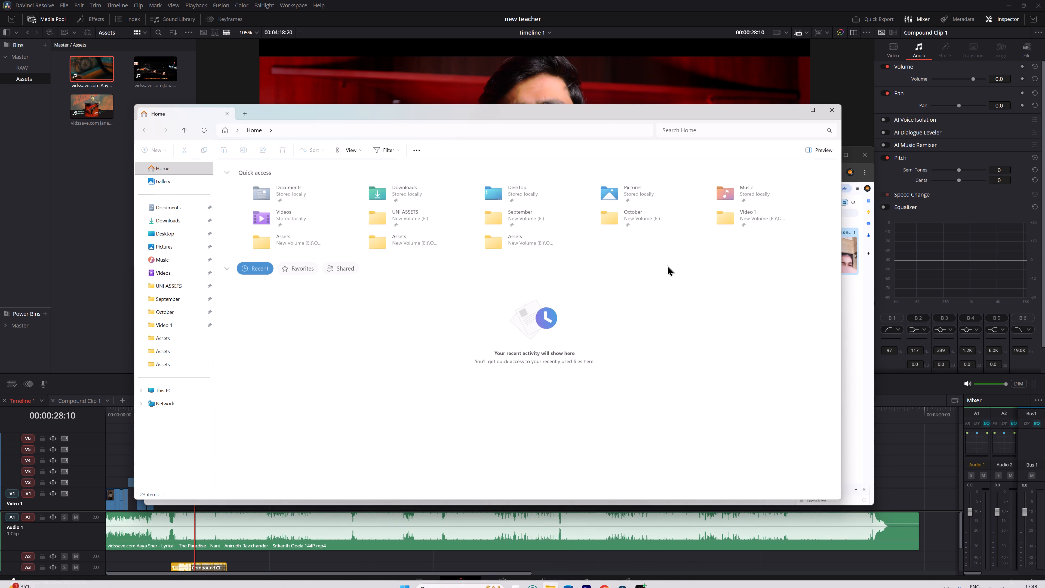
pyautogui.click(162, 311)
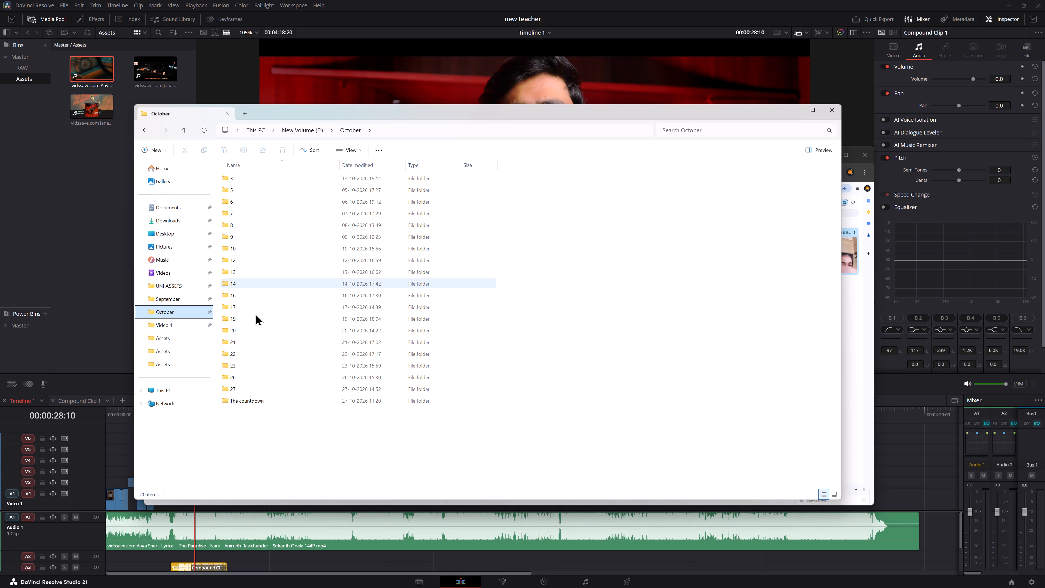
pyautogui.click(246, 392)
pyautogui.doubleClick(255, 386)
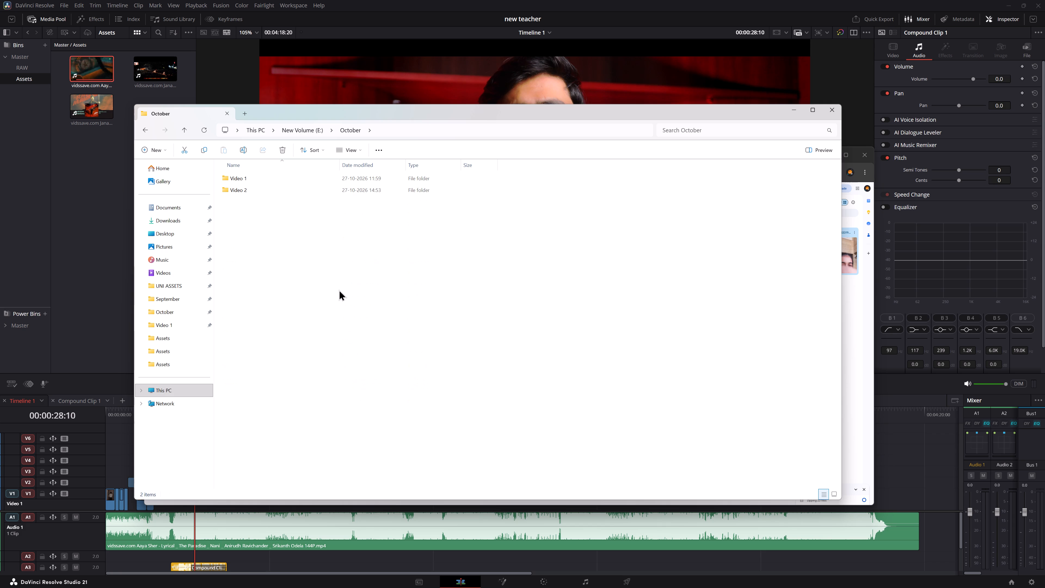
# Create a new folder named "Video 3" in the 27 folder.
pyautogui.click(331, 283)
pyautogui.hotkey('ctrl', 'shift', 'n')
pyautogui.press('BackSpace')
pyautogui.press('=')
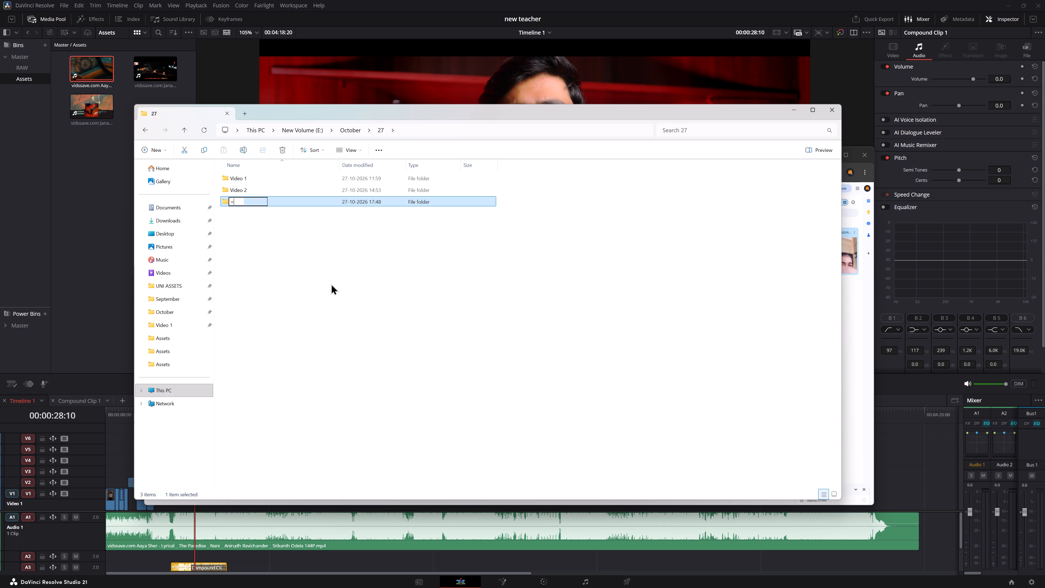
pyautogui.press('BackSpace')
pyautogui.press('BackSpace')
pyautogui.write('Video')
pyautogui.press('space')
pyautogui.press('3')
pyautogui.press('Return')
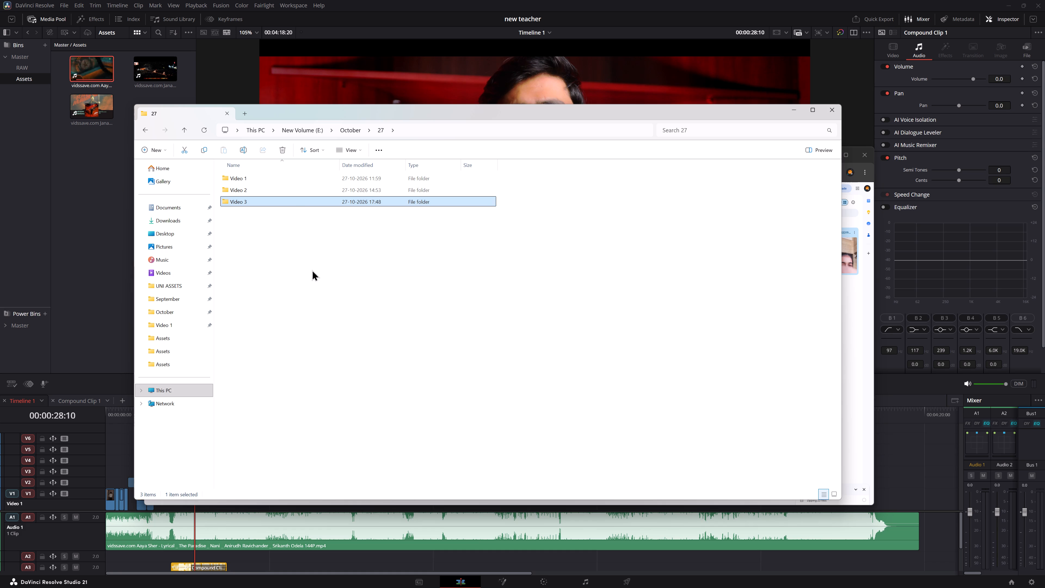
# Create a subfolder named "RAW" inside the Video 3 folder.
pyautogui.doubleClick(290, 200)
pyautogui.click(308, 220)
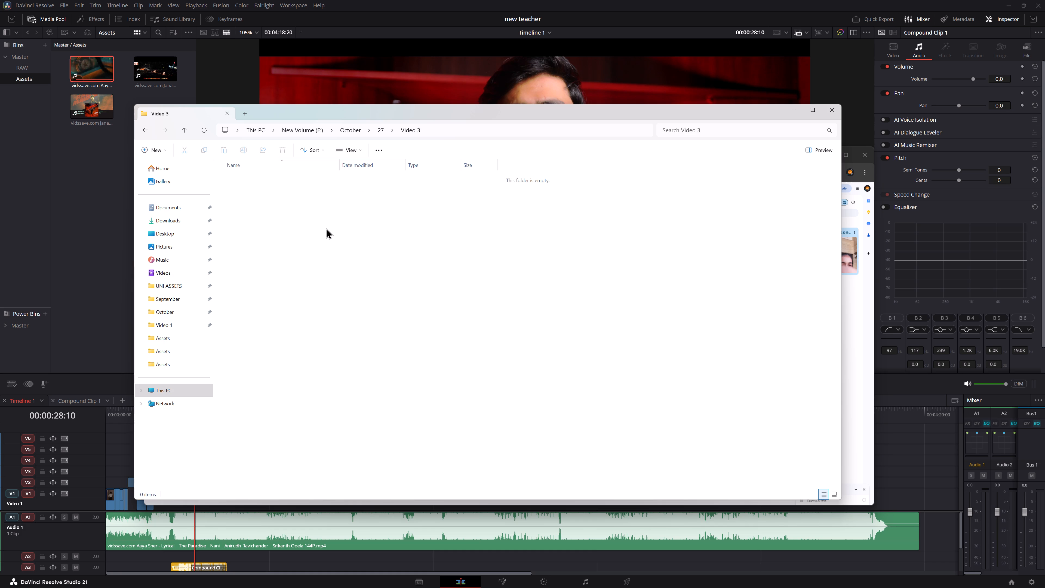
pyautogui.hotkey('ctrl', 'shift', 'n')
pyautogui.hotkey('shift', 'BackSpace')
pyautogui.hotkey('shift', '+')
pyautogui.hotkey('shift', 'BackSpace')
pyautogui.hotkey('shift', 'BackSpace')
pyautogui.write('RAW')
pyautogui.press('Return')
# Create a second subfolder named "Assets" inside the Video 3 folder.
pyautogui.hotkey('ctrl', 'shift', 'n')
pyautogui.hotkey('shift', 'BackSpace')
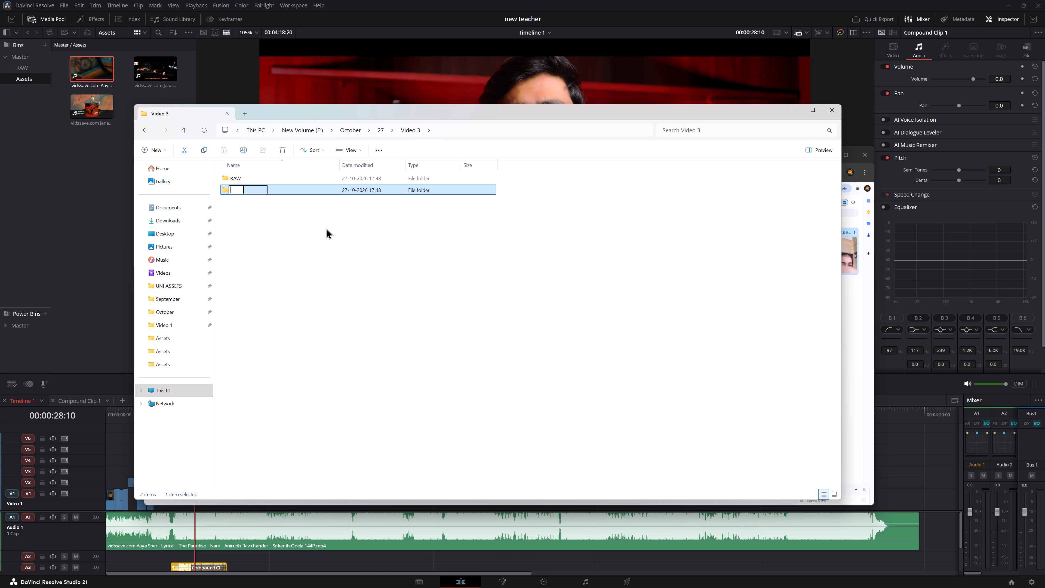
pyautogui.write('AAAssets')
pyautogui.press('space')
pyautogui.press('BackSpace')
pyautogui.press('BackSpace')
pyautogui.press('BackSpace')
pyautogui.press('BackSpace')
pyautogui.press('BackSpace')
pyautogui.press('BackSpace')
pyautogui.press('BackSpace')
pyautogui.press('BackSpace')
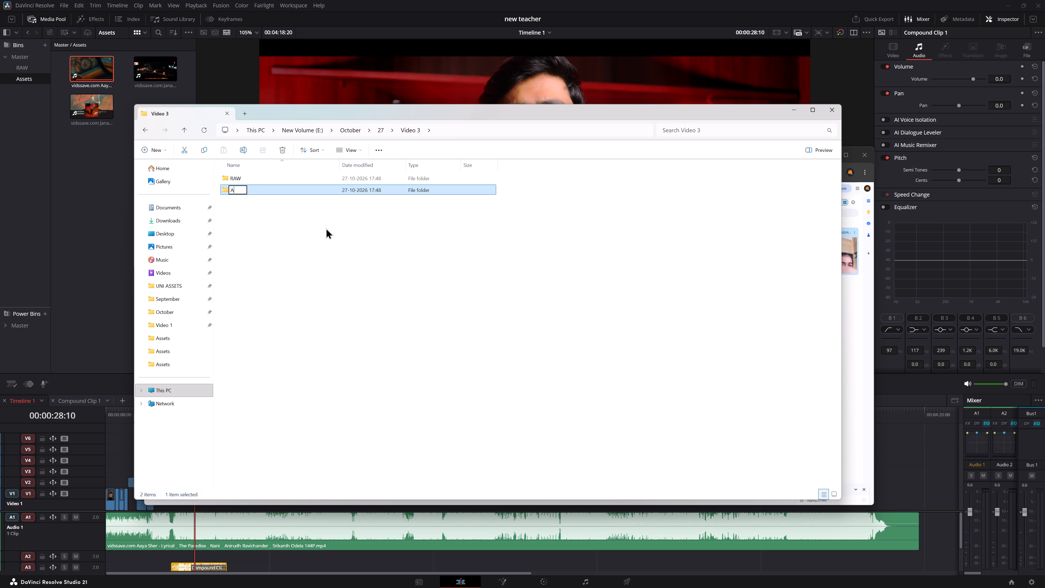
pyautogui.write('aa')
pyautogui.press('BackSpace')
pyautogui.press('BackSpace')
pyautogui.write('ss')
pyautogui.write('etr')
pyautogui.press('BackSpace')
pyautogui.press('s')
pyautogui.press('Return')
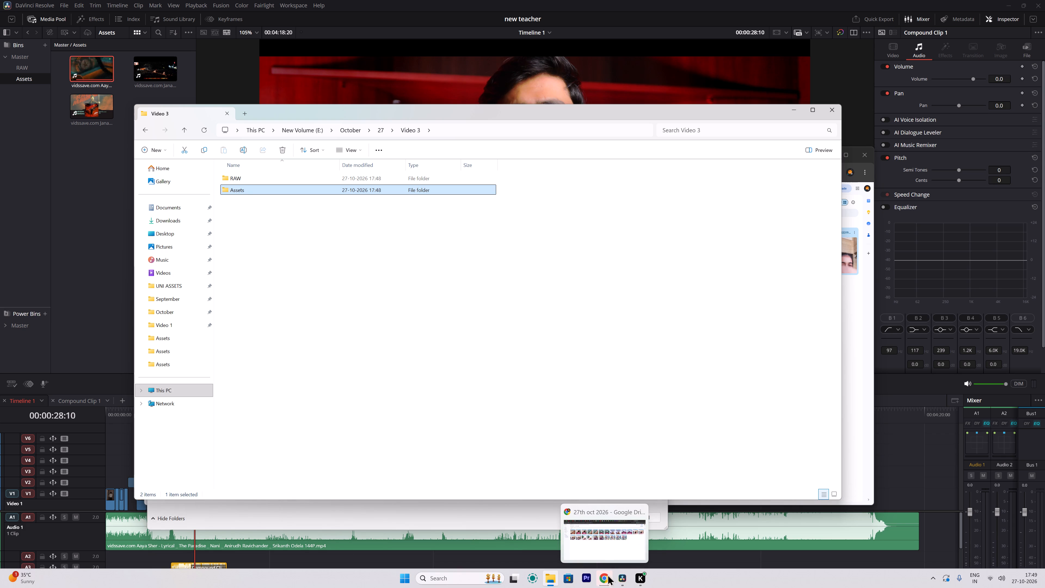
# Switch to the Chrome save dialog and save the Drive ZIP download in October > 27 > Video 3 > RAW.
pyautogui.click(447, 513)
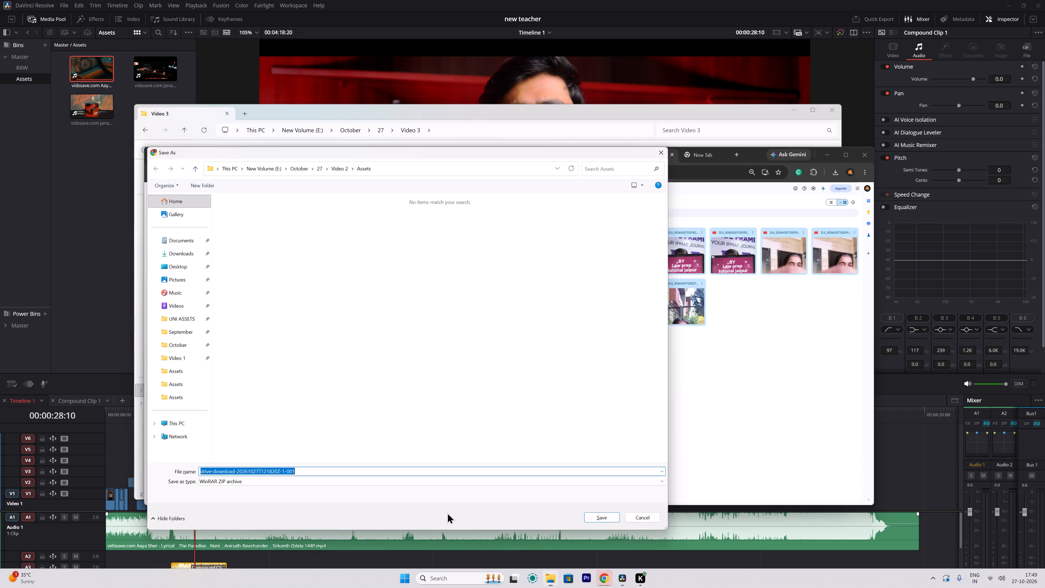
pyautogui.click(299, 169)
pyautogui.doubleClick(258, 421)
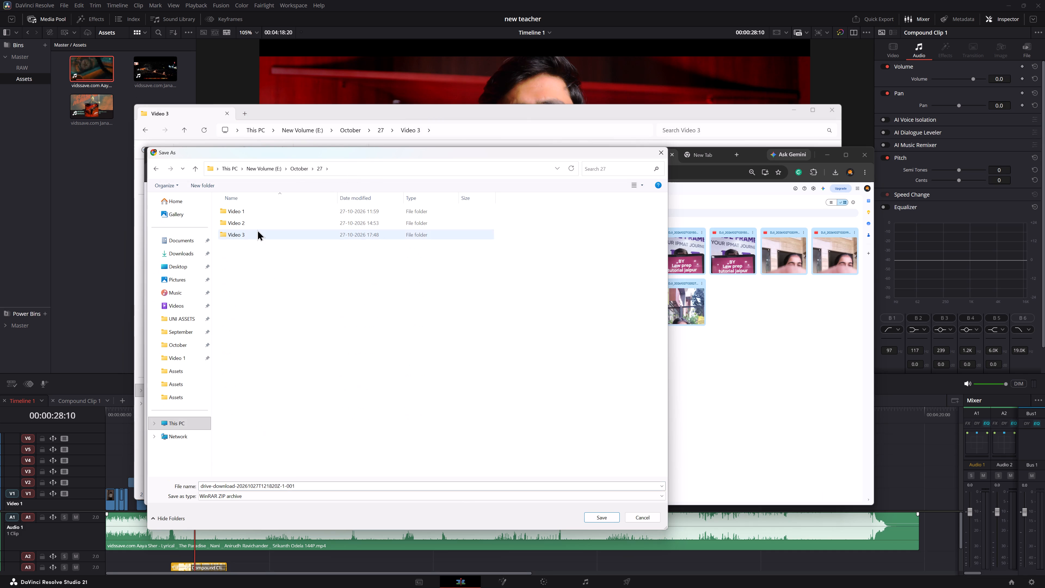
pyautogui.doubleClick(261, 232)
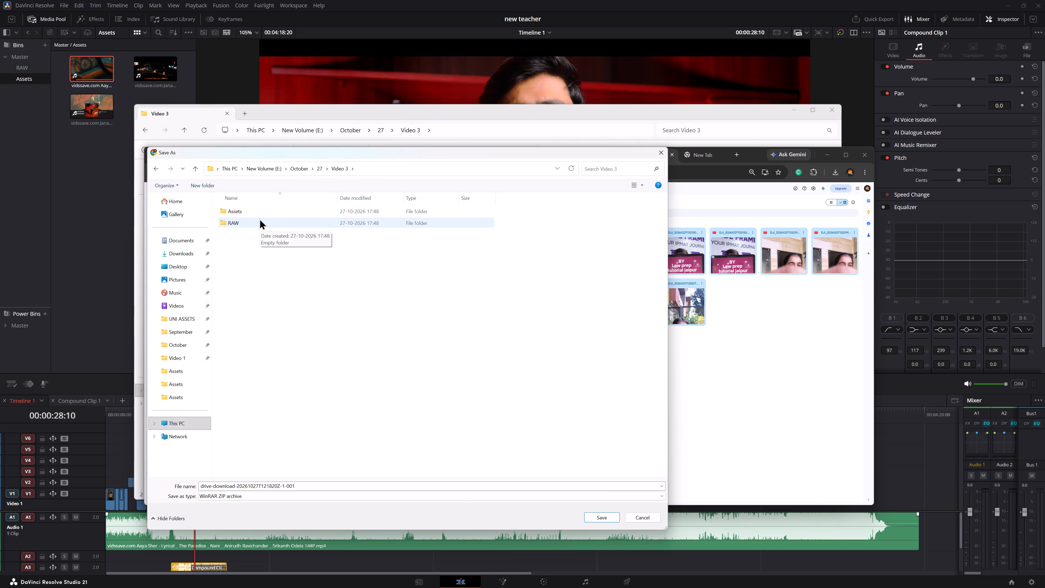
pyautogui.doubleClick(259, 219)
pyautogui.click(599, 516)
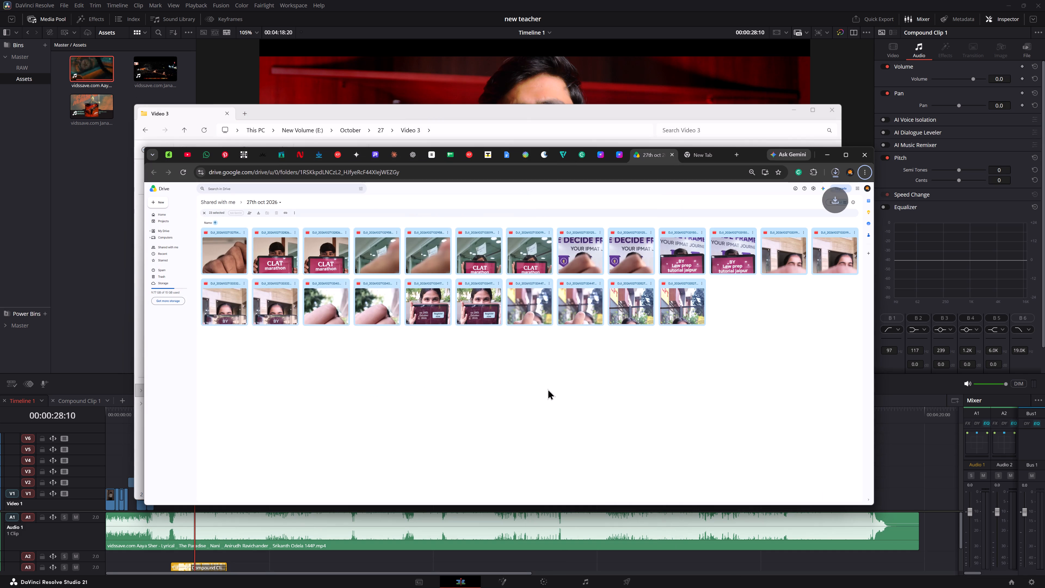
# Deselect the Drive videos and check the progress of the ZIP download.
pyautogui.click(548, 389)
pyautogui.click(834, 176)
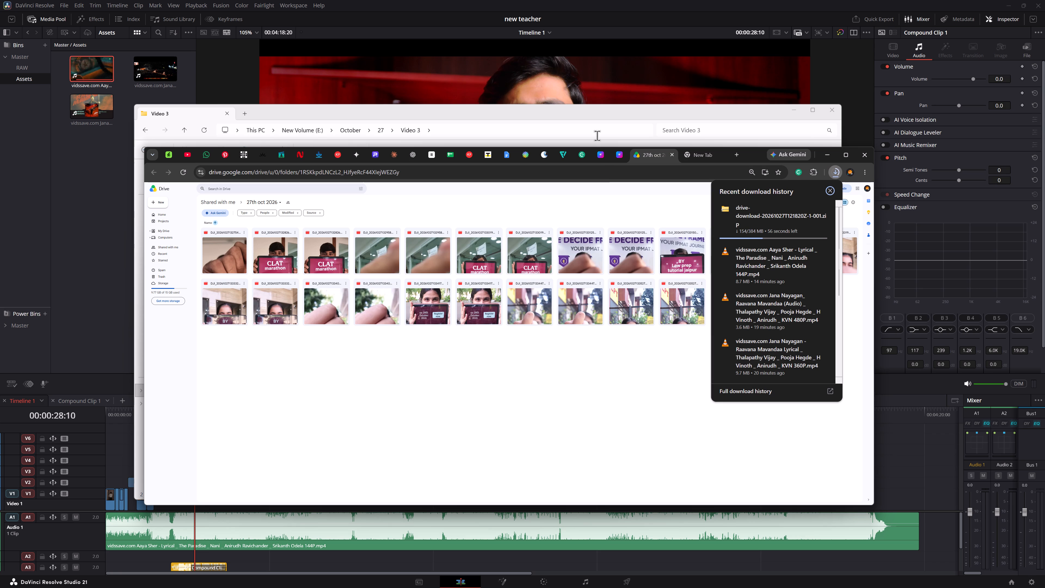
# Switch to DaVinci Resolve and create a new project named "Knock Knock" in the LONG video project folder.
pyautogui.click(71, 226)
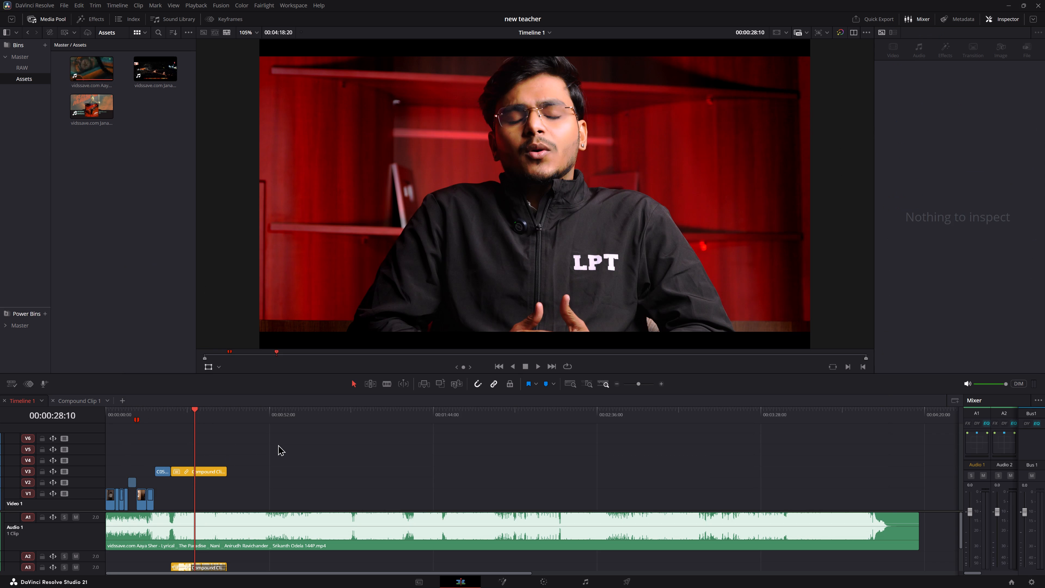
pyautogui.click(39, 265)
pyautogui.click(1010, 584)
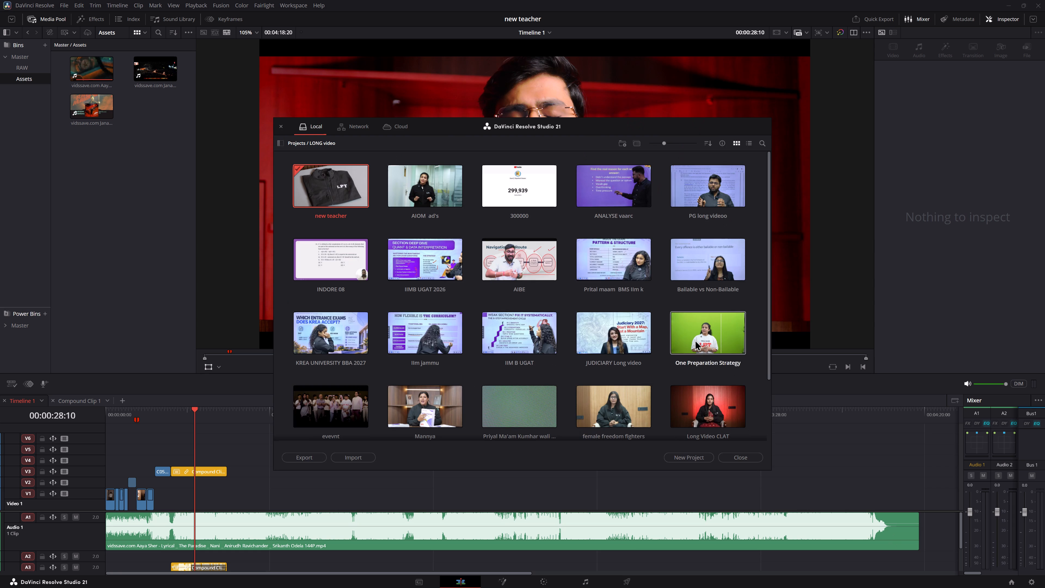
pyautogui.rightClick(325, 173)
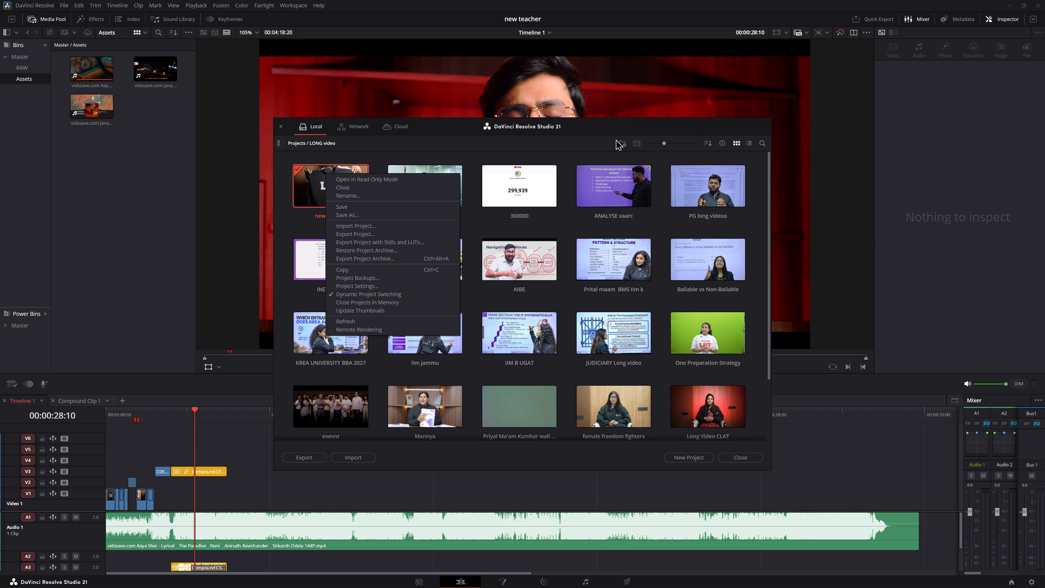
pyautogui.click(598, 143)
pyautogui.click(699, 456)
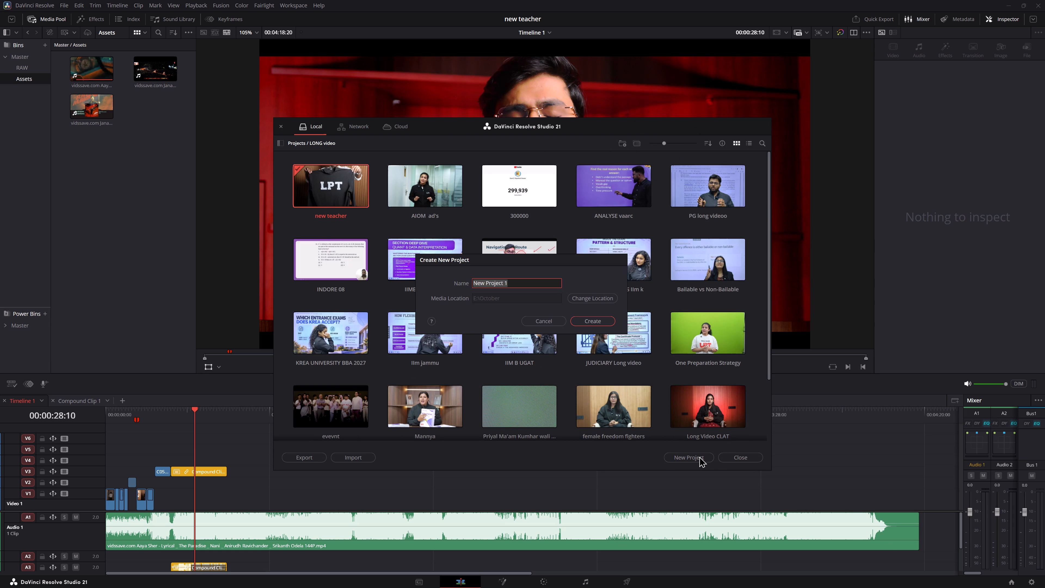
pyautogui.press('BackSpace')
pyautogui.hotkey('alt', 'Tab')
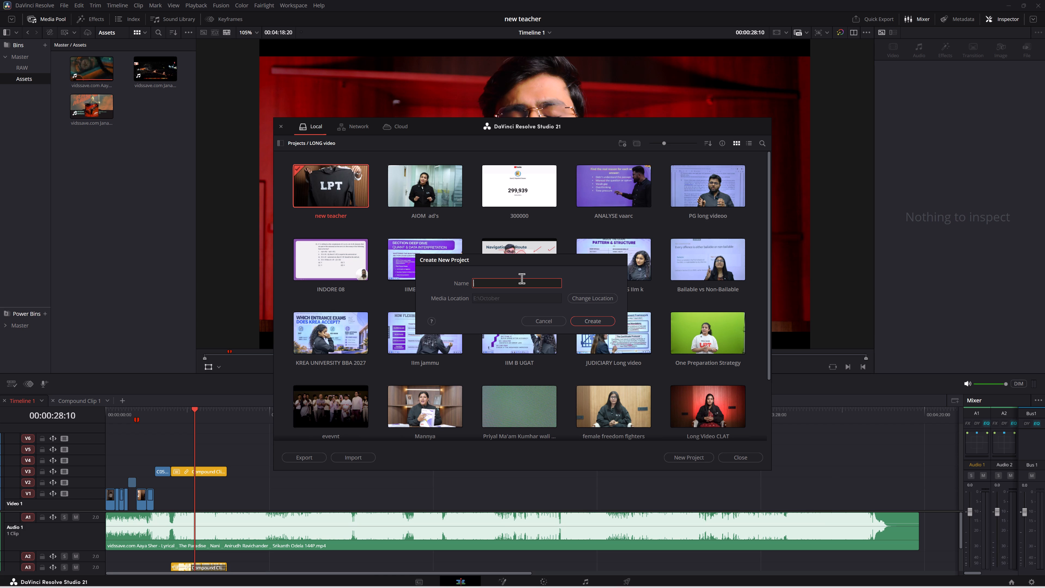
pyautogui.write('Knock')
pyautogui.press('space')
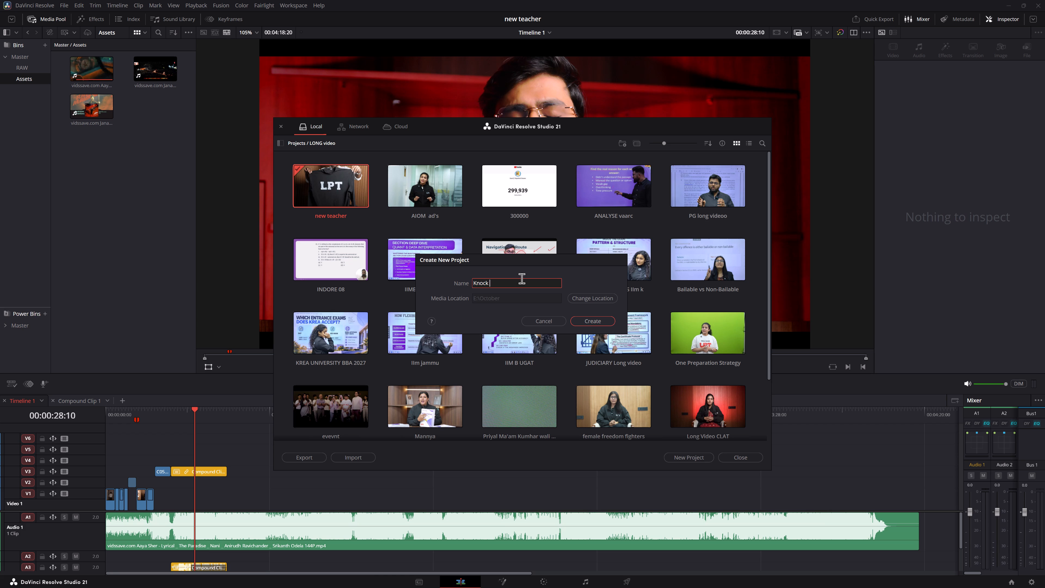
pyautogui.write('Knock')
pyautogui.press('Return')
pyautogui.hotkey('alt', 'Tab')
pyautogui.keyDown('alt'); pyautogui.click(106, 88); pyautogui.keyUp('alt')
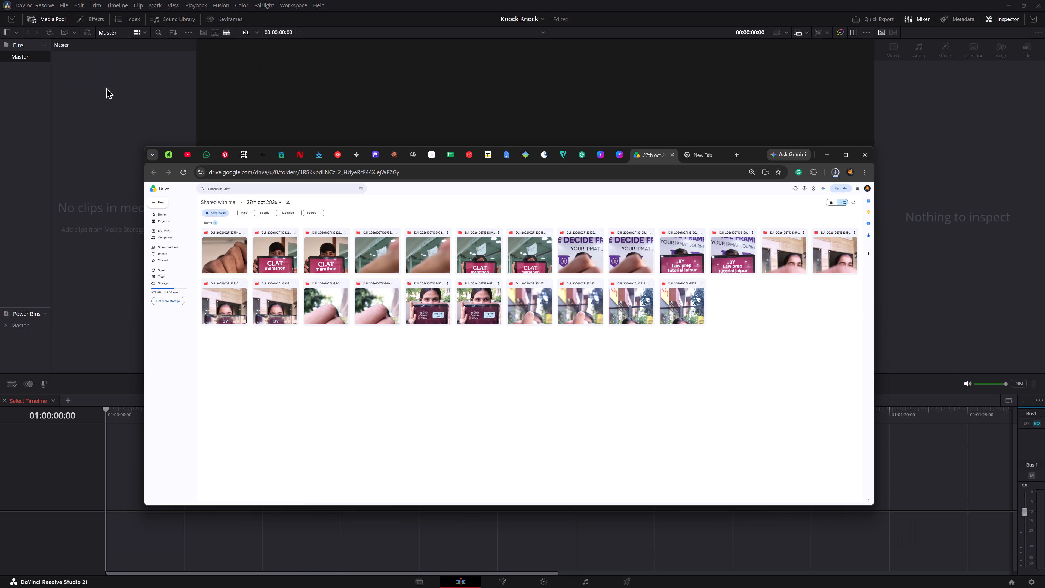
# Switch to DaVinci Resolve and create a new bin named "RAW" in the media pool's Master bin.
pyautogui.scroll(3, 106, 88)
pyautogui.click(107, 87)
pyautogui.hotkey('ctrl', 'shift', 'n')
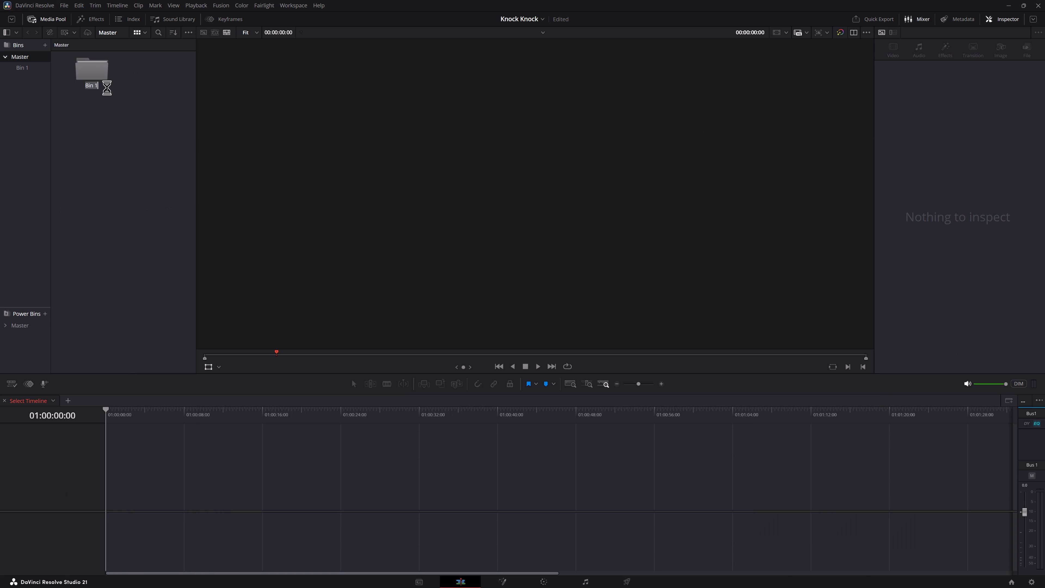
pyautogui.hotkey('ctrl', 'shift', 'BackSpace')
pyautogui.hotkey('ctrl', 'shift', 'BackSpace')
pyautogui.hotkey('shift', 'BackSpace')
pyautogui.hotkey('ctrl', 'shift', 'BackSpace')
pyautogui.hotkey('ctrl', 'shift', 'BackSpace')
pyautogui.click(86, 63)
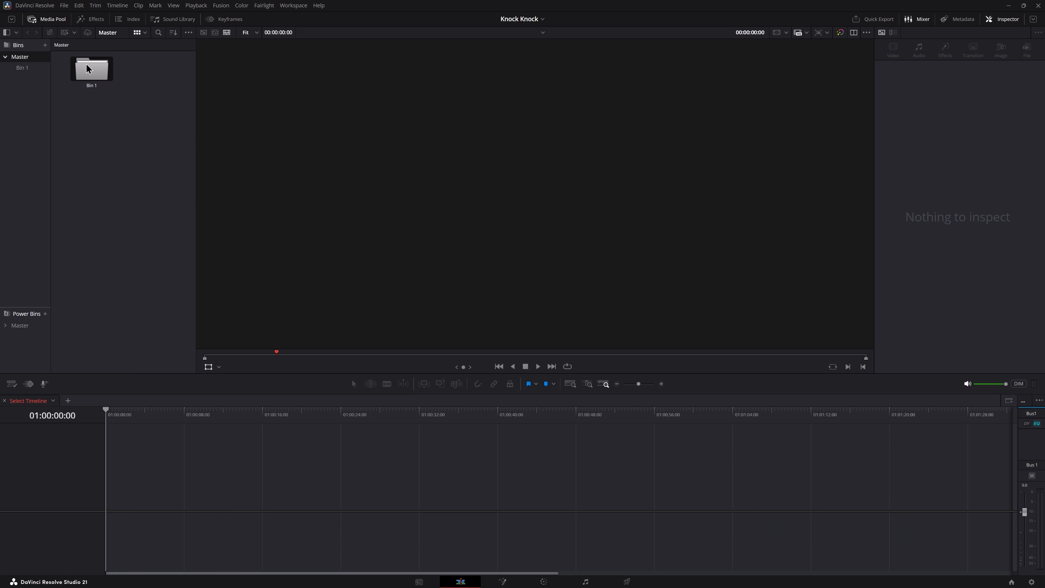
pyautogui.press('F2')
pyautogui.press('BackSpace')
pyautogui.press('BackSpace')
pyautogui.press('BackSpace')
pyautogui.write('RAAw')
pyautogui.press('BackSpace')
pyautogui.press('BackSpace')
pyautogui.press('BackSpace')
pyautogui.press('BackSpace')
pyautogui.write('RAW')
pyautogui.press('Return')
# Create a second bin in the media pool's Master bin, alongside the RAW bin.
pyautogui.hotkey('ctrl', 'shift', 'n')
pyautogui.hotkey('shift', 'BackSpace')
pyautogui.tripleClick(125, 96)
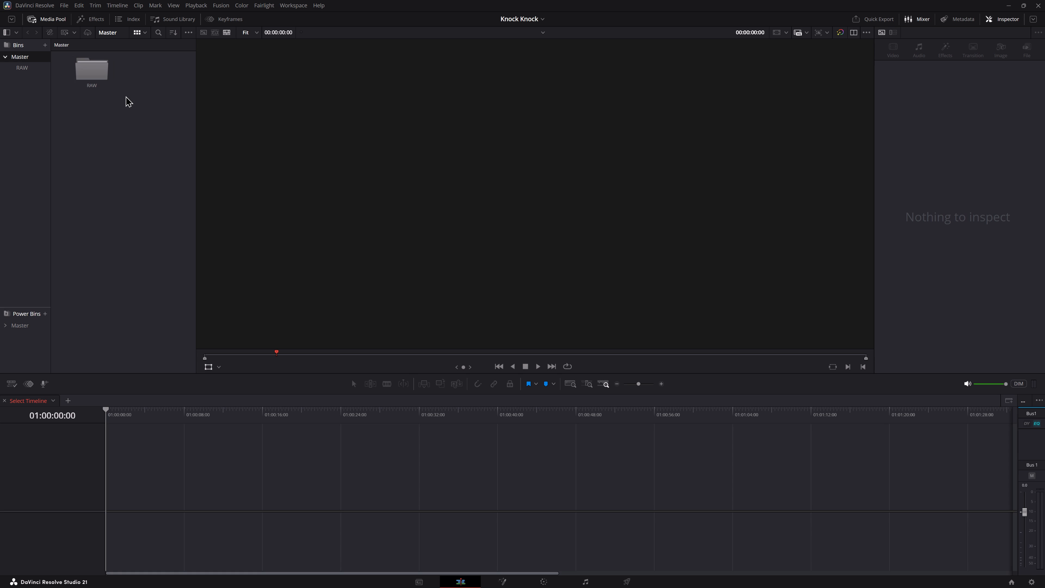
pyautogui.hotkey('ctrl', 'shift', 'n')
pyautogui.hotkey('ctrl', 'shift', 'n')
pyautogui.hotkey('ctrl', 'shift', 'BackSpace')
pyautogui.hotkey('ctrl', 'shift', 'BackSpace')
pyautogui.hotkey('ctrl', 'shift', 'n')
pyautogui.hotkey('ctrl', 'shift', 'n')
pyautogui.hotkey('ctrl', 'shift', 'n')
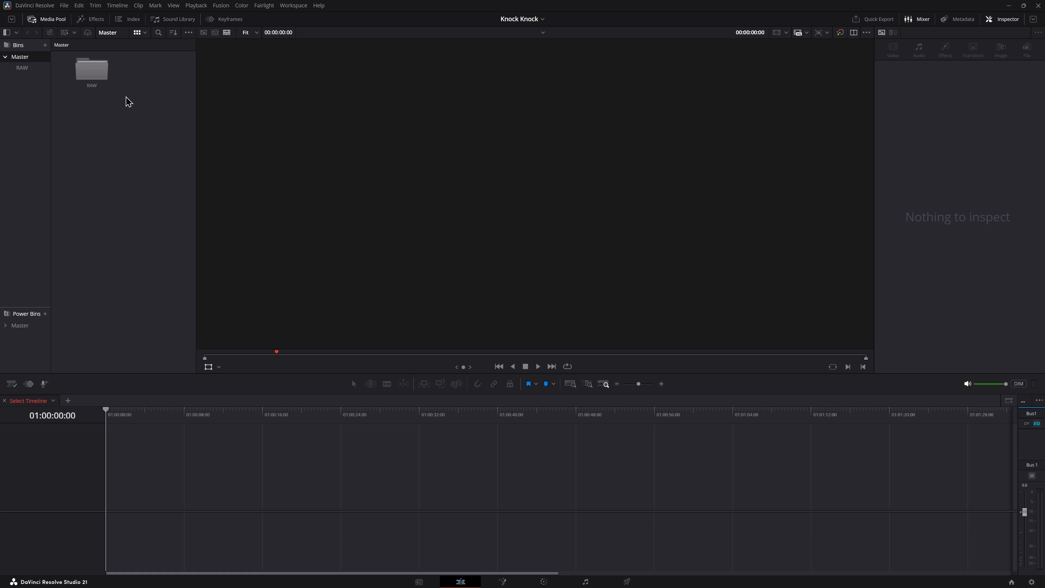
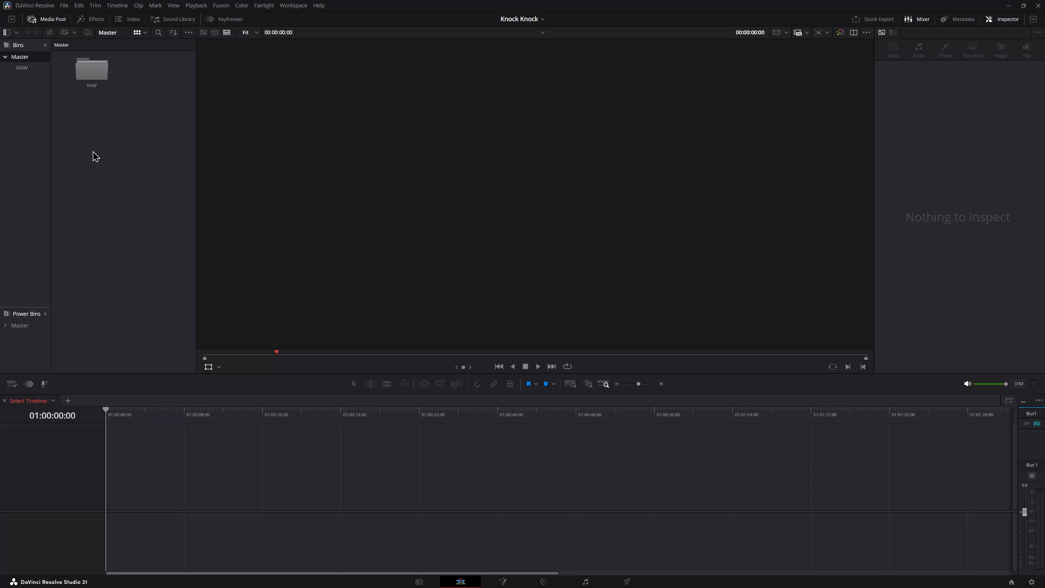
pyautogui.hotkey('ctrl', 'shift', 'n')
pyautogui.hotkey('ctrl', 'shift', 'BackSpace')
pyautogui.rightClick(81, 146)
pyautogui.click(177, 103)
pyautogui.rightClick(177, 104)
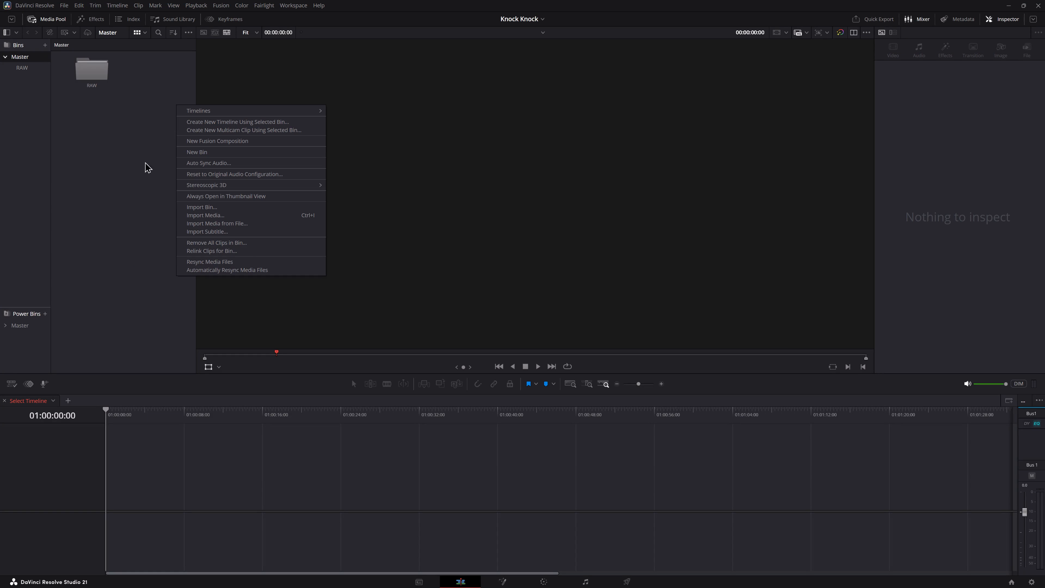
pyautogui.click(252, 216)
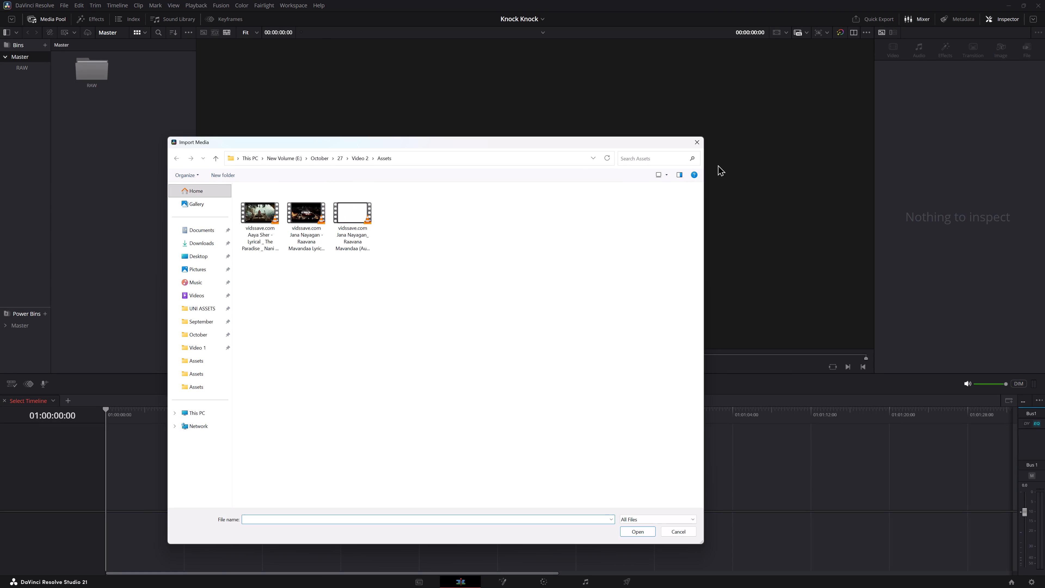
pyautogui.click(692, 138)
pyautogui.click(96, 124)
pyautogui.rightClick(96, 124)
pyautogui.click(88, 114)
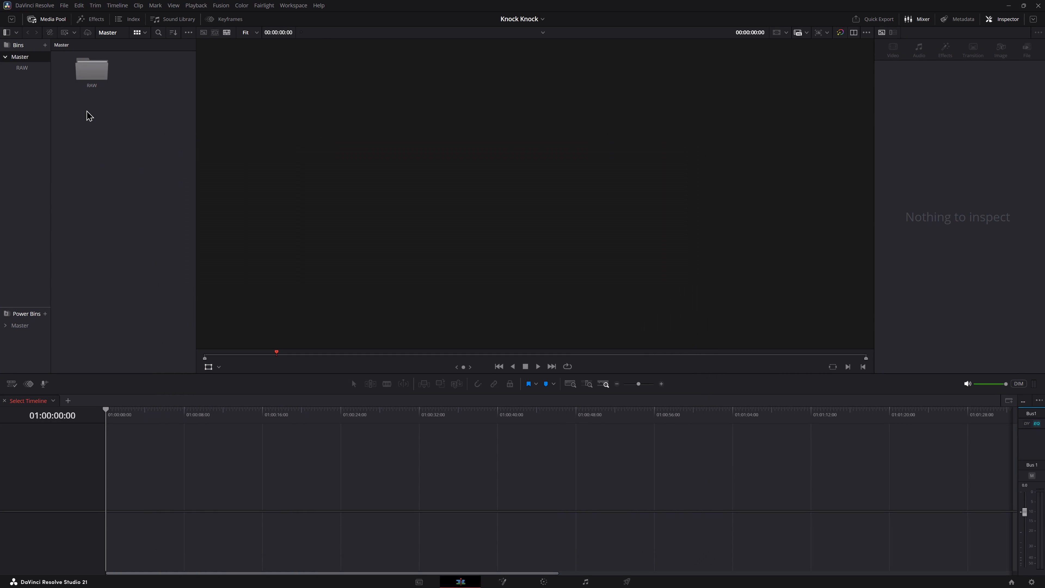
# Create a new bin named "Assets" in the media pool's Master bin.
pyautogui.click(42, 43)
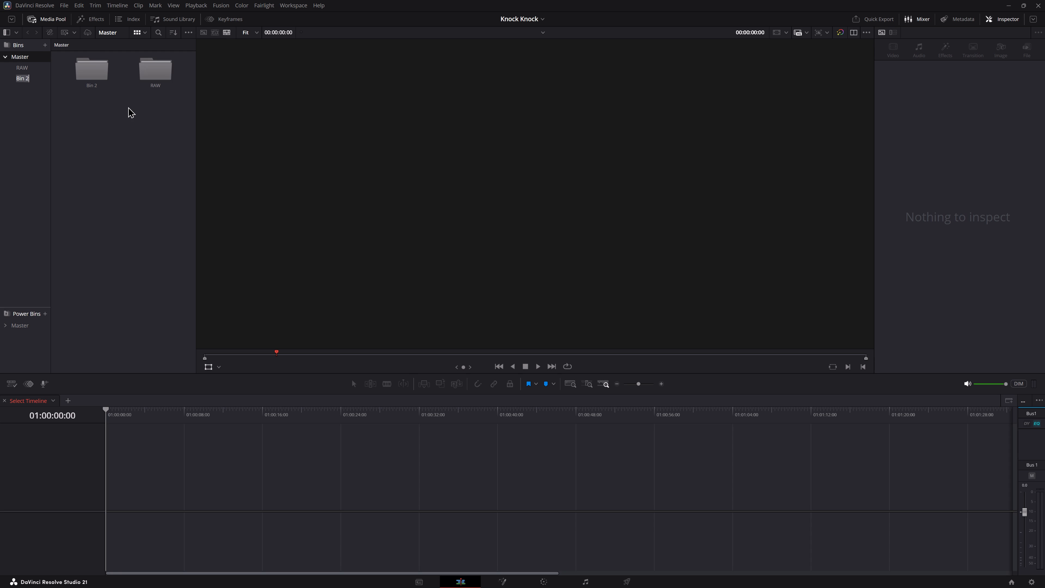
pyautogui.press('BackSpace')
pyautogui.press('BackSpace')
pyautogui.write('Assey')
pyautogui.press('BackSpace')
pyautogui.press('BackSpace')
pyautogui.write('ets')
pyautogui.press('Return')
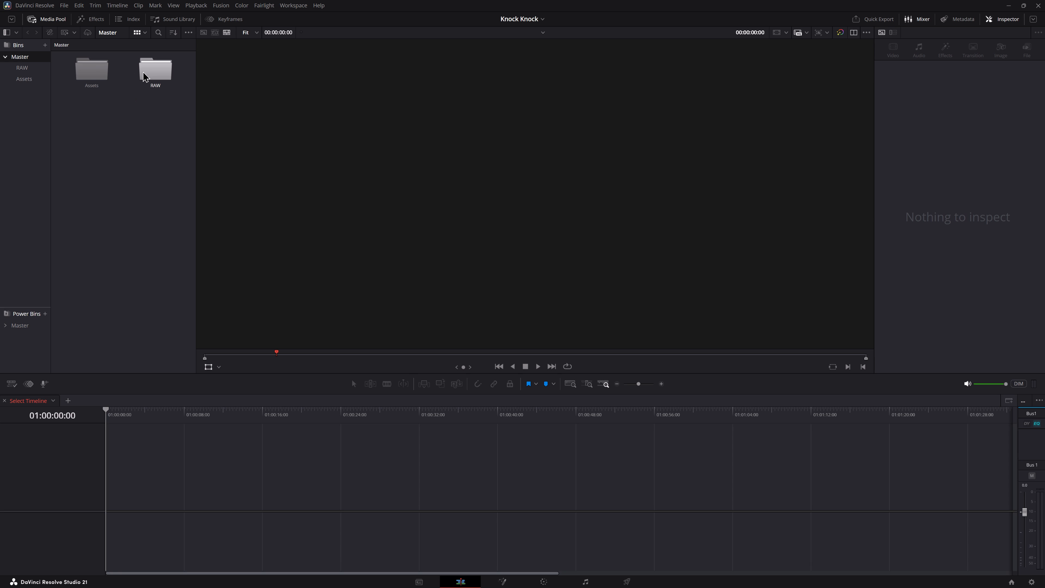
# Open the RAW bin, start a media import, and extract the drive-download ZIP inside Video 3's RAW folder to its default destination.
pyautogui.doubleClick(143, 71)
pyautogui.rightClick(120, 75)
pyautogui.click(196, 183)
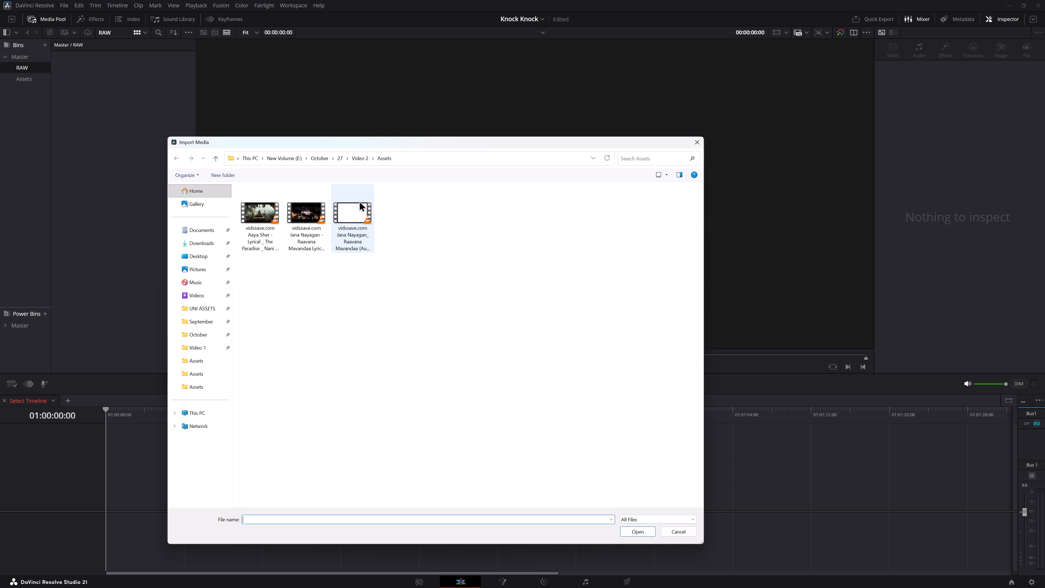
pyautogui.click(341, 158)
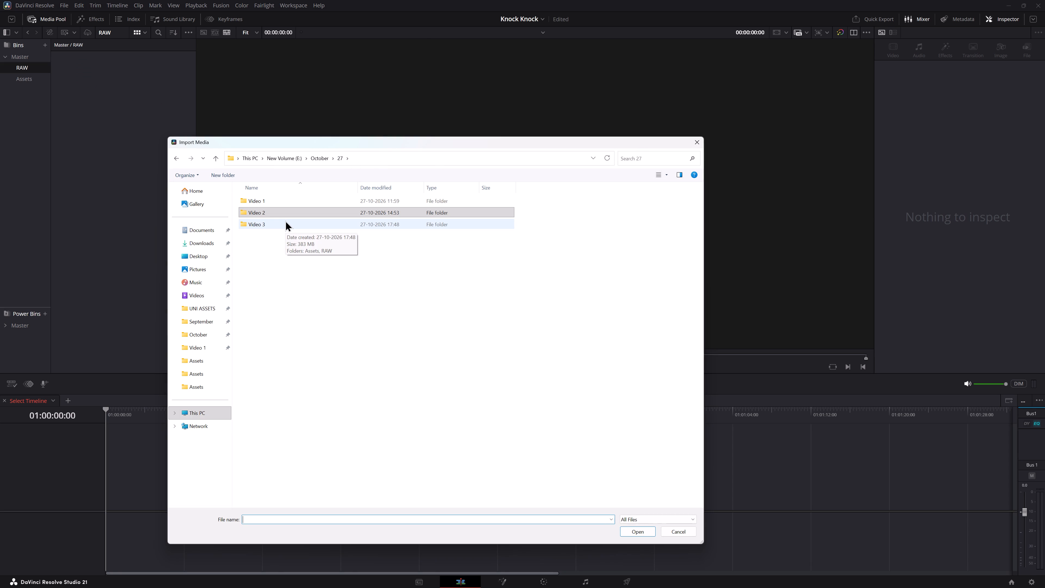
pyautogui.doubleClick(285, 220)
pyautogui.doubleClick(279, 207)
pyautogui.doubleClick(321, 213)
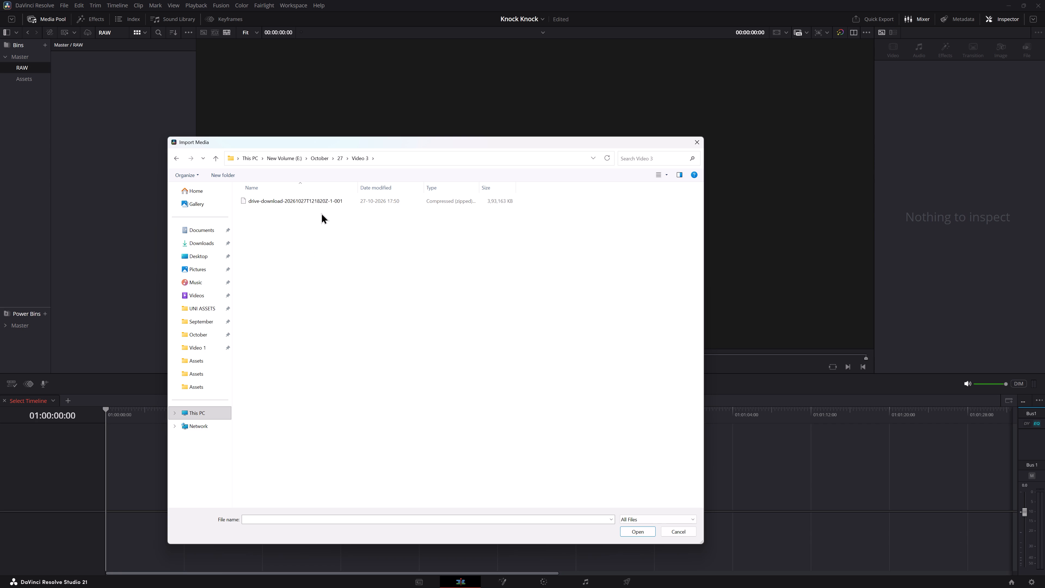
pyautogui.click(282, 199)
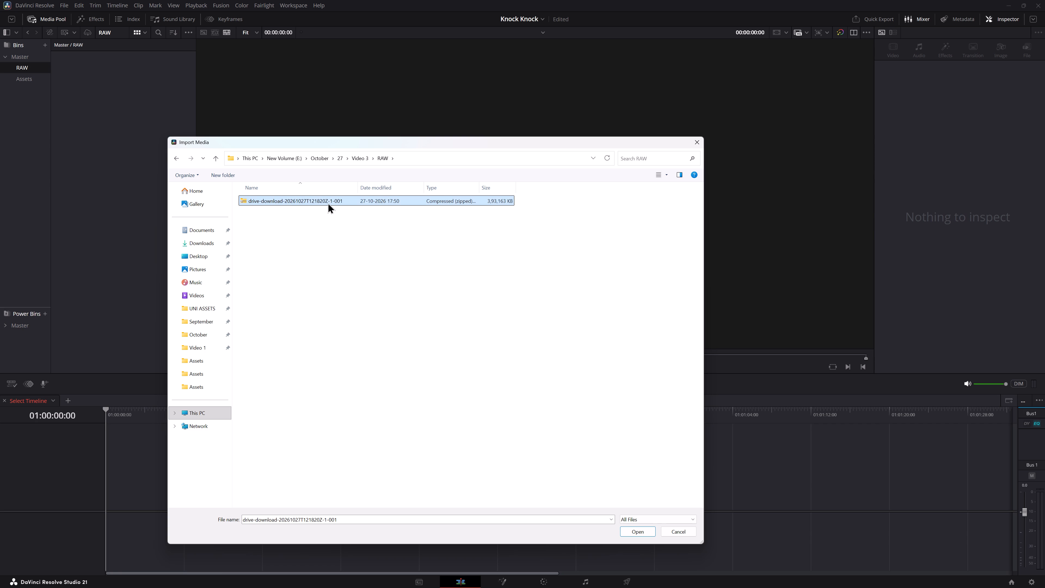
pyautogui.rightClick(321, 198)
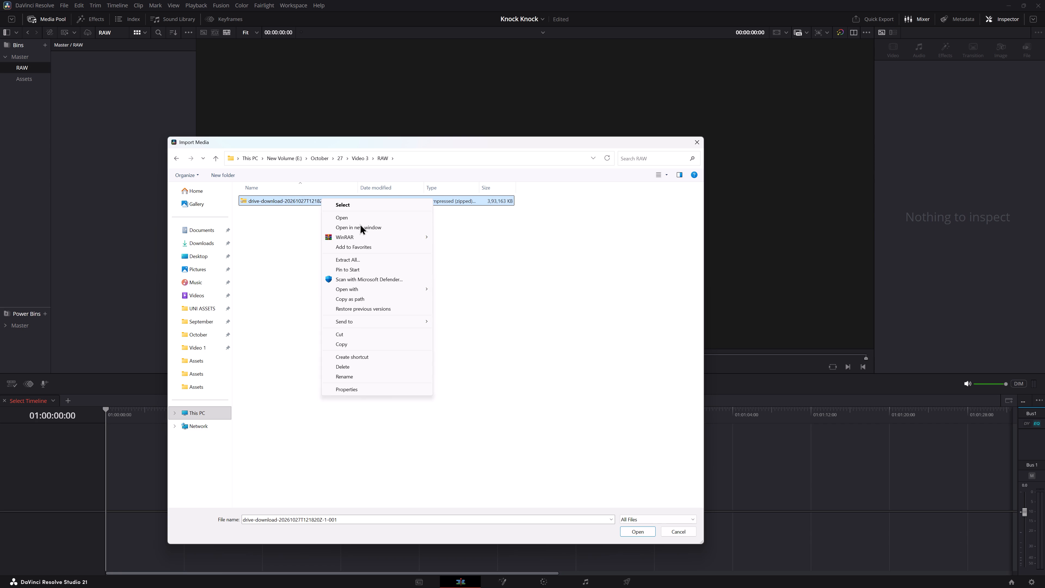
pyautogui.click(361, 255)
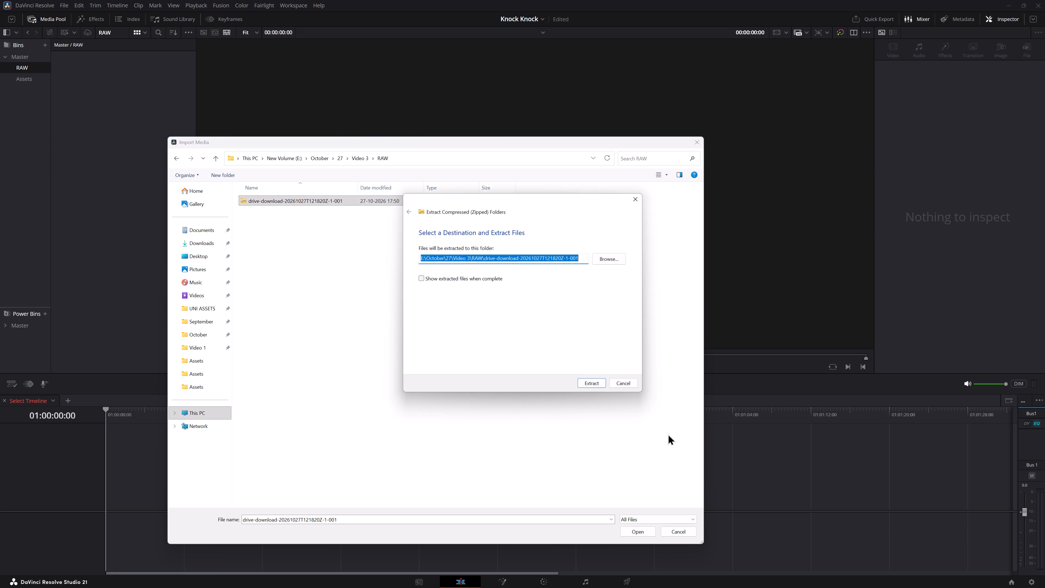
pyautogui.click(583, 379)
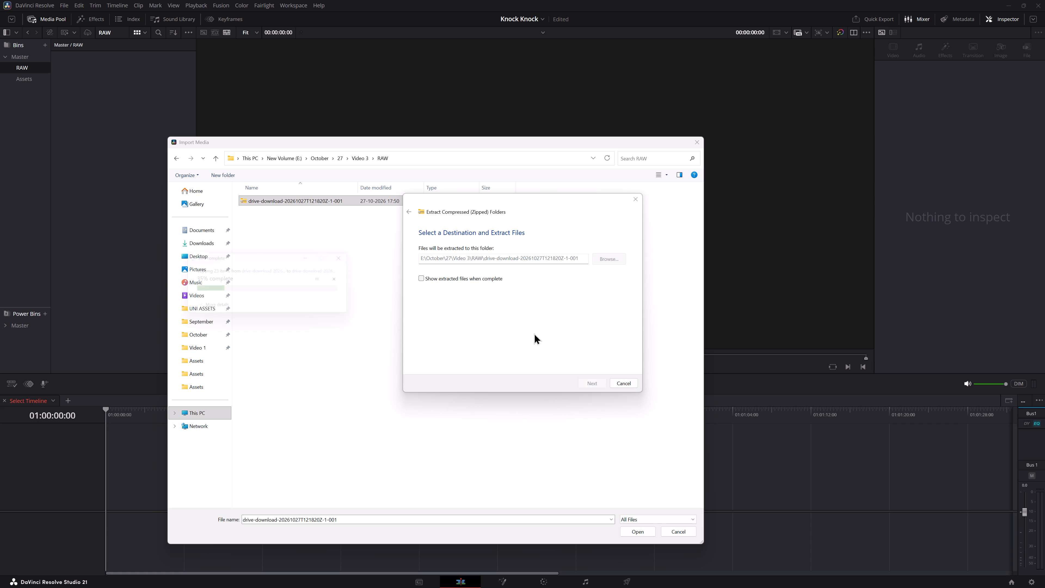
pyautogui.moveTo(527, 205); pyautogui.dragTo(726, 269)
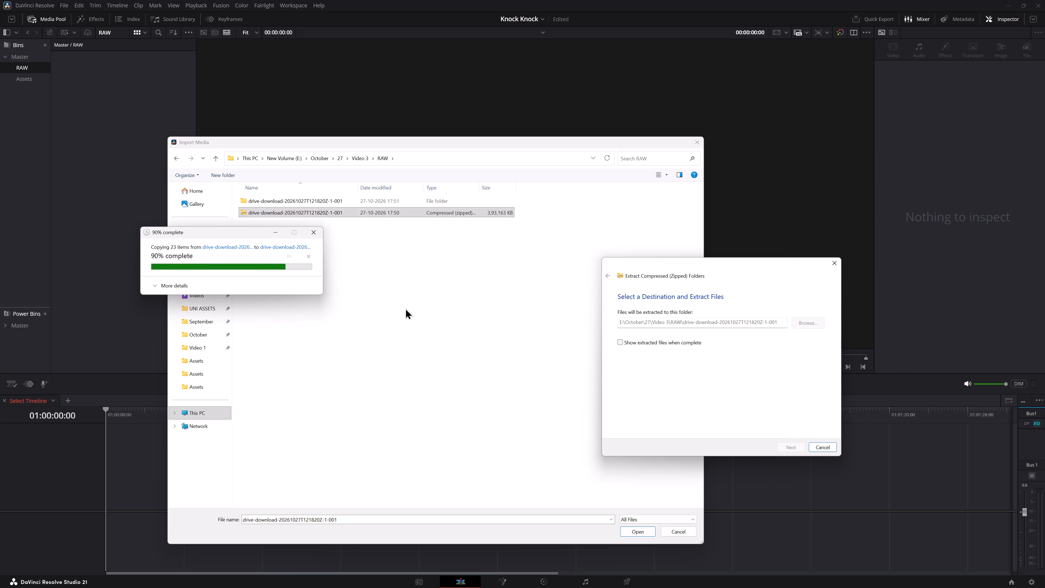
# Delete the drive-download ZIP archive from Video 3's RAW folder, keeping the extracted folder.
pyautogui.rightClick(336, 213)
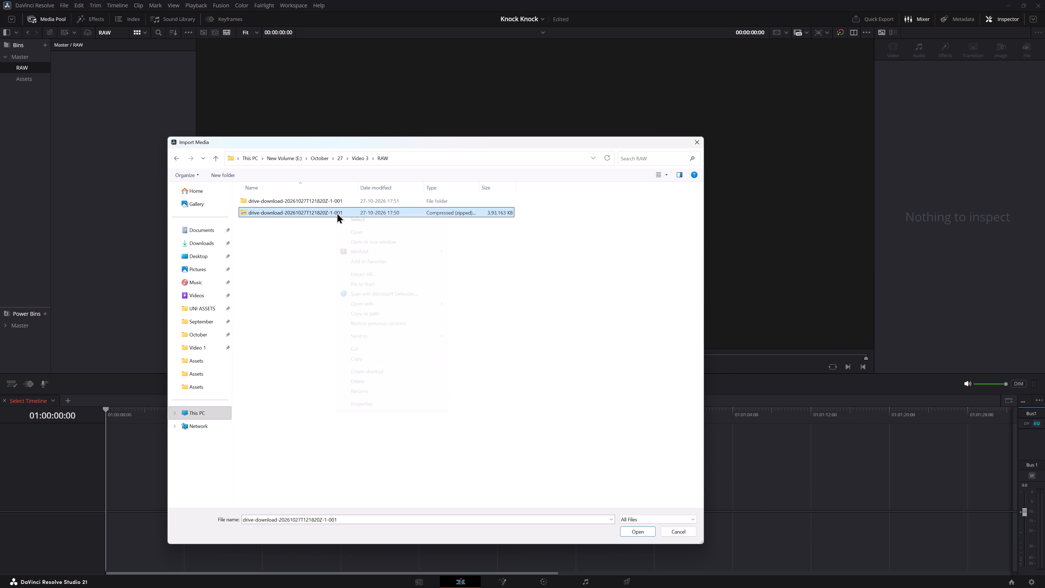
pyautogui.click(371, 381)
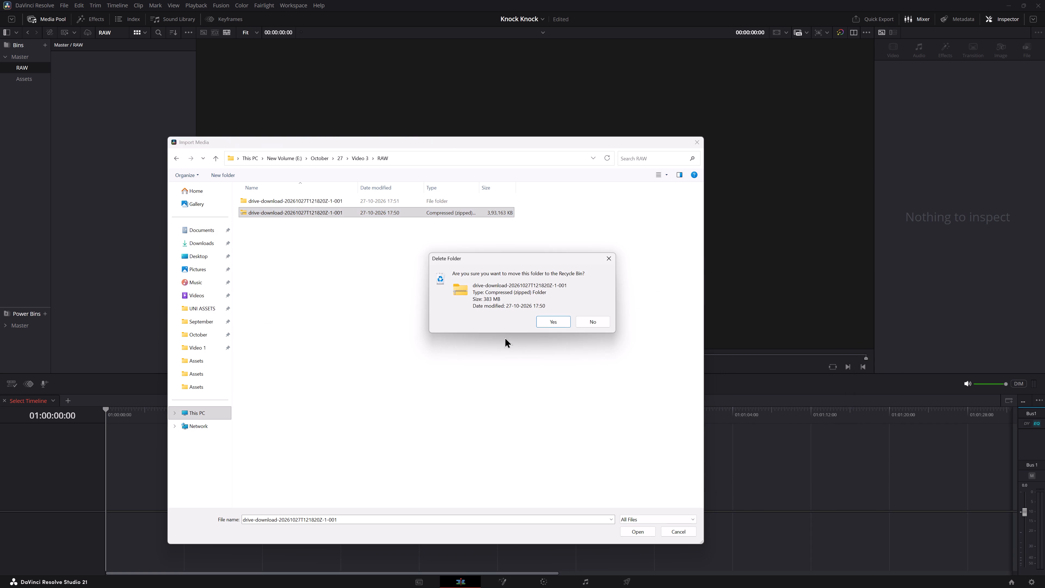
pyautogui.click(546, 322)
# Import all the DJI files from the extracted drive-download folder into the RAW bin.
pyautogui.tripleClick(359, 201)
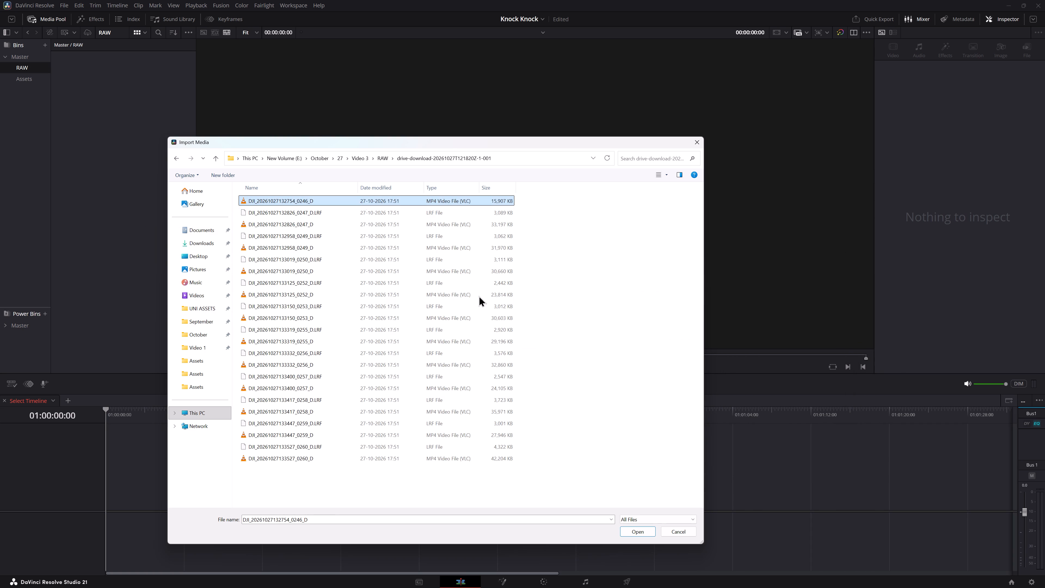
pyautogui.click(586, 425)
pyautogui.hotkey('ctrl', 'a')
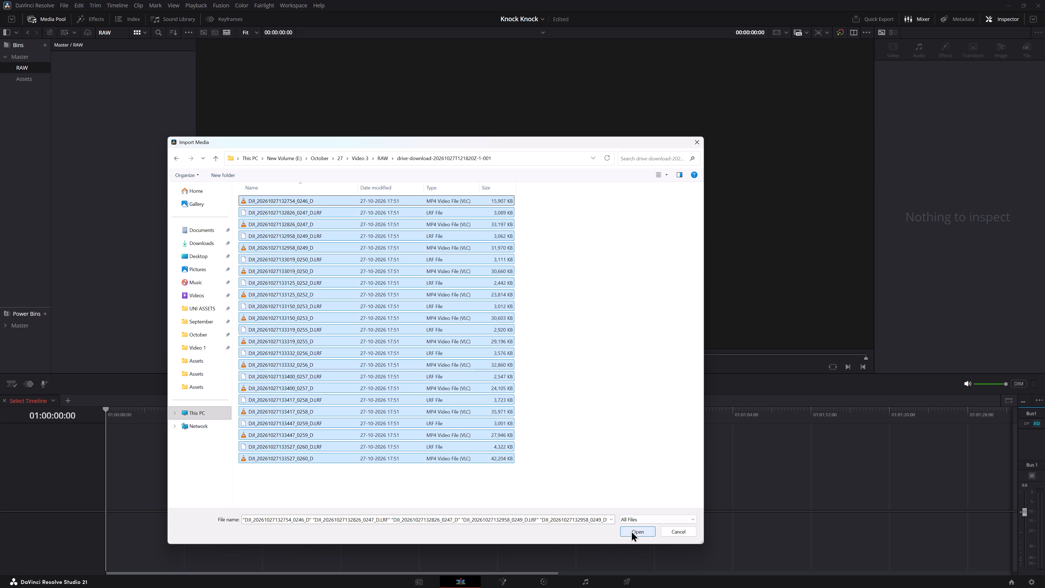
pyautogui.click(631, 531)
pyautogui.click(587, 327)
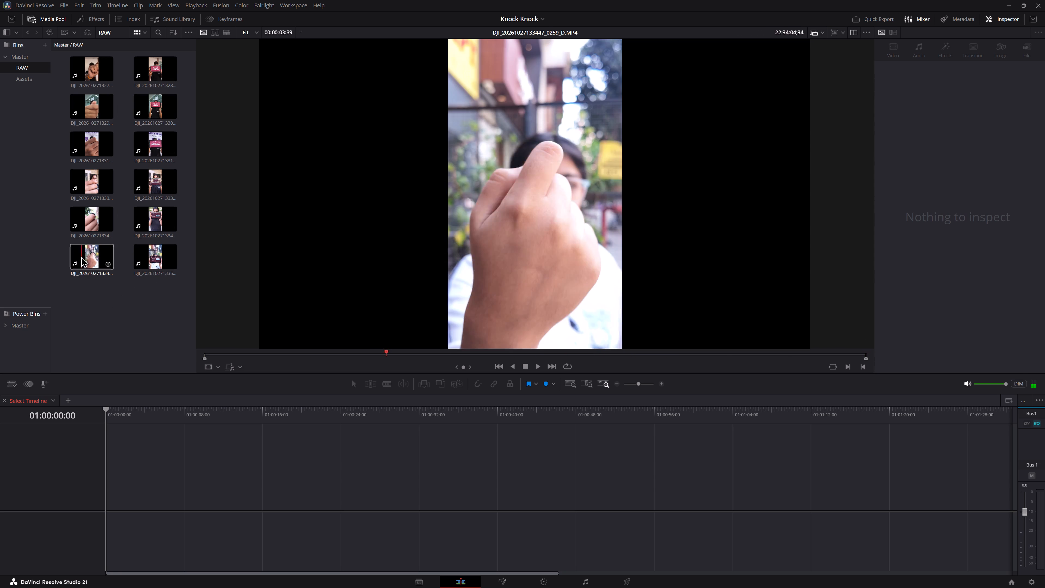
# Place the six clips in the first thumbnail column of the RAW bin together at the start of a new timeline.
pyautogui.moveTo(89, 306); pyautogui.dragTo(93, 56)
pyautogui.keyDown('alt'); pyautogui.moveTo(81, 257); pyautogui.dragTo(133, 538); pyautogui.keyUp('alt')
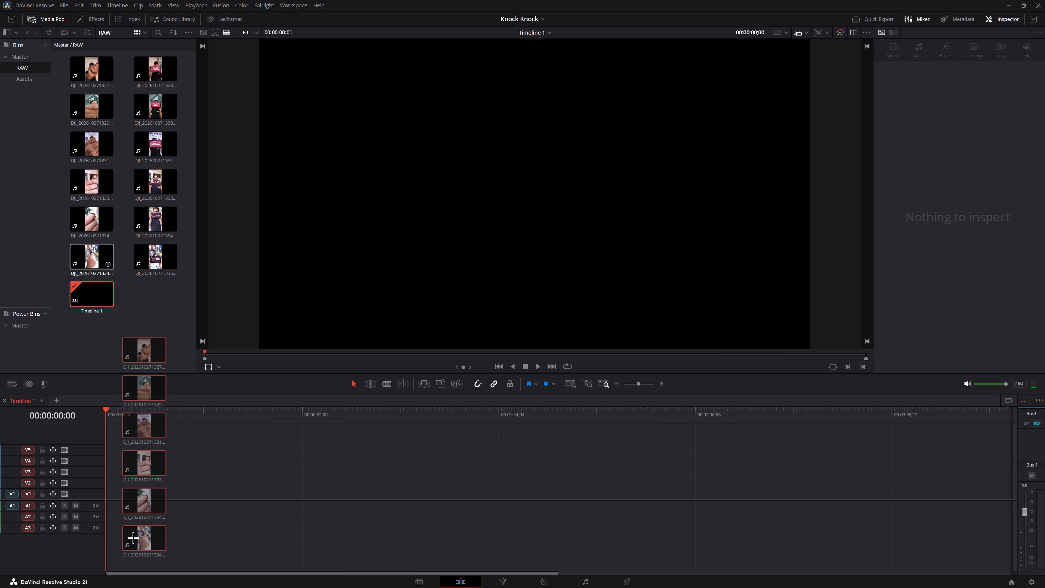
# Drop the six selected DJI clips onto video track V1 at the very start of Timeline 1.
pyautogui.keyDown('alt'); pyautogui.moveTo(133, 538); pyautogui.dragTo(107, 498); pyautogui.keyUp('alt')
pyautogui.click(156, 467)
pyautogui.hotkey('alt', 'Tab')
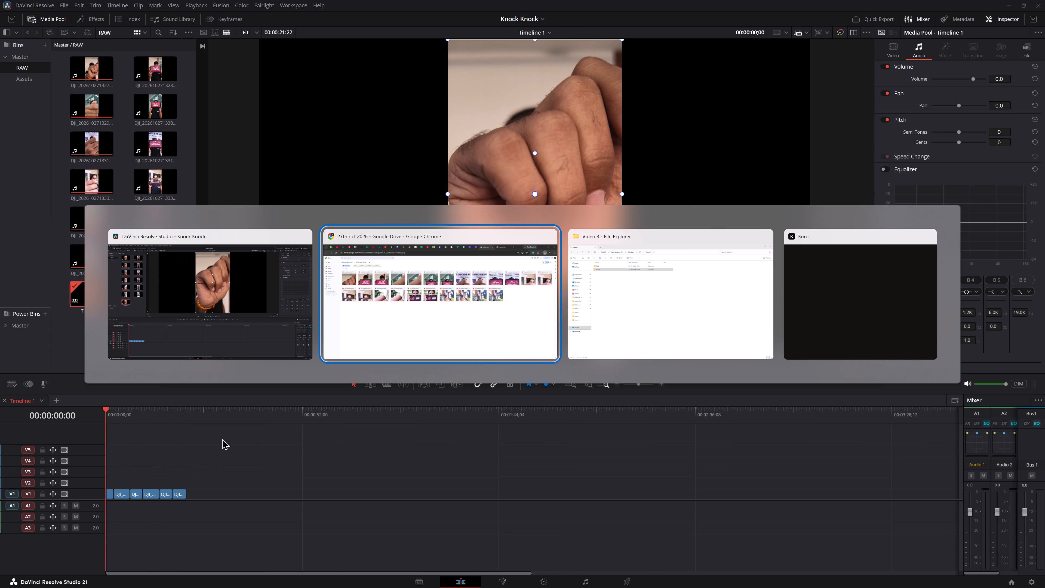
pyautogui.keyDown('alt'); pyautogui.click(227, 306); pyautogui.keyUp('alt')
# Ripple-trim the first 21 frames off the opening fist clip on V1, closing the gap, and play back the new start.
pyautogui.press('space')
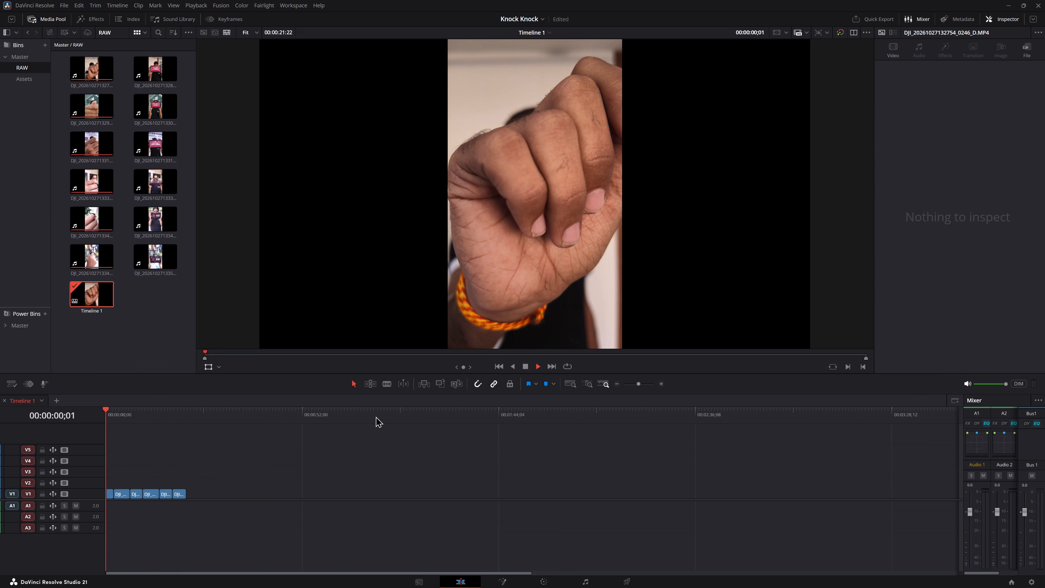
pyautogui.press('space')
pyautogui.keyDown('alt'); pyautogui.scroll(3, 373, 412); pyautogui.keyUp('alt')
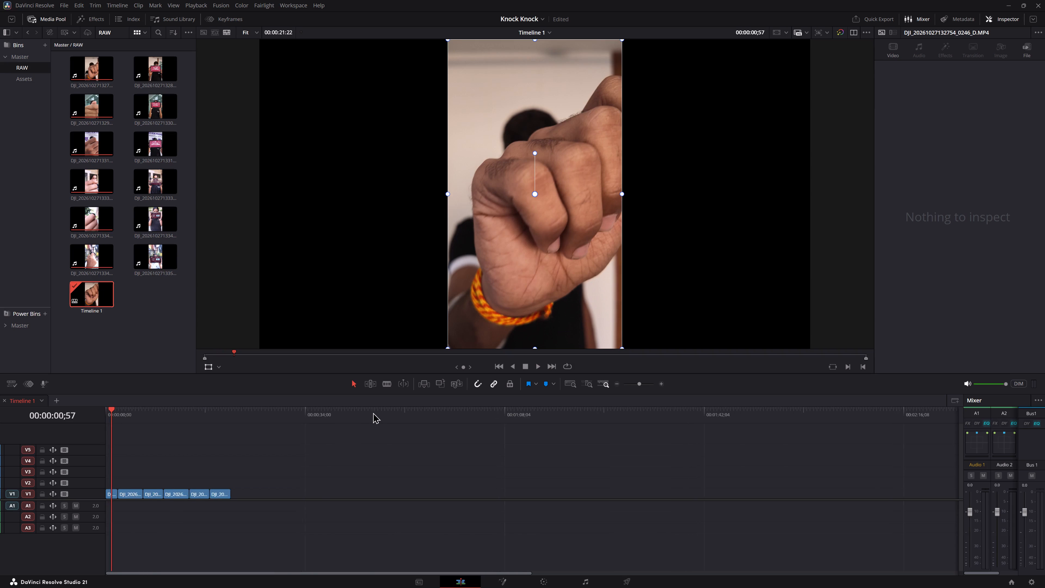
pyautogui.keyDown('alt'); pyautogui.scroll(10, 373, 412); pyautogui.keyUp('alt')
pyautogui.moveTo(138, 418); pyautogui.dragTo(70, 417)
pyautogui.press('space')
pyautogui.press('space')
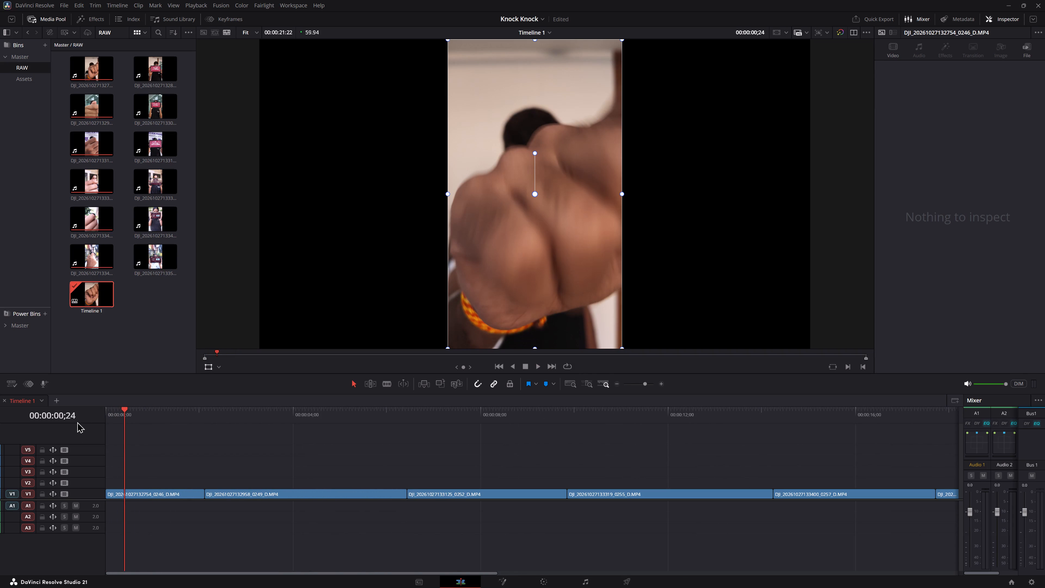
pyautogui.press('Left')
pyautogui.press('Left')
pyautogui.press('Left')
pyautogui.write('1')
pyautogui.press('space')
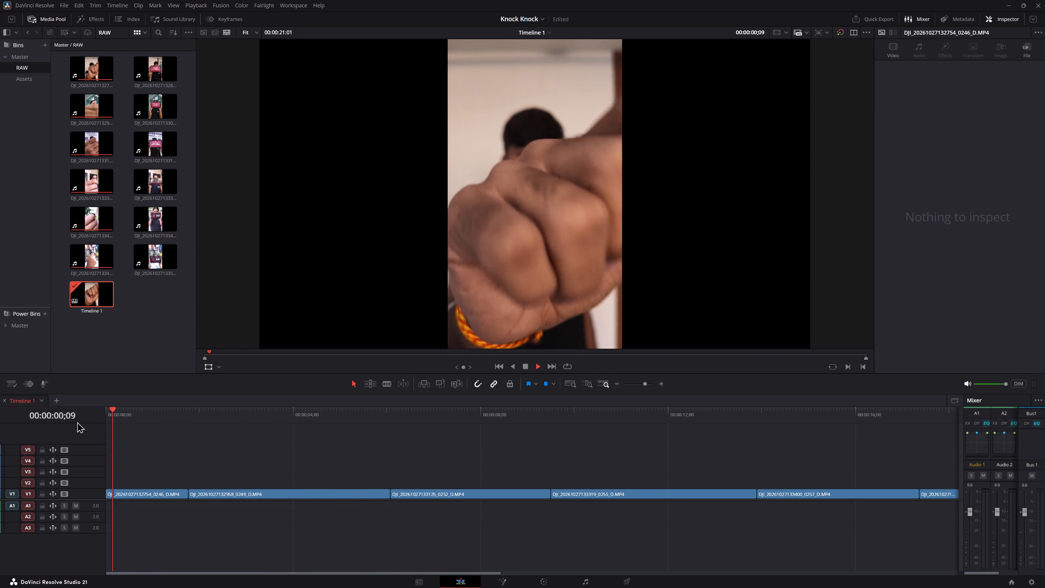
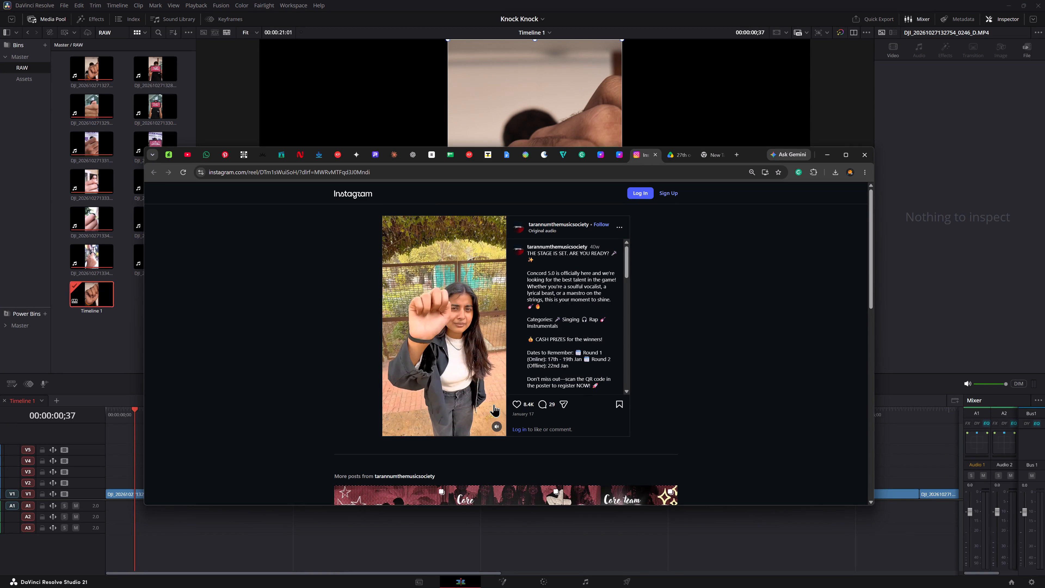
# Review the tarannumthemusicsociety Concord 5.0 reel on Instagram, pausing and replaying it to examine the knocking shots and transitions.
pyautogui.scroll(-2, 482, 365)
pyautogui.scroll(2, 484, 365)
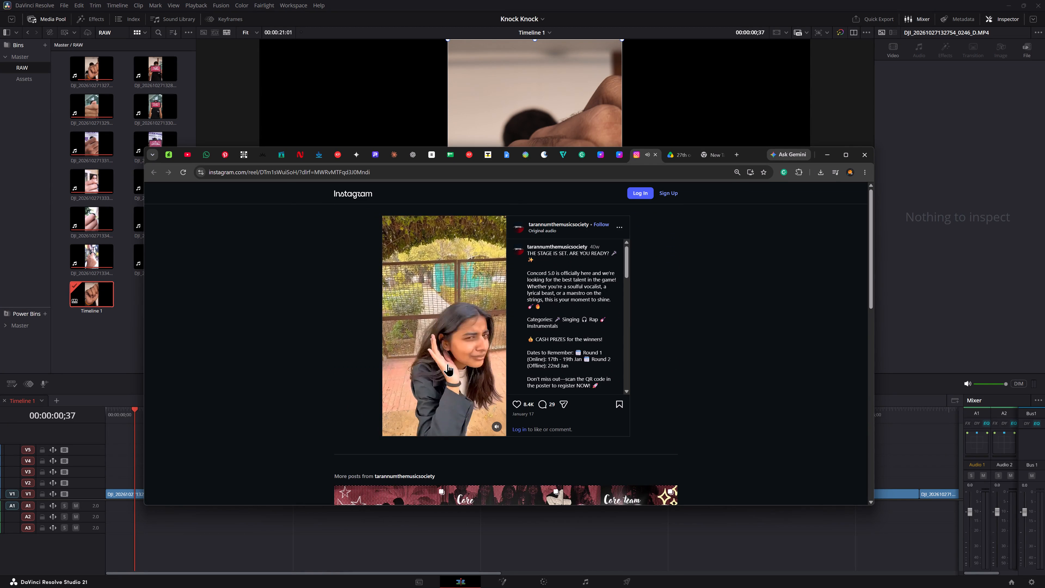
pyautogui.scroll(-2, 455, 323)
pyautogui.scroll(2, 467, 382)
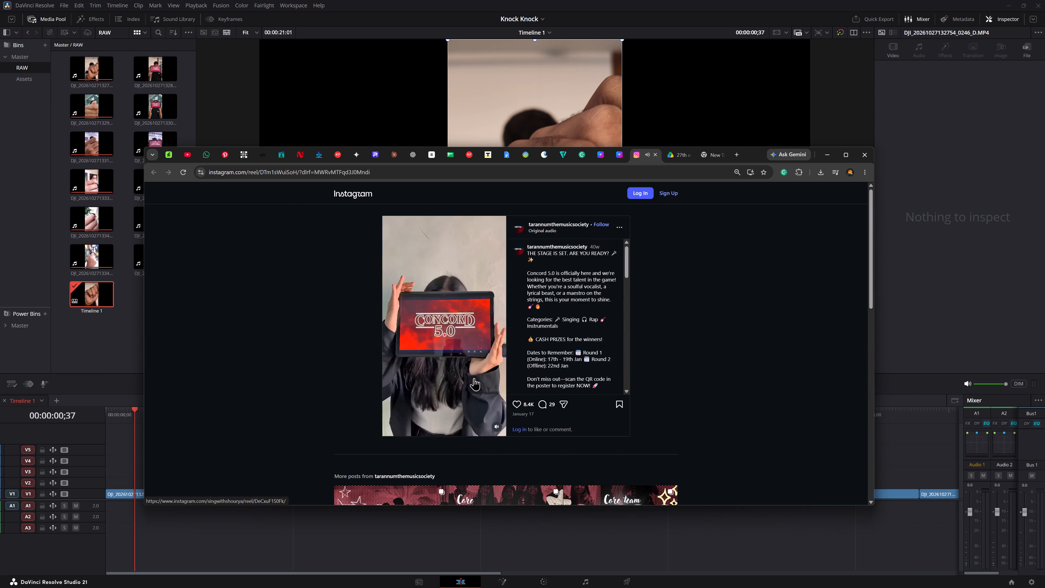
pyautogui.click(448, 374)
pyautogui.click(452, 382)
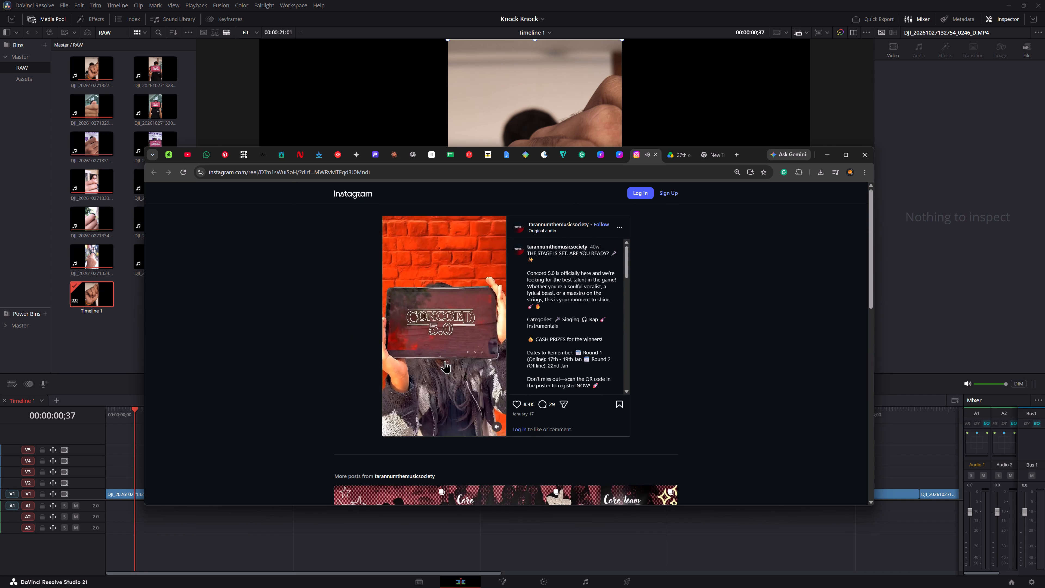
pyautogui.moveTo(445, 360); pyautogui.dragTo(445, 369)
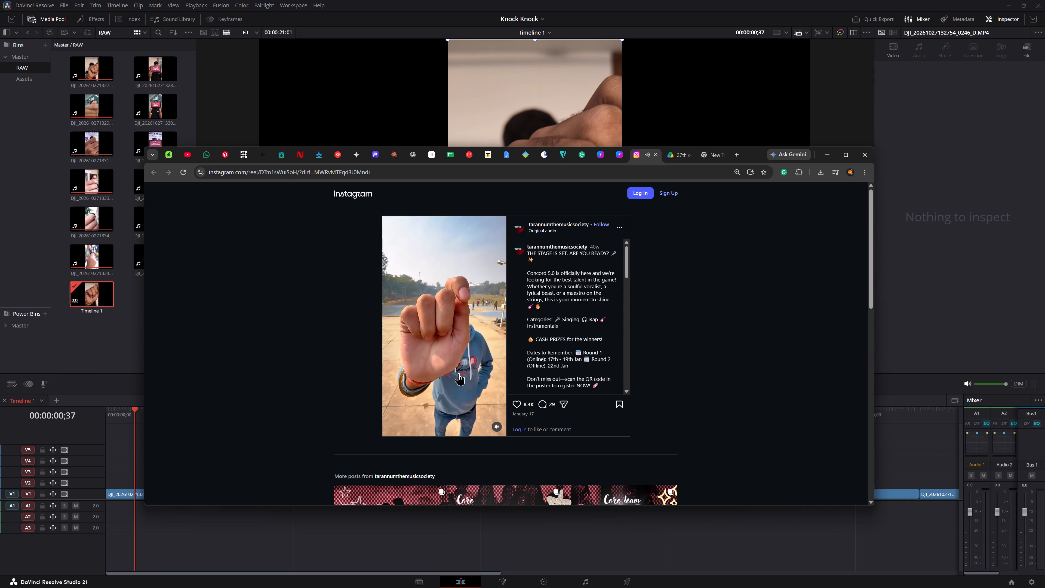
pyautogui.click(459, 368)
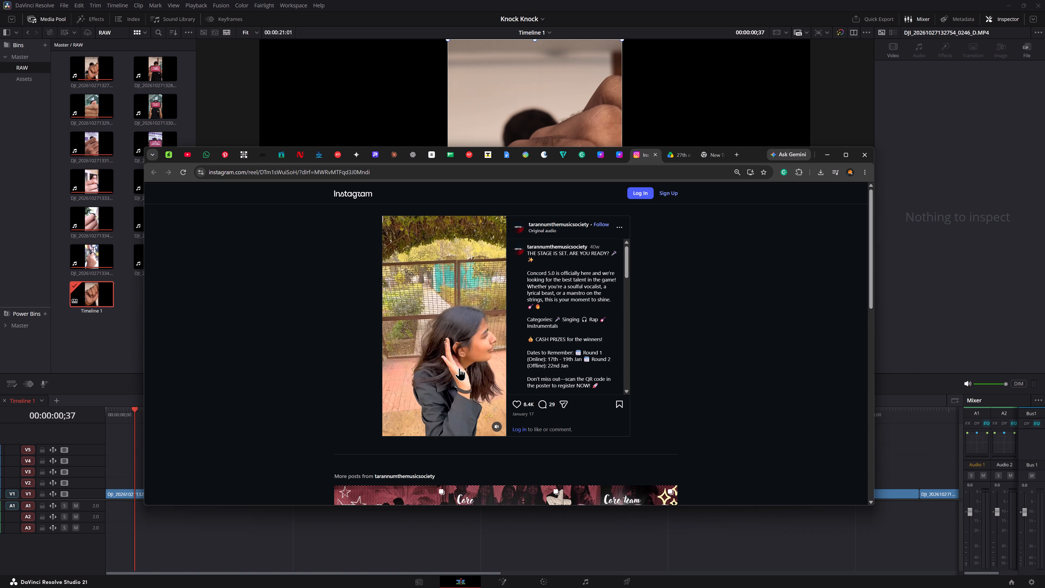
# Copy the Instagram reel's share link and submit it to the Fastvideosave Instagram Reels downloader.
pyautogui.click(565, 405)
pyautogui.click(450, 387)
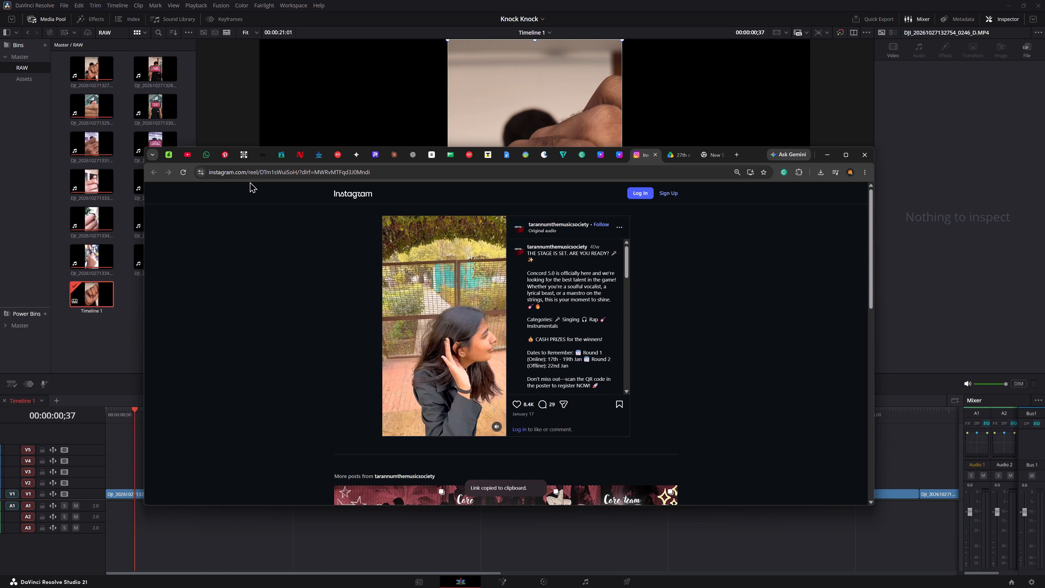
pyautogui.click(309, 153)
pyautogui.click(321, 154)
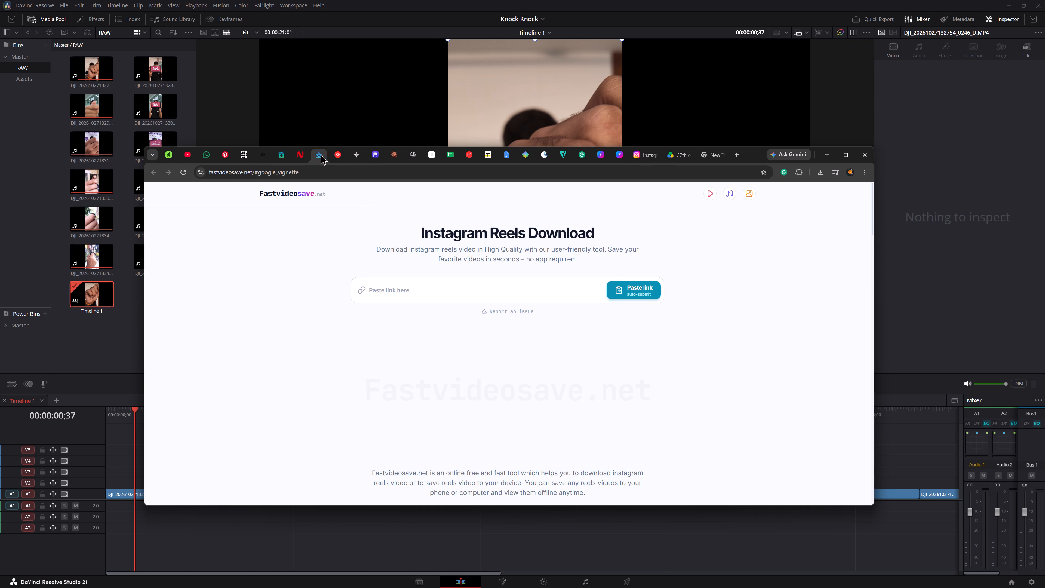
pyautogui.click(415, 286)
pyautogui.hotkey('ctrl', 'v')
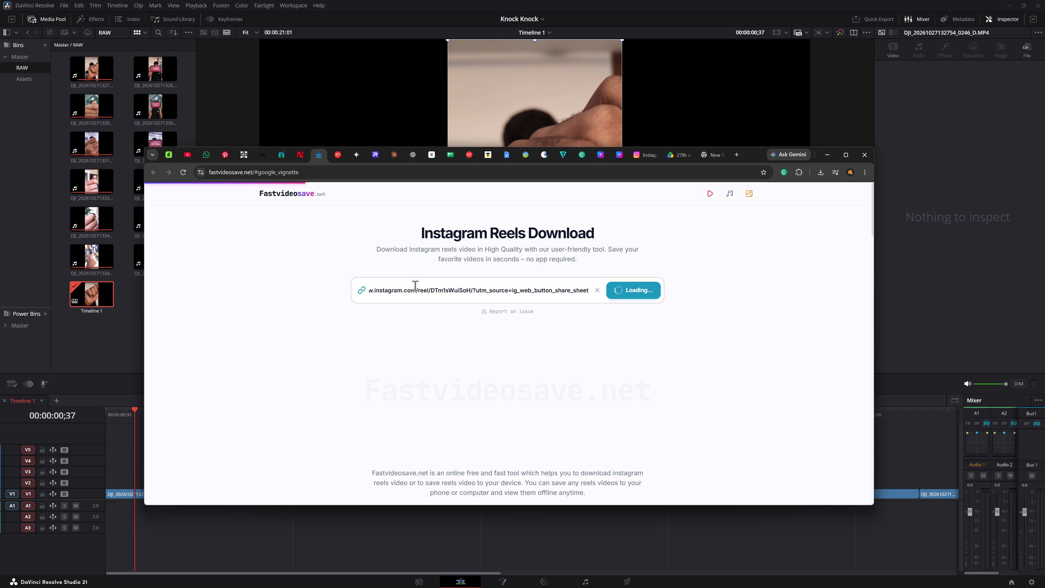
pyautogui.press('Return')
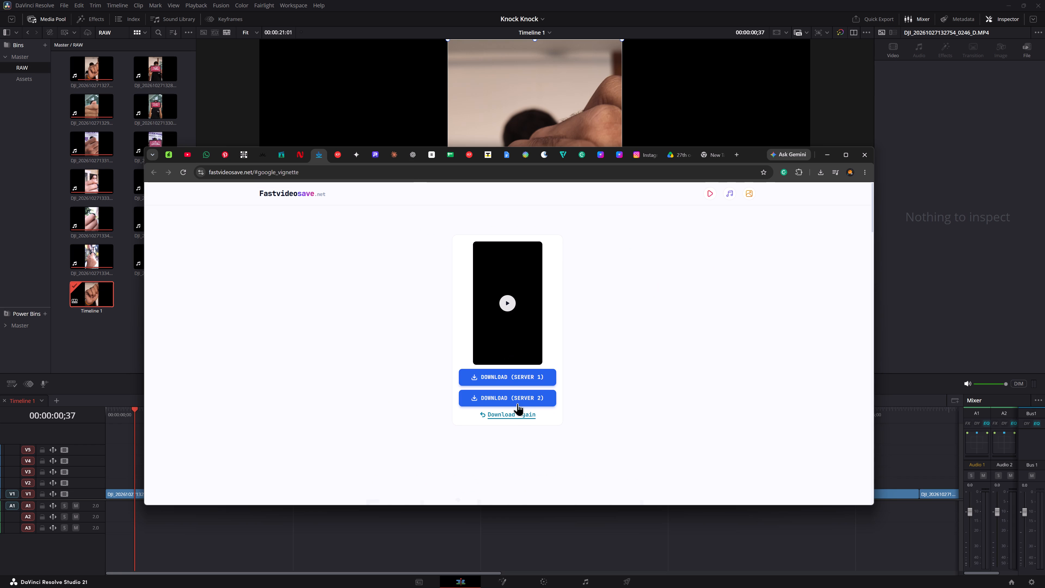
# Download the reel from Server 1 as an MP4 into Video 3's Assets folder, keeping the suggested file name.
pyautogui.click(510, 370)
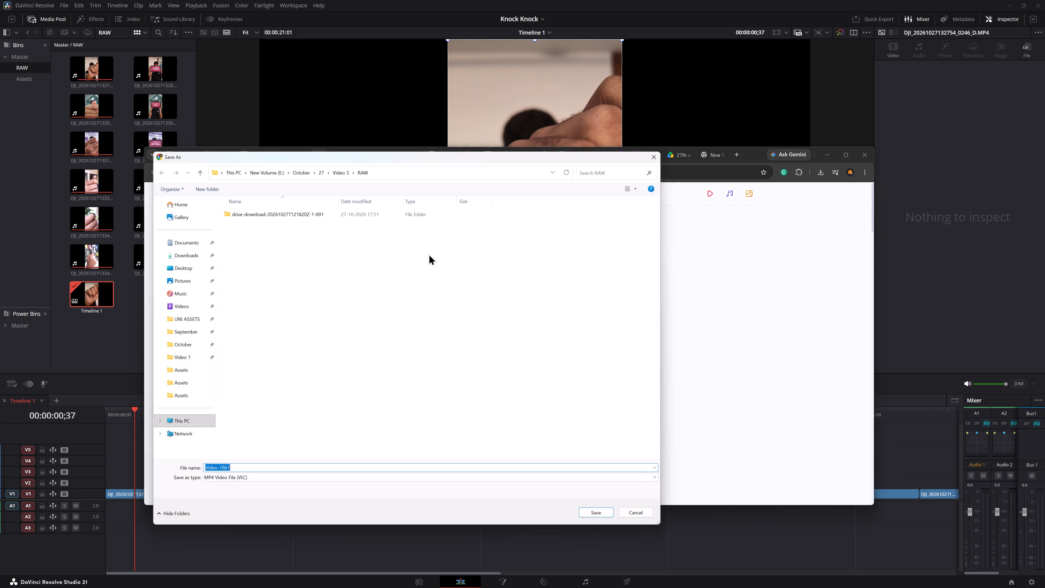
pyautogui.click(322, 170)
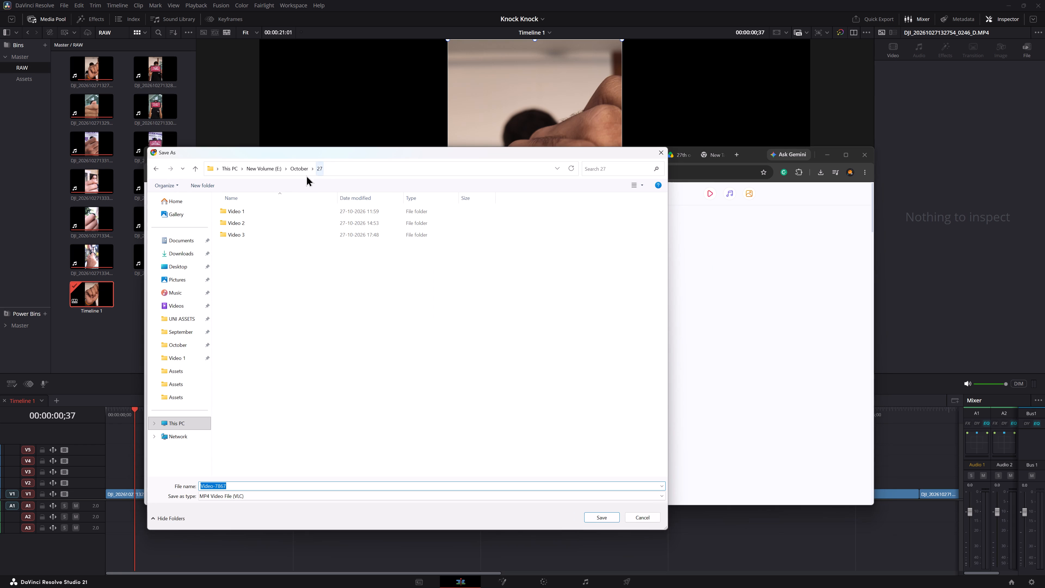
pyautogui.click(256, 230)
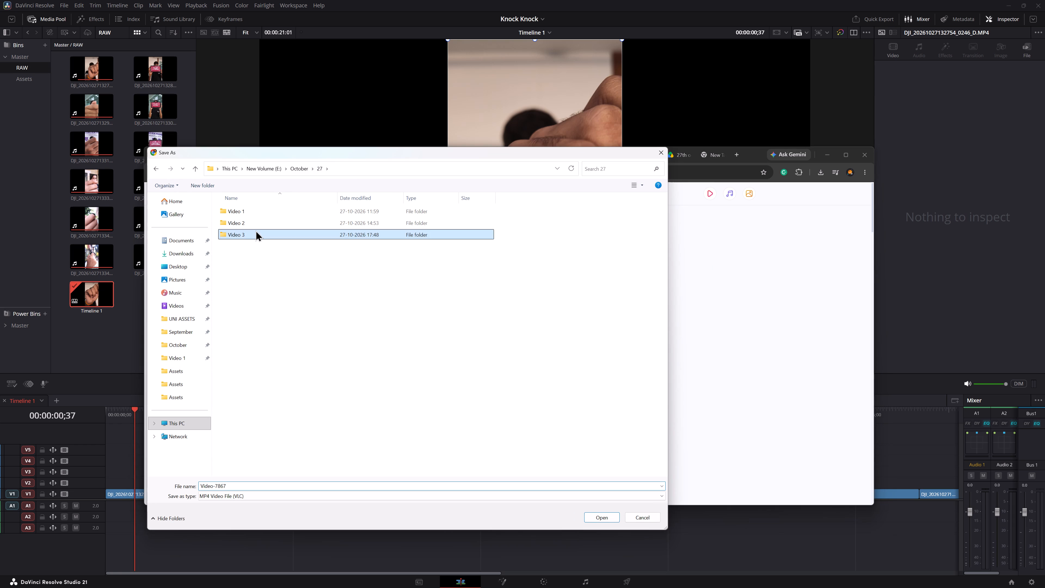
pyautogui.doubleClick(256, 230)
pyautogui.doubleClick(254, 215)
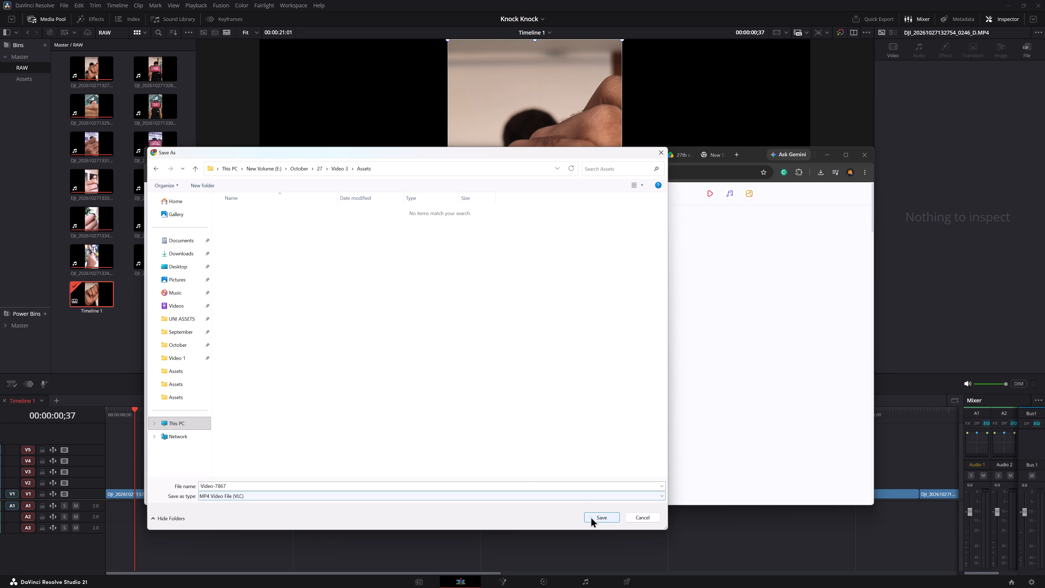
pyautogui.click(591, 517)
pyautogui.click(745, 362)
pyautogui.press('Escape')
pyautogui.click(247, 160)
pyautogui.press('Escape')
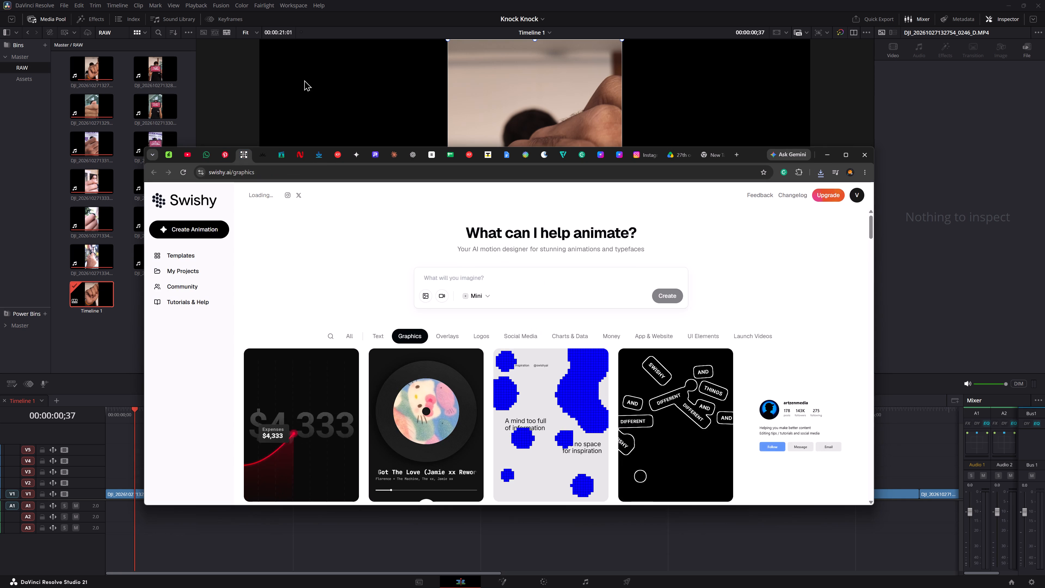
# Return to DaVinci Resolve and import Video-7867 from Video 3's Assets folder into the Assets bin.
pyautogui.click(303, 74)
pyautogui.click(132, 332)
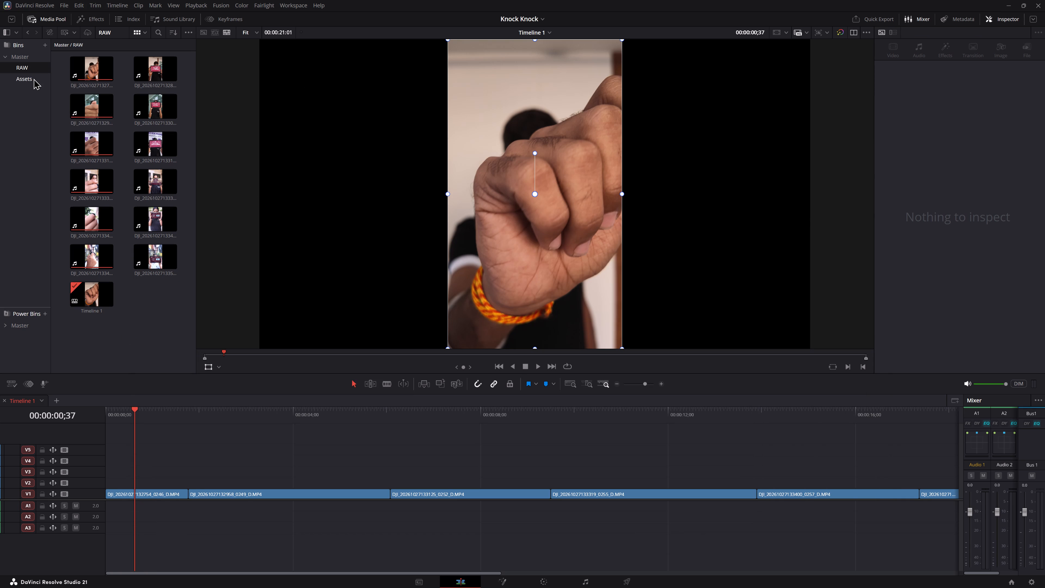
pyautogui.click(33, 78)
pyautogui.moveTo(33, 78); pyautogui.dragTo(38, 83, button='right')
pyautogui.moveTo(146, 232); pyautogui.dragTo(144, 223)
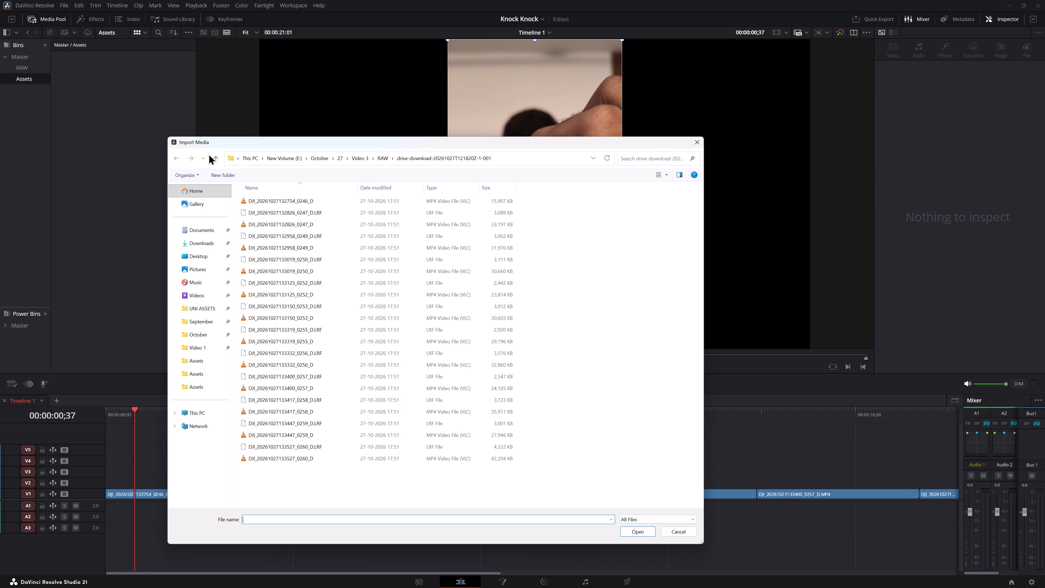
pyautogui.click(379, 158)
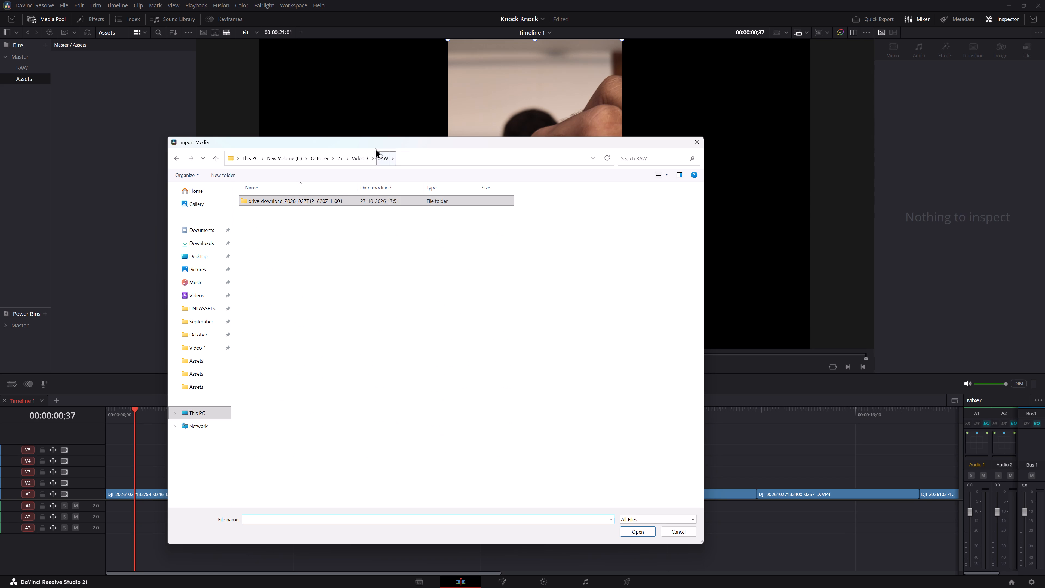
pyautogui.click(355, 158)
pyautogui.doubleClick(283, 202)
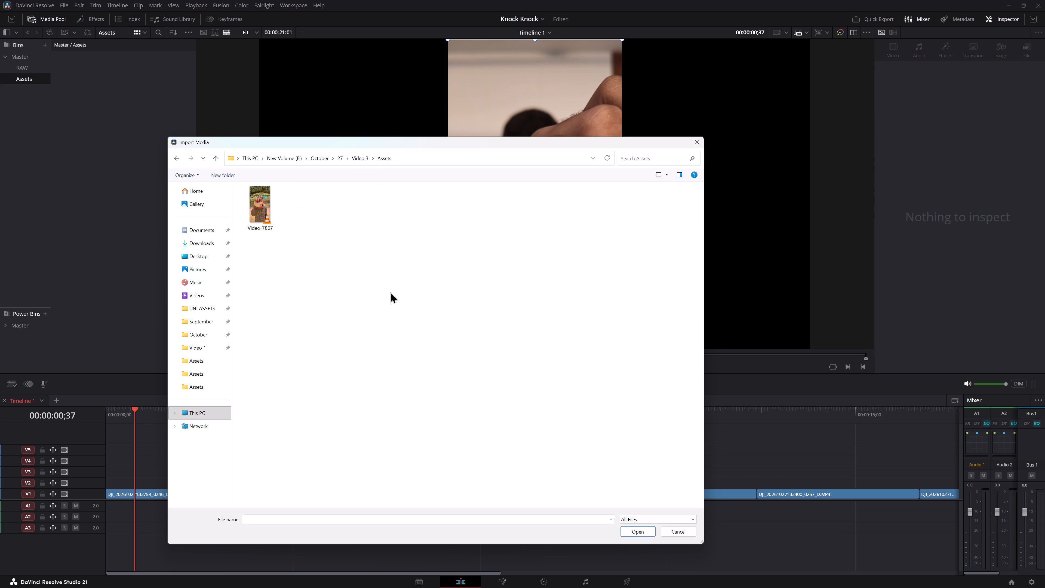
pyautogui.hotkey('ctrl', 'a')
pyautogui.press('Return')
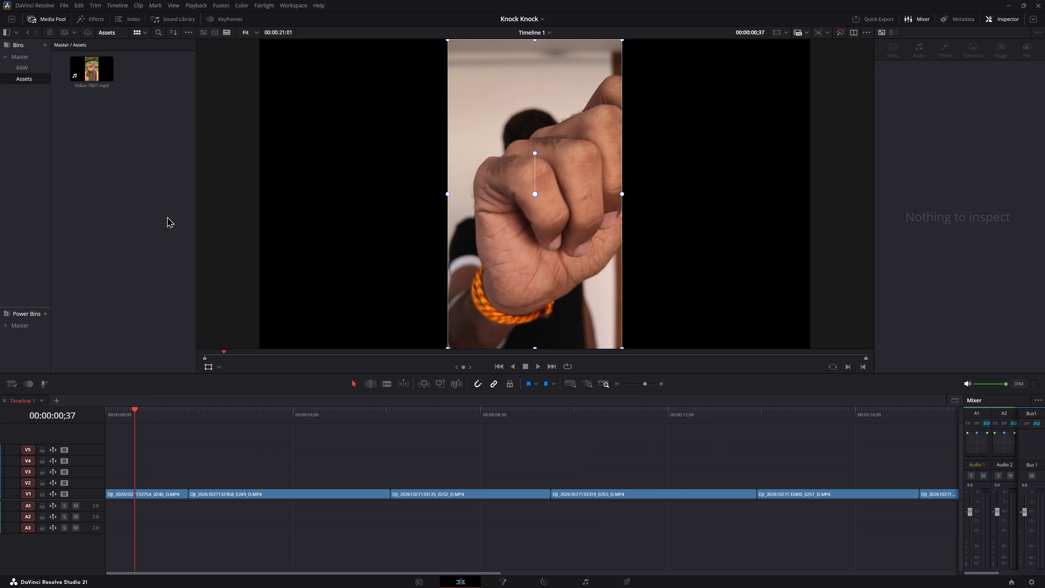
pyautogui.click(167, 216)
pyautogui.keyDown('alt'); pyautogui.click(78, 69); pyautogui.keyUp('alt')
pyautogui.click(93, 141)
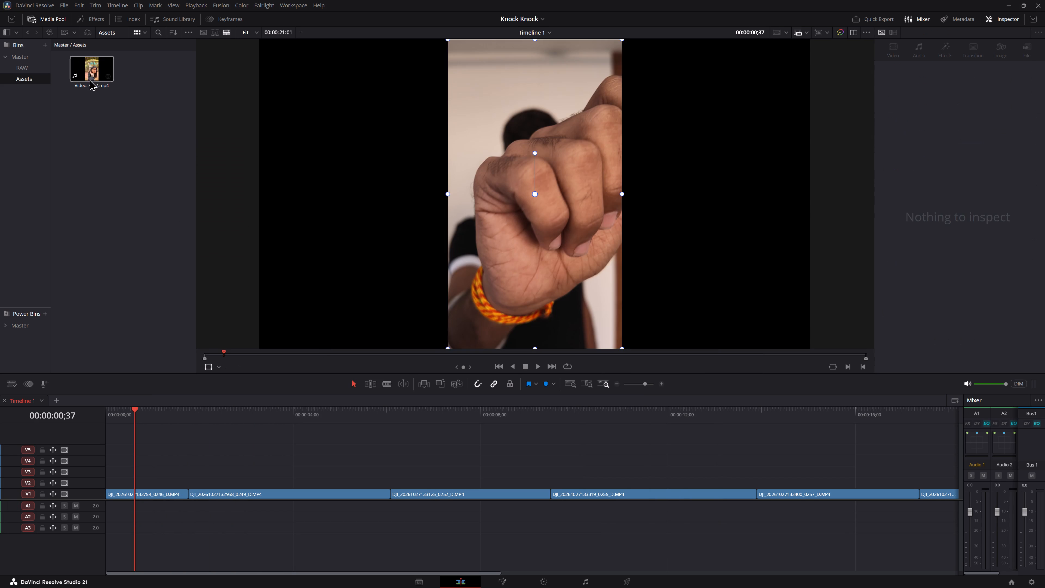
# Place only the audio of Video-7867.mp4 on track A1 at the start of Timeline 1 and play it.
pyautogui.keyDown('shift'); pyautogui.moveTo(85, 69); pyautogui.dragTo(122, 504); pyautogui.keyUp('shift')
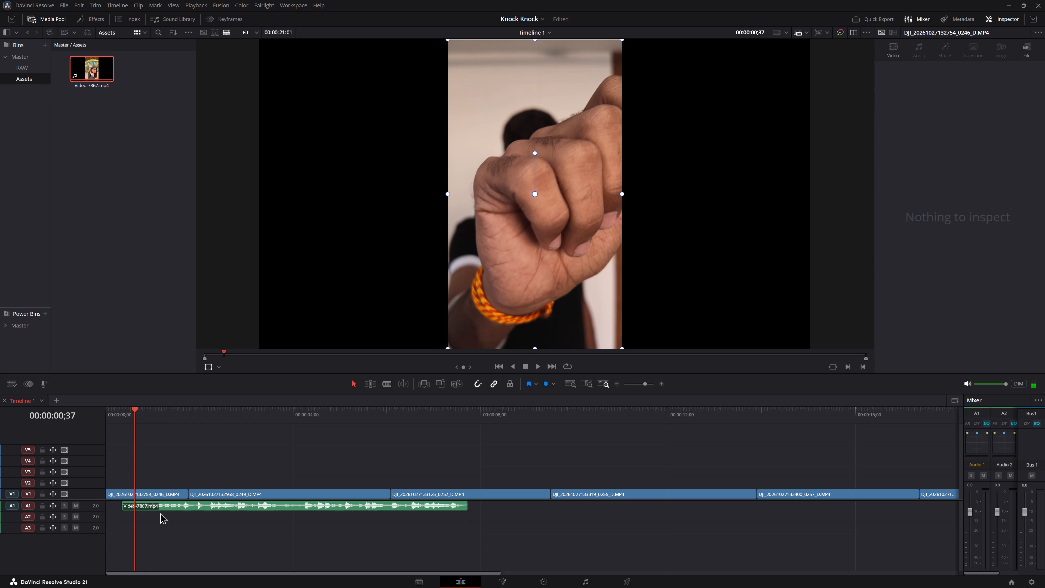
pyautogui.moveTo(164, 507); pyautogui.dragTo(140, 507)
pyautogui.press('space')
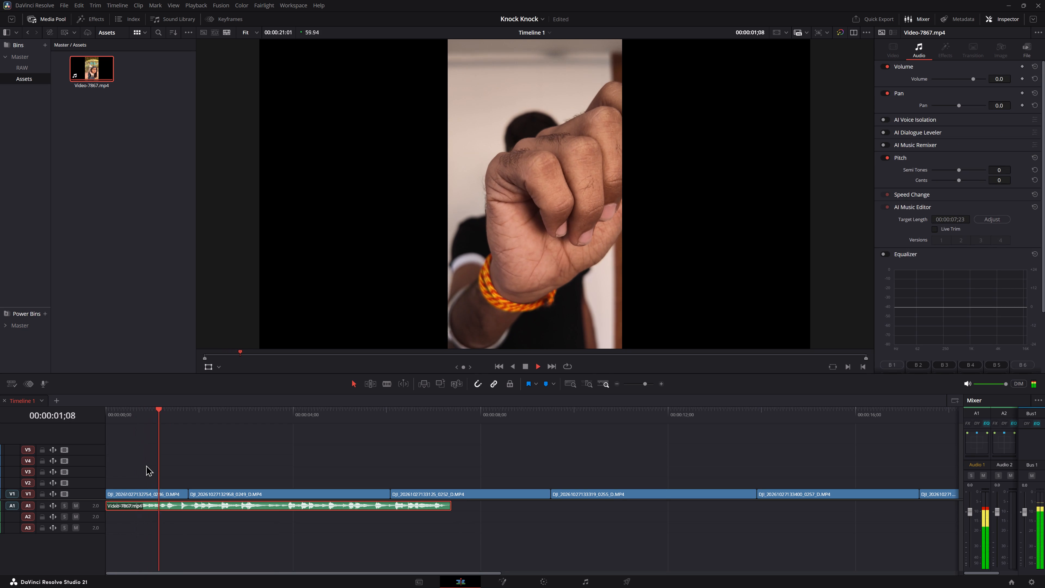
pyautogui.press('space')
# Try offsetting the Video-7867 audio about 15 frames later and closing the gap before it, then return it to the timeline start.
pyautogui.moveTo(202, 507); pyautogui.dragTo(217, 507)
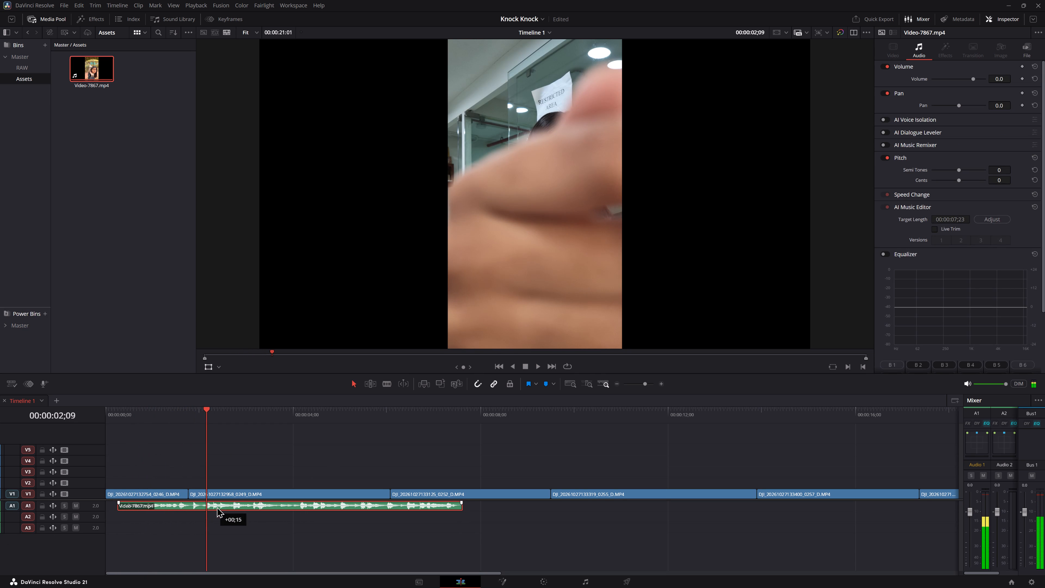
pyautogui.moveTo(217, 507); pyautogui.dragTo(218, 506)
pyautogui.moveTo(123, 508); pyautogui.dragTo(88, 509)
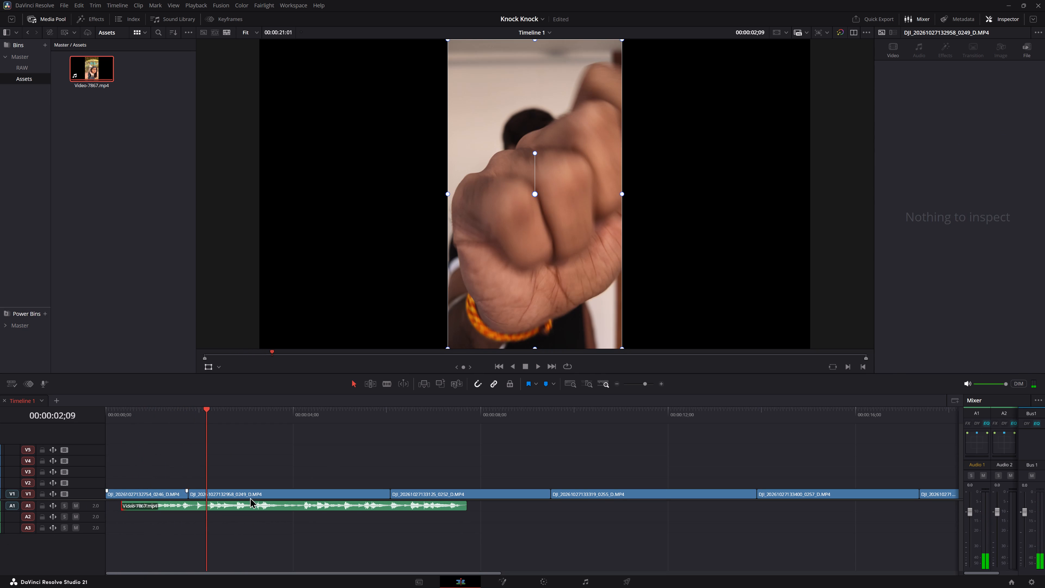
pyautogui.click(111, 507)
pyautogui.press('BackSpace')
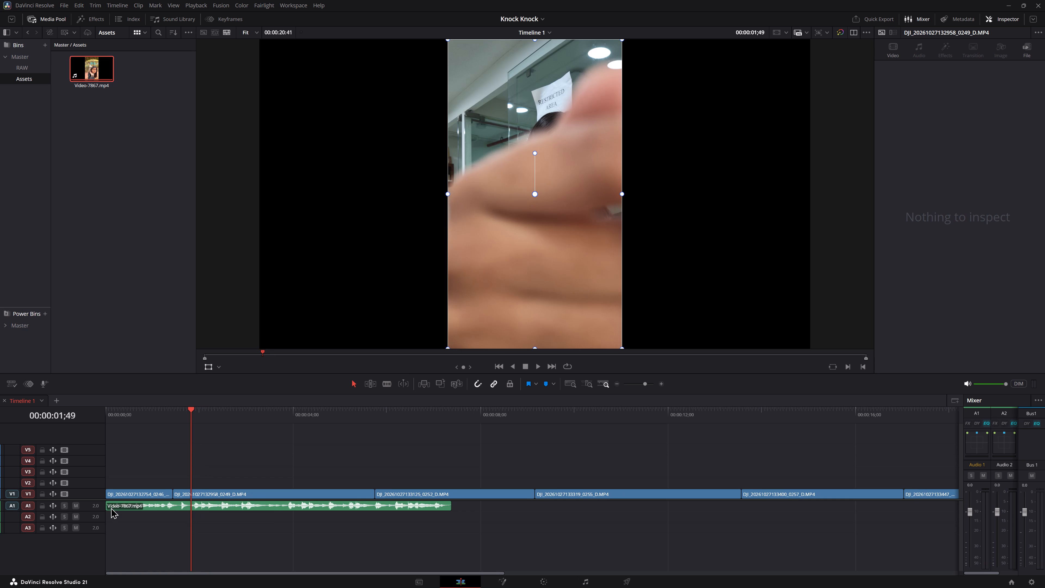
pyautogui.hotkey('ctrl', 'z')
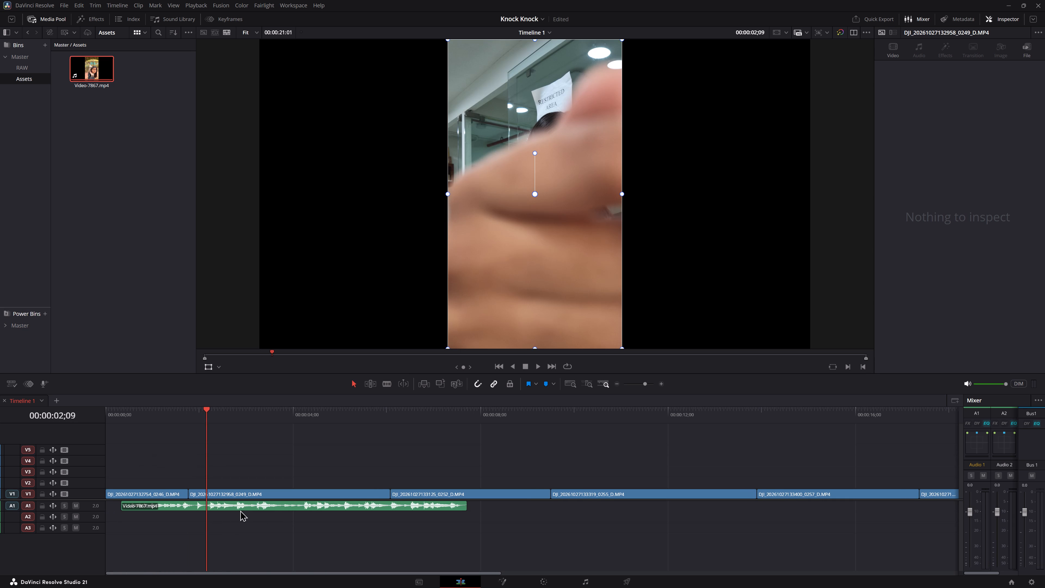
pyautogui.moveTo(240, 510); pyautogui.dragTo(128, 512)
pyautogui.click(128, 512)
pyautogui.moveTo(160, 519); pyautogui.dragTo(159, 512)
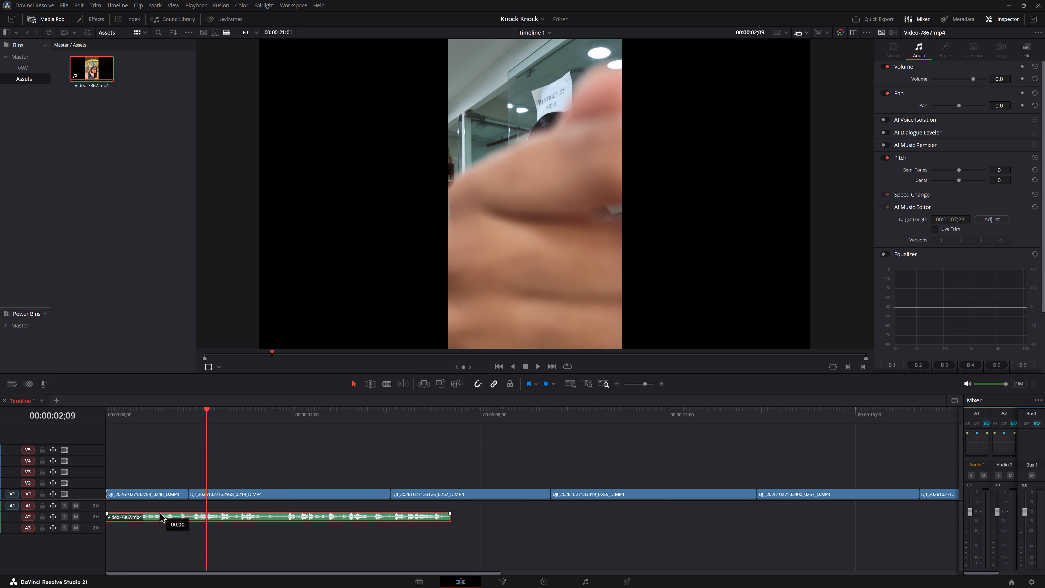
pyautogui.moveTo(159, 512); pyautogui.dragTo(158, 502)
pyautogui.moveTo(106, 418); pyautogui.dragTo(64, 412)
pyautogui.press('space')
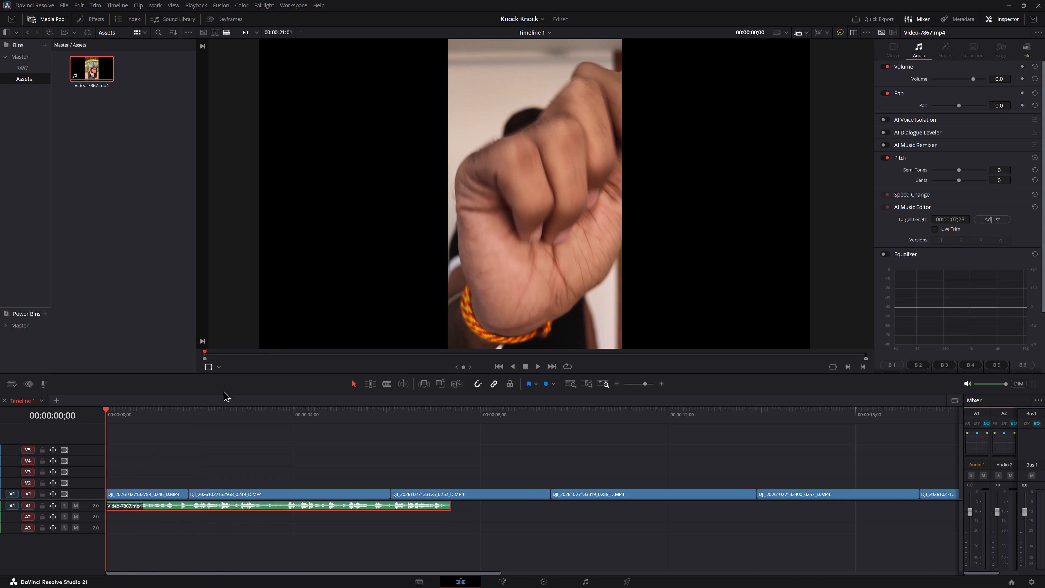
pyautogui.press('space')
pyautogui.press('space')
# Give Timeline 1 its own settings instead of the project's, using vertical resolution at 1080 x 1920.
pyautogui.click(18, 64)
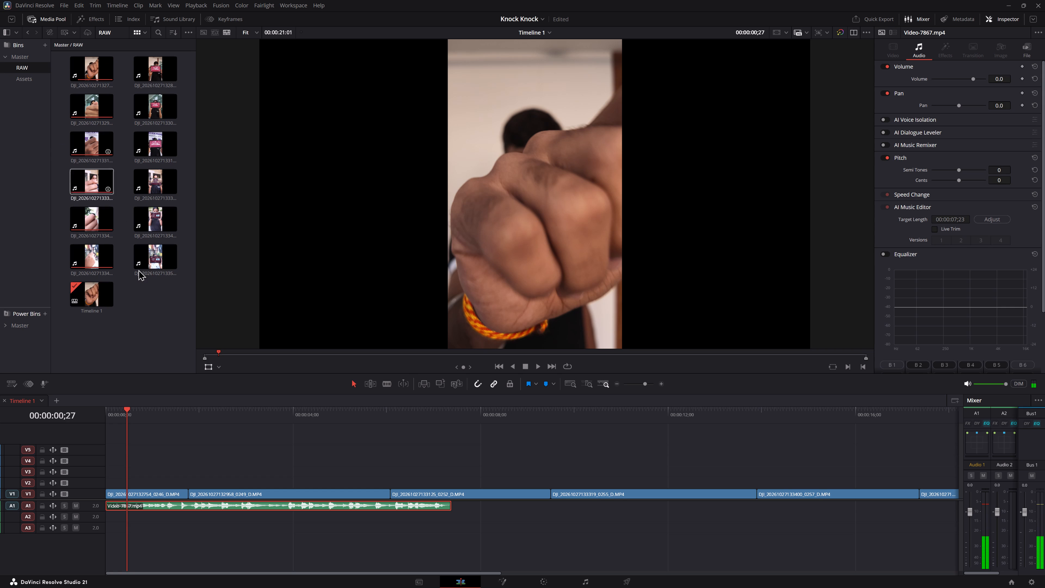
pyautogui.rightClick(76, 292)
pyautogui.click(202, 286)
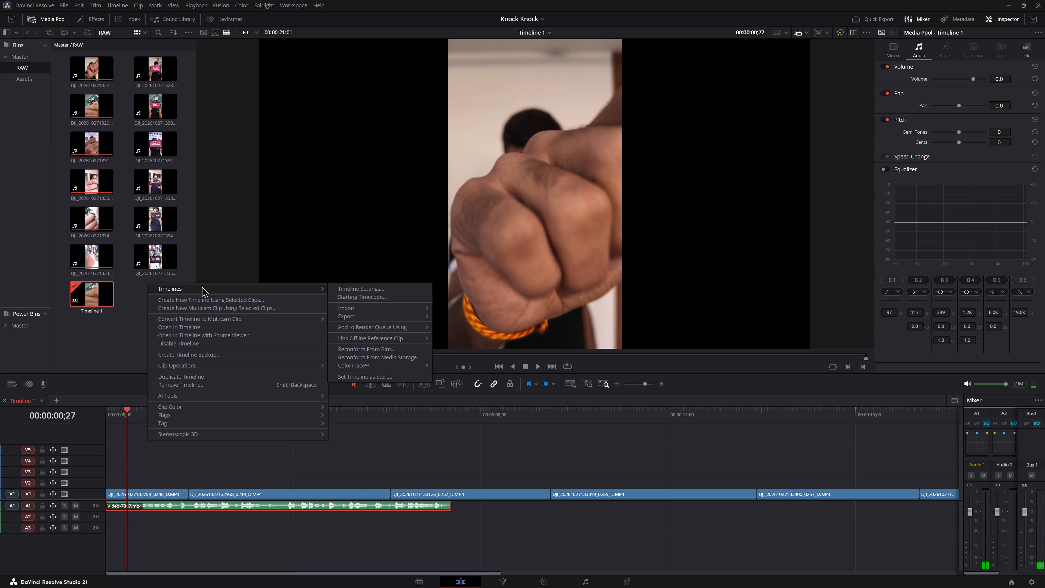
pyautogui.click(422, 288)
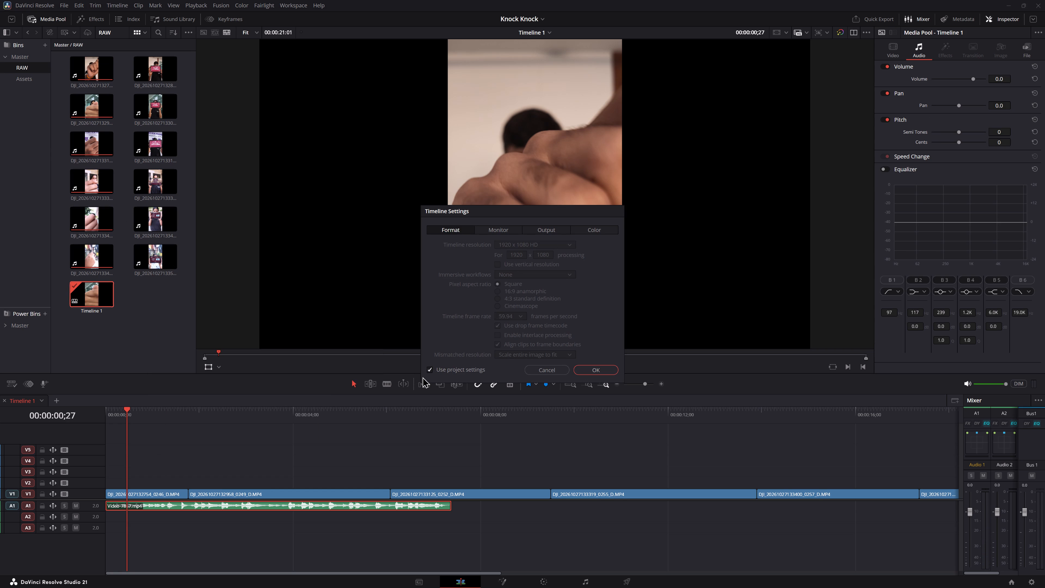
pyautogui.moveTo(426, 359); pyautogui.dragTo(427, 362)
pyautogui.click(430, 371)
pyautogui.click(501, 267)
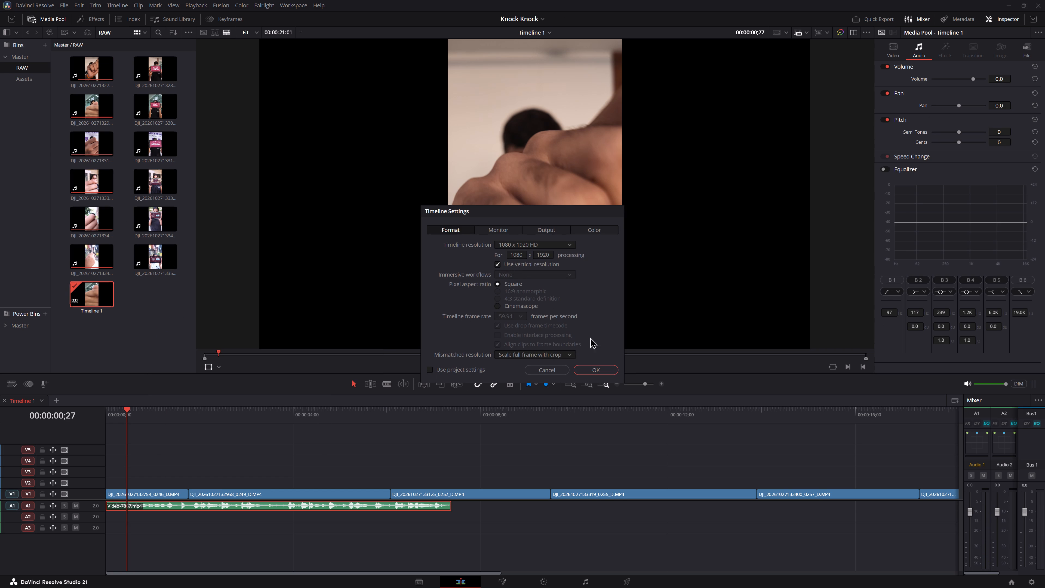
pyautogui.click(602, 367)
# Play the timeline opening to find the audio cue near 00:00:02;29 and enlarge the height of track A1.
pyautogui.press('space')
pyautogui.press('space')
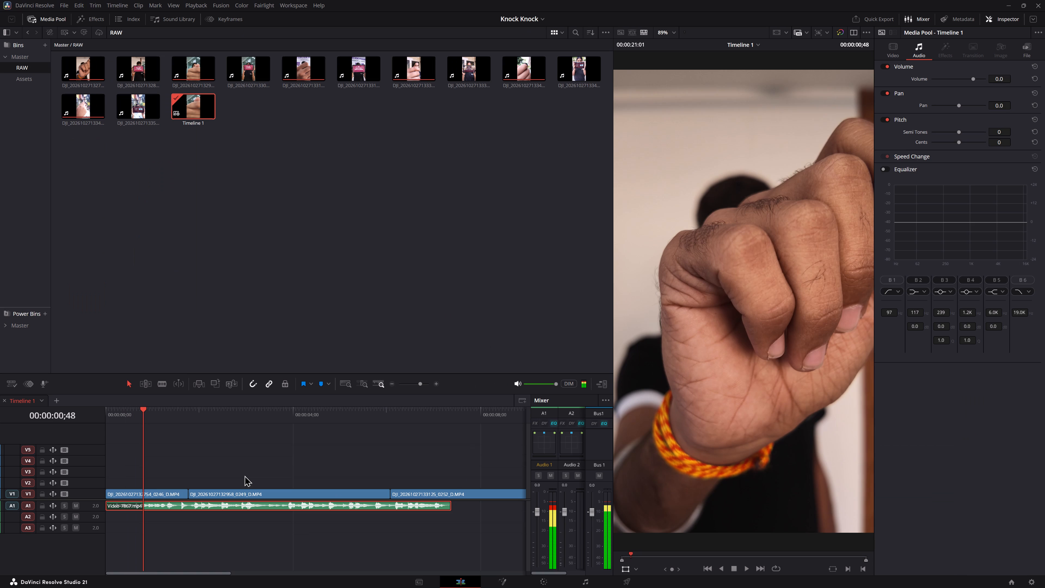
pyautogui.moveTo(139, 432); pyautogui.dragTo(112, 417)
pyautogui.moveTo(112, 417); pyautogui.dragTo(81, 417)
pyautogui.press('space')
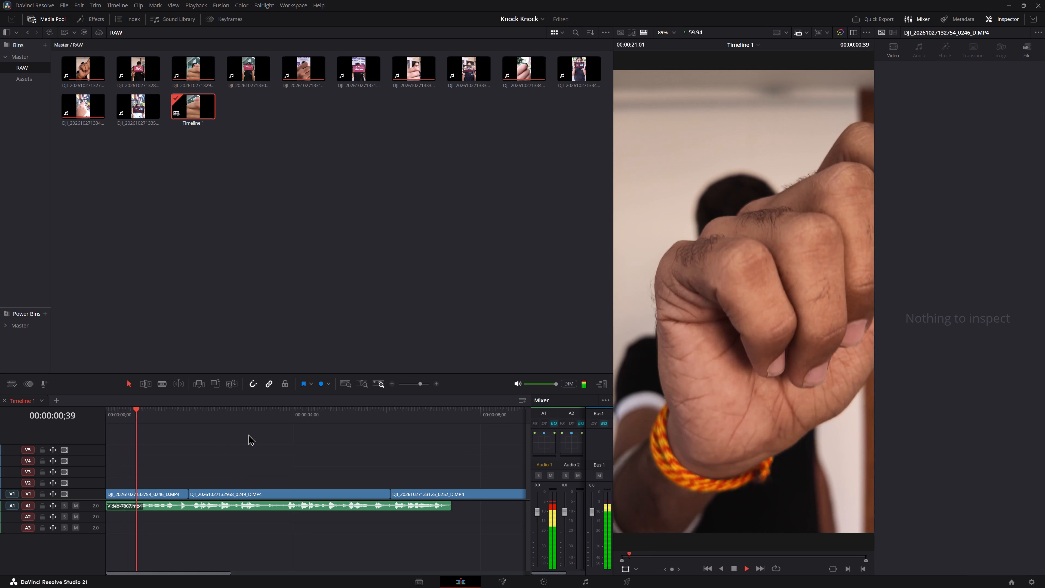
pyautogui.press('space')
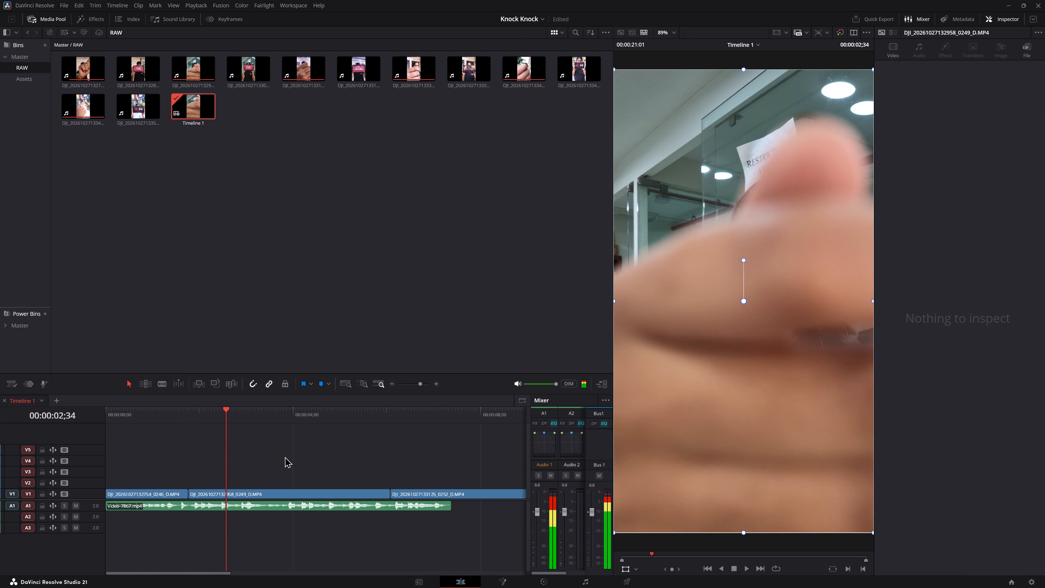
pyautogui.moveTo(227, 417); pyautogui.dragTo(222, 418)
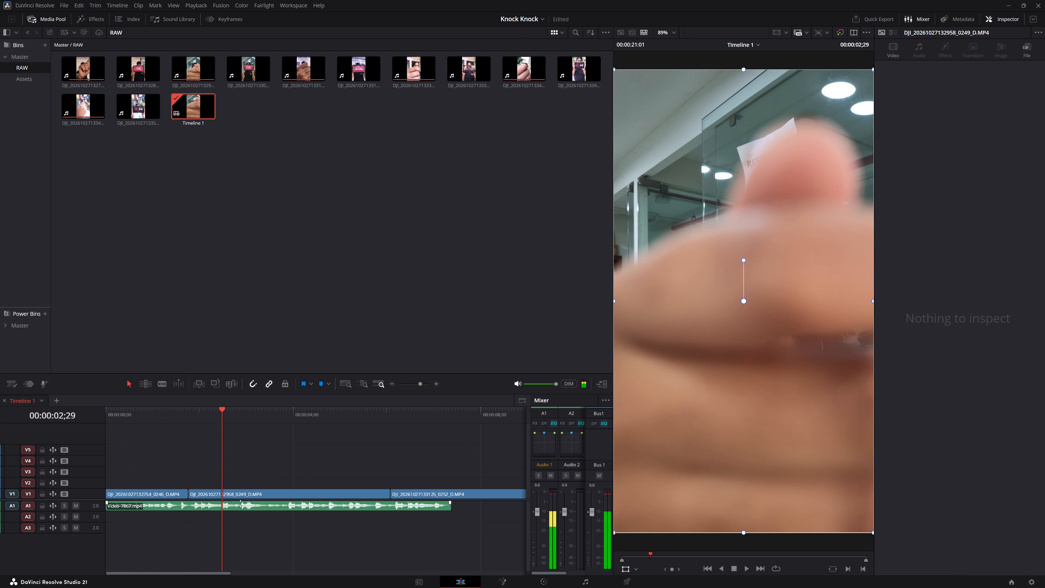
pyautogui.moveTo(89, 508); pyautogui.dragTo(90, 536)
# Add a marker to the Video-7867 audio clip at 00:00:02;27 and a timeline marker at the same frame.
pyautogui.click(242, 531)
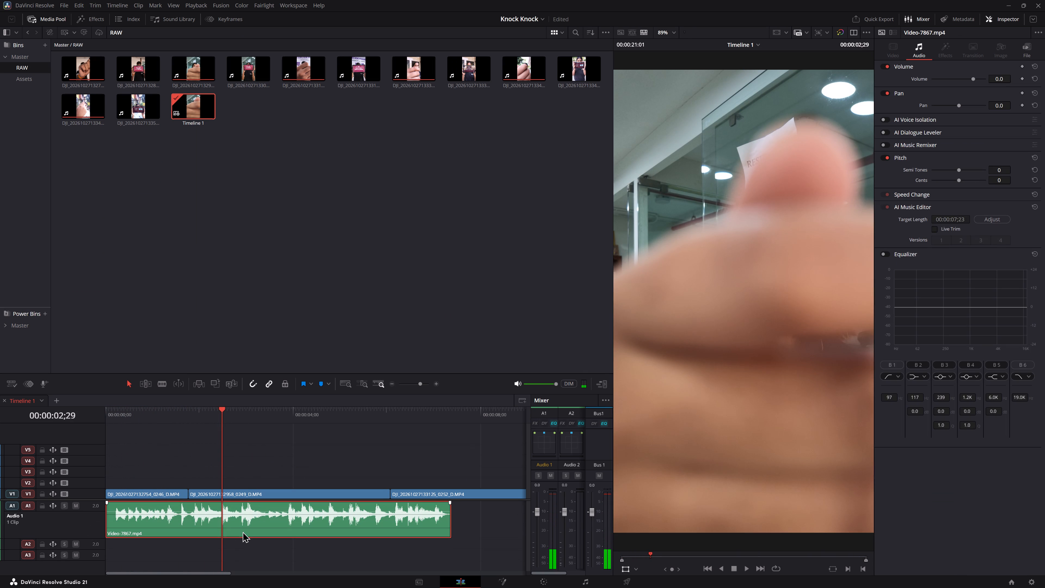
pyautogui.press('Left')
pyautogui.press('Left')
pyautogui.press('Left')
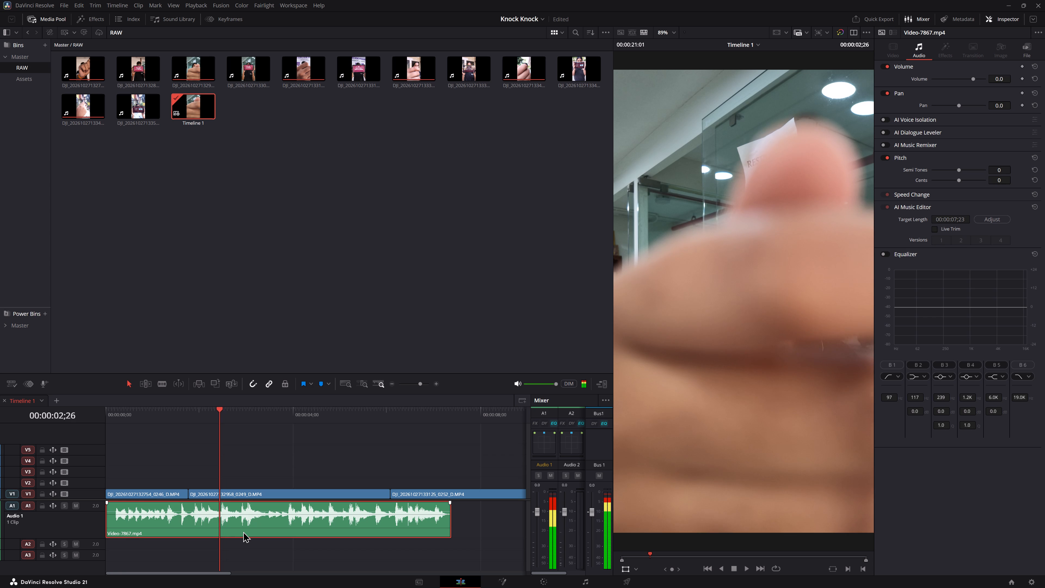
pyautogui.press('Left')
pyautogui.press('Right')
pyautogui.press('Right')
pyautogui.press('m')
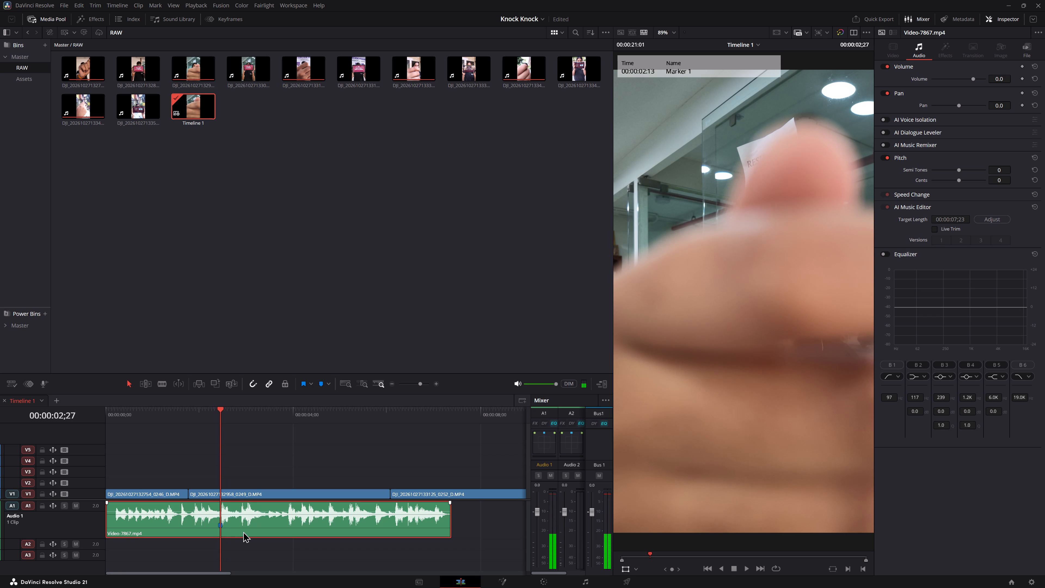
pyautogui.click(256, 472)
pyautogui.press('m')
pyautogui.click(250, 473)
# Trim 10 frames off the start of the Video-7867 audio and move the clip back to the timeline start.
pyautogui.moveTo(127, 416); pyautogui.dragTo(3, 416)
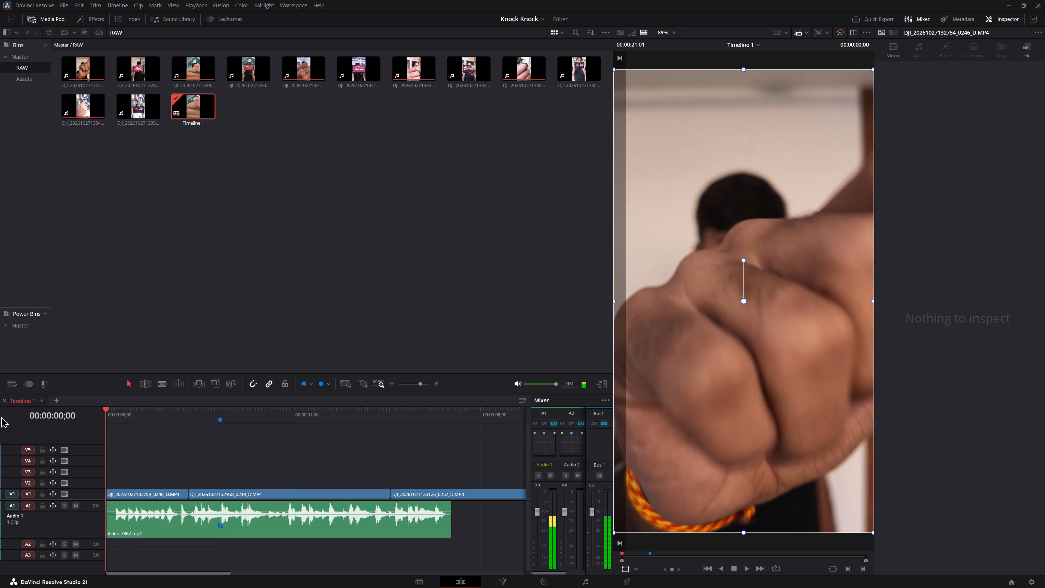
pyautogui.press('space')
pyautogui.press('space')
pyautogui.moveTo(127, 413); pyautogui.dragTo(114, 414)
pyautogui.click(123, 533)
pyautogui.moveTo(106, 528); pyautogui.dragTo(112, 528)
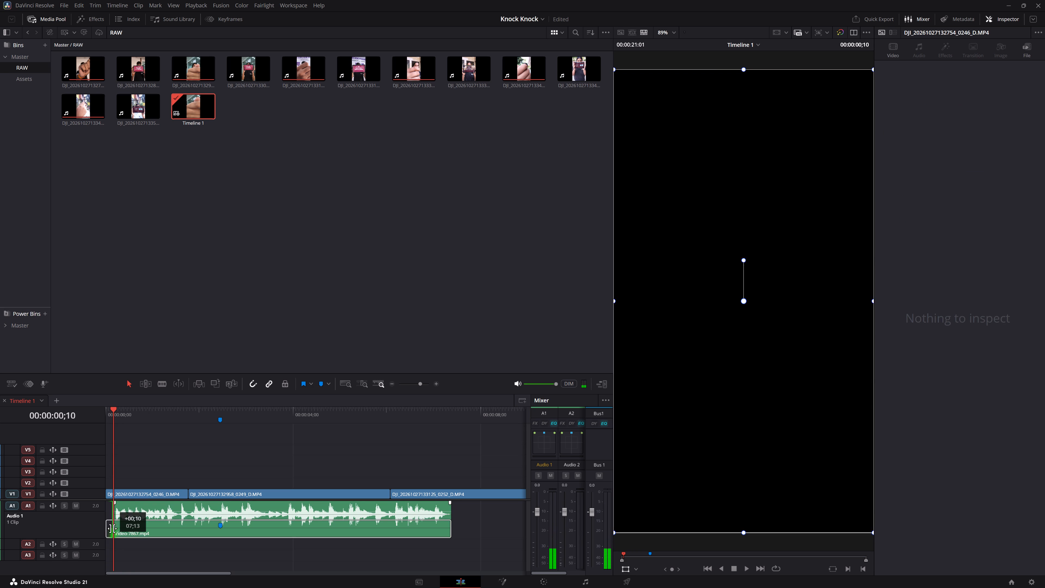
pyautogui.moveTo(112, 528); pyautogui.dragTo(116, 527)
pyautogui.click(109, 527)
pyautogui.moveTo(154, 532); pyautogui.dragTo(144, 532)
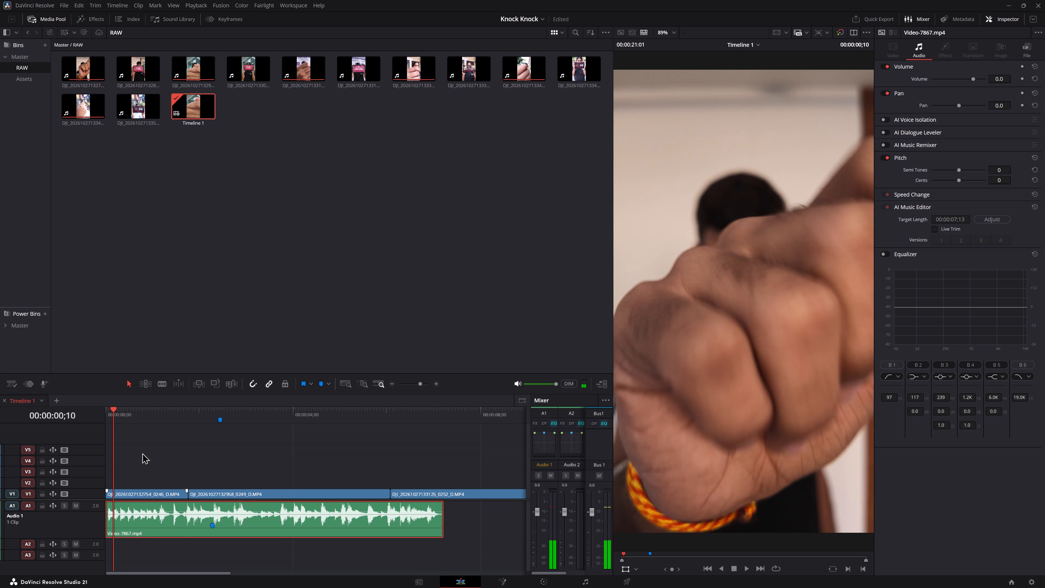
# Move the timeline marker earlier so it lines up with the marker on the shifted audio clip.
pyautogui.moveTo(120, 416); pyautogui.dragTo(82, 416)
pyautogui.moveTo(220, 409); pyautogui.dragTo(215, 409)
pyautogui.moveTo(222, 421); pyautogui.dragTo(216, 421)
# Play the timeline's opening repeatedly to check the trimmed audio against the first clip.
pyautogui.moveTo(157, 420); pyautogui.dragTo(26, 430)
pyautogui.press('space')
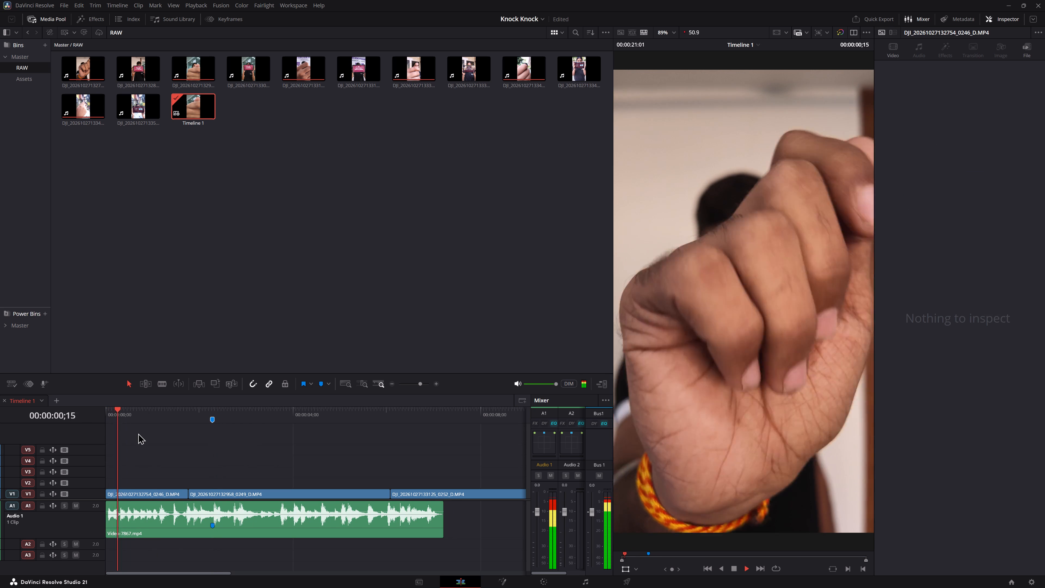
pyautogui.press('space')
pyautogui.moveTo(118, 422); pyautogui.dragTo(83, 422)
pyautogui.press('space')
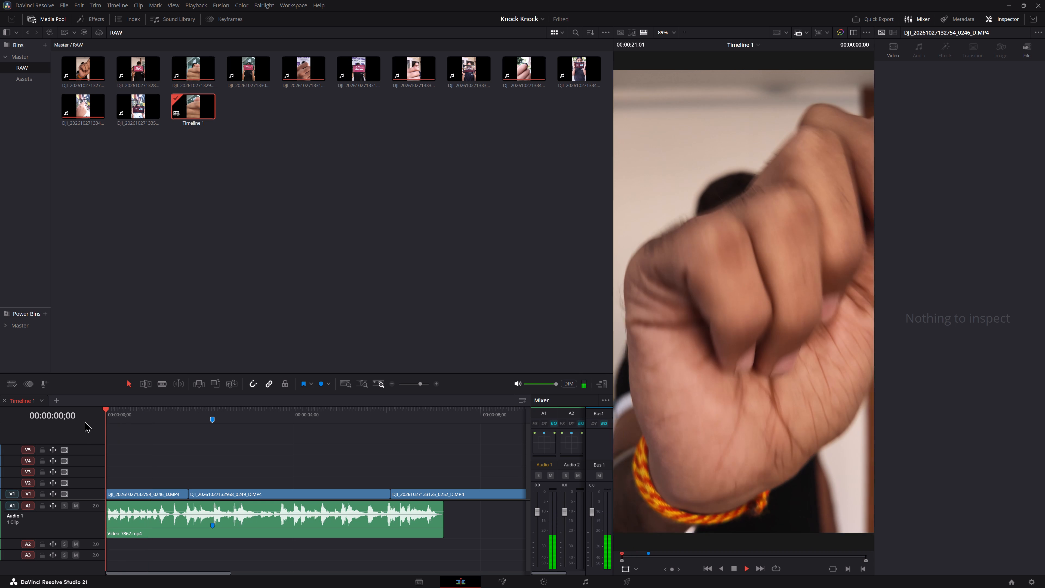
pyautogui.press('space')
pyautogui.hotkey('alt', 'Tab')
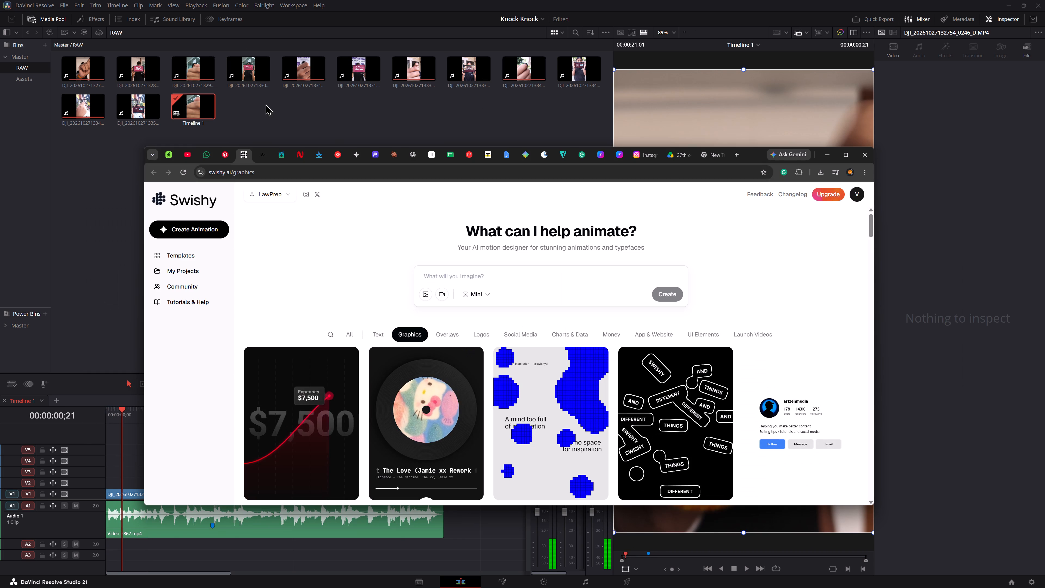
pyautogui.click(281, 122)
pyautogui.moveTo(119, 418); pyautogui.dragTo(84, 409)
pyautogui.press('space')
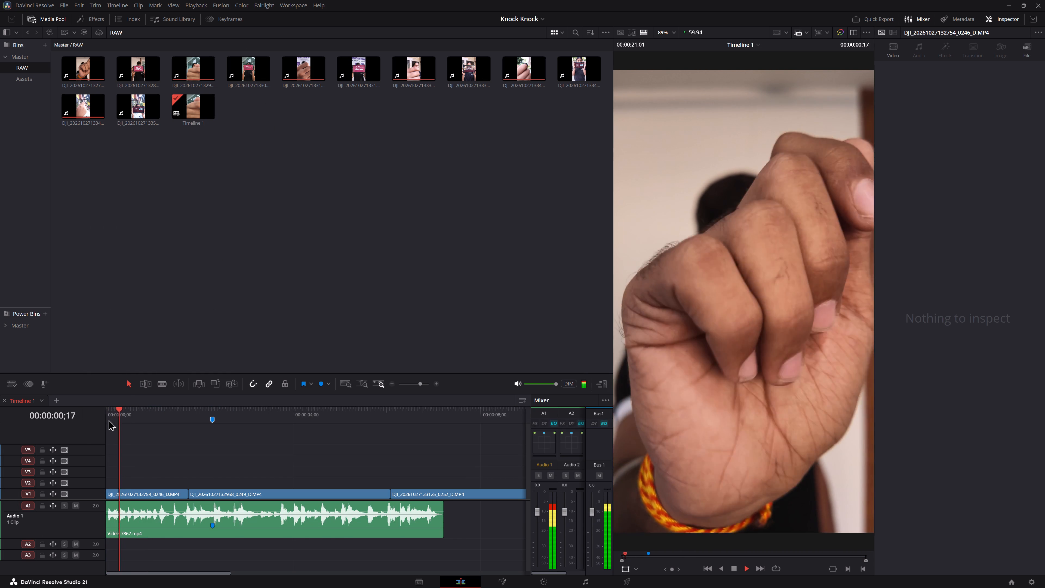
pyautogui.press('space')
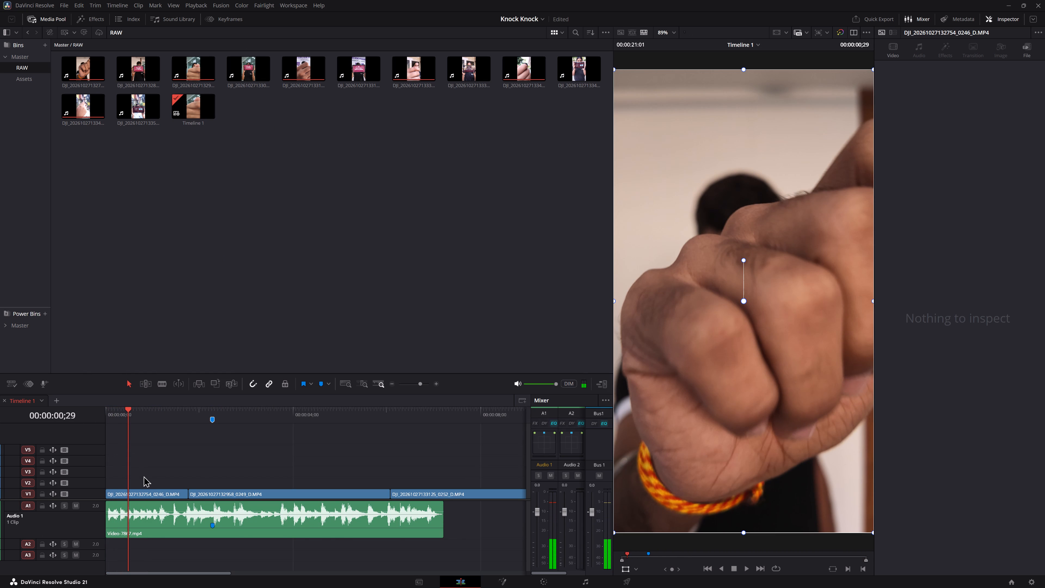
pyautogui.keyDown('alt'); pyautogui.scroll(12, 131, 476); pyautogui.keyUp('alt')
pyautogui.moveTo(119, 419); pyautogui.dragTo(105, 419)
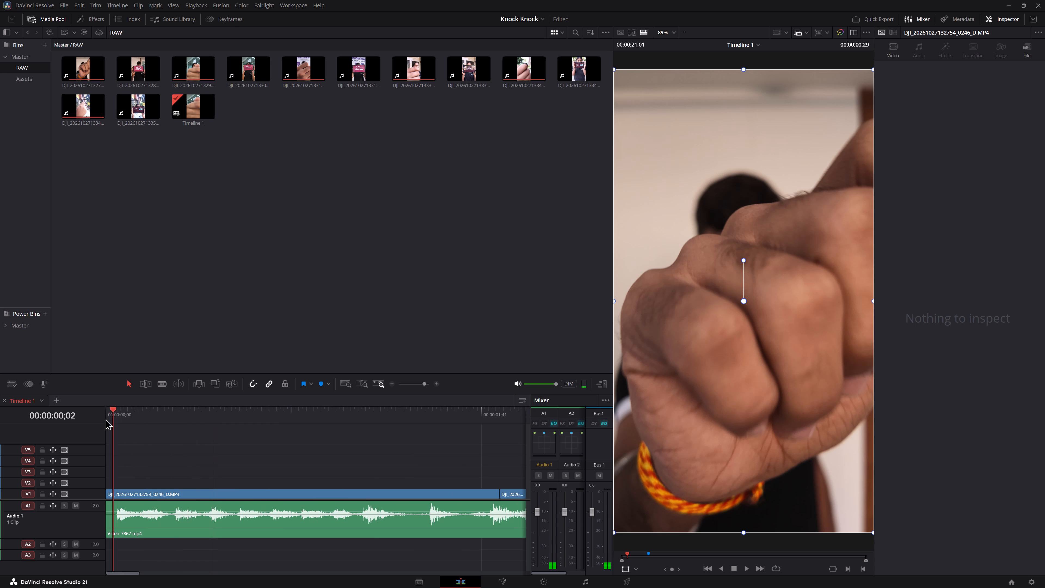
pyautogui.moveTo(105, 419); pyautogui.dragTo(81, 420)
pyautogui.press('space')
pyautogui.press('space')
pyautogui.click(185, 491)
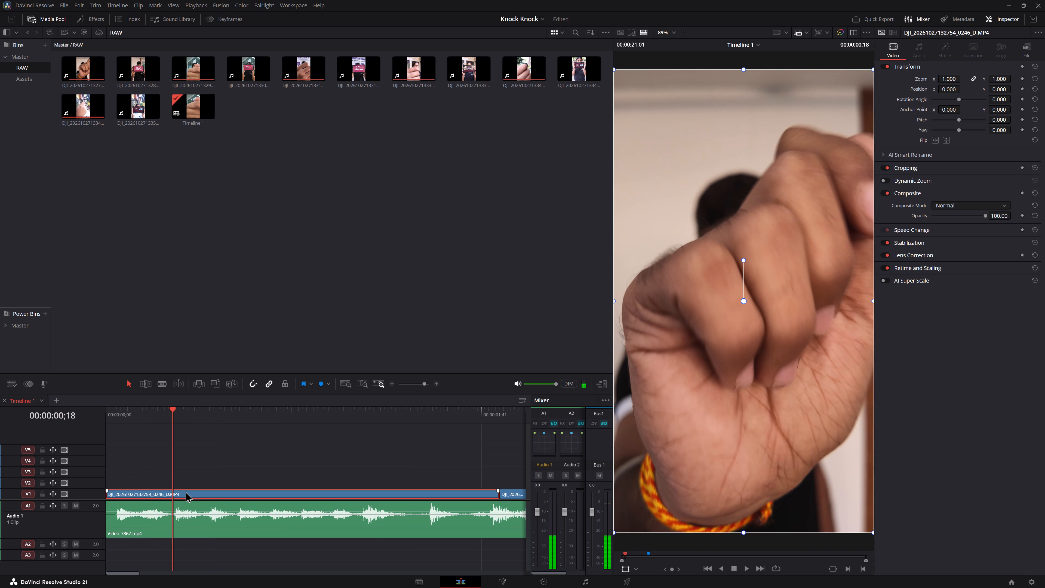
pyautogui.press('b')
pyautogui.click(185, 491)
pyautogui.press('BackSpace')
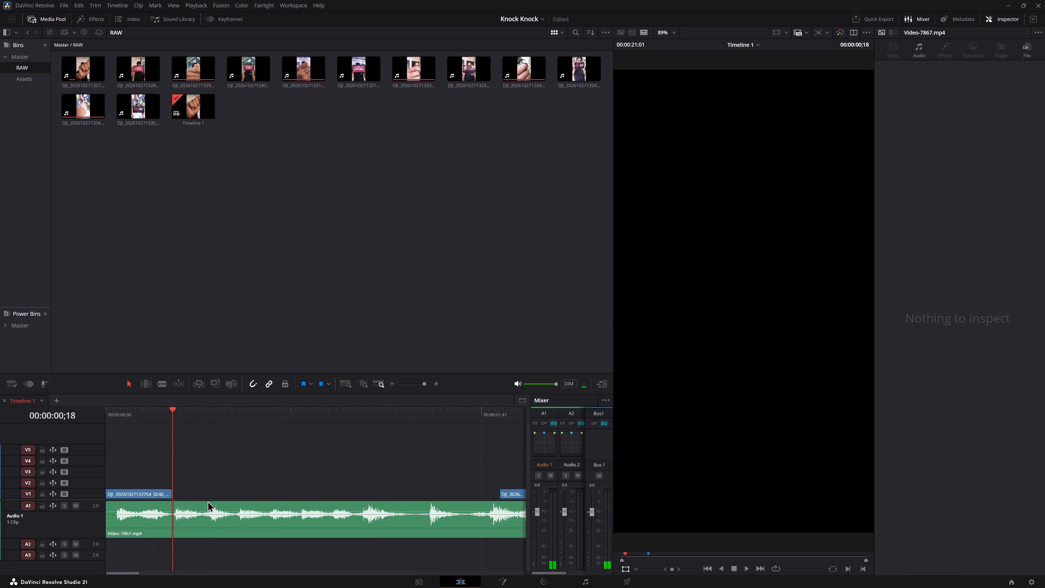
# Lock audio track A1 and close the gap after the first clip on video track V1.
pyautogui.click(44, 505)
pyautogui.click(54, 505)
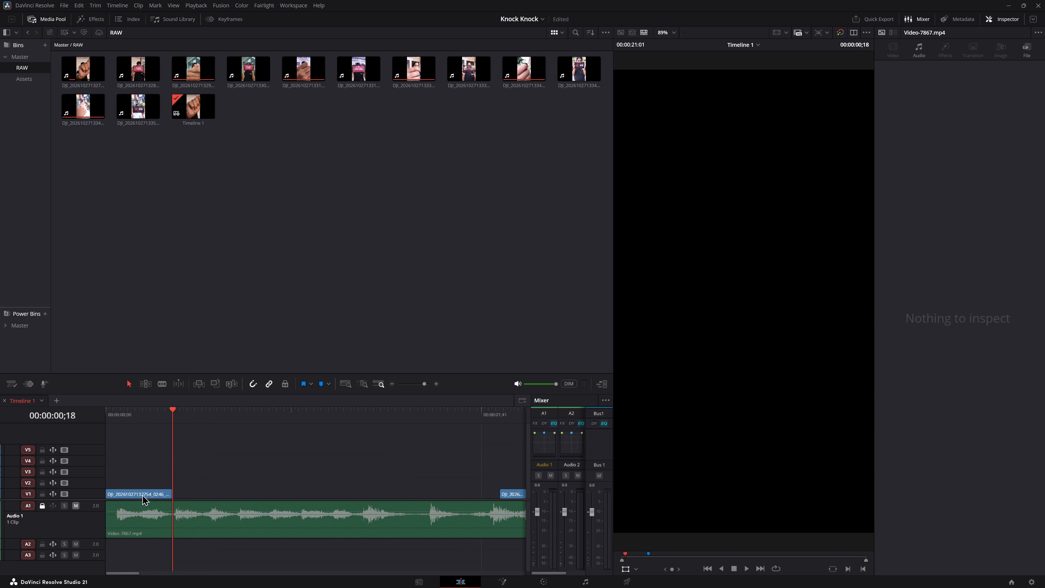
pyautogui.moveTo(115, 417); pyautogui.dragTo(100, 418)
pyautogui.press('space')
pyautogui.press('space')
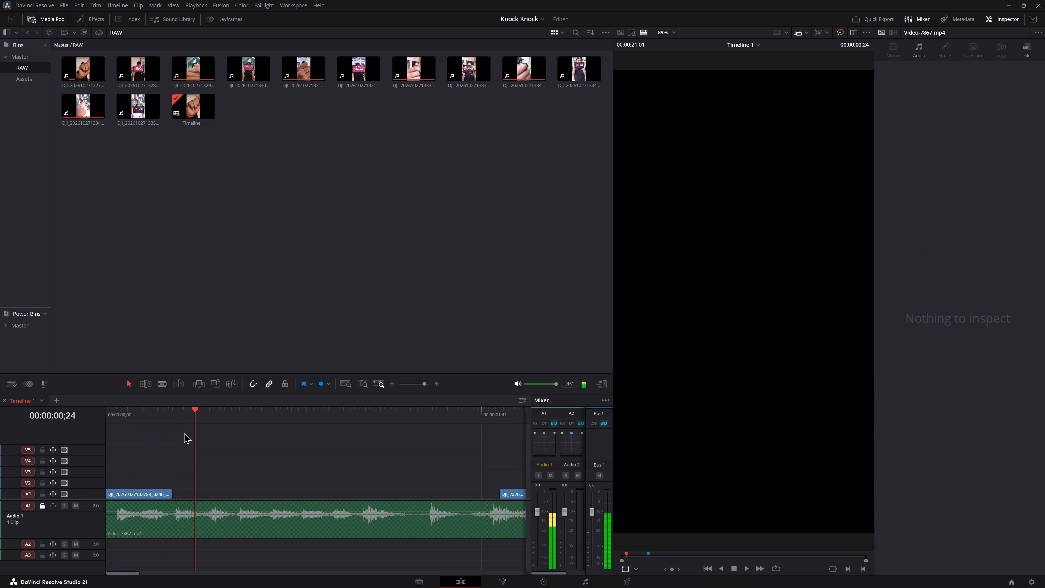
pyautogui.hotkey('alt', 'd')
# Play the opening across the first cut and on through the second clip to find where its knock should start.
pyautogui.click(158, 415)
pyautogui.press('space')
pyautogui.press('space')
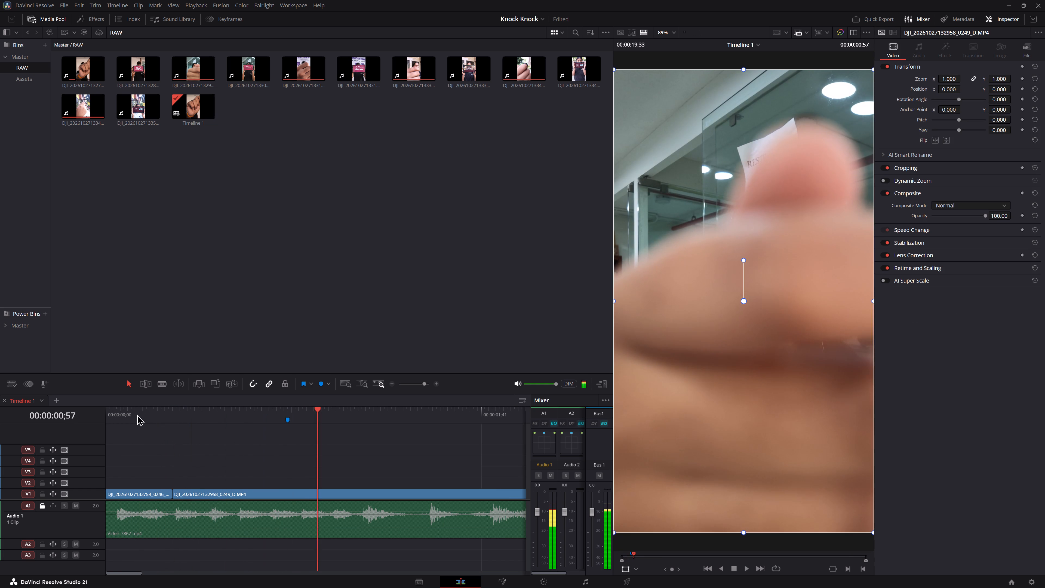
pyautogui.moveTo(134, 414); pyautogui.dragTo(62, 417)
pyautogui.press('space')
pyautogui.press('space')
pyautogui.press('space')
pyautogui.press('space')
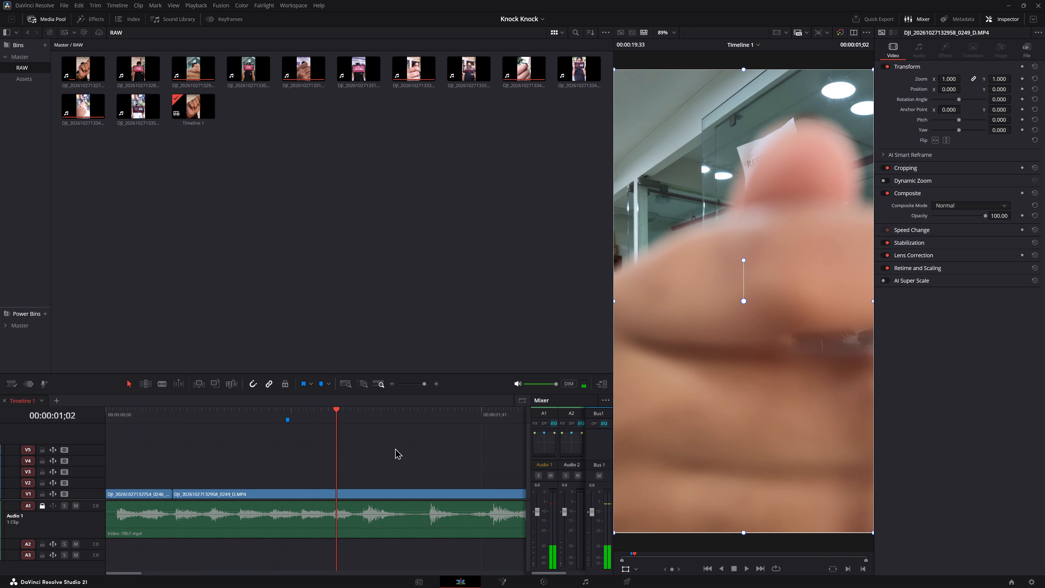
pyautogui.press('space')
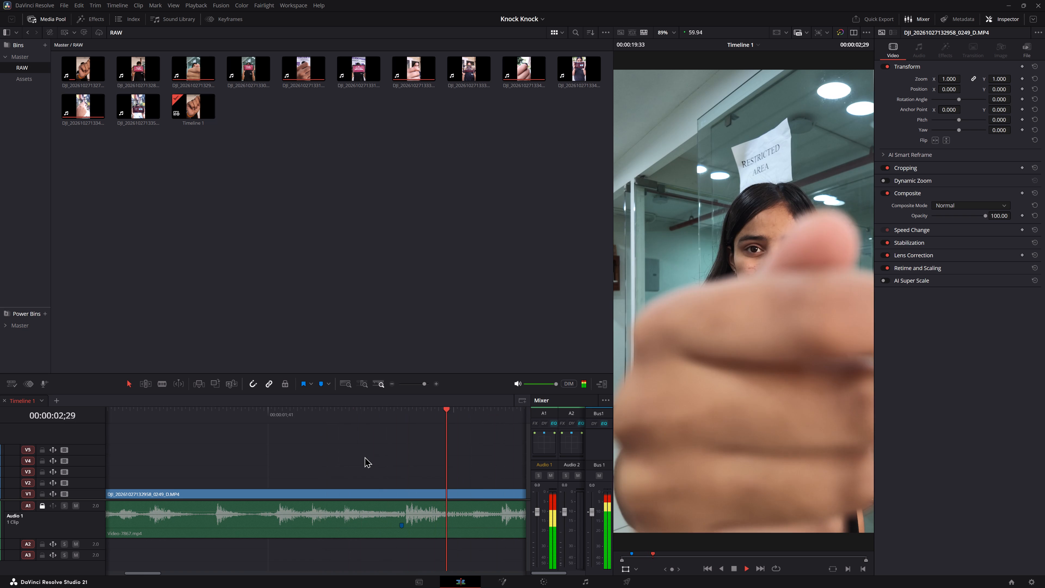
pyautogui.press('space')
pyautogui.keyDown('alt'); pyautogui.scroll(-6, 364, 457); pyautogui.keyUp('alt')
pyautogui.keyDown('alt'); pyautogui.scroll(-4, 316, 476); pyautogui.keyUp('alt')
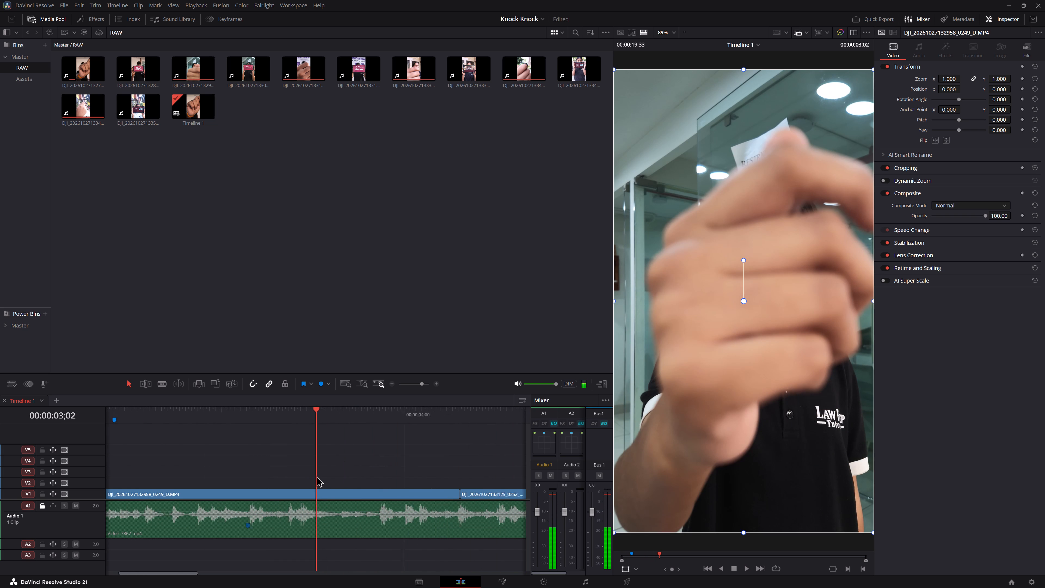
pyautogui.keyDown('alt'); pyautogui.scroll(-5, 324, 496); pyautogui.keyUp('alt')
pyautogui.keyDown('alt'); pyautogui.scroll(6, 281, 486); pyautogui.keyUp('alt')
pyautogui.press('space')
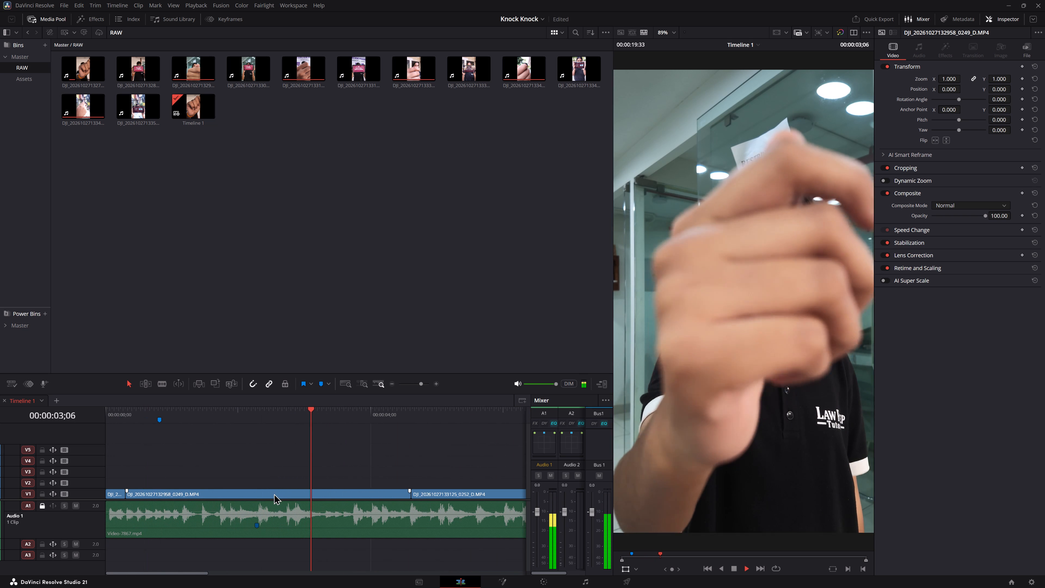
pyautogui.press('space')
pyautogui.moveTo(283, 416); pyautogui.dragTo(274, 416)
pyautogui.press('space')
pyautogui.press('space')
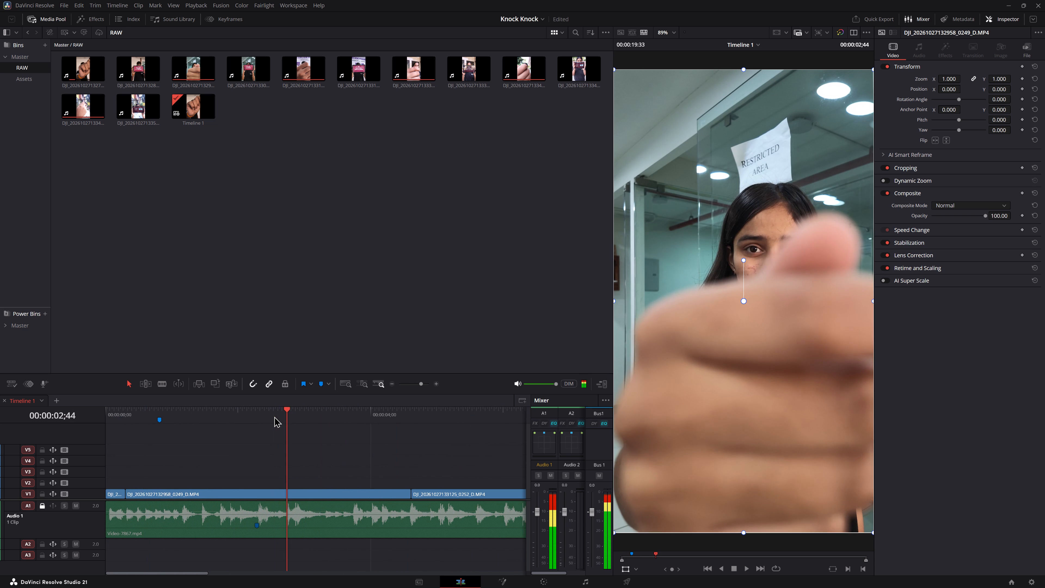
pyautogui.click(269, 416)
pyautogui.press('space')
pyautogui.press('space')
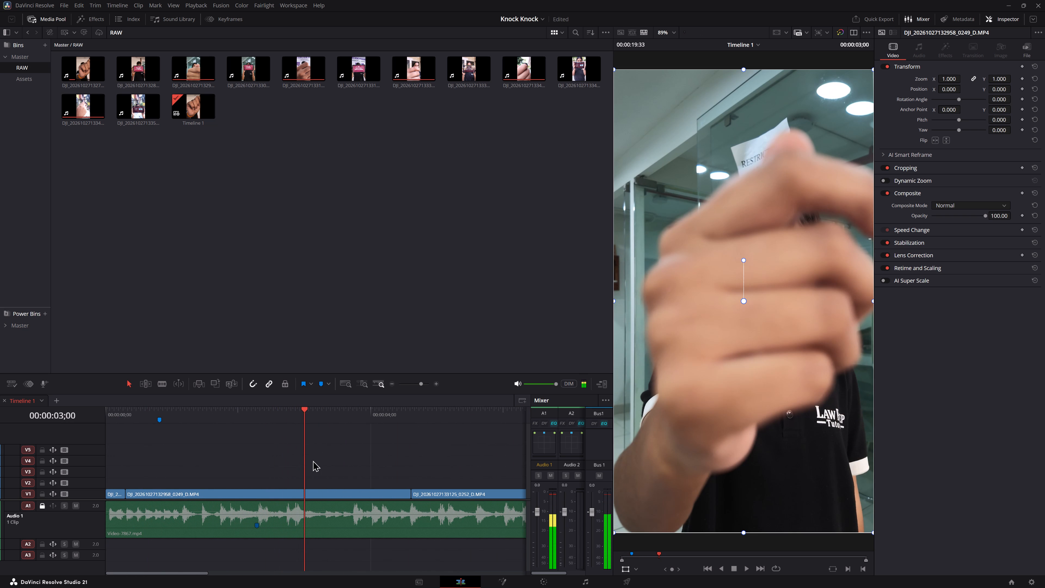
pyautogui.press('Right')
pyautogui.press('Right')
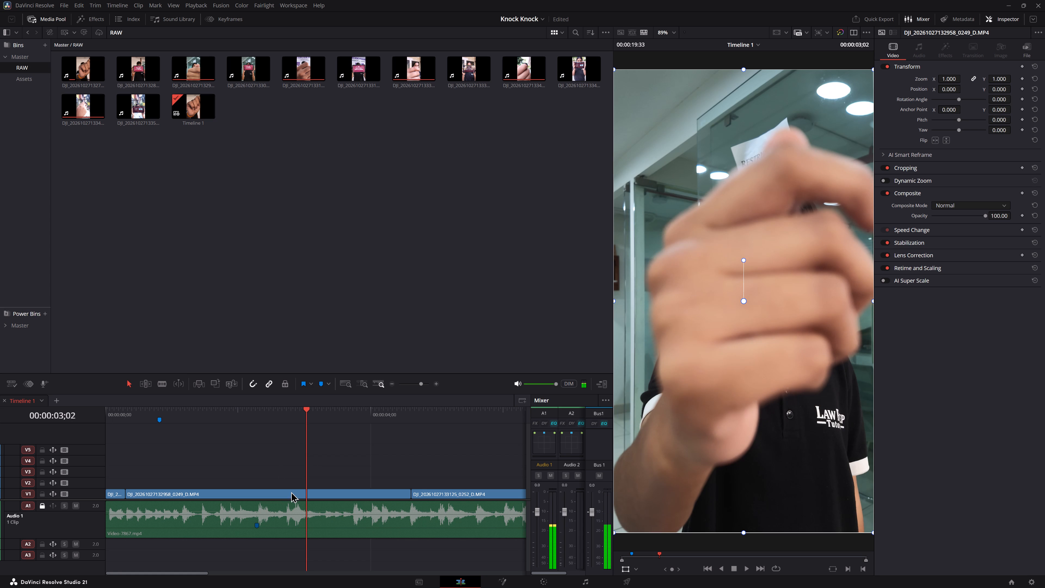
pyautogui.click(295, 490)
pyautogui.press('1')
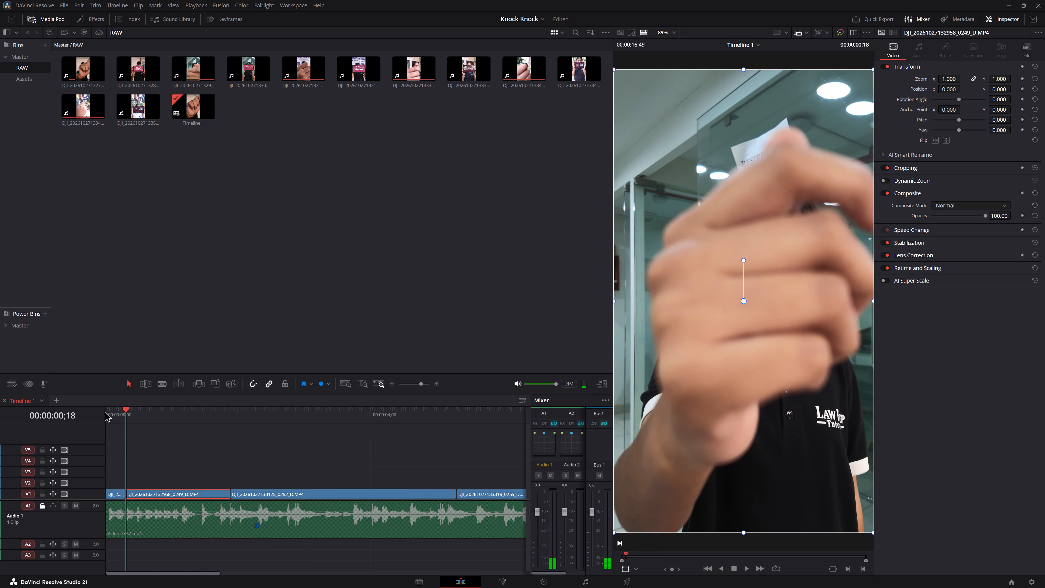
# Play the timeline's opening repeatedly to check the first two clips against the audio.
pyautogui.moveTo(108, 409); pyautogui.dragTo(106, 408)
pyautogui.press('space')
pyautogui.press('space')
pyautogui.press('space')
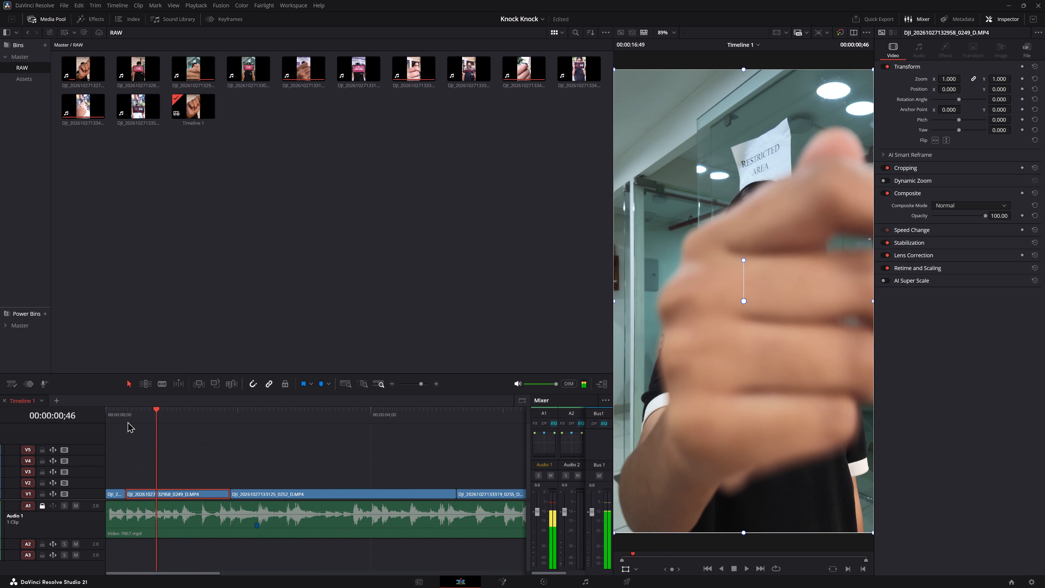
pyautogui.moveTo(118, 416); pyautogui.dragTo(81, 419)
pyautogui.press('space')
pyautogui.press('space')
pyautogui.press('space')
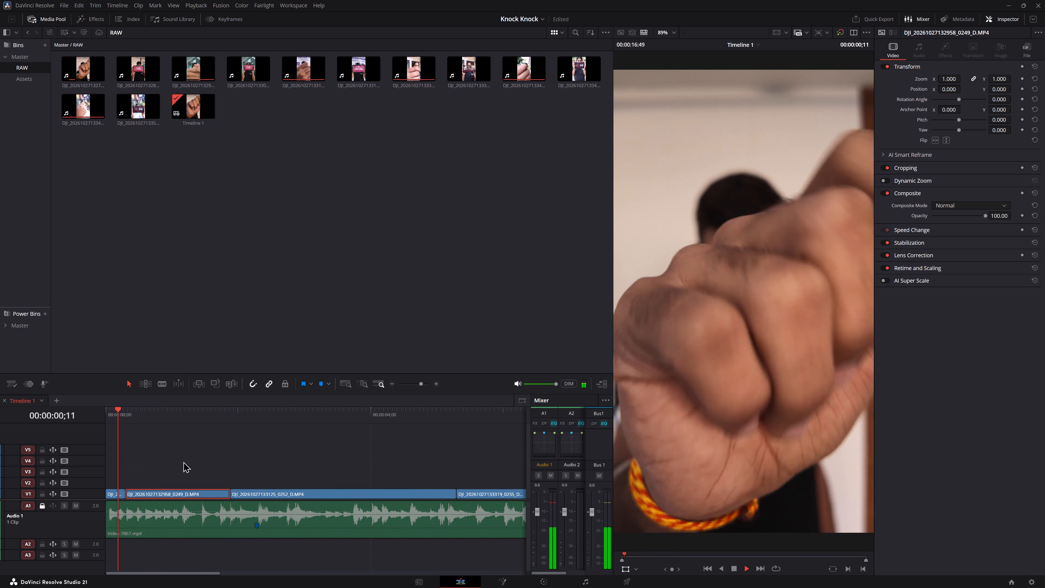
pyautogui.press('space')
pyautogui.press('space')
pyautogui.press('space')
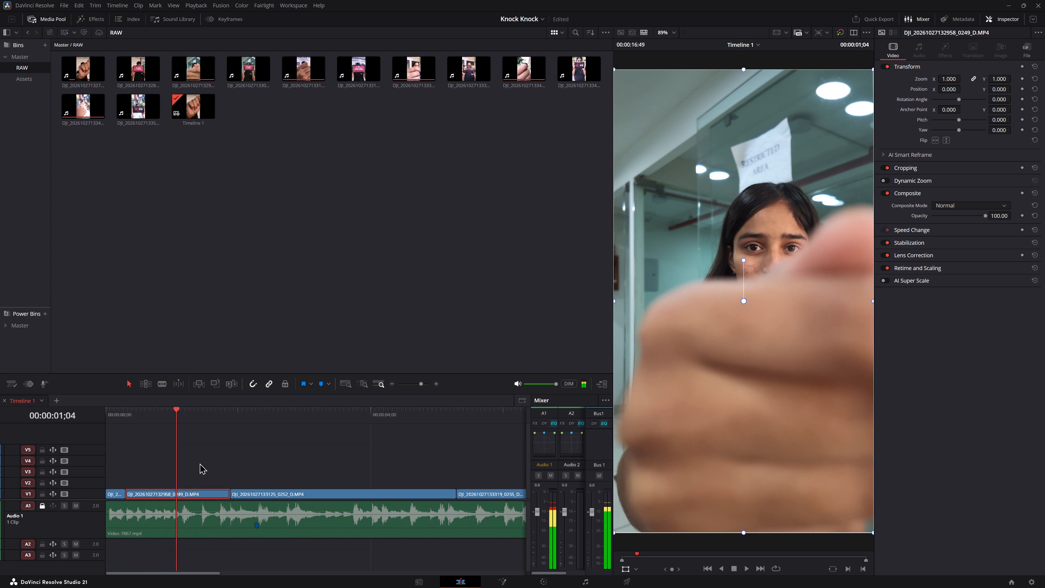
pyautogui.press('space')
pyautogui.press('space')
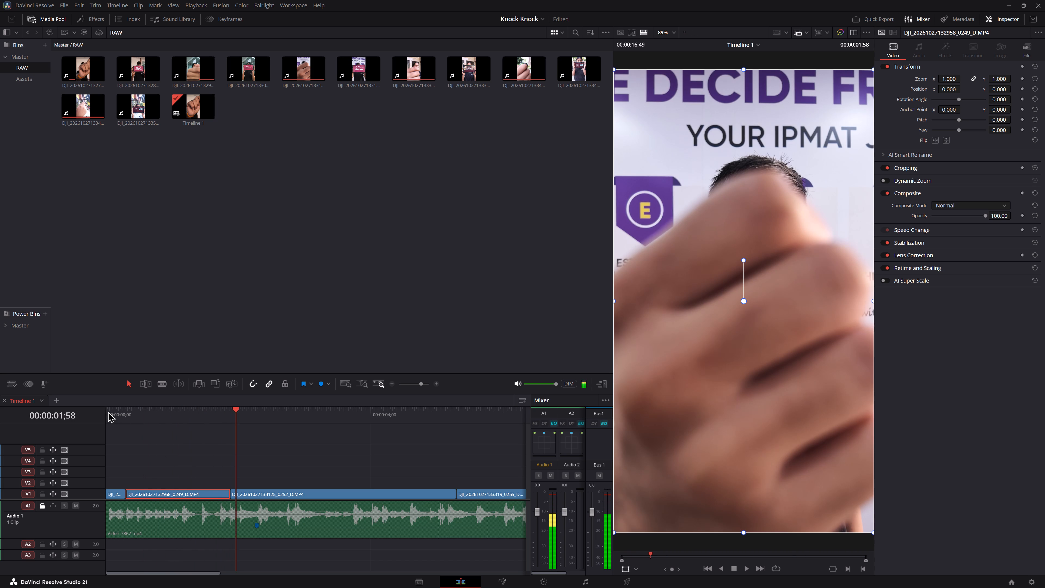
pyautogui.click(107, 411)
pyautogui.press('space')
pyautogui.press('space')
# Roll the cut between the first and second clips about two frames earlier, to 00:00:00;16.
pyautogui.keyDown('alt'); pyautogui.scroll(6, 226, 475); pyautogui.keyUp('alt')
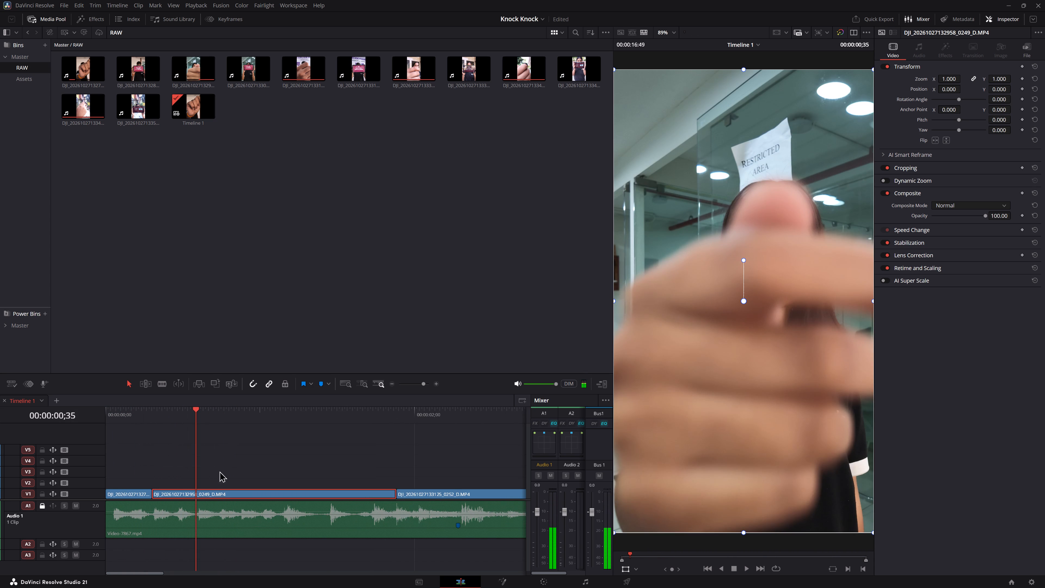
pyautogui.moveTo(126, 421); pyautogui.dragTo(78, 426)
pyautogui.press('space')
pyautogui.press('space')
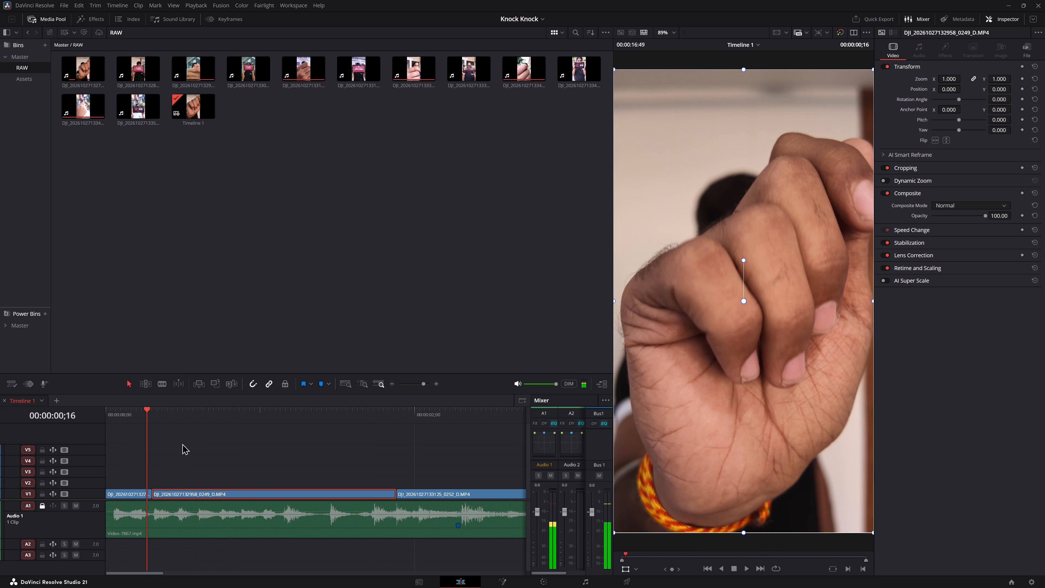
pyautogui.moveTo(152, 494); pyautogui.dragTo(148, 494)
# Play the opening again to check the timing of the rolled cut against the audio.
pyautogui.press('space')
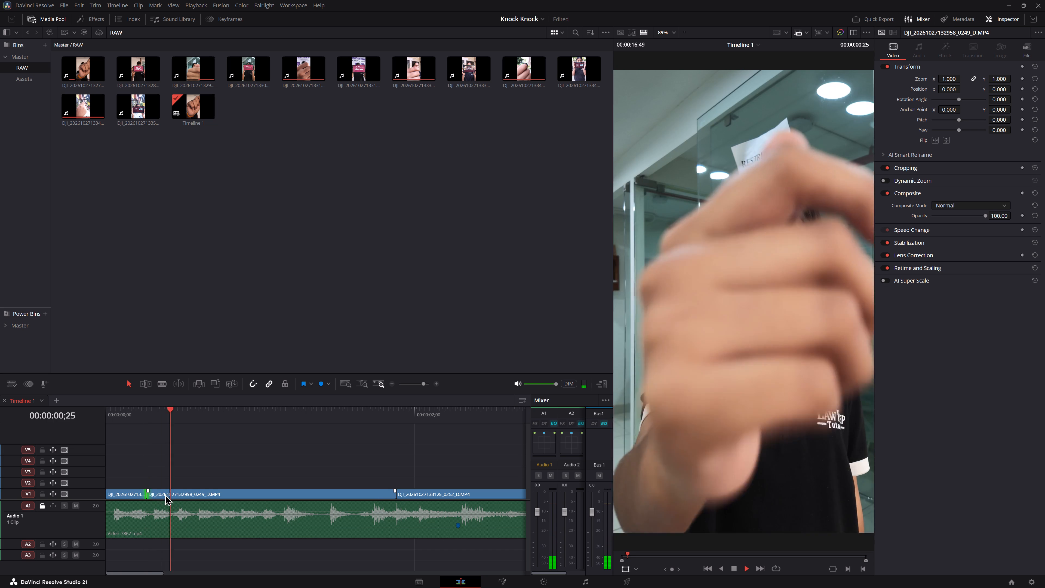
pyautogui.press('space')
pyautogui.click(113, 418)
pyautogui.press('space')
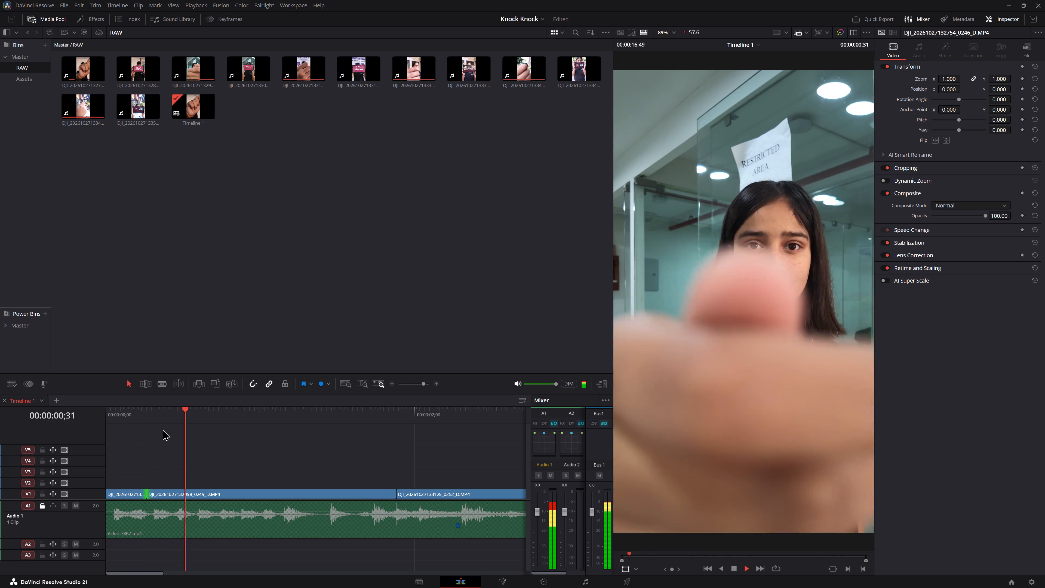
pyautogui.press('space')
pyautogui.moveTo(125, 415); pyautogui.dragTo(93, 417)
pyautogui.press('space')
pyautogui.press('space')
# Roll the cut between the first and second clips about three frames later.
pyautogui.moveTo(163, 415); pyautogui.dragTo(160, 415)
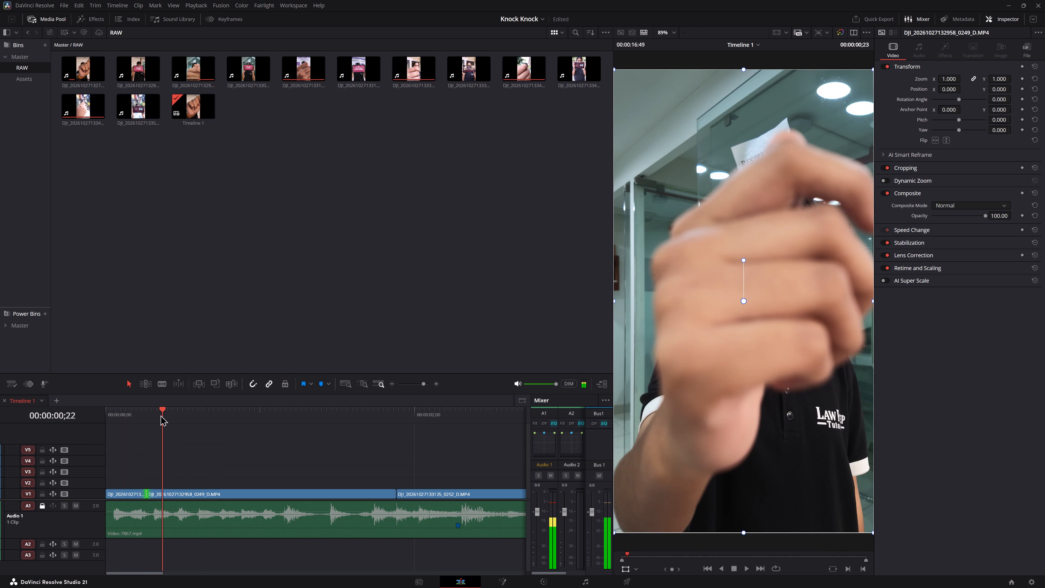
pyautogui.moveTo(160, 415); pyautogui.dragTo(155, 417)
pyautogui.moveTo(145, 496); pyautogui.dragTo(155, 497)
# Play the opening again to check the first clip's knock and the cut against the audio.
pyautogui.moveTo(142, 414); pyautogui.dragTo(84, 417)
pyautogui.press('space')
pyautogui.press('space')
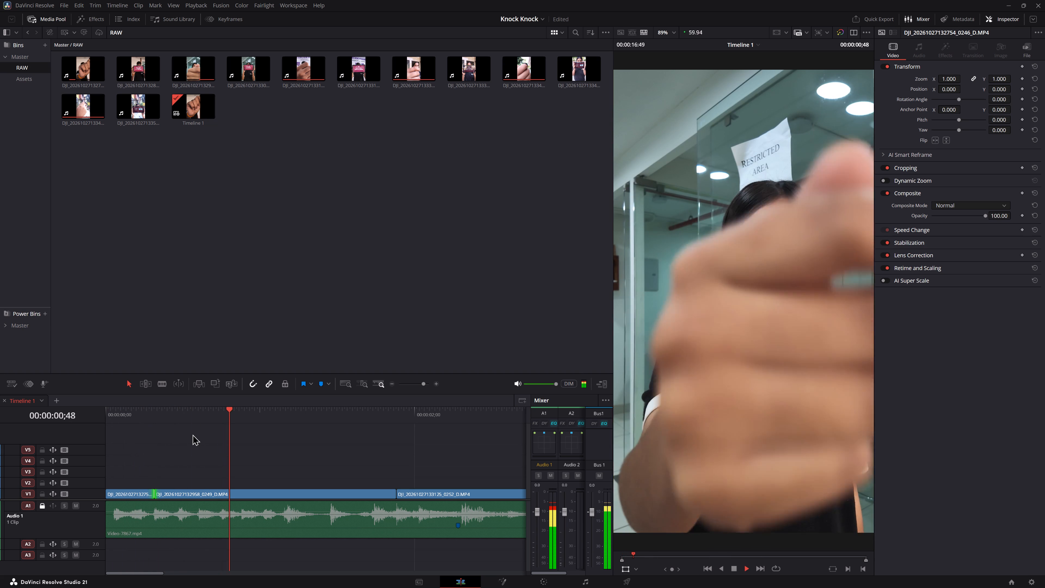
pyautogui.moveTo(148, 419); pyautogui.dragTo(5, 419)
pyautogui.press('space')
pyautogui.press('space')
pyautogui.press('space')
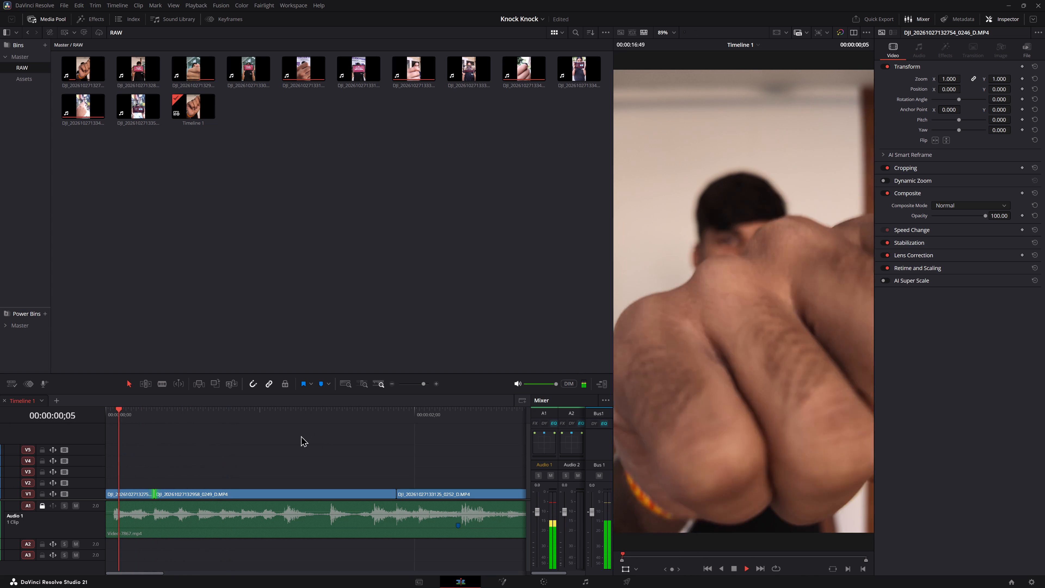
pyautogui.press('space')
# Slip the footage inside the first clip by a few frames in Trim Edit mode, with video track V1 enlarged to show thumbnails.
pyautogui.click(133, 488)
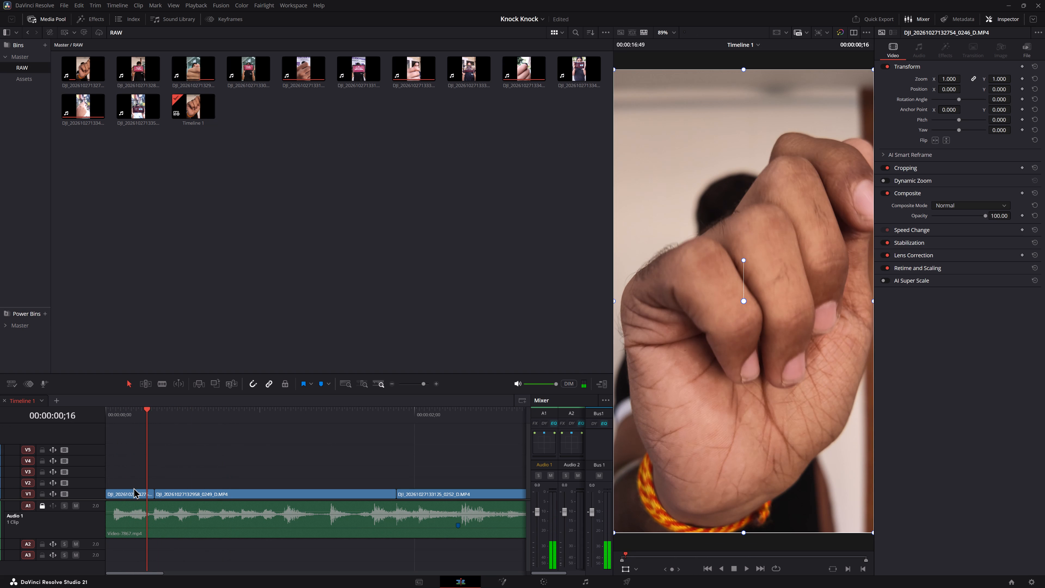
pyautogui.click(133, 489)
pyautogui.click(146, 382)
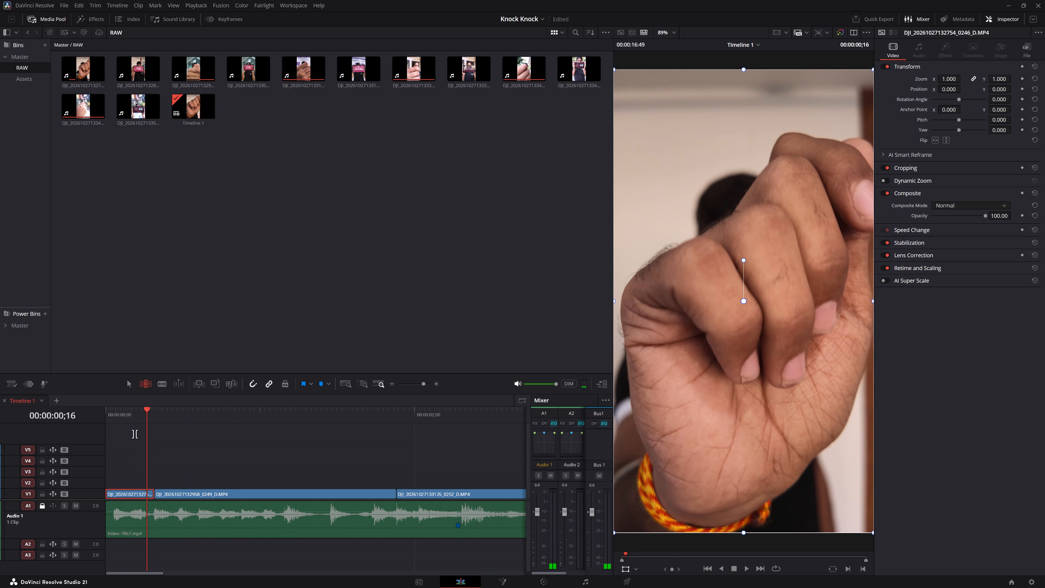
pyautogui.moveTo(126, 491); pyautogui.dragTo(132, 491)
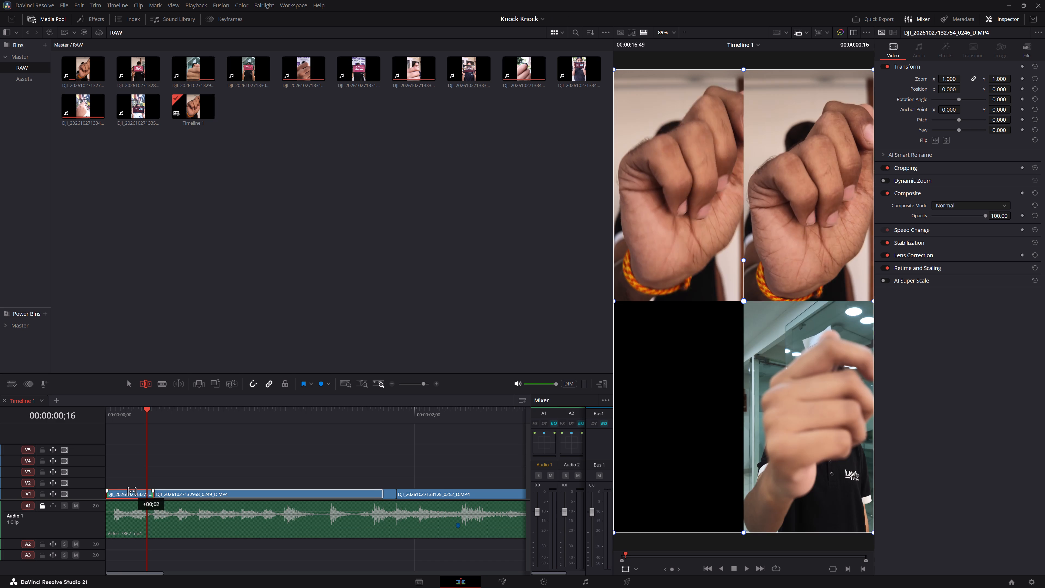
pyautogui.moveTo(132, 491); pyautogui.dragTo(133, 492)
pyautogui.moveTo(90, 489); pyautogui.dragTo(87, 460)
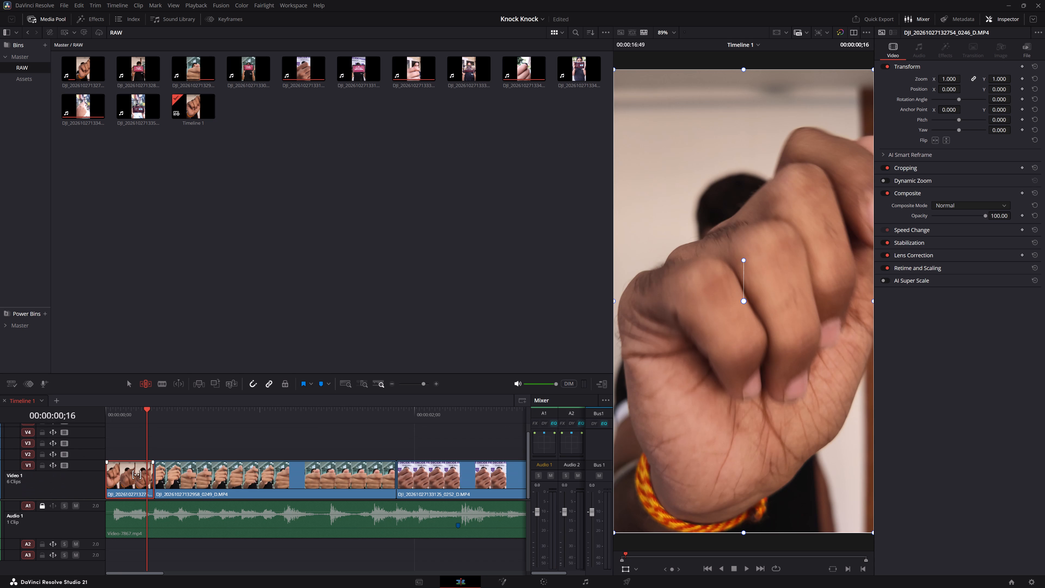
pyautogui.moveTo(137, 474); pyautogui.dragTo(146, 475)
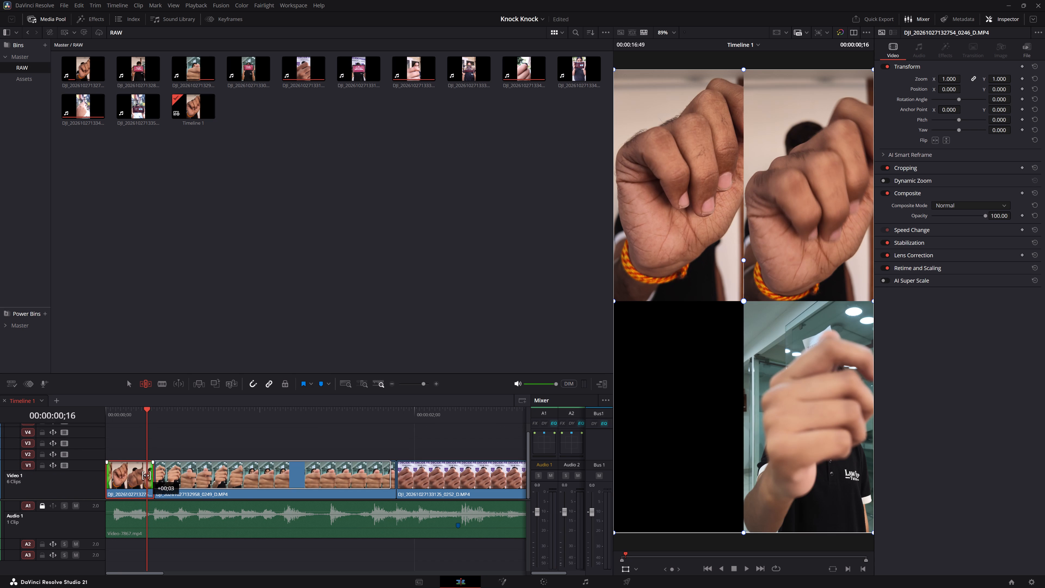
pyautogui.moveTo(146, 475); pyautogui.dragTo(150, 475)
# Play the opening repeatedly to check the slipped first clip's knock and the cut to the second clip against the audio.
pyautogui.moveTo(142, 416); pyautogui.dragTo(77, 420)
pyautogui.press('space')
pyautogui.press('space')
pyautogui.moveTo(146, 423); pyautogui.dragTo(24, 432)
pyautogui.press('space')
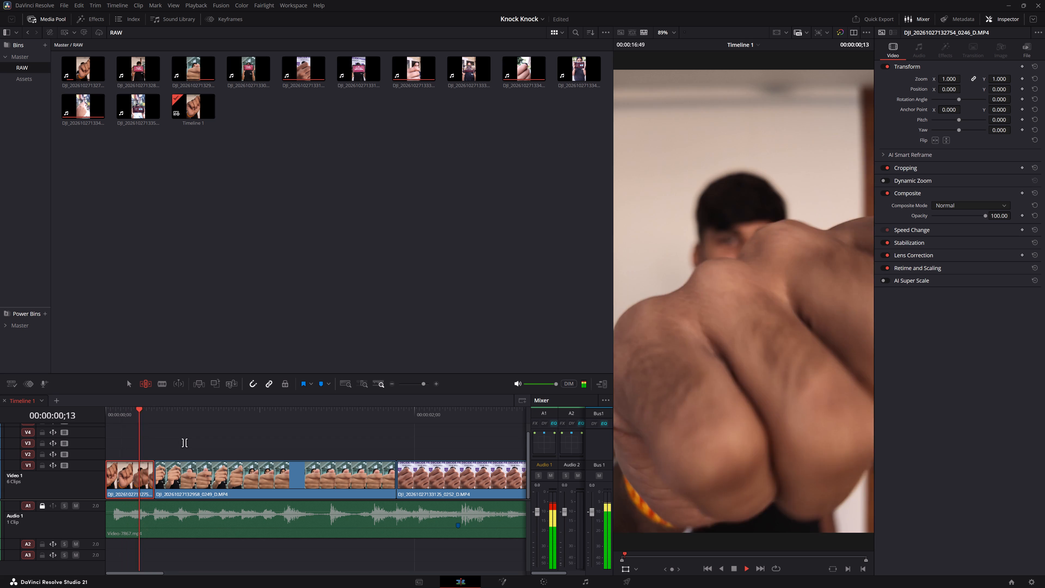
pyautogui.press('space')
pyautogui.moveTo(154, 413); pyautogui.dragTo(0, 431)
pyautogui.press('space')
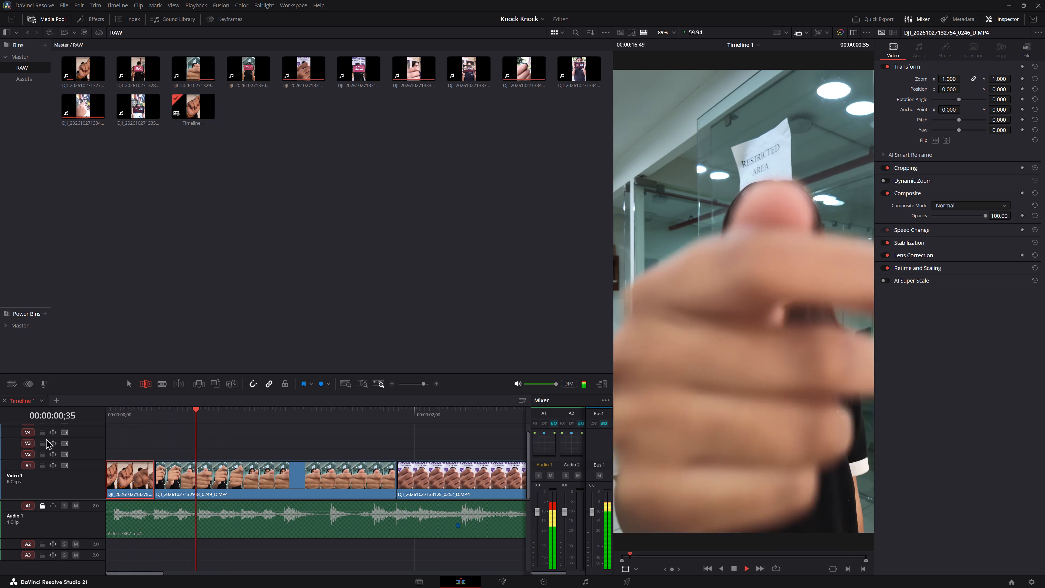
pyautogui.press('space')
pyautogui.press('space')
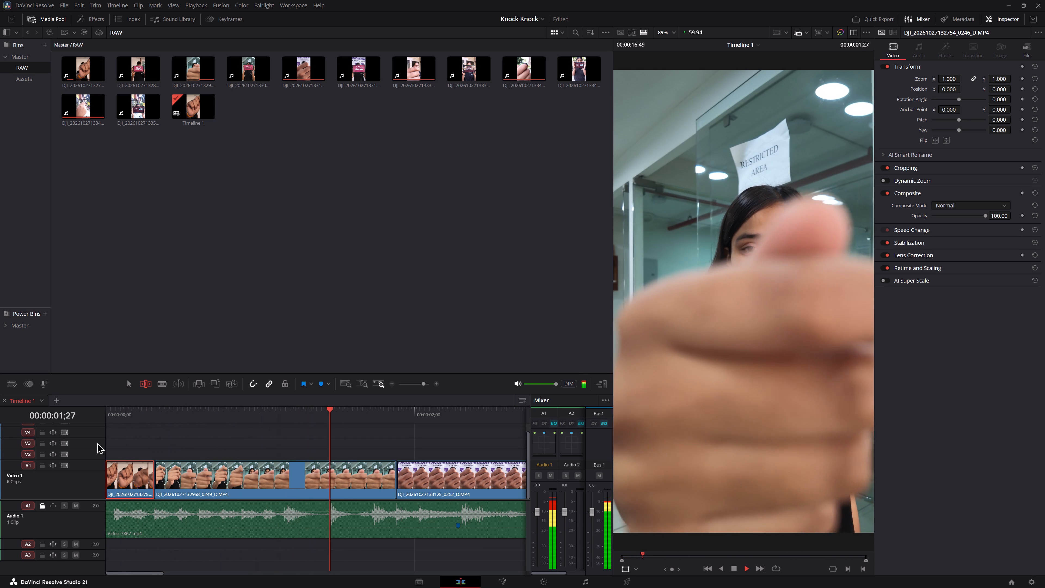
pyautogui.press('space')
pyautogui.moveTo(119, 410); pyautogui.dragTo(0, 432)
pyautogui.press('space')
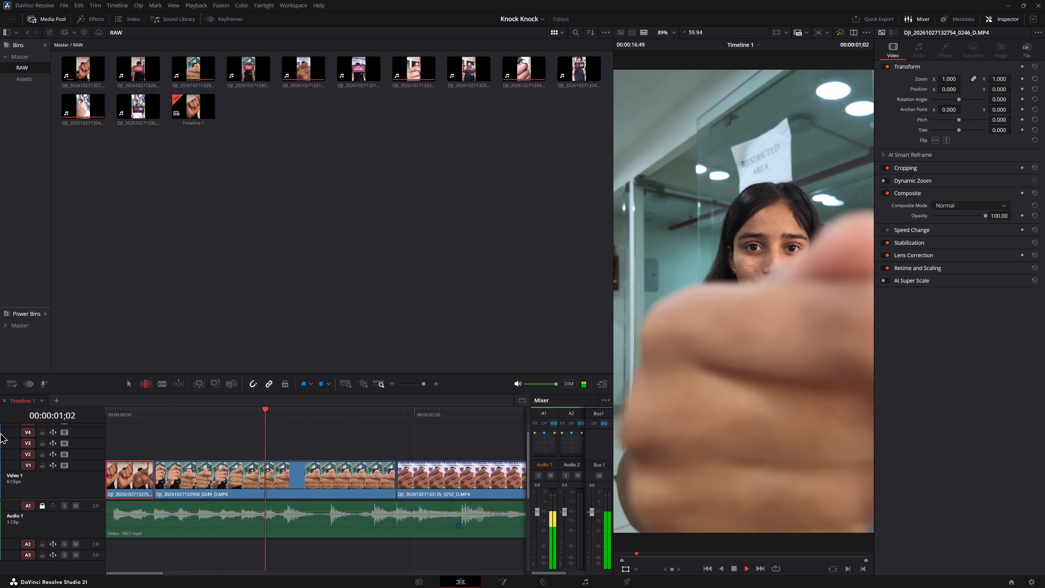
pyautogui.press('space')
pyautogui.moveTo(162, 409); pyautogui.dragTo(97, 417)
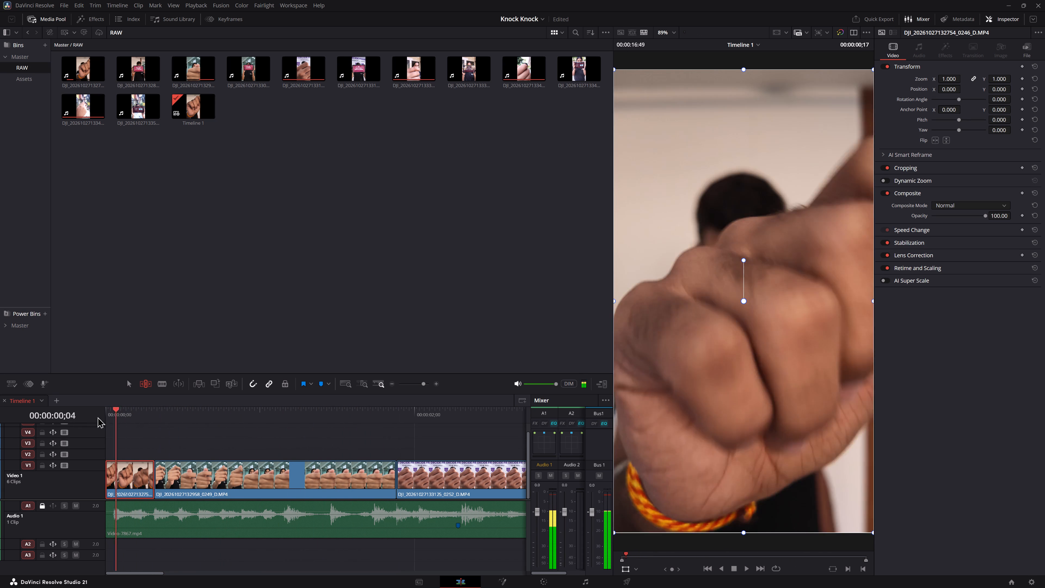
pyautogui.moveTo(97, 417); pyautogui.dragTo(81, 418)
pyautogui.press('space')
pyautogui.press('space')
# Slip the footage inside the first clip by a few more frames.
pyautogui.moveTo(138, 477); pyautogui.dragTo(145, 477)
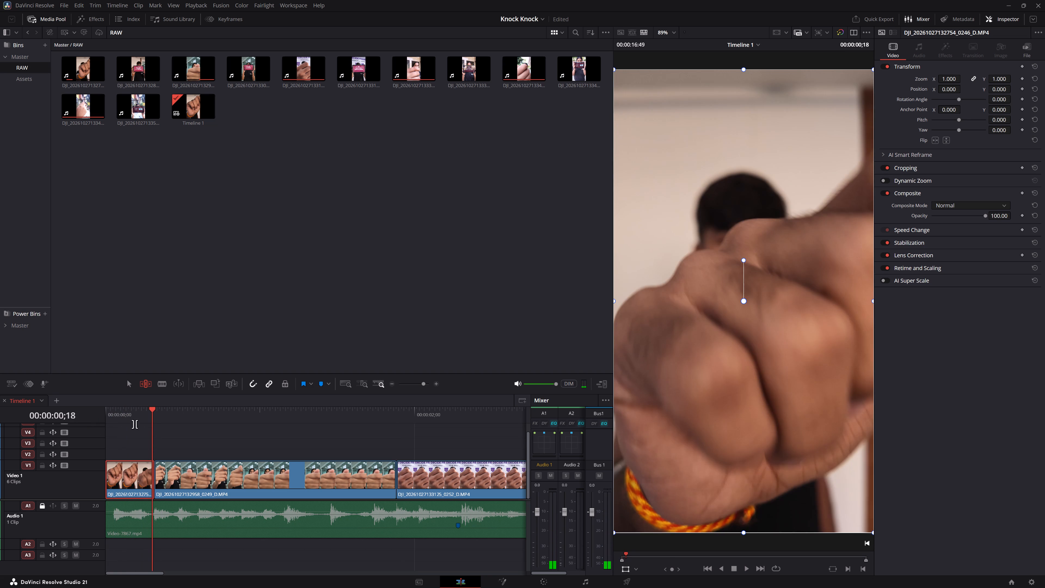
# Play the first two clips repeatedly to find where the second clip's knock should end against the audio.
pyautogui.moveTo(122, 422); pyautogui.dragTo(104, 423)
pyautogui.press('space')
pyautogui.press('space')
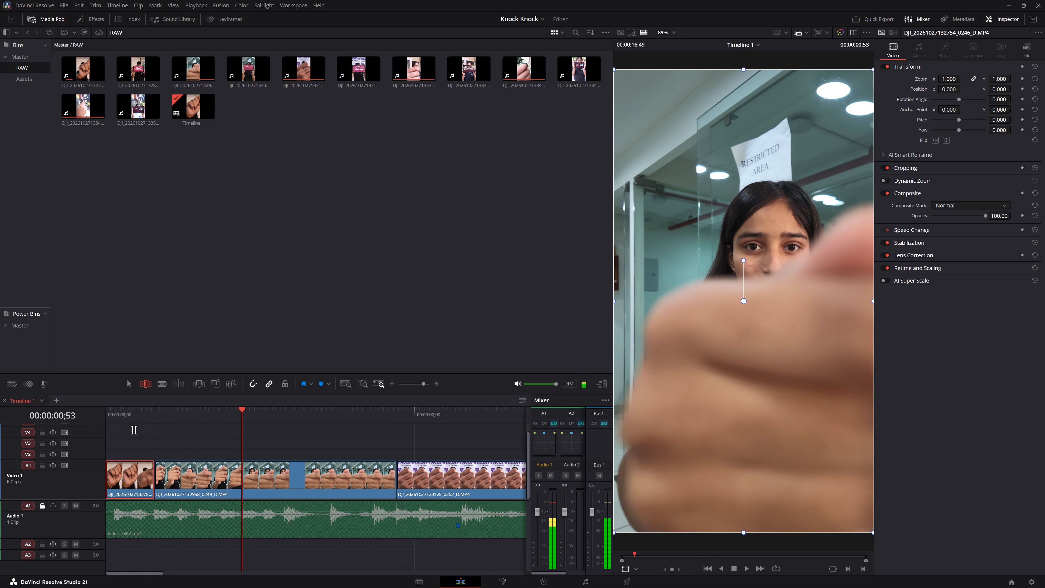
pyautogui.moveTo(129, 427); pyautogui.dragTo(94, 429)
pyautogui.moveTo(120, 419); pyautogui.dragTo(90, 421)
pyautogui.press('space')
pyautogui.press('space')
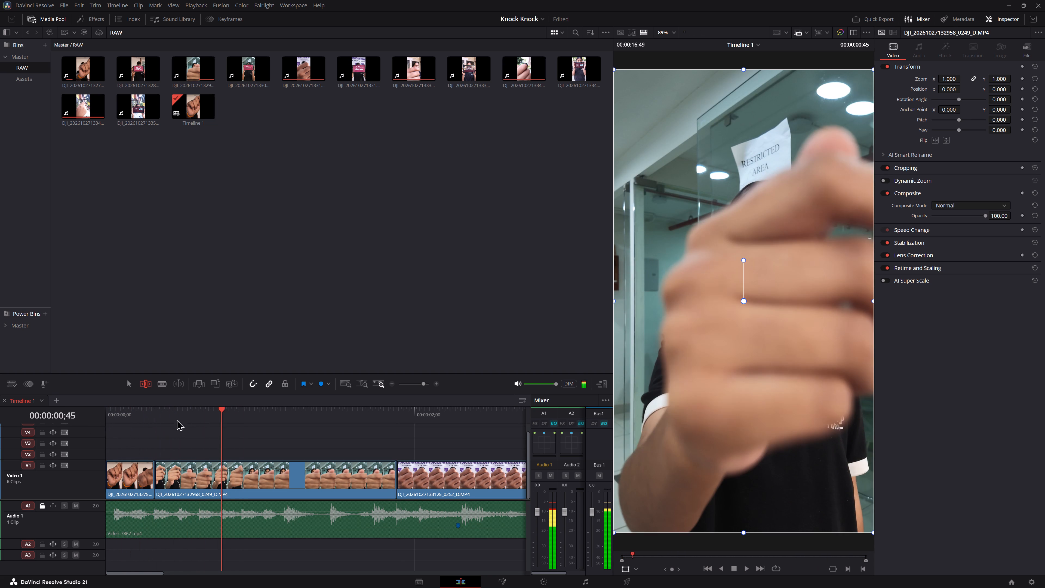
pyautogui.moveTo(125, 412); pyautogui.dragTo(85, 419)
pyautogui.press('space')
pyautogui.press('space')
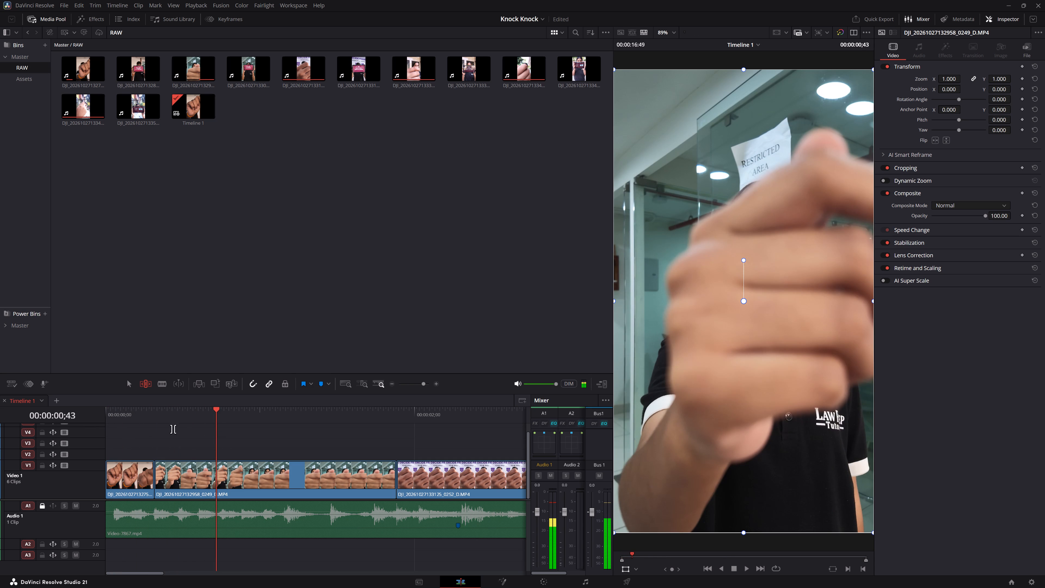
pyautogui.moveTo(116, 419); pyautogui.dragTo(84, 422)
pyautogui.press('space')
pyautogui.press('space')
pyautogui.press('space')
pyautogui.press('space')
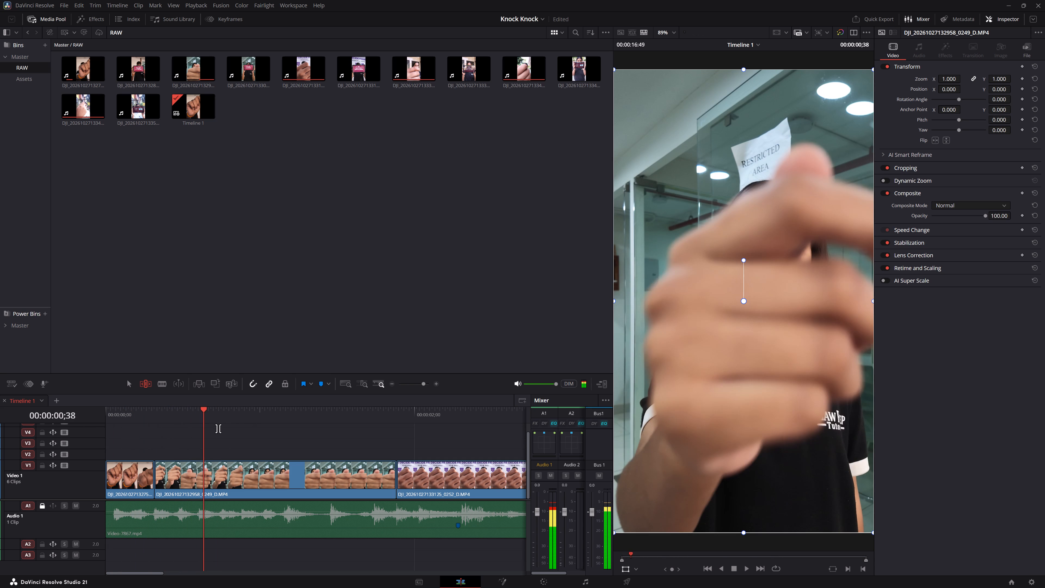
pyautogui.moveTo(198, 414); pyautogui.dragTo(133, 430)
pyautogui.press('space')
pyautogui.press('space')
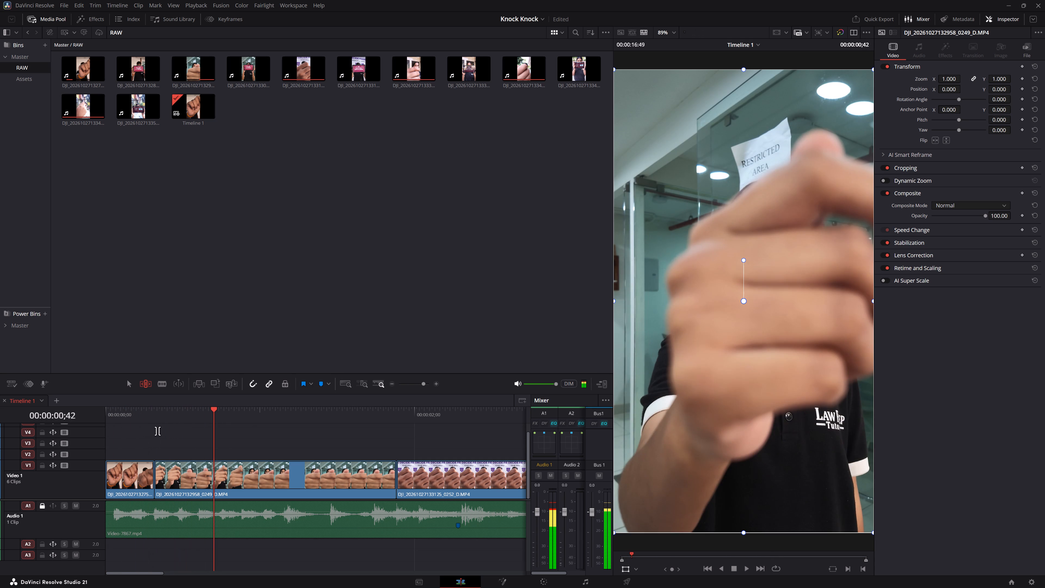
# Trim the end of the second clip, 0249, to 00:00:00;36 and close the gap before the third clip.
pyautogui.moveTo(202, 421); pyautogui.dragTo(197, 421)
pyautogui.click(216, 459)
pyautogui.click(219, 473)
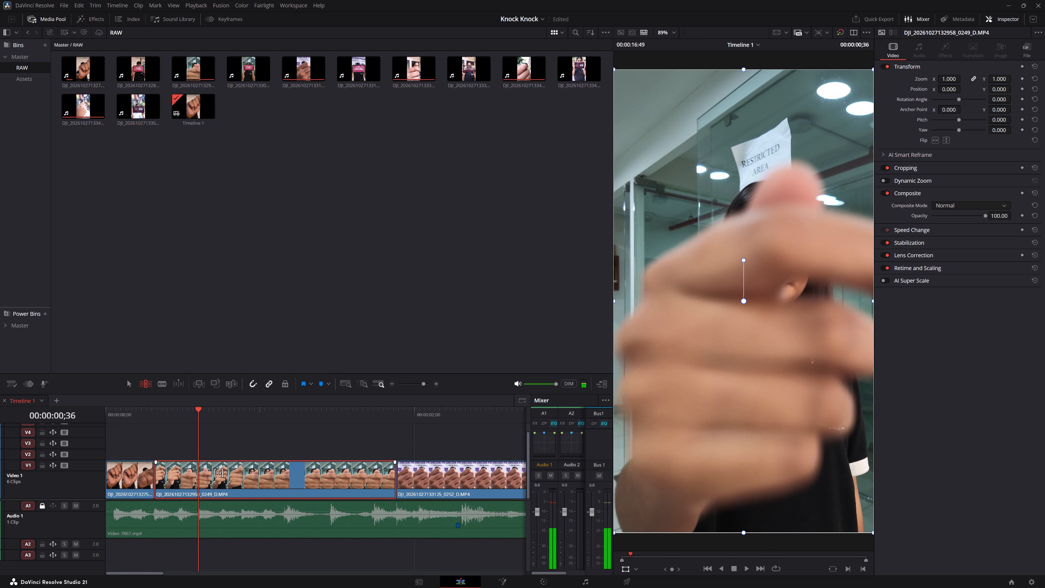
pyautogui.press('a')
pyautogui.click(189, 455)
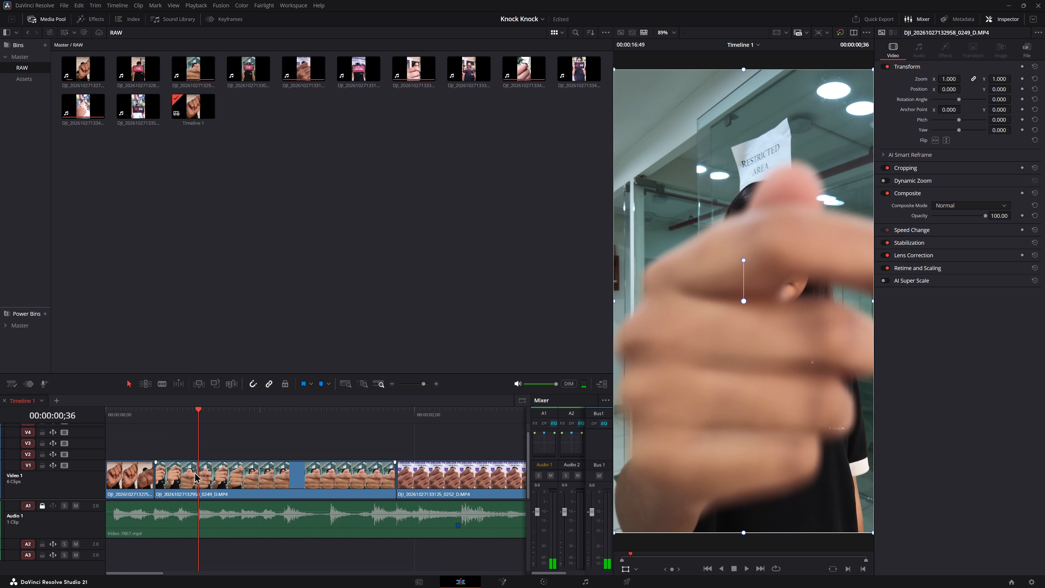
pyautogui.click(194, 472)
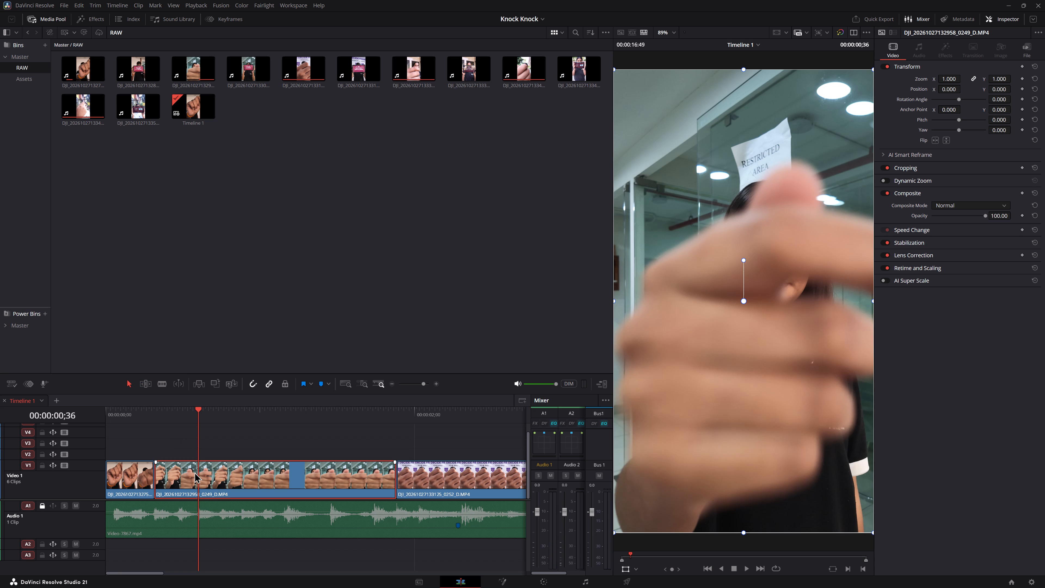
pyautogui.press('2')
pyautogui.click(254, 479)
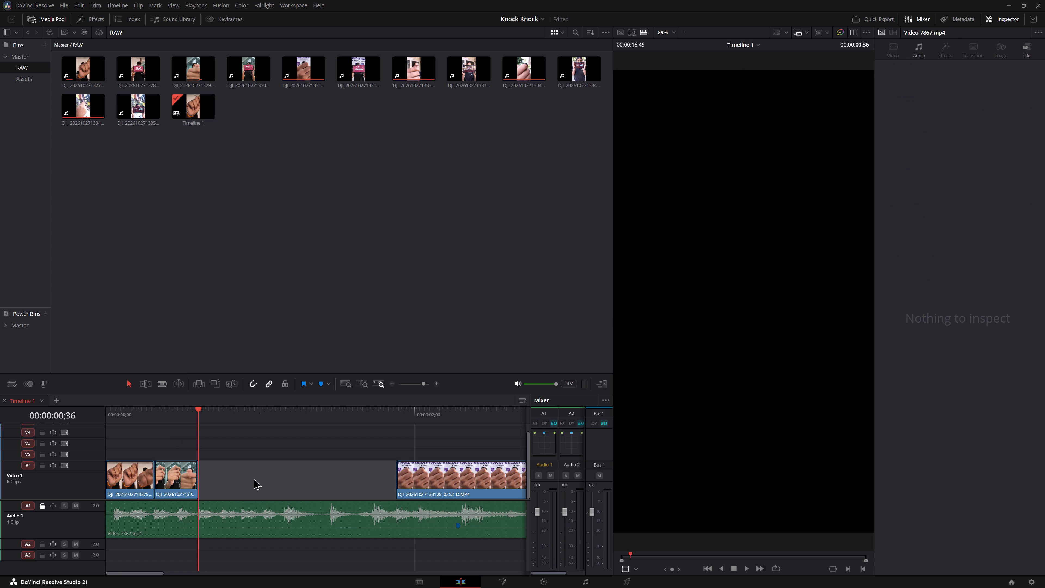
pyautogui.hotkey('alt', 'd')
# Play sections of the timeline from the third clip through the last clip to review the remaining takes.
pyautogui.press('space')
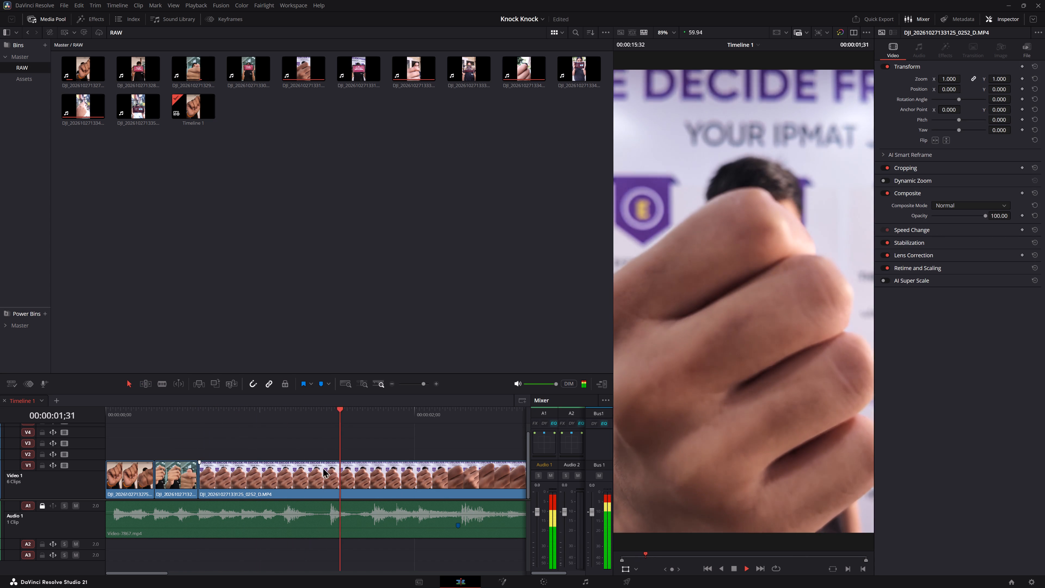
pyautogui.press('space')
pyautogui.keyDown('alt'); pyautogui.scroll(-9, 348, 466); pyautogui.keyUp('alt')
pyautogui.moveTo(251, 414); pyautogui.dragTo(248, 413)
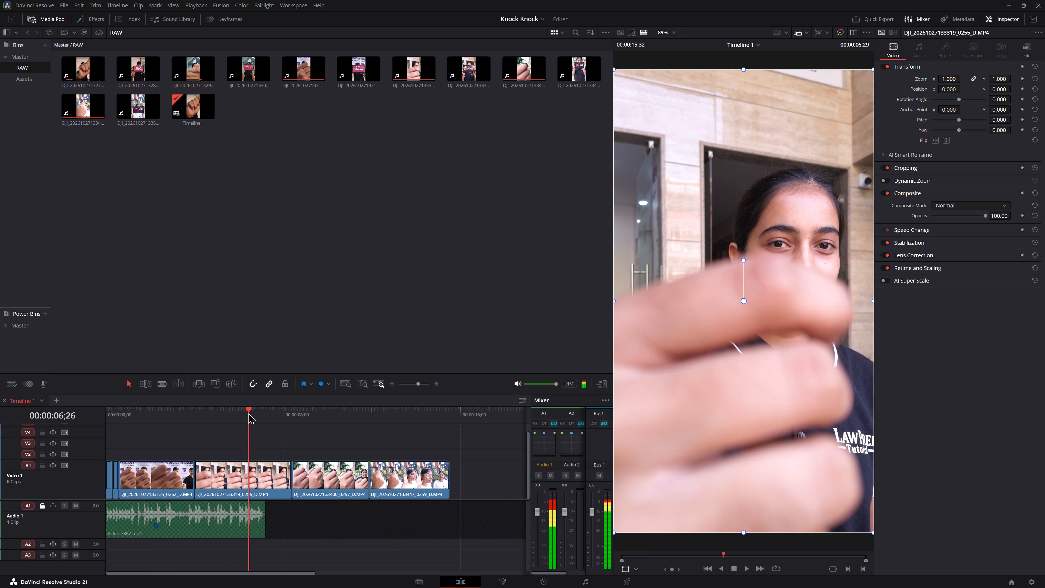
pyautogui.press('space')
pyautogui.press('space')
pyautogui.click(321, 416)
pyautogui.press('space')
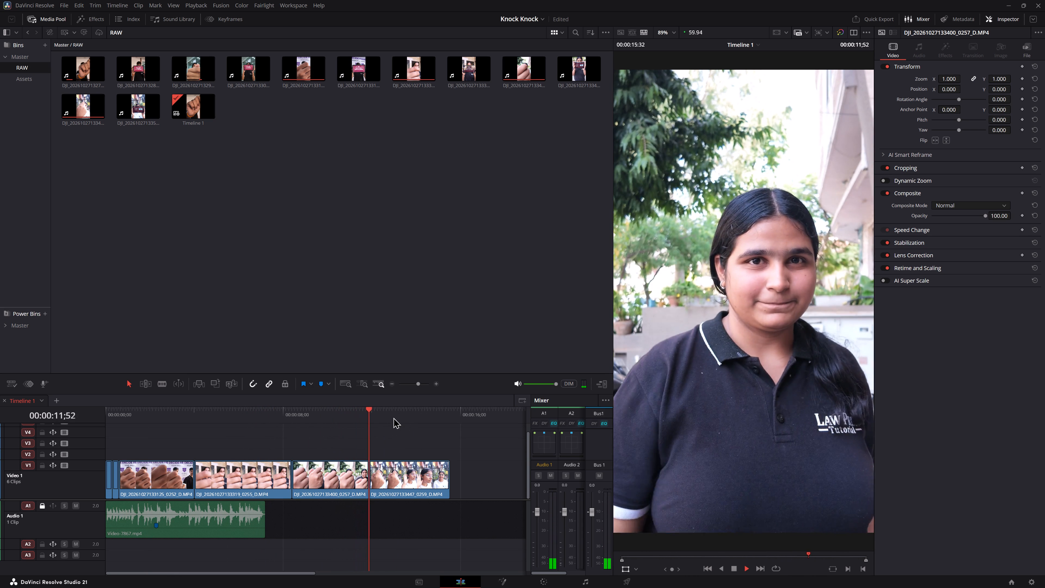
pyautogui.press('space')
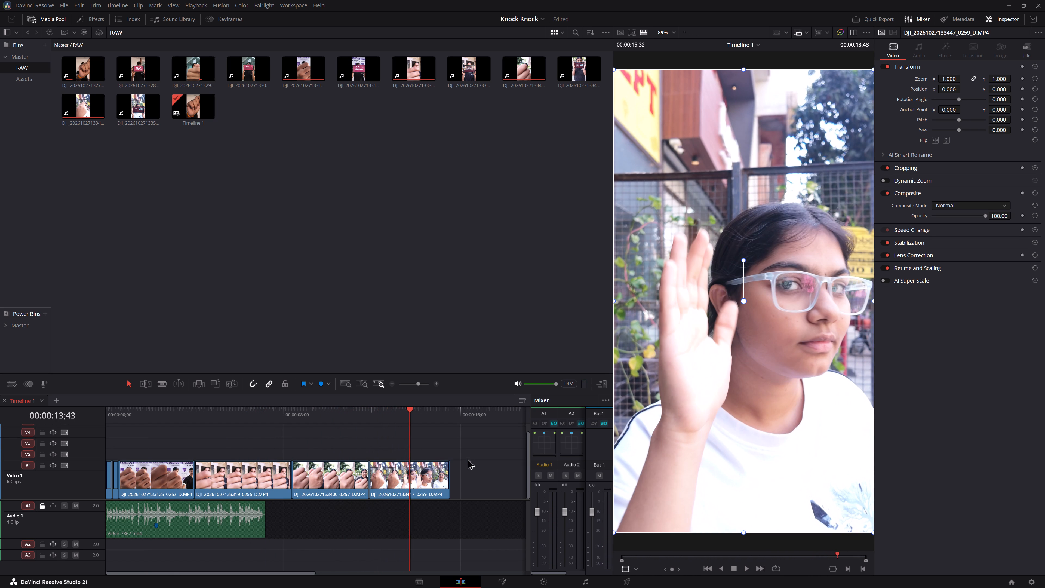
# Play the third clip, 0252, and its cut into the following clip to judge the take against the audio.
pyautogui.moveTo(132, 413); pyautogui.dragTo(118, 414)
pyautogui.press('space')
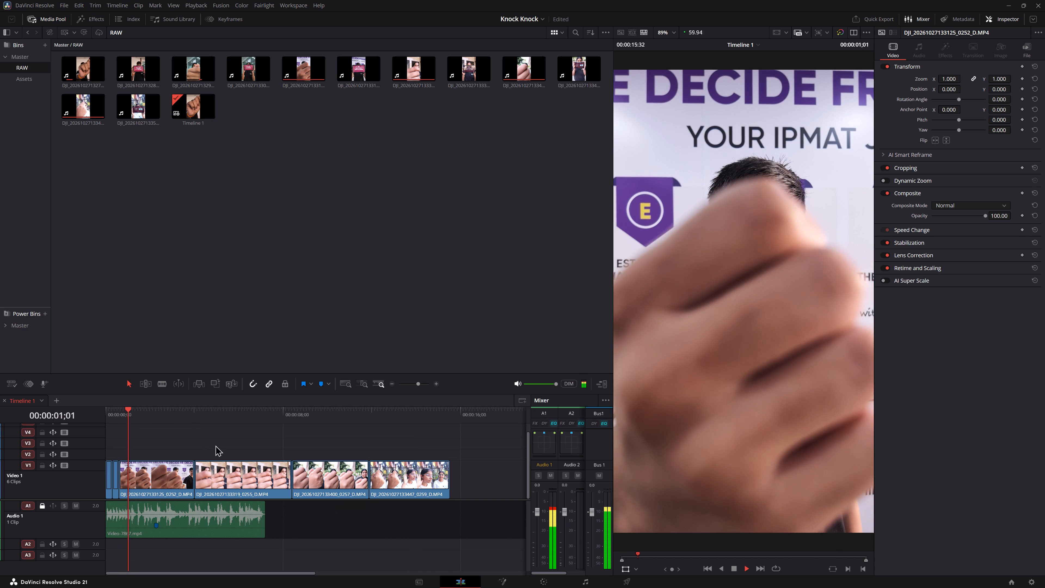
pyautogui.press('space')
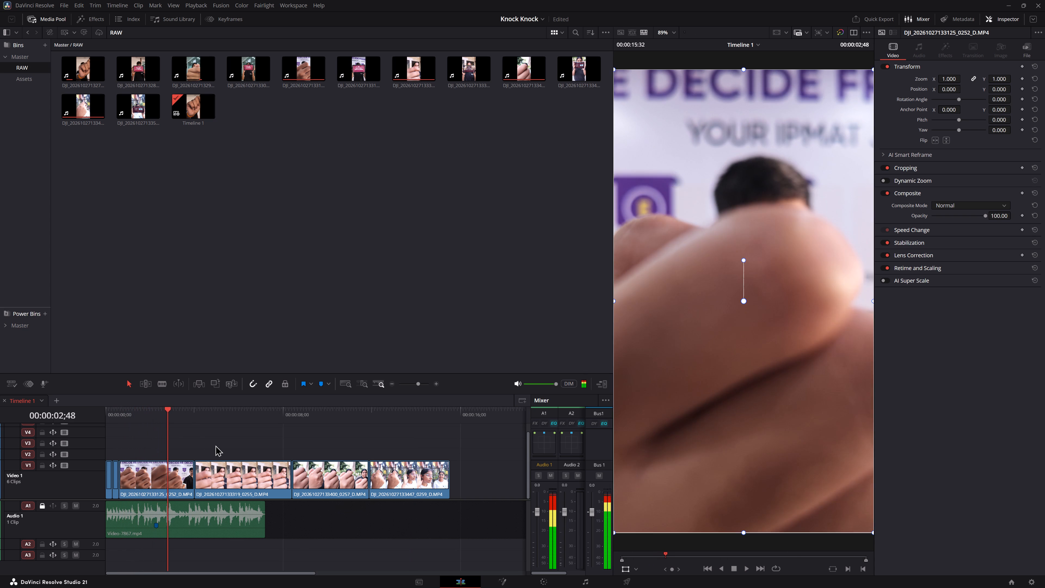
pyautogui.press('space')
pyautogui.press('space')
pyautogui.press('space')
pyautogui.press('space')
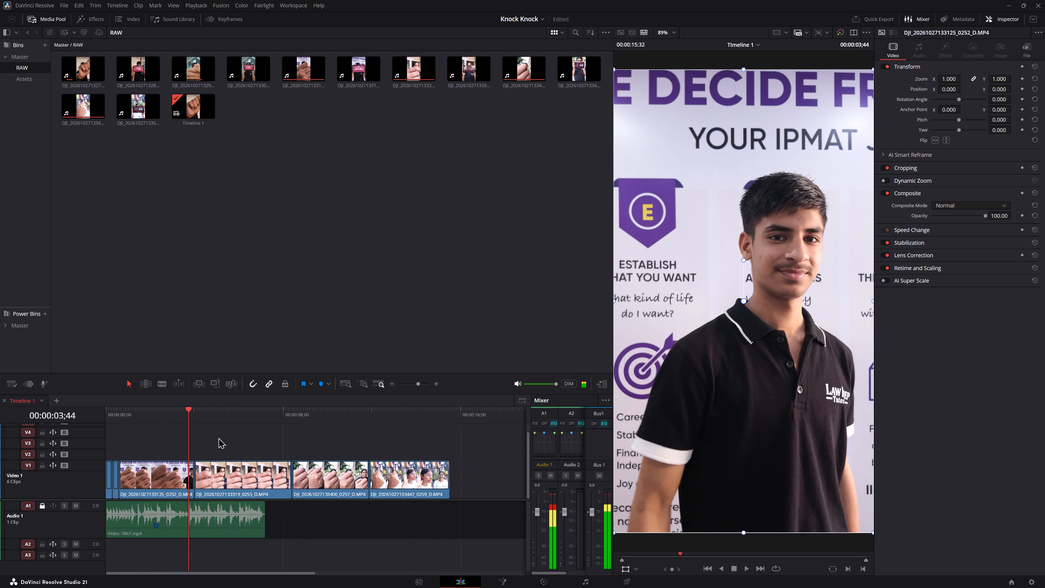
pyautogui.click(192, 421)
pyautogui.press('space')
# Delete the third clip, 0252, from video track V1 and close the gap it leaves.
pyautogui.click(133, 491)
pyautogui.press('space')
pyautogui.click(149, 481)
pyautogui.press('BackSpace')
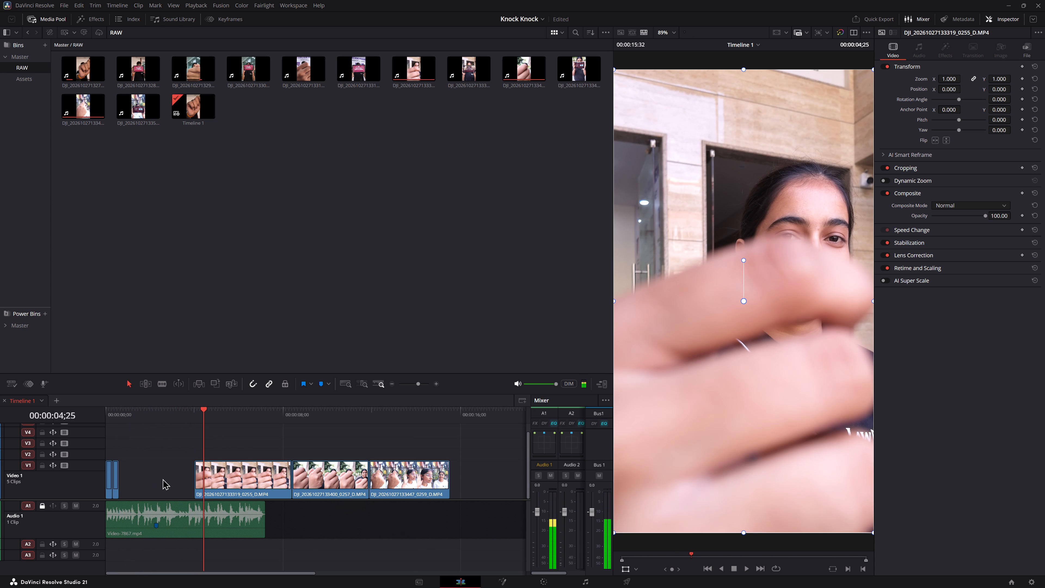
pyautogui.click(162, 479)
pyautogui.press('BackSpace')
pyautogui.press('BackSpace')
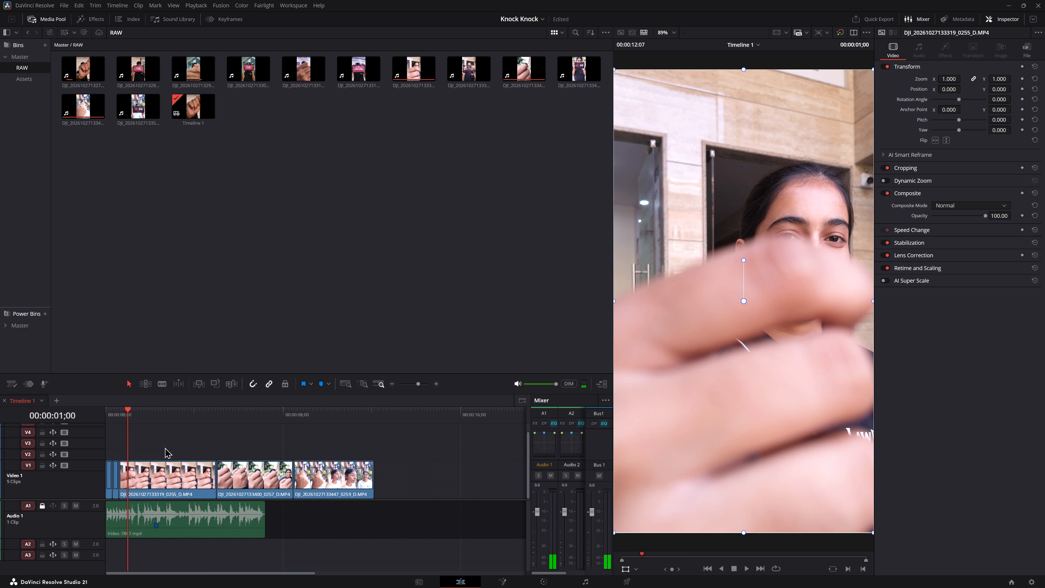
# Play from the opening through clip 0255 to look for a knock that matches the audio.
pyautogui.moveTo(119, 416); pyautogui.dragTo(76, 421)
pyautogui.press('space')
pyautogui.press('space')
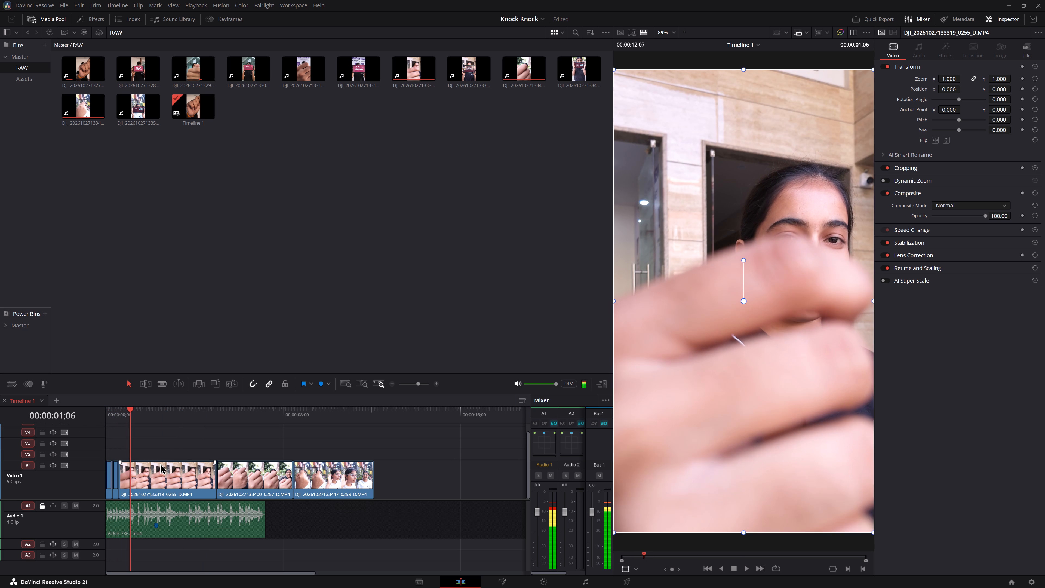
pyautogui.press('space')
pyautogui.press('space')
pyautogui.press('space')
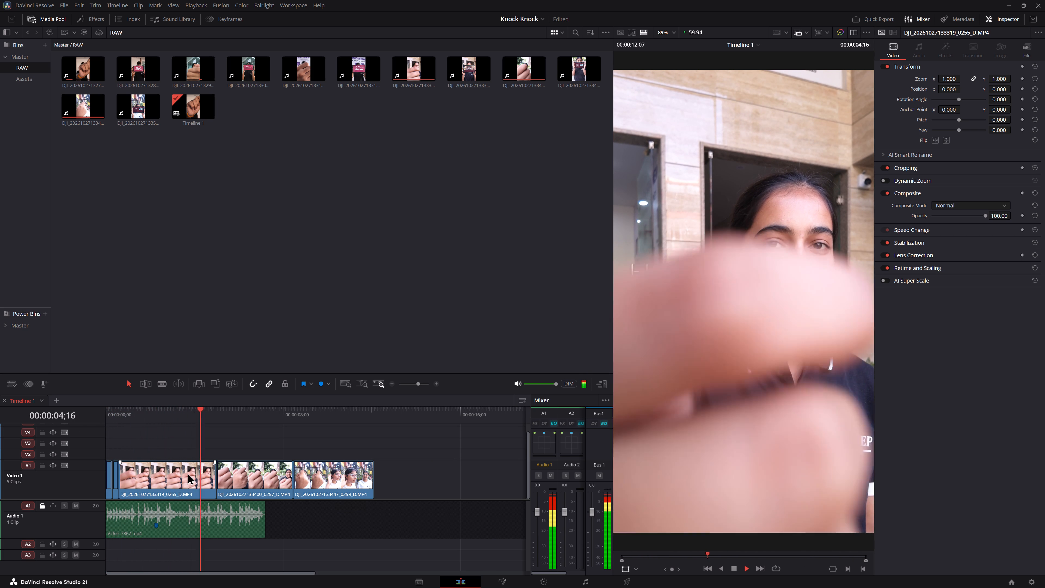
pyautogui.press('space')
pyautogui.press('space')
pyautogui.press('space')
pyautogui.moveTo(130, 417); pyautogui.dragTo(115, 418)
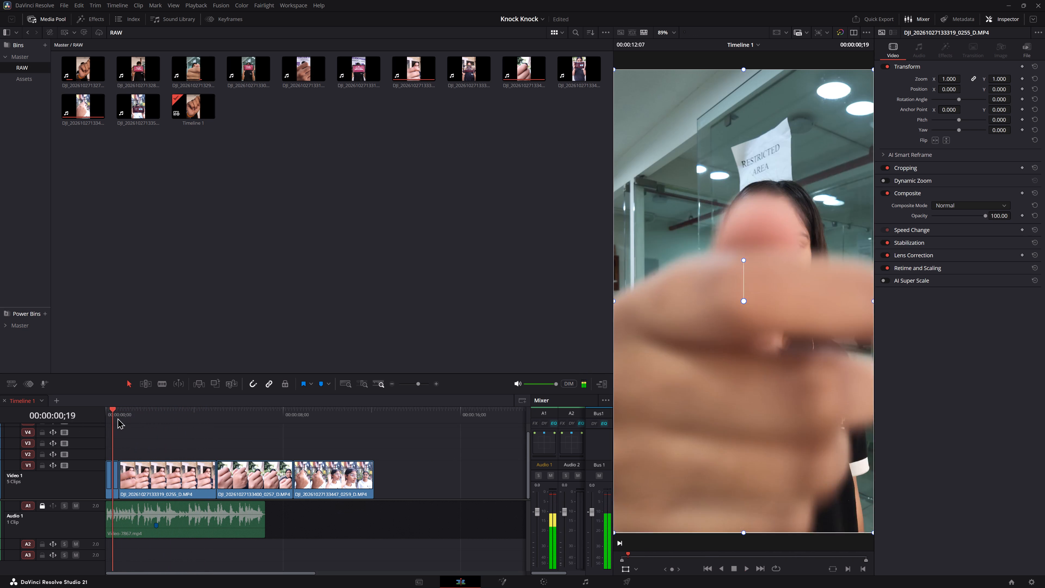
pyautogui.press('space')
pyautogui.click(166, 413)
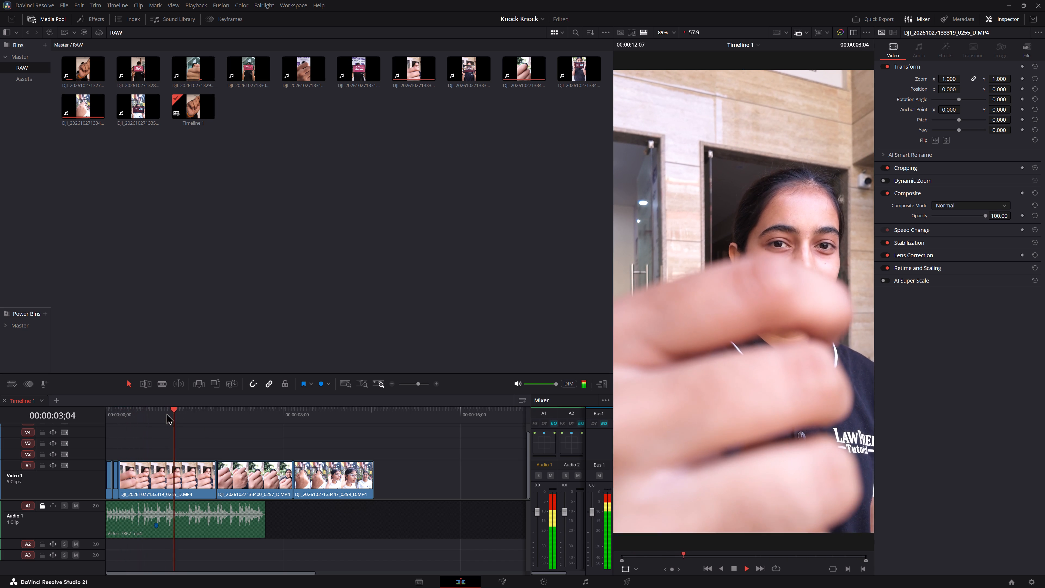
pyautogui.press('space')
# Ripple-trim the start of clip 0255 to the knock just before 00:00:04;00, so it directly follows the second clip.
pyautogui.keyDown('alt'); pyautogui.scroll(6, 211, 465); pyautogui.keyUp('alt')
pyautogui.press('space')
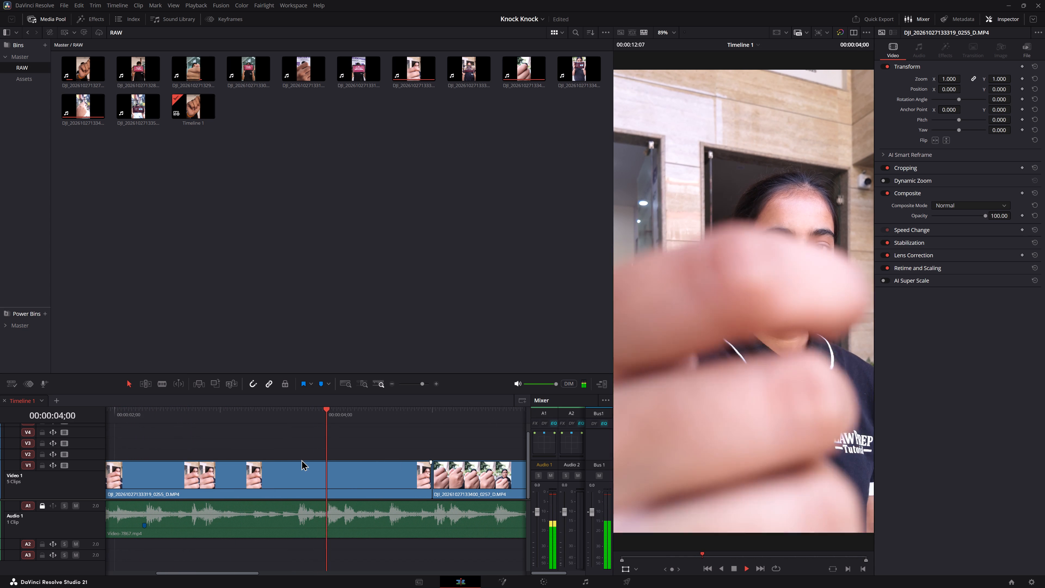
pyautogui.press('space')
pyautogui.moveTo(319, 411); pyautogui.dragTo(311, 413)
pyautogui.click(305, 471)
pyautogui.press('1')
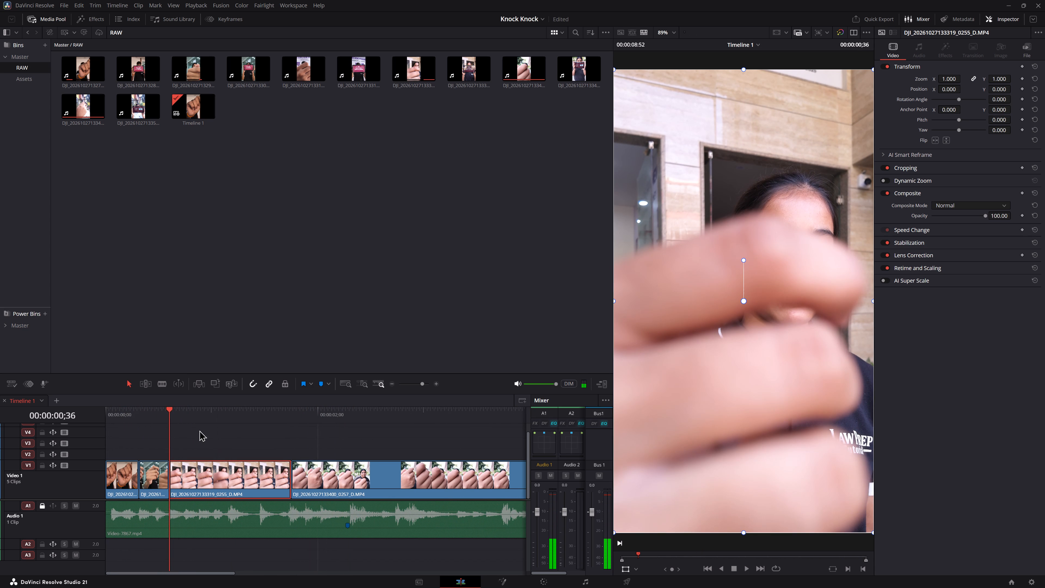
# Play the opening repeatedly to check clip 0255's knock against the audio and find its end point.
pyautogui.moveTo(145, 417); pyautogui.dragTo(140, 415)
pyautogui.press('space')
pyautogui.press('space')
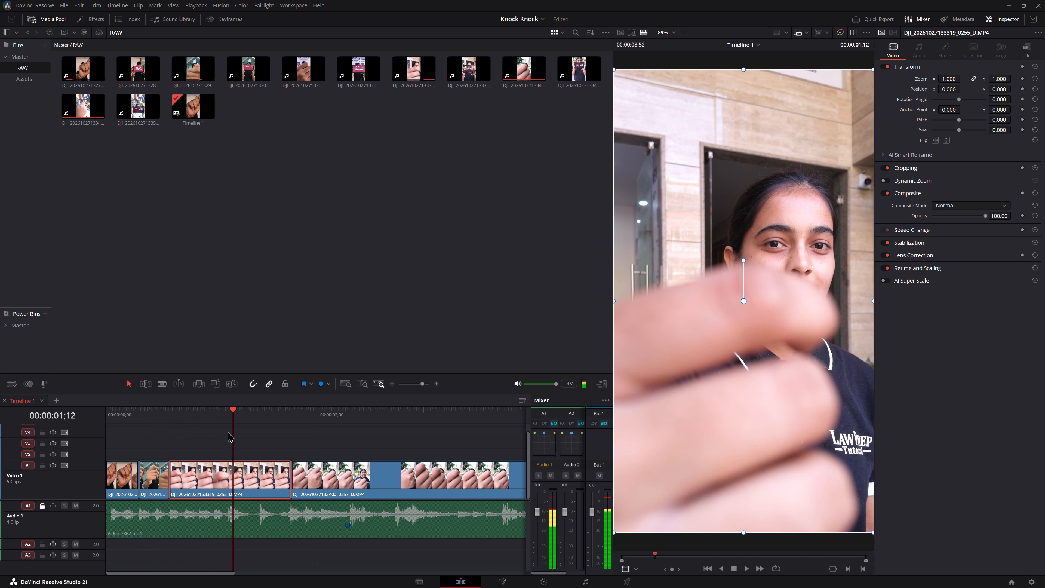
pyautogui.press('space')
pyautogui.press('space')
pyautogui.moveTo(145, 417); pyautogui.dragTo(133, 417)
pyautogui.press('space')
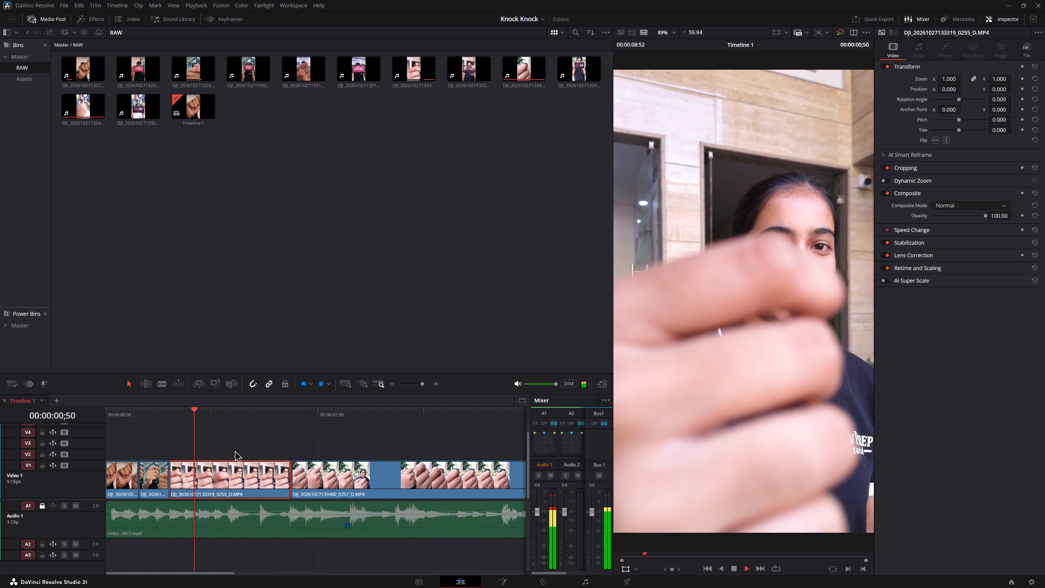
pyautogui.press('space')
pyautogui.moveTo(124, 416); pyautogui.dragTo(96, 417)
pyautogui.press('space')
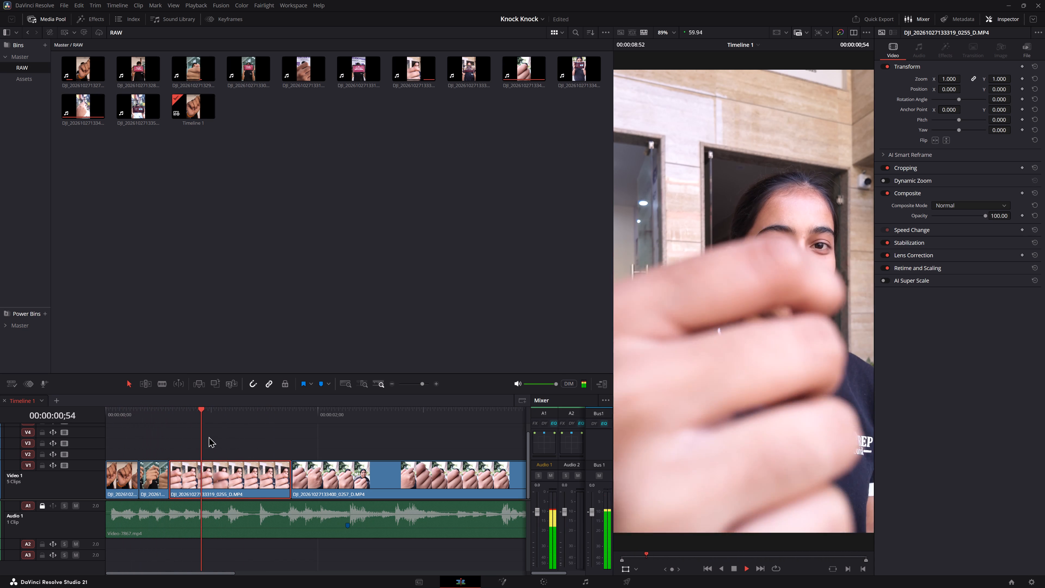
pyautogui.press('space')
pyautogui.press('space')
pyautogui.press('space')
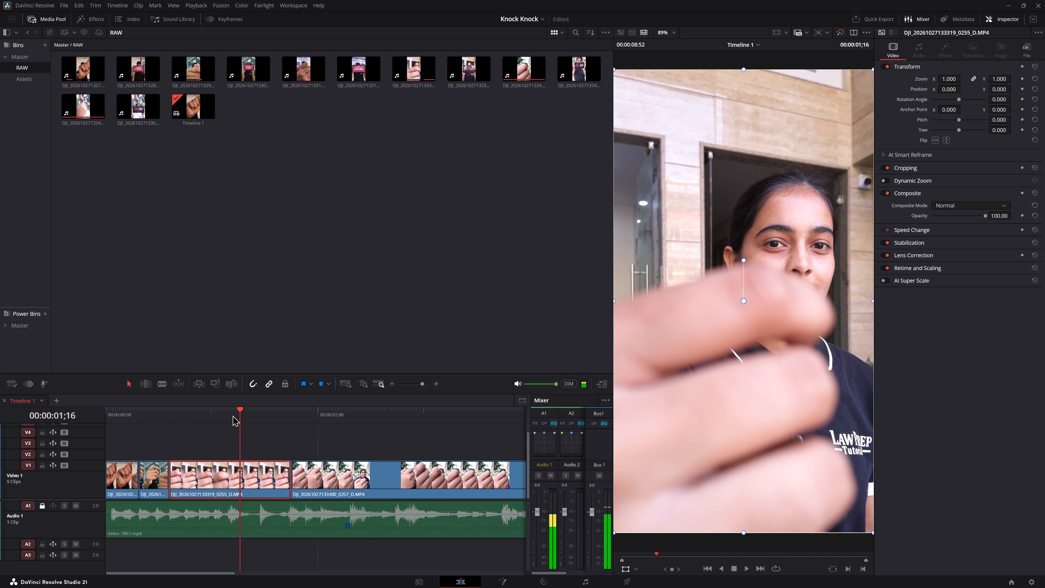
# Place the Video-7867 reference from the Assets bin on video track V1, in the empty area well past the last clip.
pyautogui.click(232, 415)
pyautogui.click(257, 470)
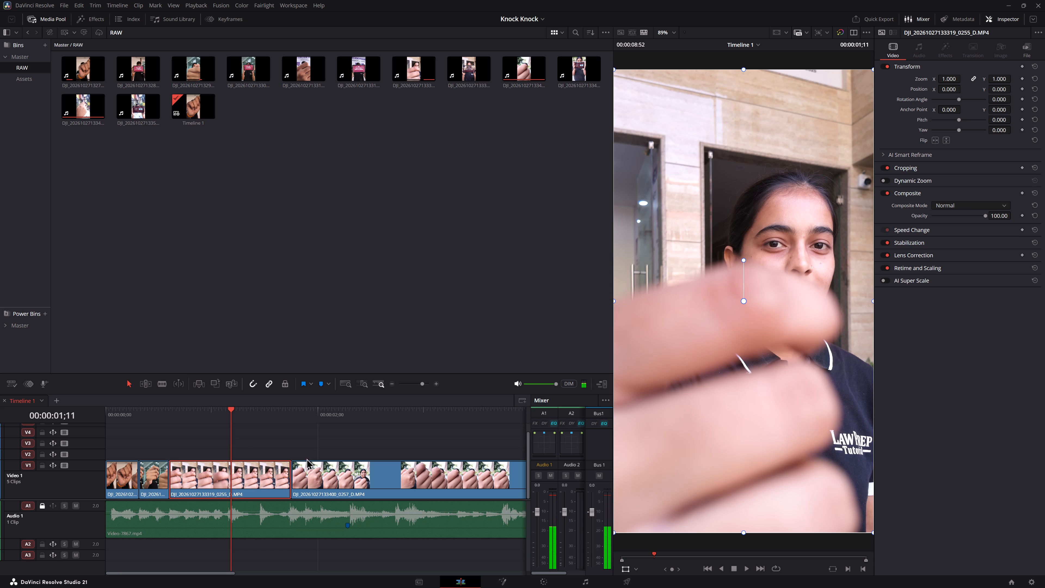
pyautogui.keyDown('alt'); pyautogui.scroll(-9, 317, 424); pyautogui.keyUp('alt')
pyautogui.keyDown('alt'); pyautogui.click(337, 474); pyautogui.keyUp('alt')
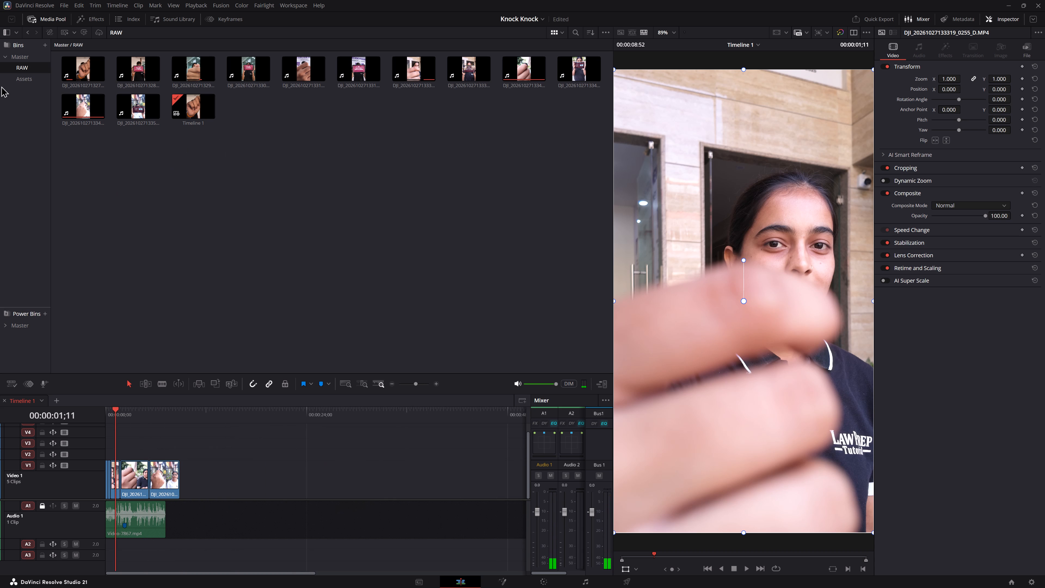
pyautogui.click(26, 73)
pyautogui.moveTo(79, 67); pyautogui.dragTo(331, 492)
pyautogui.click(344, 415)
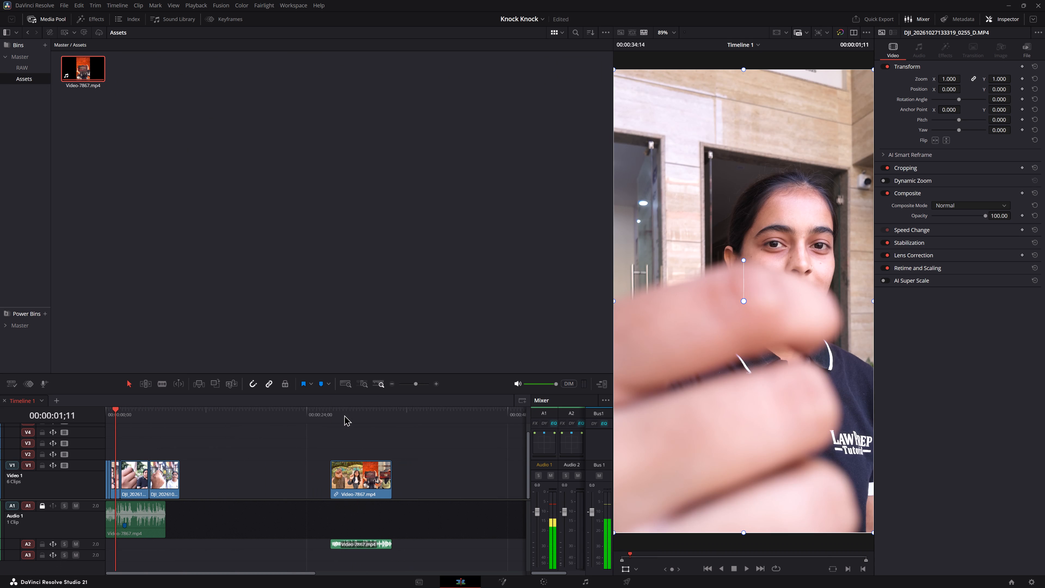
# Play the opening of the placed Video-7867 reference repeatedly to study how its knock shots are timed to the audio.
pyautogui.moveTo(341, 415); pyautogui.dragTo(338, 415)
pyautogui.press('space')
pyautogui.press('space')
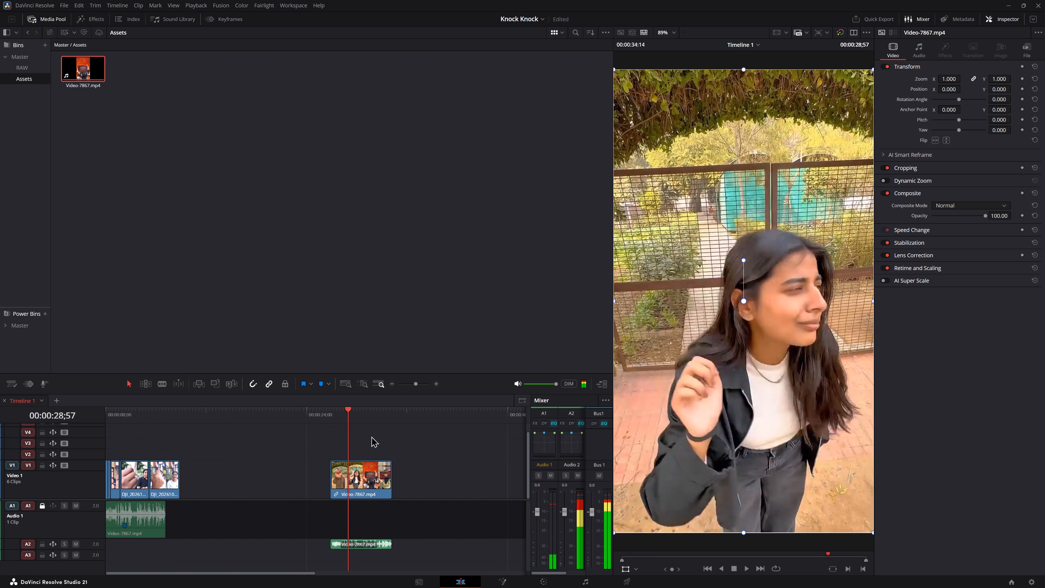
pyautogui.click(330, 412)
pyautogui.press('space')
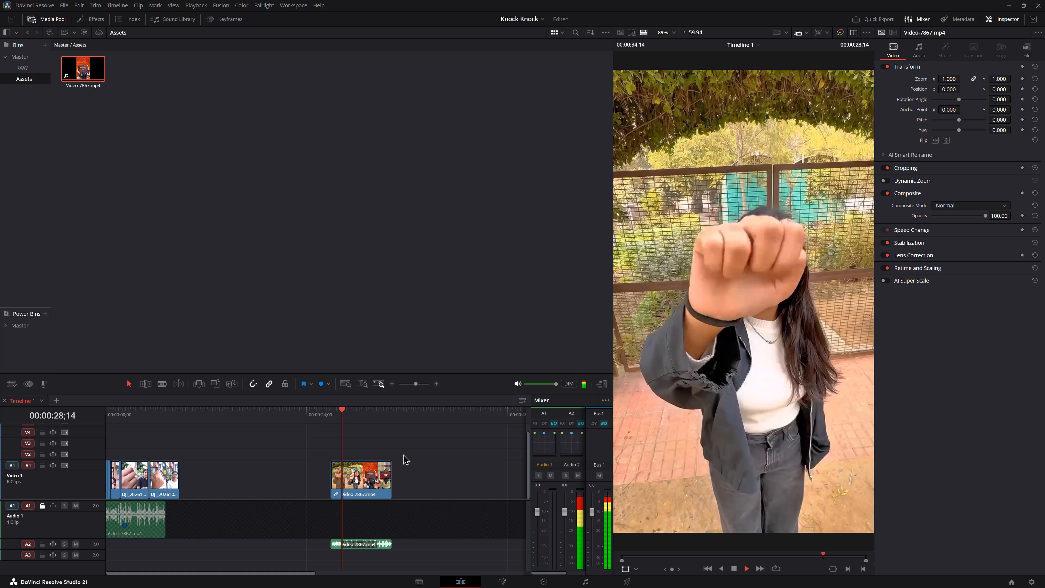
pyautogui.press('space')
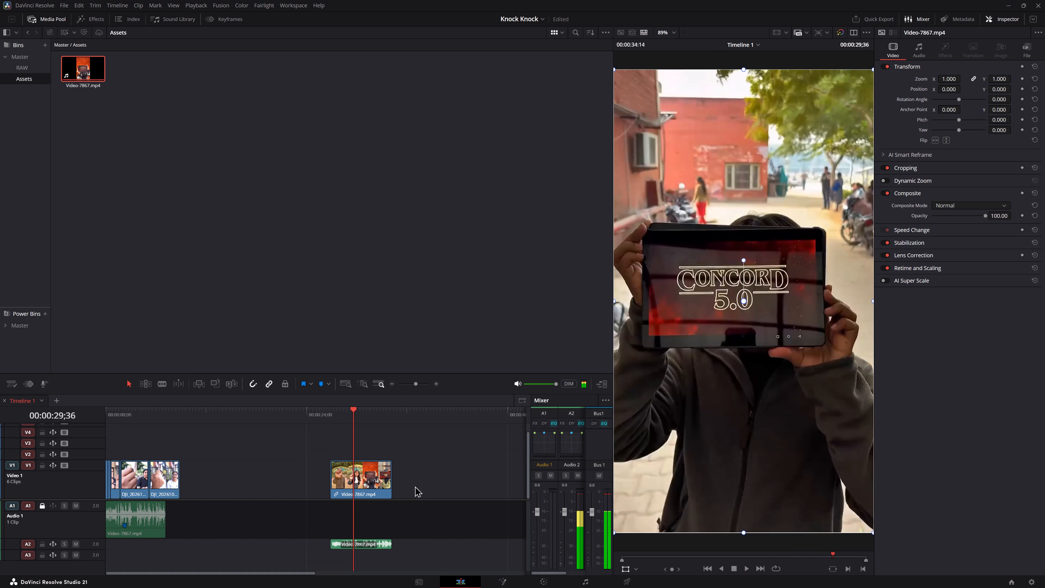
pyautogui.click(398, 490)
pyautogui.click(374, 486)
pyautogui.click(352, 430)
pyautogui.click(346, 412)
pyautogui.press('space')
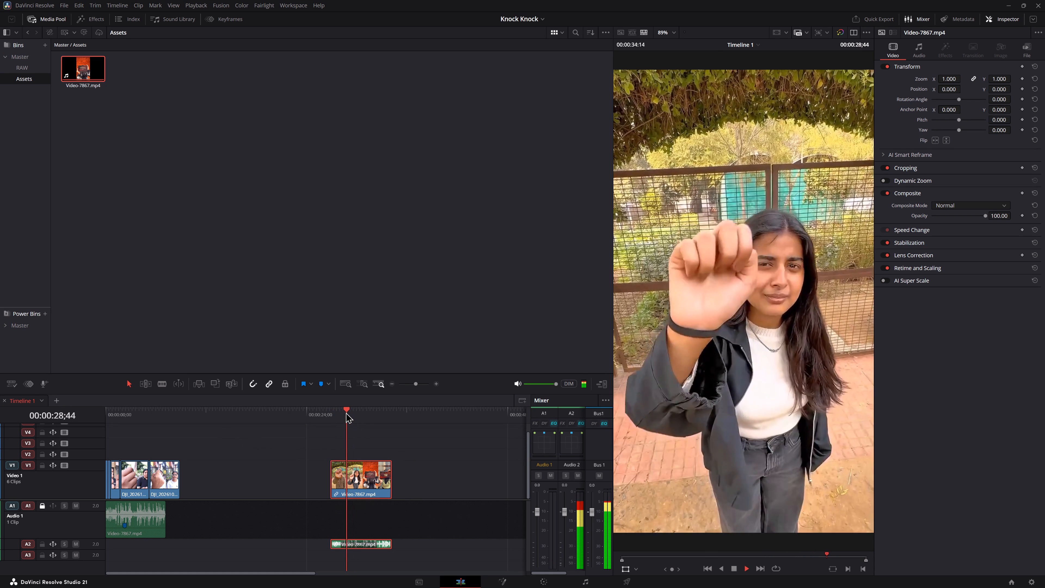
pyautogui.press('space')
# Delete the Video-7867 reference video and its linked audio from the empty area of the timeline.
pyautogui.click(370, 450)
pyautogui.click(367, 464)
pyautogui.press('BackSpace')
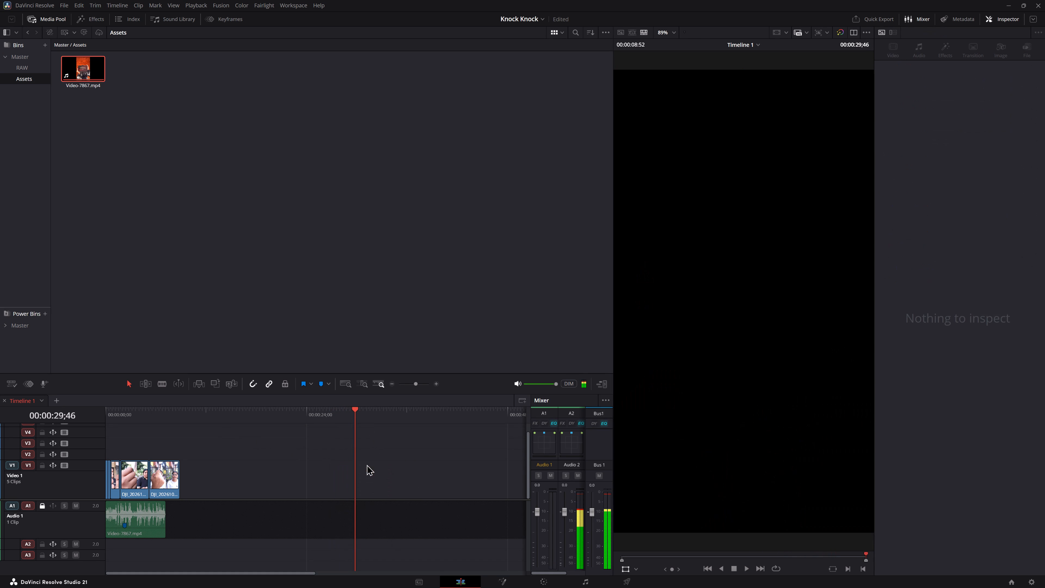
# Replay the opening and inspect clips 0255 and 0257 to judge how their knocks fit the audio.
pyautogui.moveTo(128, 402); pyautogui.dragTo(125, 406)
pyautogui.moveTo(120, 420); pyautogui.dragTo(88, 458)
pyautogui.press('space')
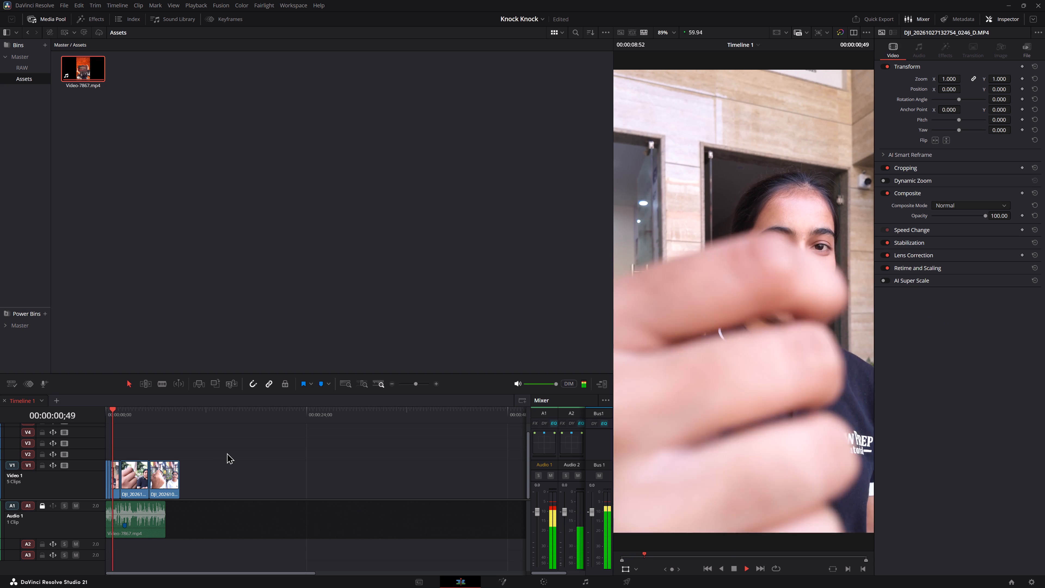
pyautogui.press('space')
pyautogui.keyDown('alt'); pyautogui.scroll(10, 267, 457); pyautogui.keyUp('alt')
pyautogui.press('space')
pyautogui.press('space')
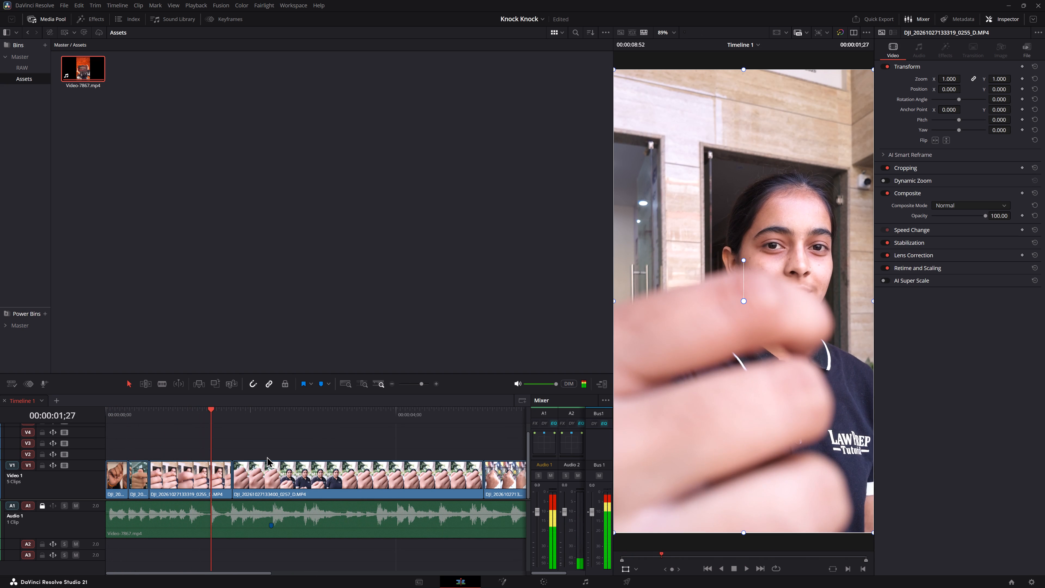
pyautogui.click(147, 408)
pyautogui.press('space')
pyautogui.press('space')
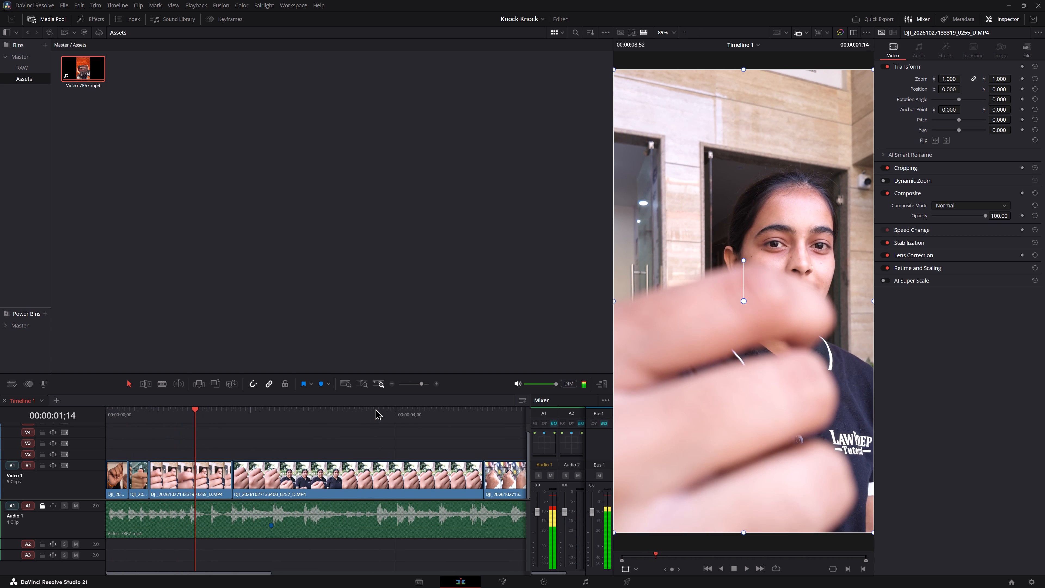
pyautogui.moveTo(375, 408); pyautogui.dragTo(451, 416)
pyautogui.click(364, 473)
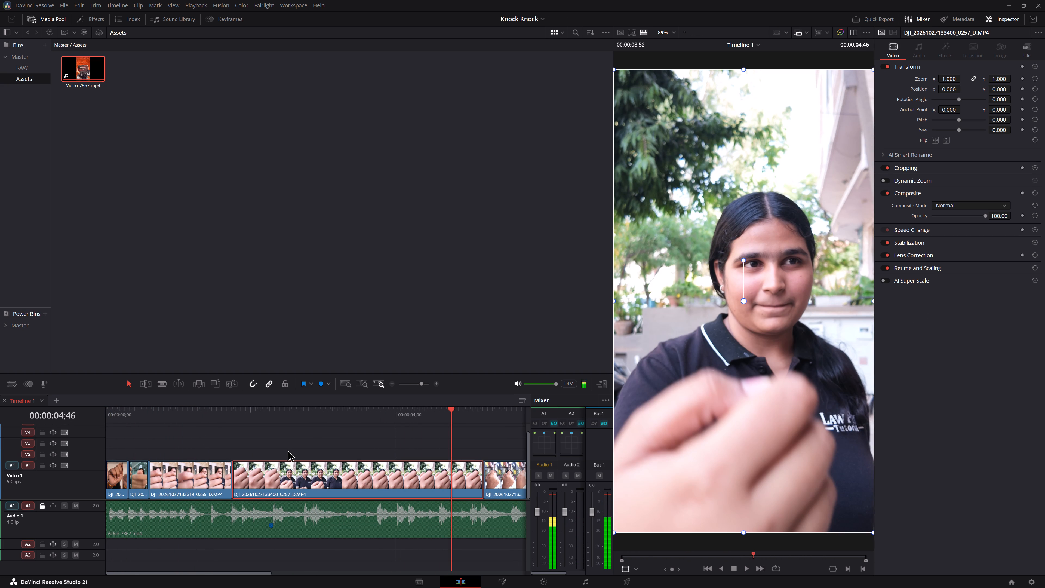
pyautogui.moveTo(134, 416); pyautogui.dragTo(136, 414)
pyautogui.press('space')
pyautogui.press('space')
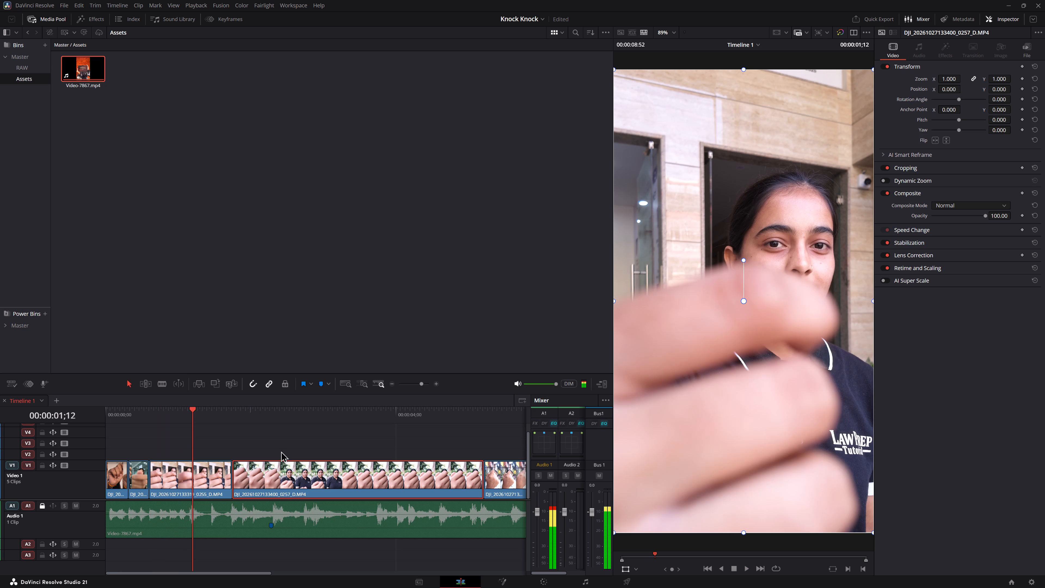
pyautogui.press('space')
pyautogui.press('space')
pyautogui.moveTo(153, 415); pyautogui.dragTo(144, 415)
pyautogui.press('space')
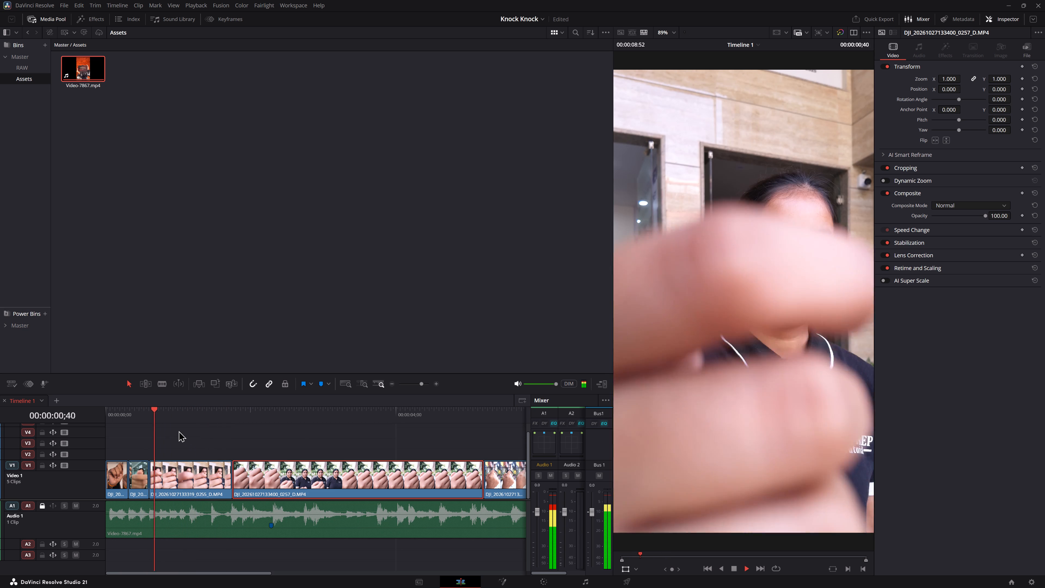
pyautogui.press('space')
# Delete clip 0257 from video track V1 and close the gap so clip 0259 directly follows clip 0255.
pyautogui.click(326, 476)
pyautogui.press('BackSpace')
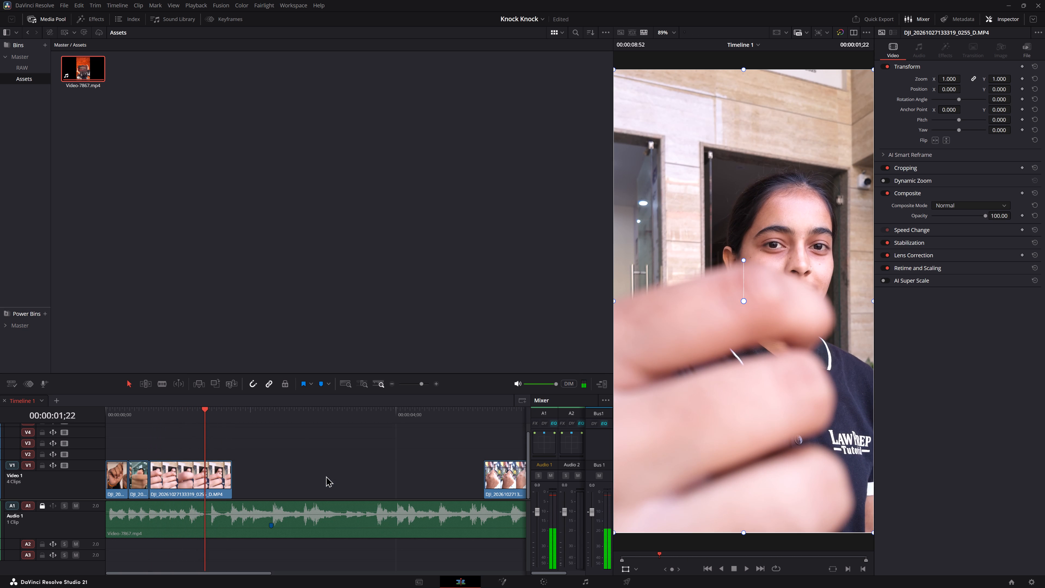
pyautogui.click(343, 477)
pyautogui.hotkey('alt', 'd')
# Play from clip 0255 into clip 0259 to look for a knock that matches the audio.
pyautogui.press('space')
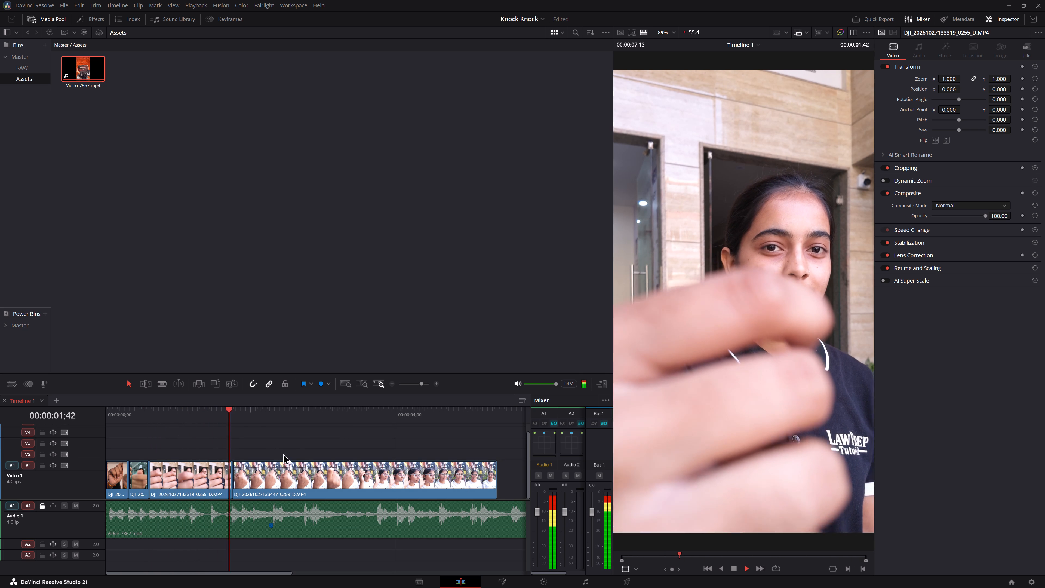
pyautogui.press('space')
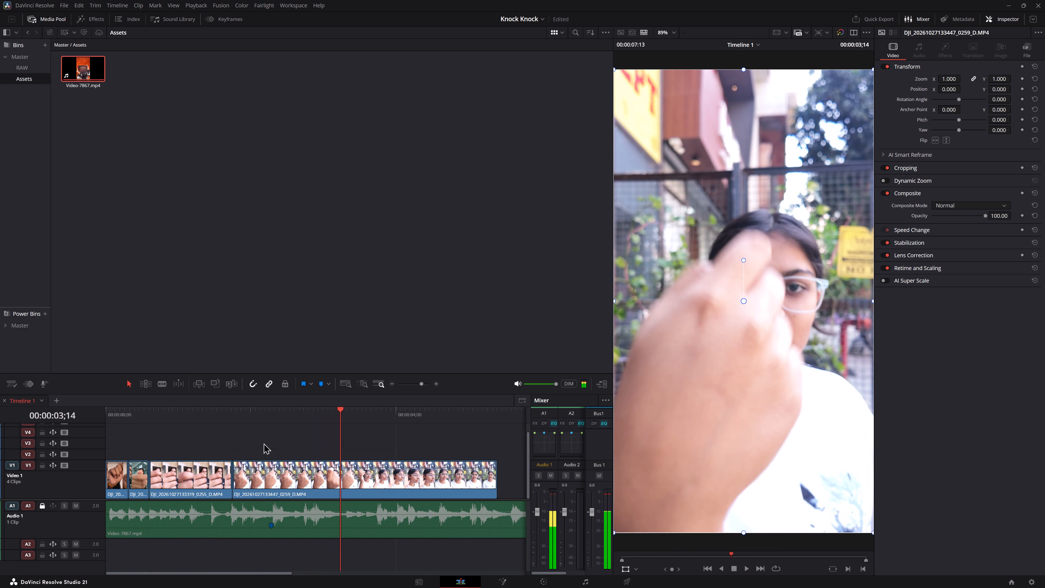
pyautogui.moveTo(315, 413); pyautogui.dragTo(297, 411)
# Trim the end of clip 0255 to 00:00:01;09 and close the gap so clip 0259 directly follows it.
pyautogui.click(143, 408)
pyautogui.press('space')
pyautogui.press('space')
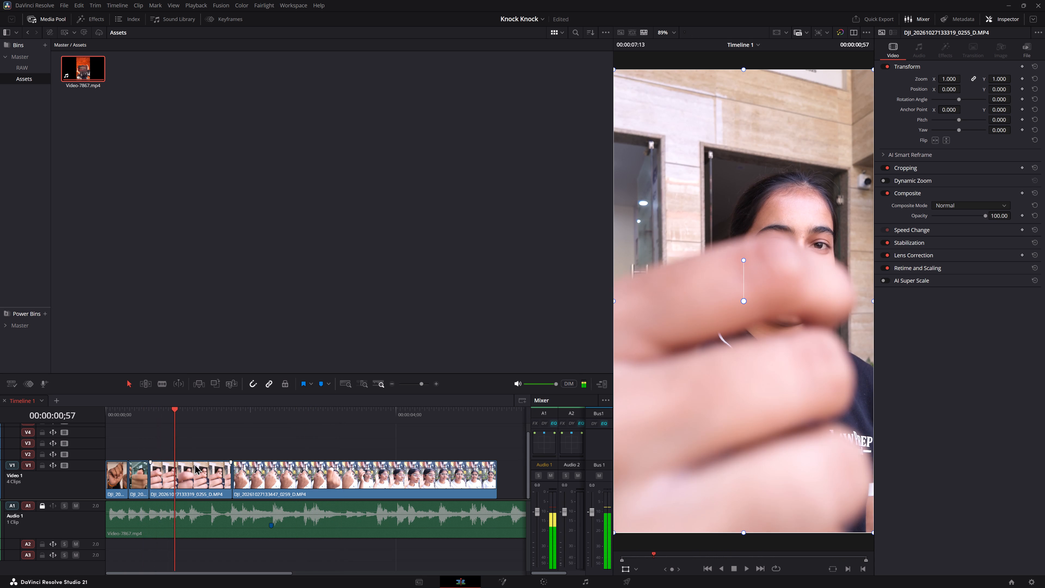
pyautogui.press('space')
pyautogui.press('space')
pyautogui.click(195, 467)
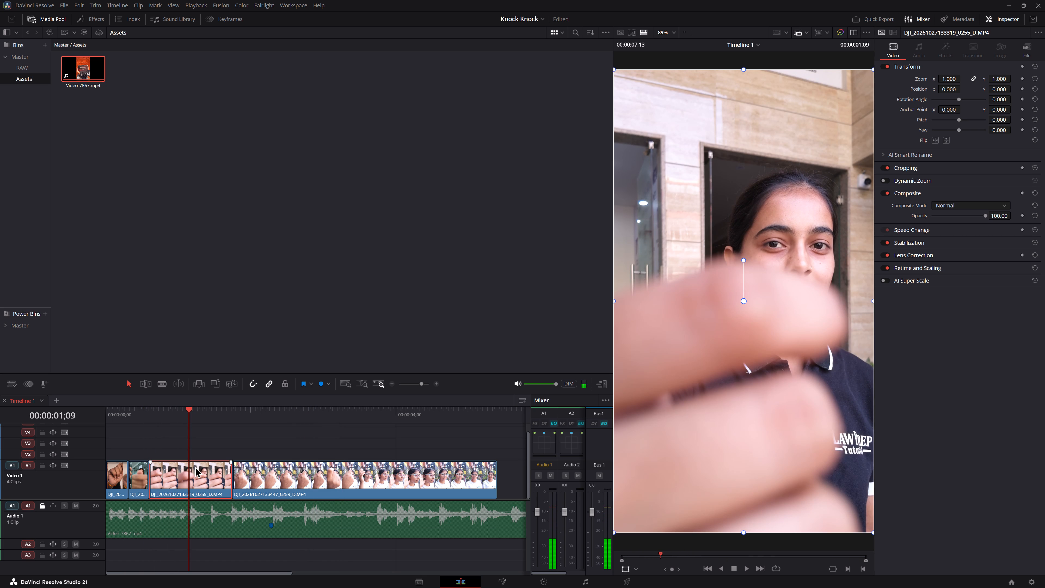
pyautogui.press('2')
pyautogui.hotkey('alt', 'd')
pyautogui.moveTo(244, 466); pyautogui.dragTo(241, 465)
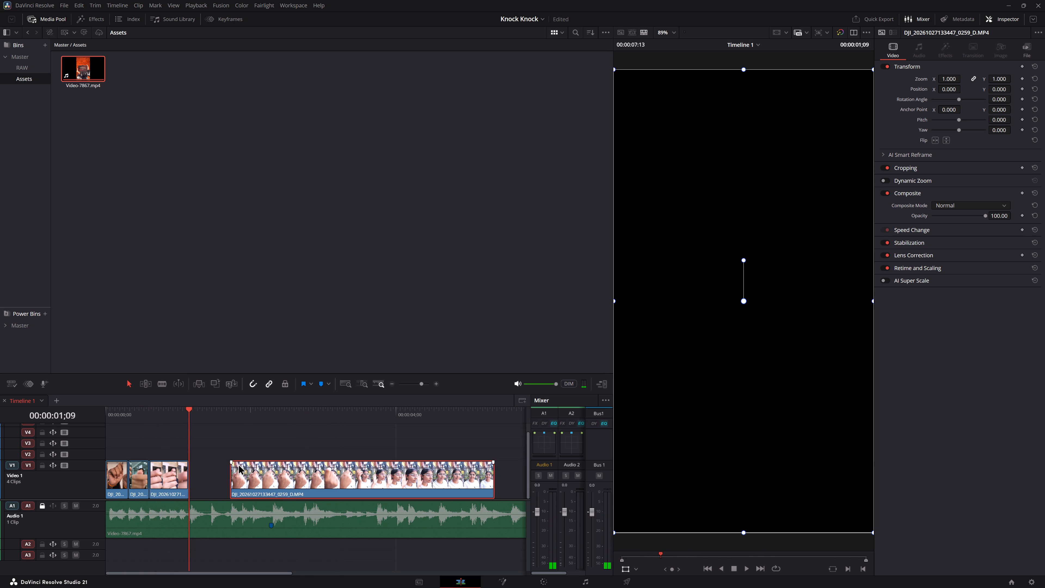
pyautogui.click(246, 445)
pyautogui.hotkey('alt', 'd')
# Play from the start of clip 0255 across the cut into clip 0259 to check its sync.
pyautogui.moveTo(184, 412); pyautogui.dragTo(155, 415)
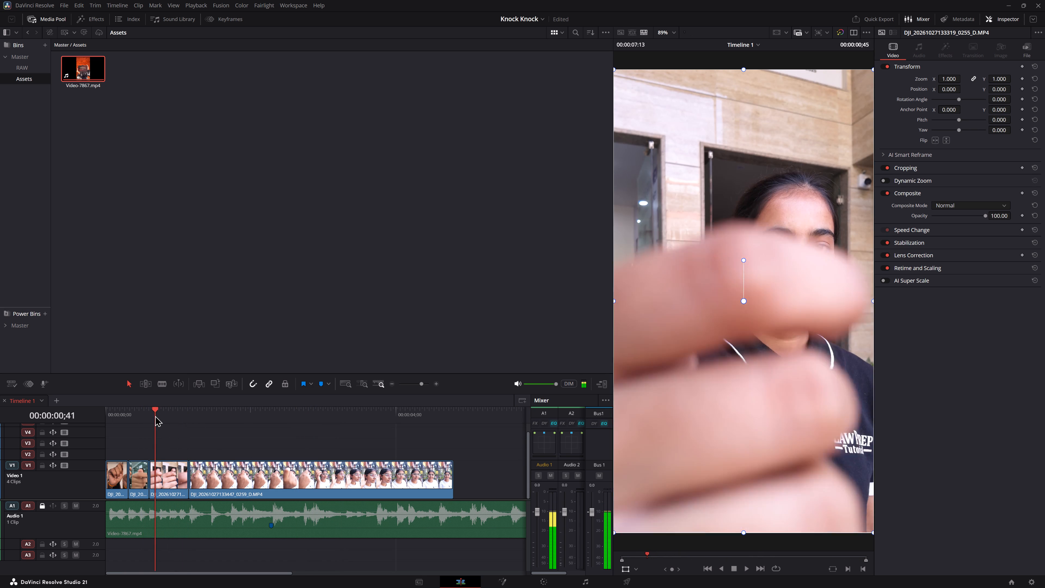
pyautogui.press('space')
pyautogui.press('space')
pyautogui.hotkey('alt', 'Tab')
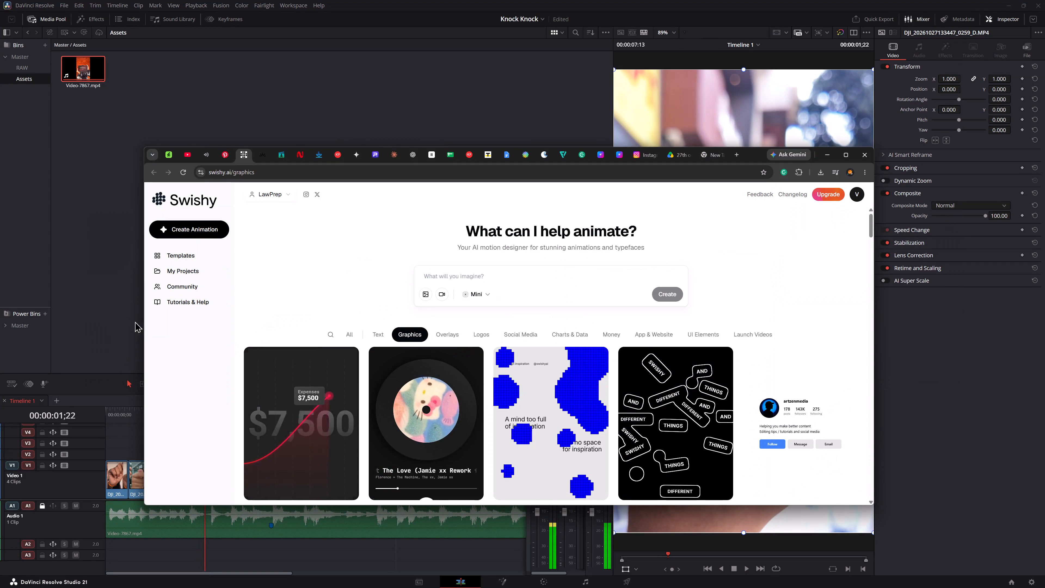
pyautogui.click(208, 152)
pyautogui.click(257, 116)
# Switch to File Explorer and close the Video 3 folder window.
pyautogui.hotkey('alt', 'Tab')
pyautogui.hotkey('alt', 'Tab')
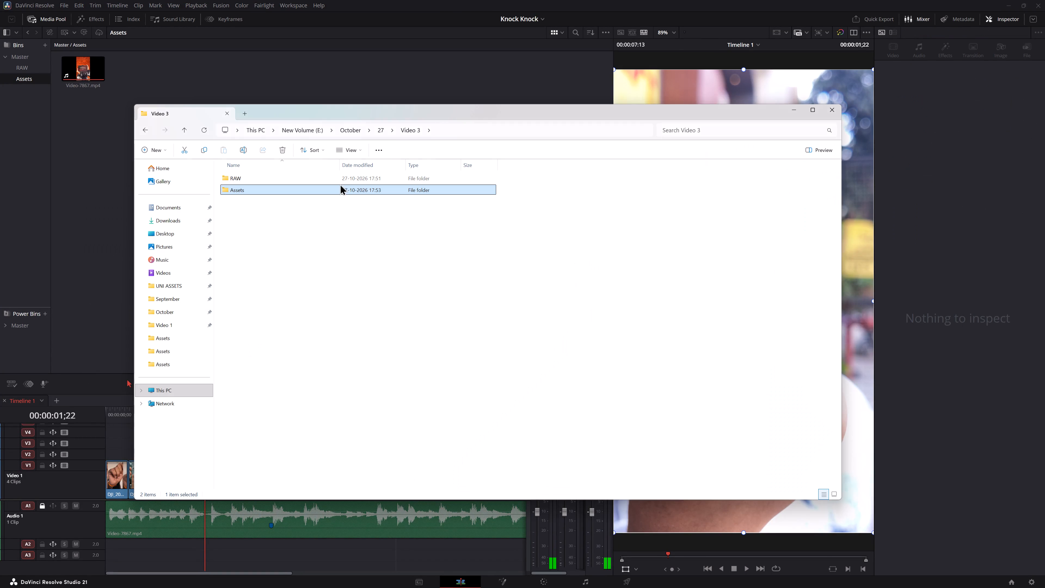
pyautogui.hotkey('alt', 'Tab')
pyautogui.keyDown('alt'); pyautogui.click(831, 106); pyautogui.keyUp('alt')
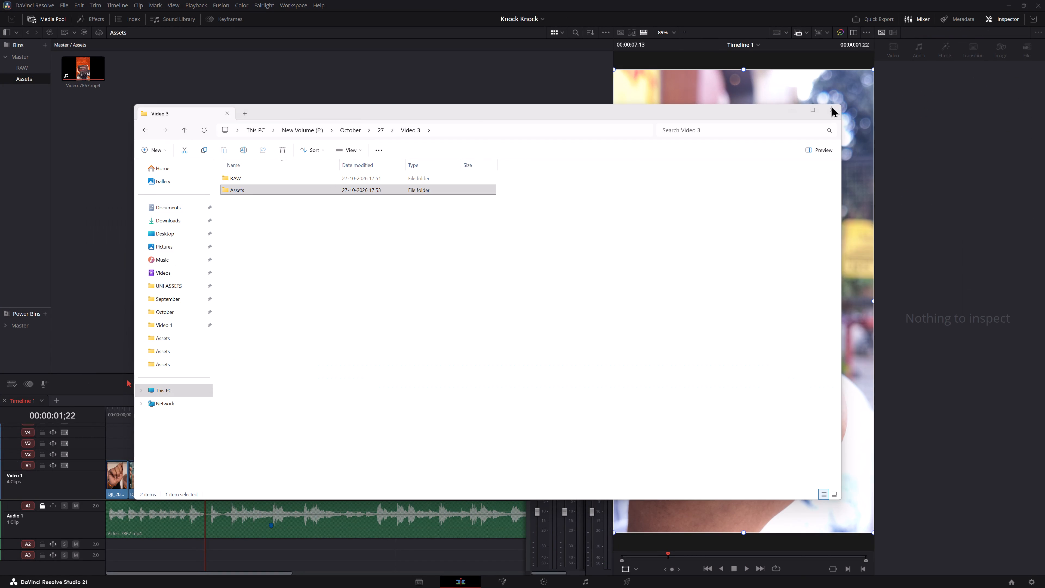
pyautogui.click(831, 114)
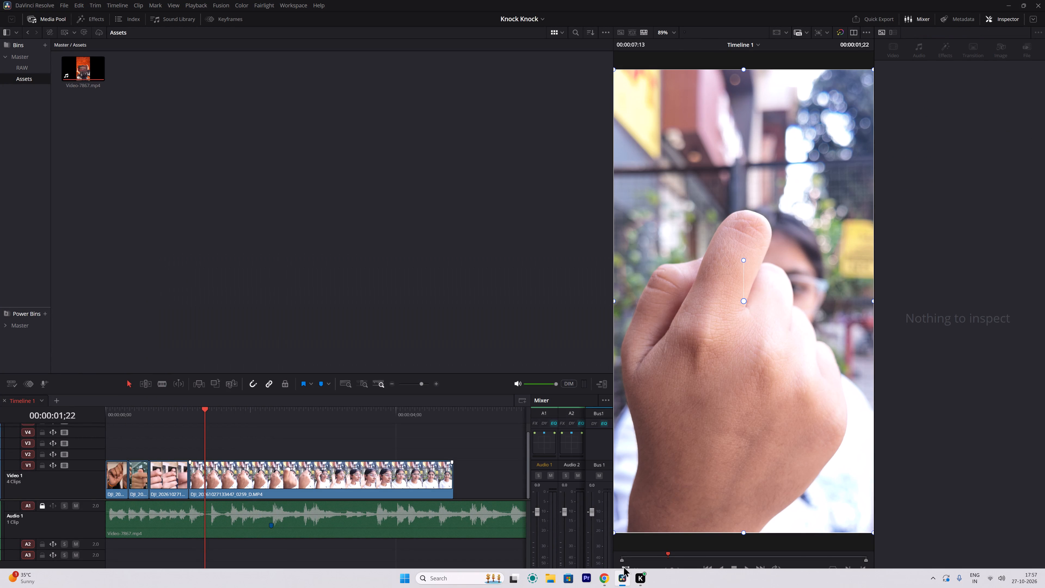
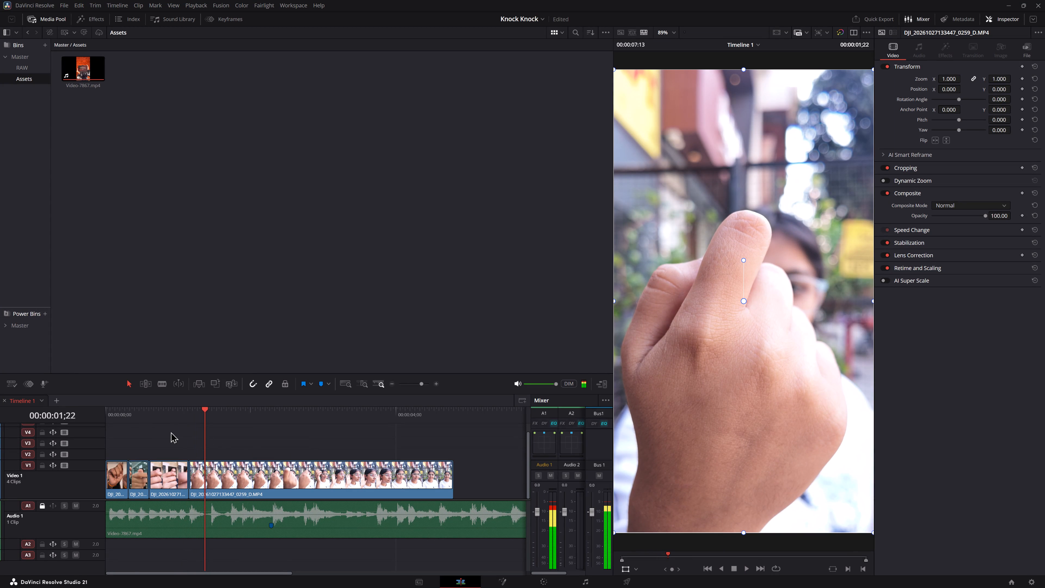
# Replay the opening knock clips up to clip 0255 to check their cuts against the audio.
pyautogui.keyDown('alt'); pyautogui.click(132, 408); pyautogui.keyUp('alt')
pyautogui.press('space')
pyautogui.press('space')
pyautogui.press('space')
pyautogui.press('space')
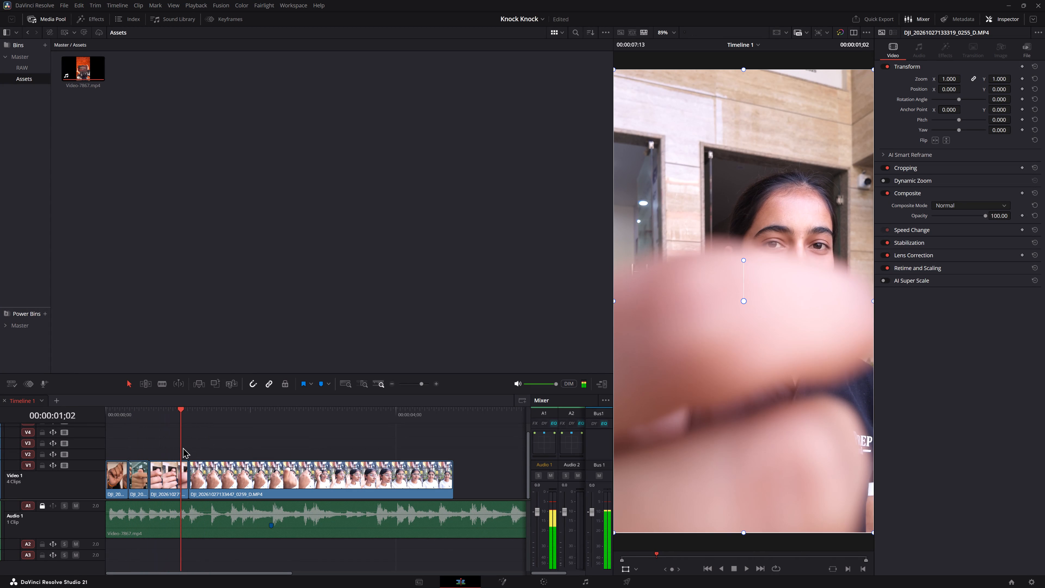
pyautogui.press('space')
pyautogui.press('space')
pyautogui.keyDown('alt'); pyautogui.moveTo(160, 414); pyautogui.dragTo(116, 441); pyautogui.keyUp('alt')
pyautogui.press('space')
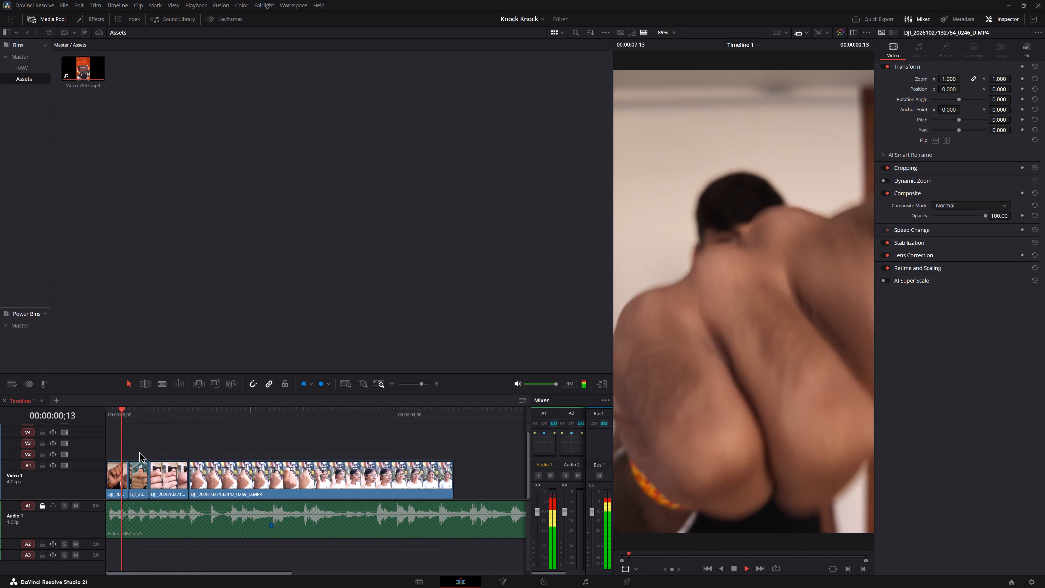
pyautogui.press('space')
# Show the retime controls on clip 0255 and change its speed to 150%.
pyautogui.keyDown('alt'); pyautogui.click(179, 475); pyautogui.keyUp('alt')
pyautogui.hotkey('ctrl', 'r')
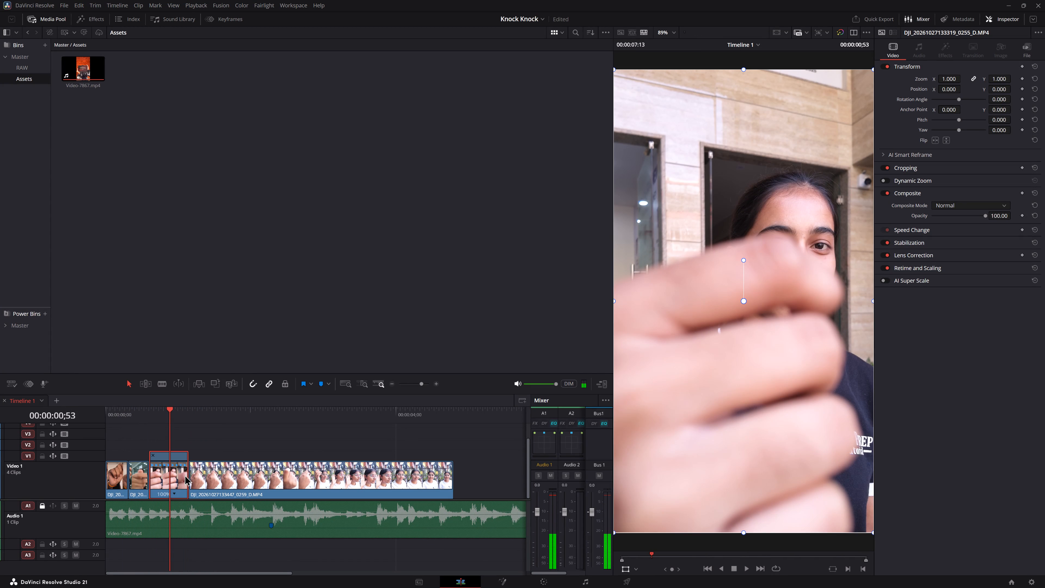
pyautogui.click(172, 490)
pyautogui.click(178, 494)
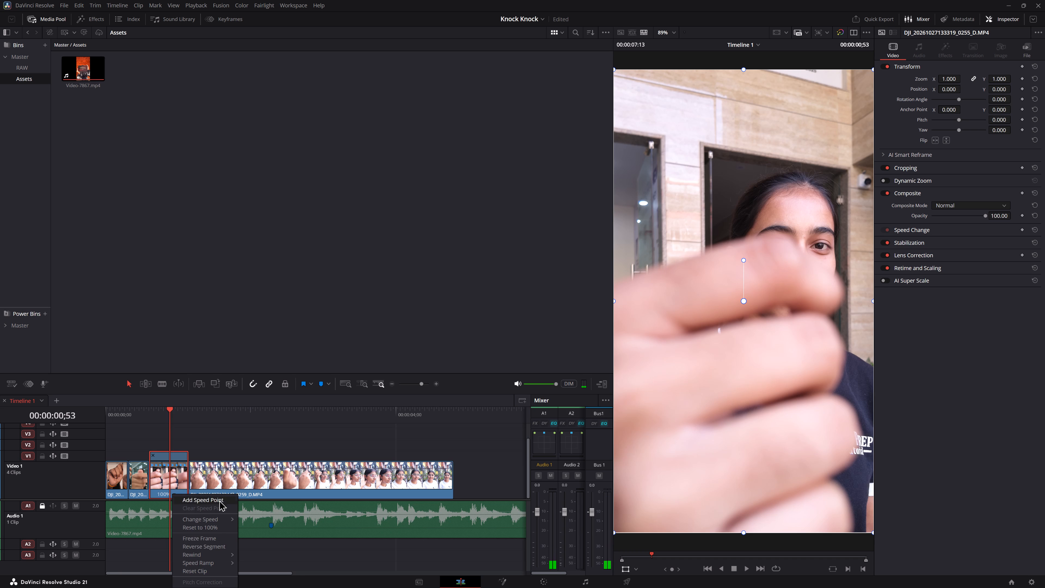
pyautogui.click(262, 555)
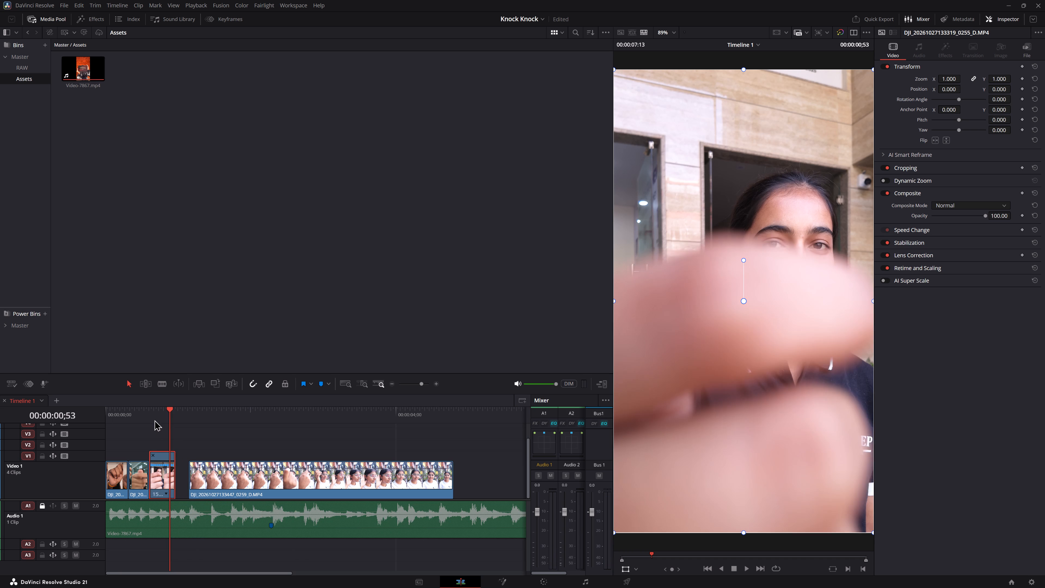
# Play from clips 0246 and 0249 into the sped-up clip 0255 to check its timing.
pyautogui.click(154, 419)
pyautogui.press('space')
pyautogui.press('space')
pyautogui.click(147, 415)
pyautogui.press('space')
pyautogui.press('space')
pyautogui.click(123, 413)
pyautogui.press('space')
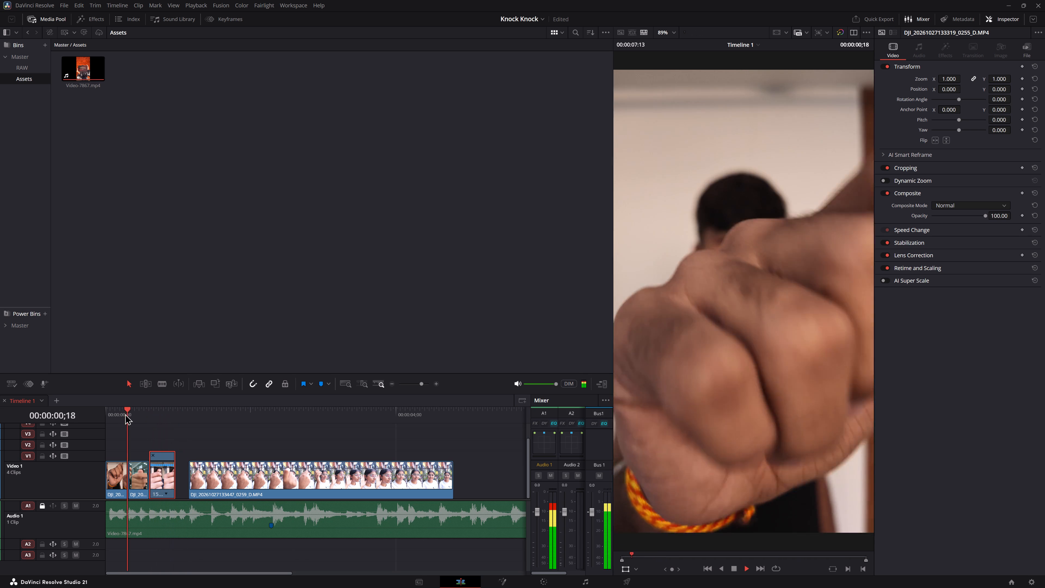
# Close the gap after the shortened clip 0255 so clip 0259 directly follows it.
pyautogui.press('space')
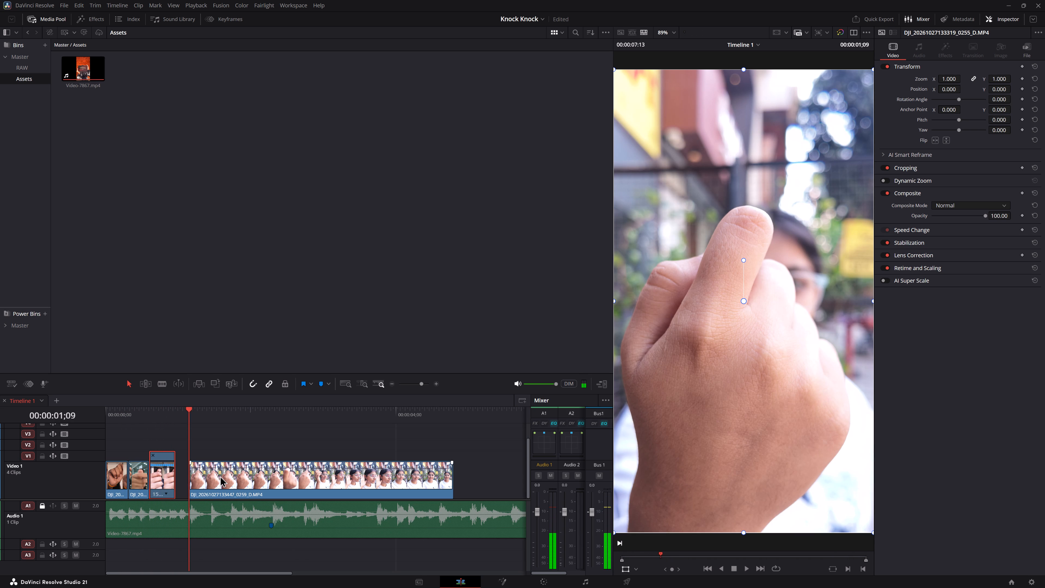
pyautogui.hotkey('alt', 'd')
pyautogui.click(251, 445)
pyautogui.hotkey('alt', 'd')
# Play from clip 0249 through clip 0259 to look for the knock that matches the audio.
pyautogui.moveTo(150, 414); pyautogui.dragTo(143, 417)
pyautogui.press('space')
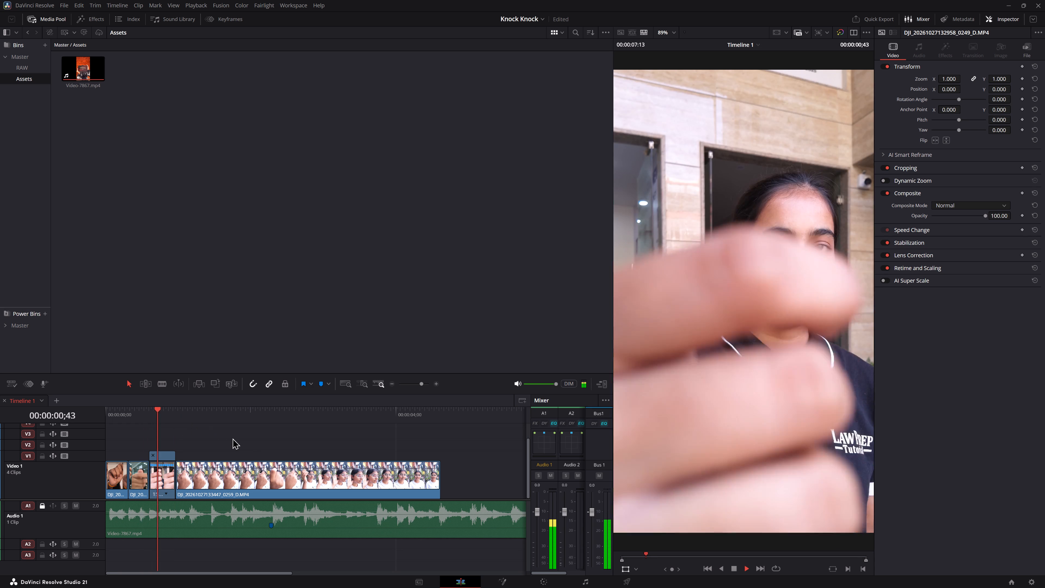
pyautogui.press('space')
pyautogui.press('space')
pyautogui.press('space')
pyautogui.press('space')
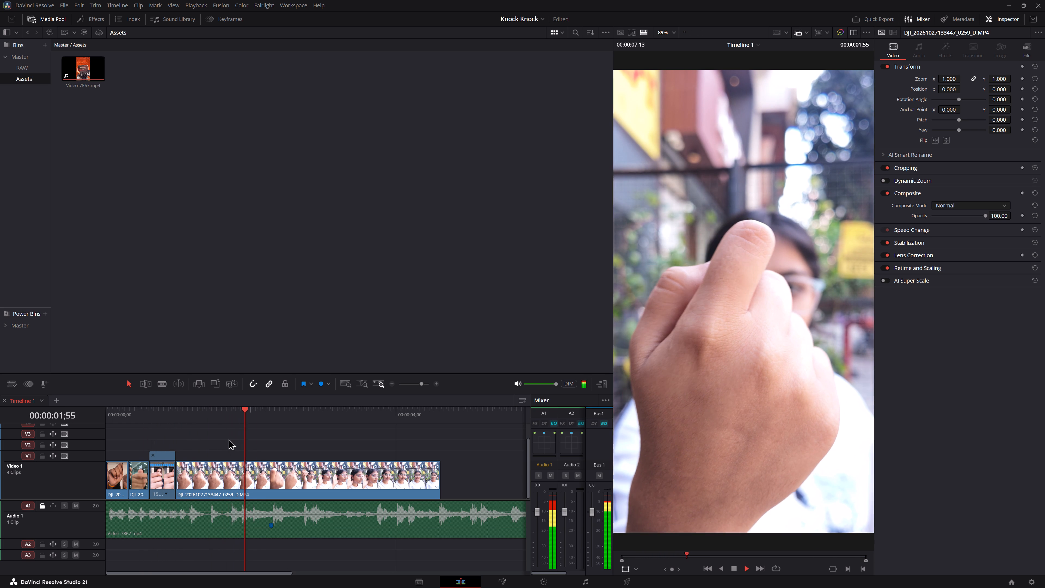
pyautogui.press('space')
pyautogui.press('space')
pyautogui.press('space')
# Ripple-trim the start of clip 0259 up to 00:00:02;12, keeping it directly after clip 0255.
pyautogui.press('Left')
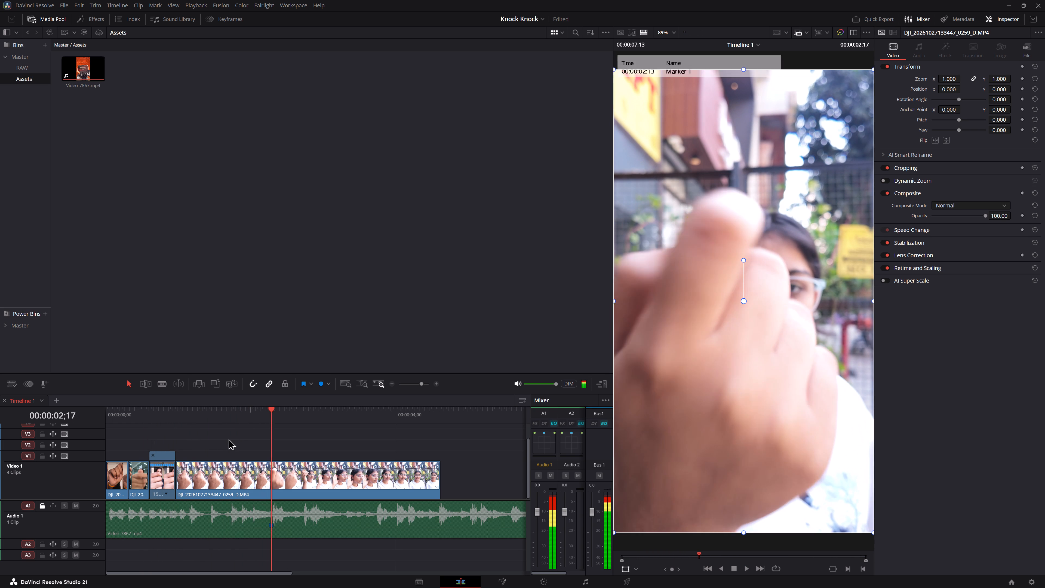
pyautogui.press('Left')
pyautogui.press('Left')
pyautogui.press('Left')
pyautogui.press('Left')
pyautogui.press('Left')
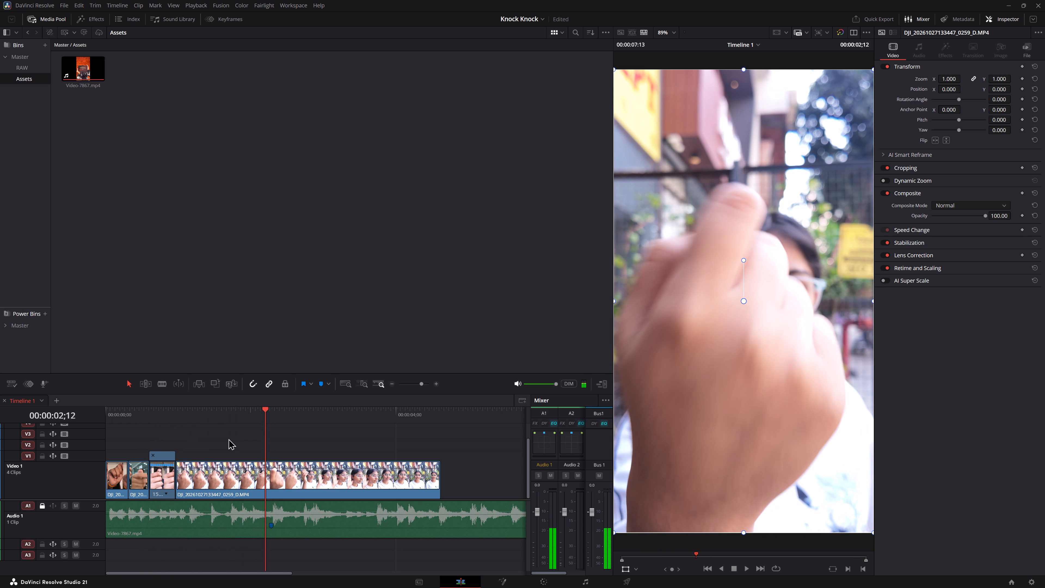
pyautogui.click(228, 439)
pyautogui.press('1')
# Play from the end of clip 0249 through the trimmed clip 0259 to check its knock against the audio.
pyautogui.click(147, 409)
pyautogui.press('space')
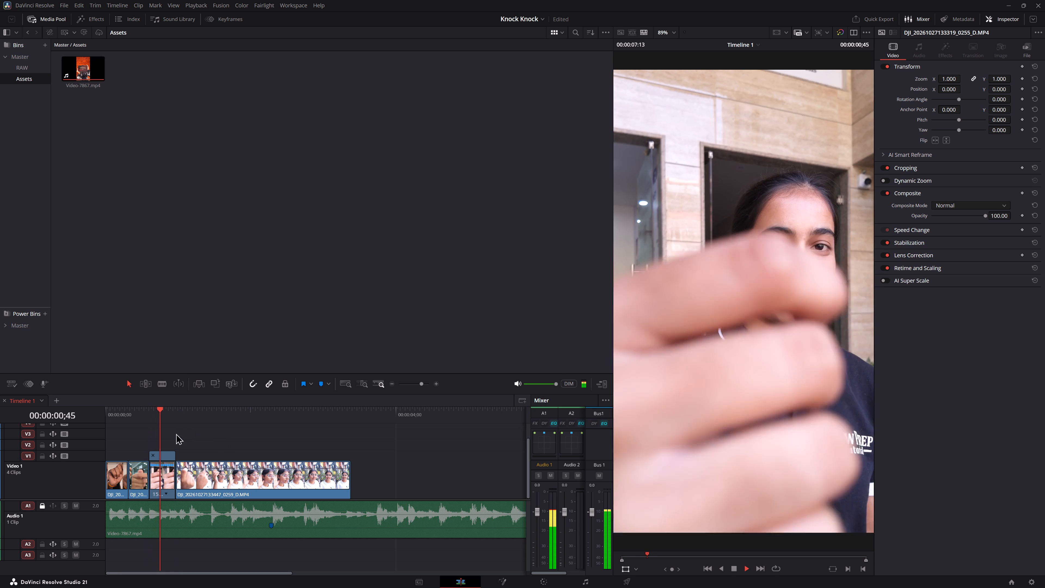
pyautogui.press('space')
pyautogui.press('space')
pyautogui.press('space')
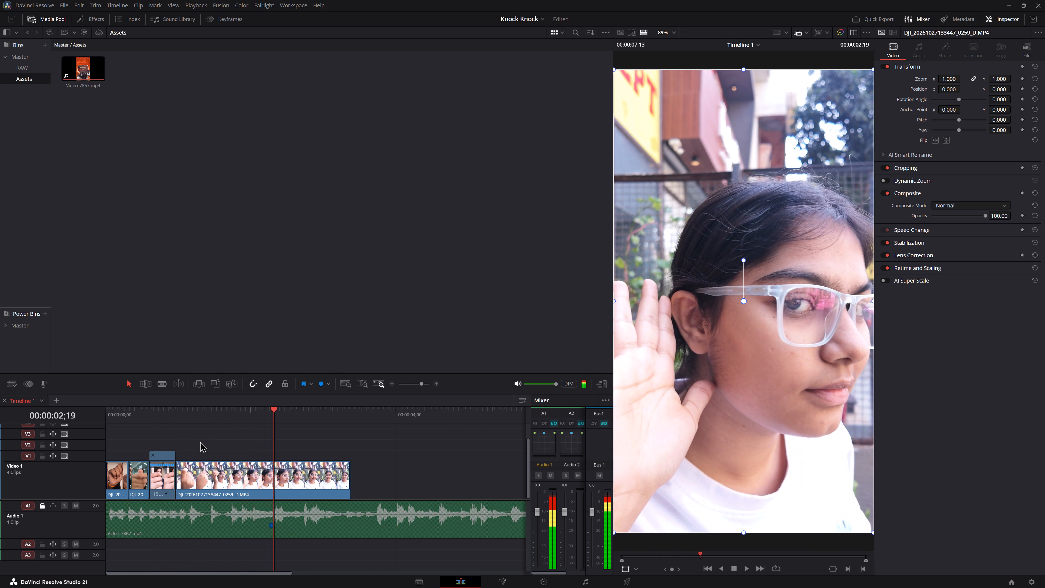
pyautogui.press('space')
pyautogui.press('space')
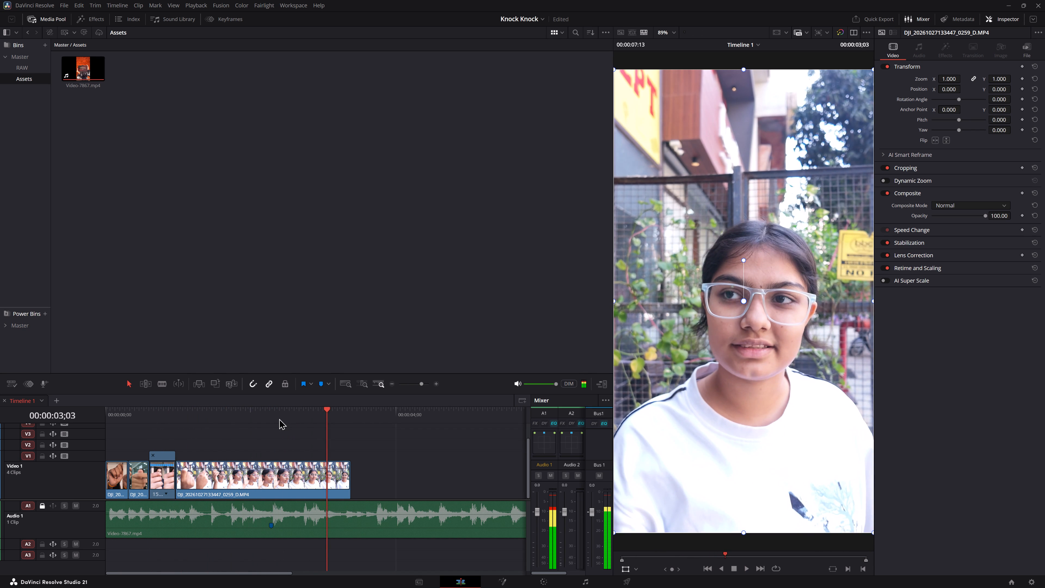
pyautogui.press('space')
pyautogui.press('space')
# Play the edit from the beginning into clip 0259 to check the sync of all four clips.
pyautogui.moveTo(150, 409); pyautogui.dragTo(97, 428)
pyautogui.press('space')
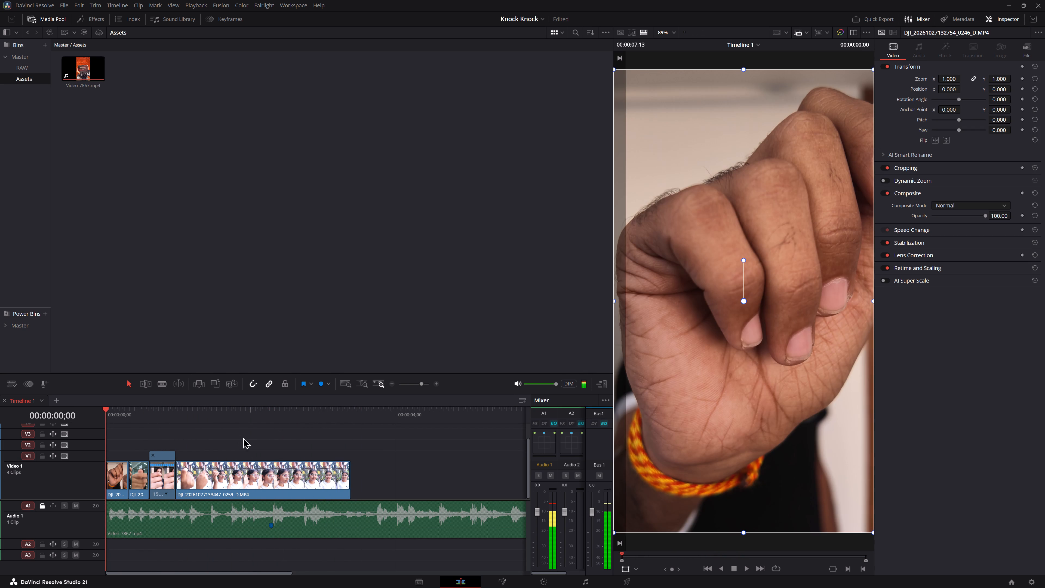
pyautogui.press('space')
pyautogui.press('space')
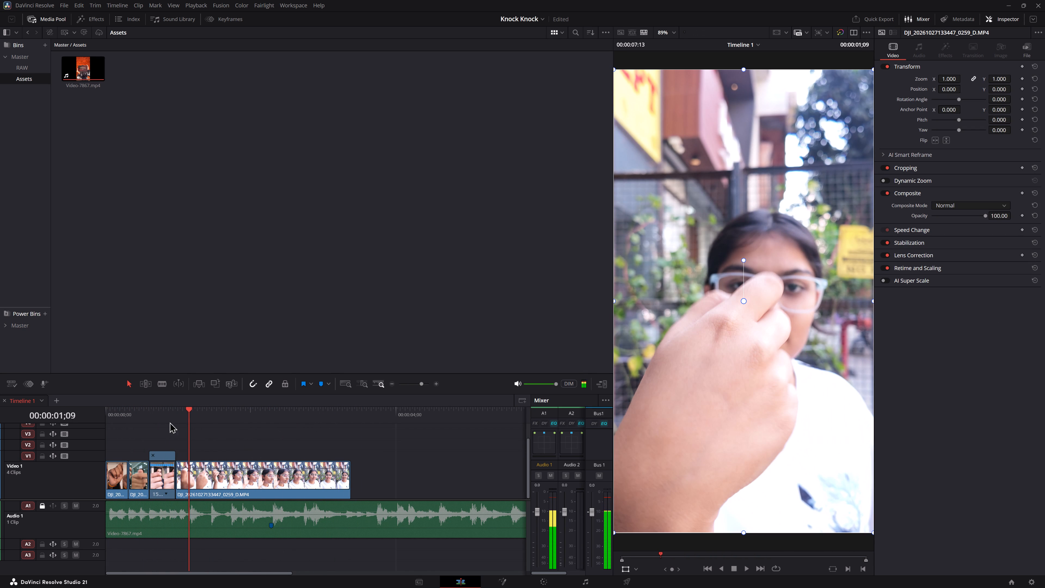
pyautogui.moveTo(121, 418); pyautogui.dragTo(50, 425)
pyautogui.press('space')
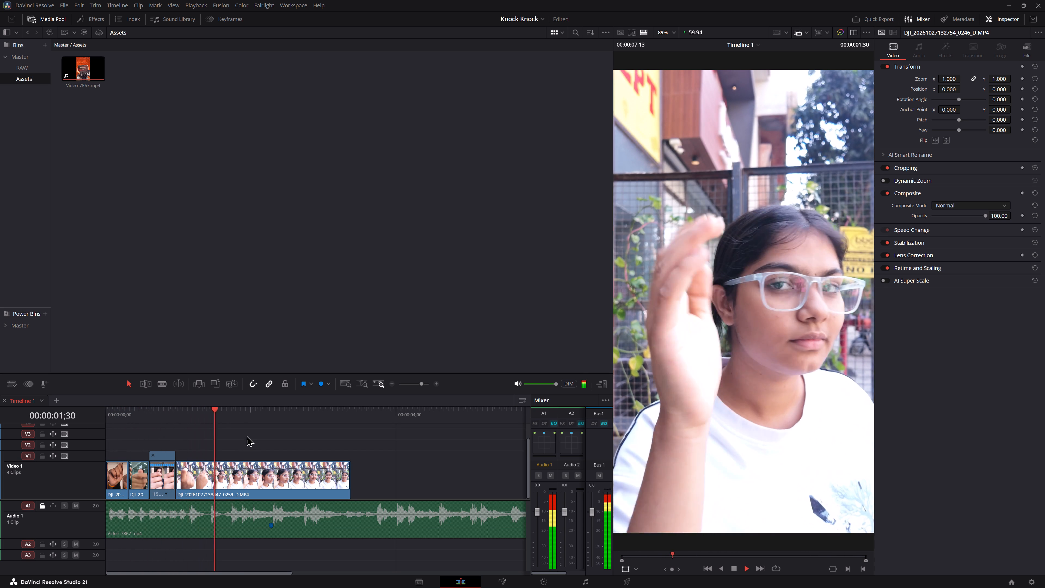
pyautogui.press('space')
pyautogui.press('space')
pyautogui.press('space')
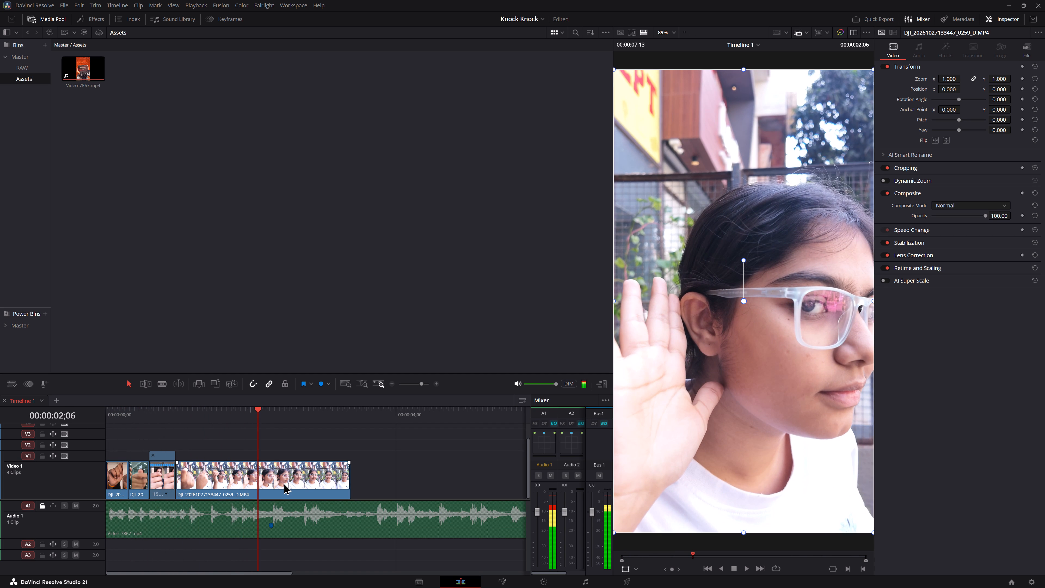
# Show the retime controls on clip 0259.
pyautogui.click(284, 483)
pyautogui.hotkey('ctrl', 'r')
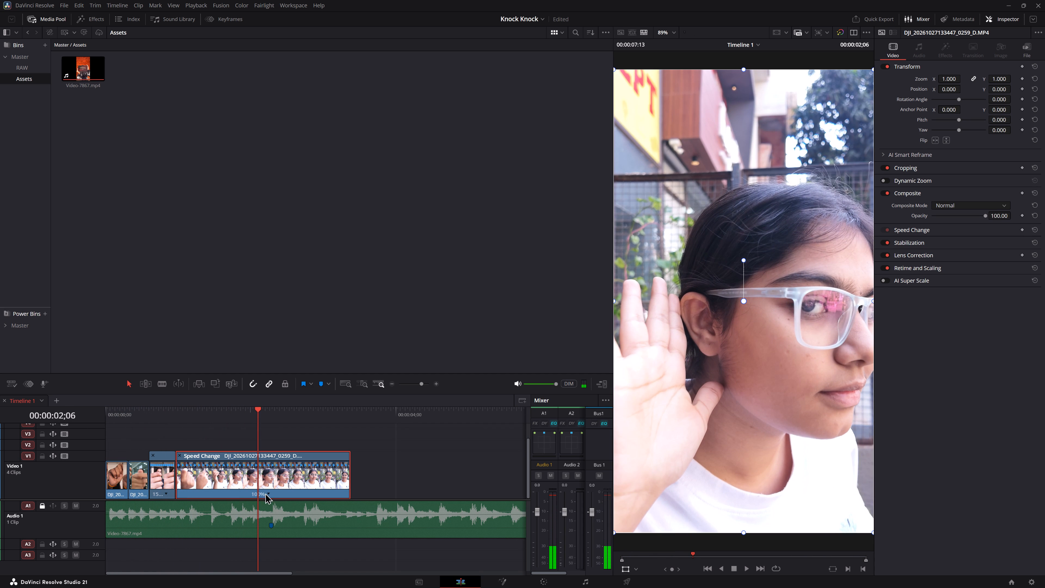
# Find the audio marker while playing clip 0259 and trim the clip's end to 00:00:02;17.
pyautogui.click(170, 420)
pyautogui.press('space')
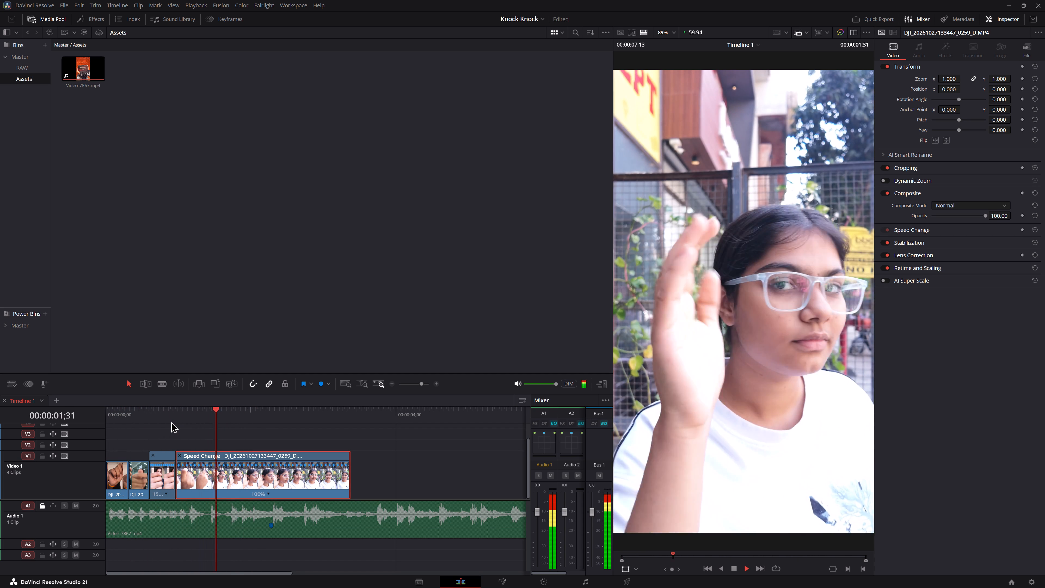
pyautogui.press('space')
pyautogui.press('space')
pyautogui.press('space')
pyautogui.moveTo(278, 422); pyautogui.dragTo(278, 422)
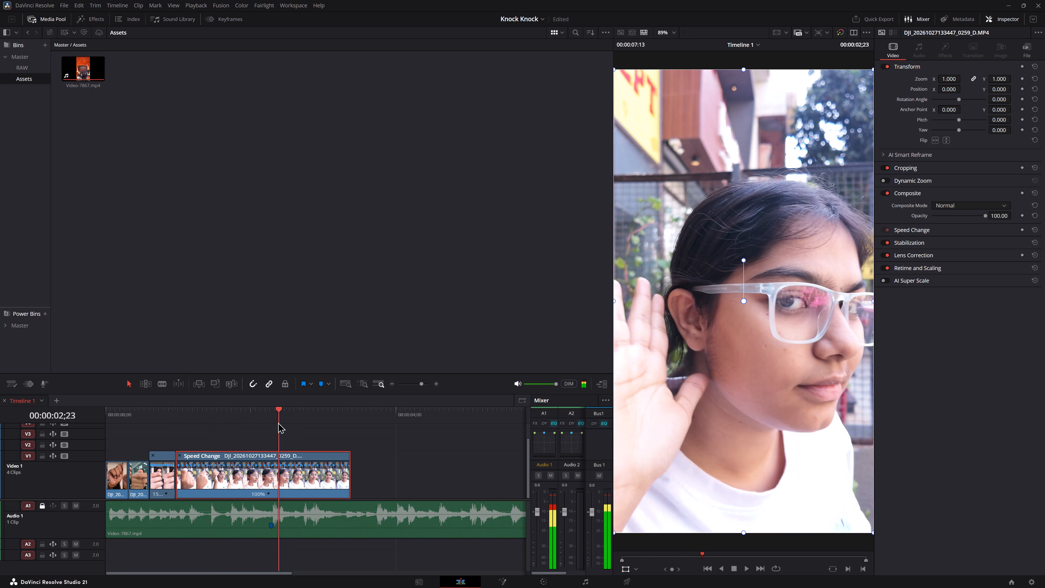
pyautogui.moveTo(278, 422); pyautogui.dragTo(271, 424)
pyautogui.click(278, 446)
pyautogui.click(282, 468)
pyautogui.press('2')
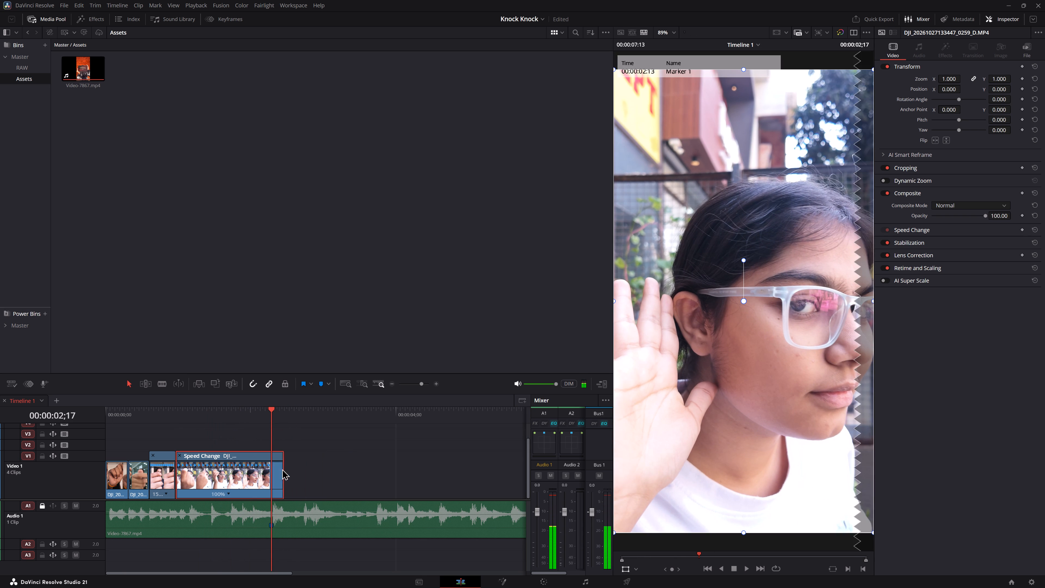
pyautogui.click(282, 469)
pyautogui.keyDown('alt'); pyautogui.click(361, 475); pyautogui.keyUp('alt')
pyautogui.keyDown('alt'); pyautogui.scroll(-4, 310, 302); pyautogui.keyUp('alt')
# Open the RAW bin in the media pool.
pyautogui.click(29, 65)
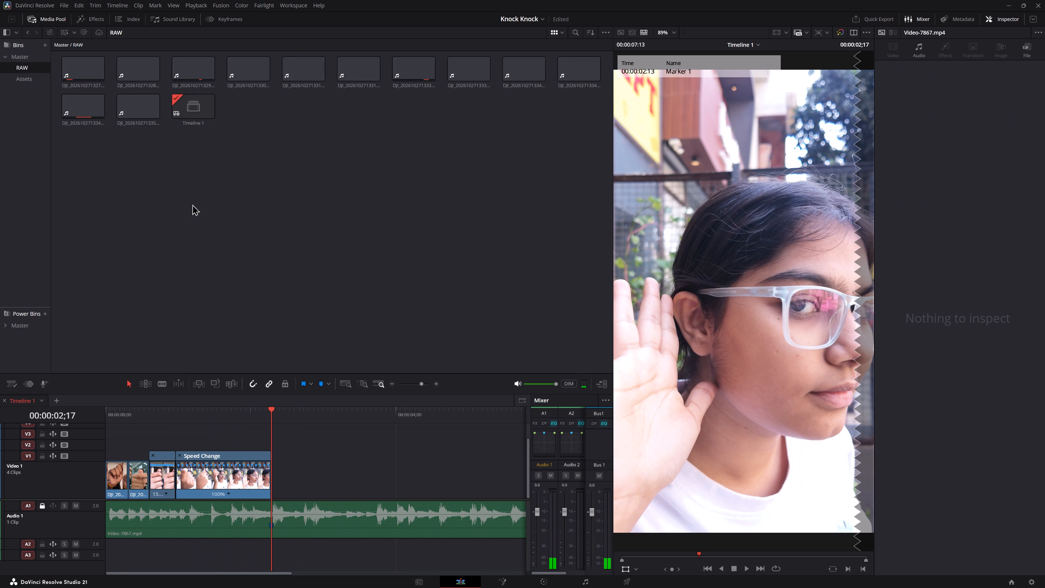
pyautogui.keyDown('alt'); pyautogui.scroll(-6, 376, 302); pyautogui.keyUp('alt')
pyautogui.keyDown('alt'); pyautogui.scroll(-5, 288, 222); pyautogui.keyUp('alt')
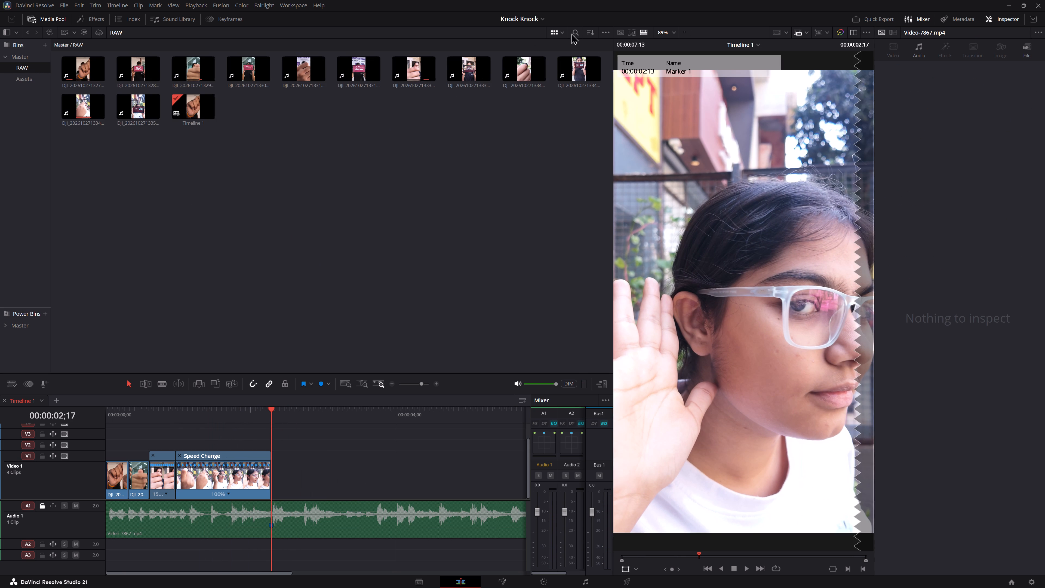
pyautogui.doubleClick(565, 34)
pyautogui.click(584, 133)
pyautogui.moveTo(614, 160); pyautogui.dragTo(196, 189)
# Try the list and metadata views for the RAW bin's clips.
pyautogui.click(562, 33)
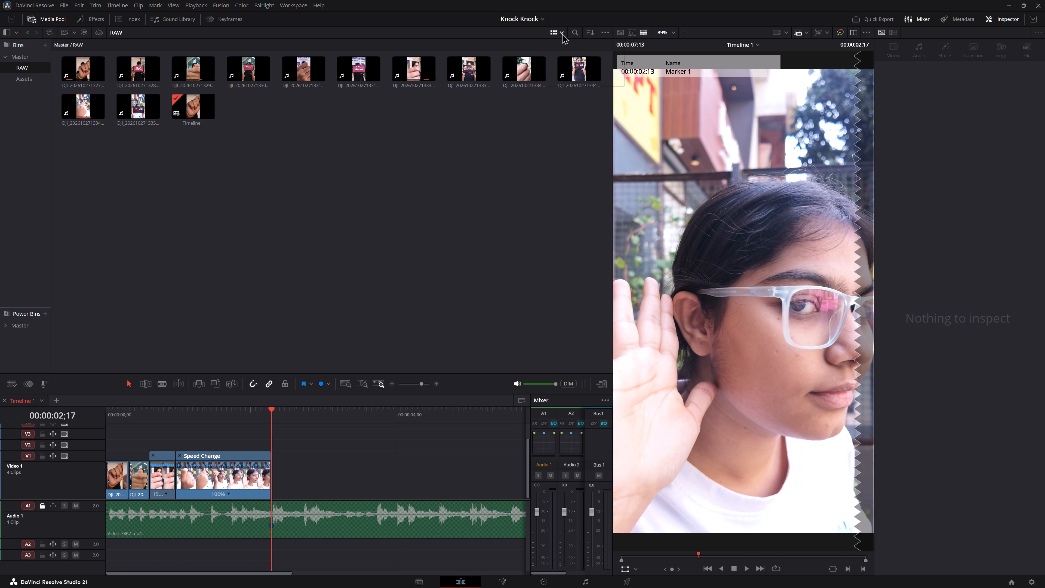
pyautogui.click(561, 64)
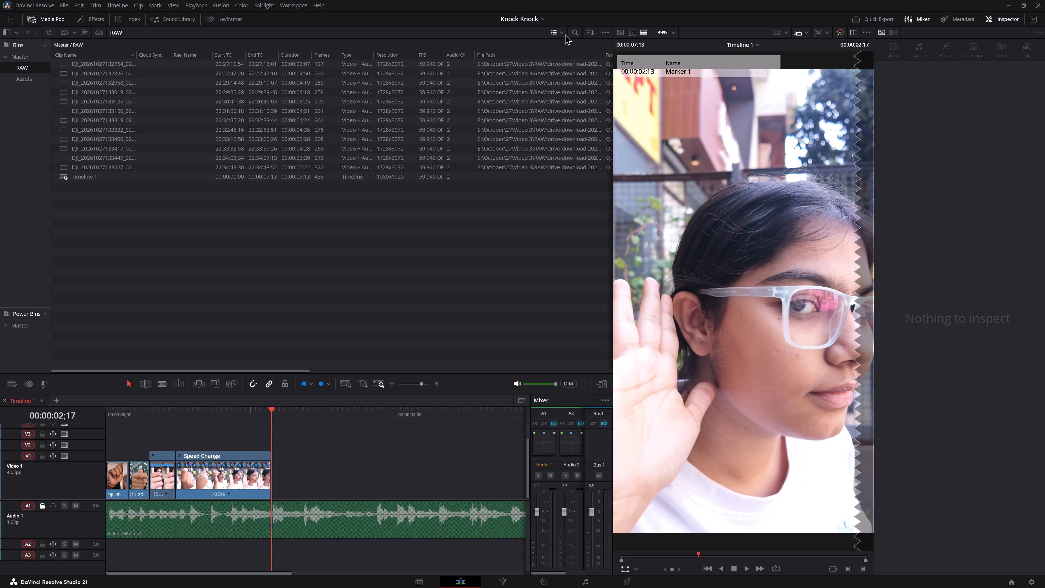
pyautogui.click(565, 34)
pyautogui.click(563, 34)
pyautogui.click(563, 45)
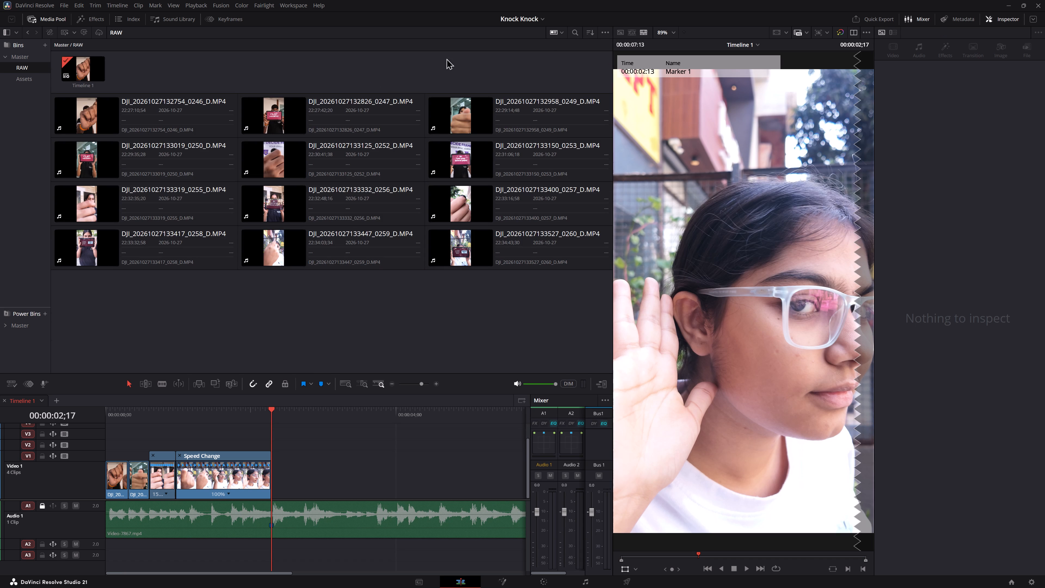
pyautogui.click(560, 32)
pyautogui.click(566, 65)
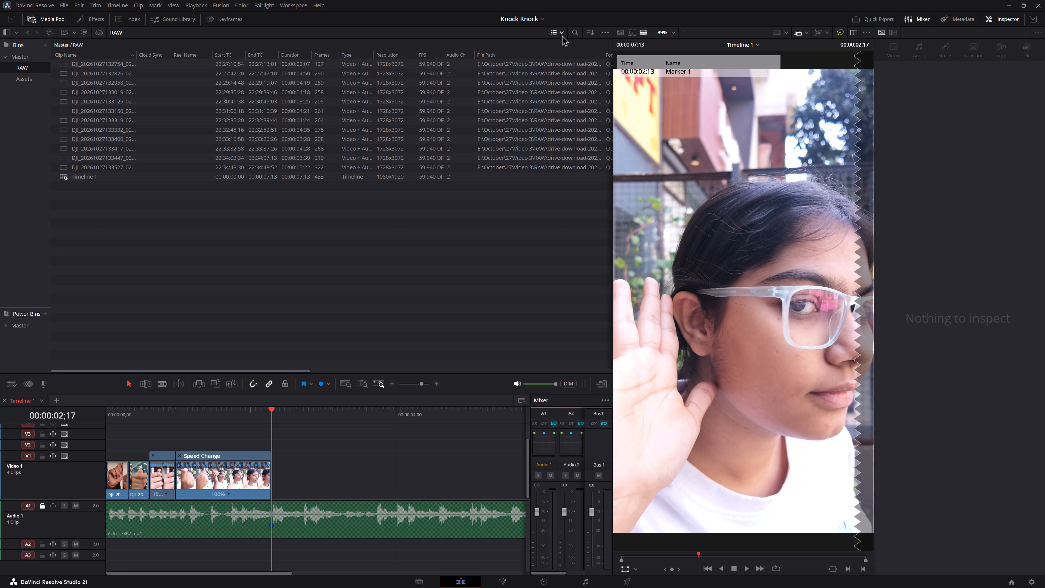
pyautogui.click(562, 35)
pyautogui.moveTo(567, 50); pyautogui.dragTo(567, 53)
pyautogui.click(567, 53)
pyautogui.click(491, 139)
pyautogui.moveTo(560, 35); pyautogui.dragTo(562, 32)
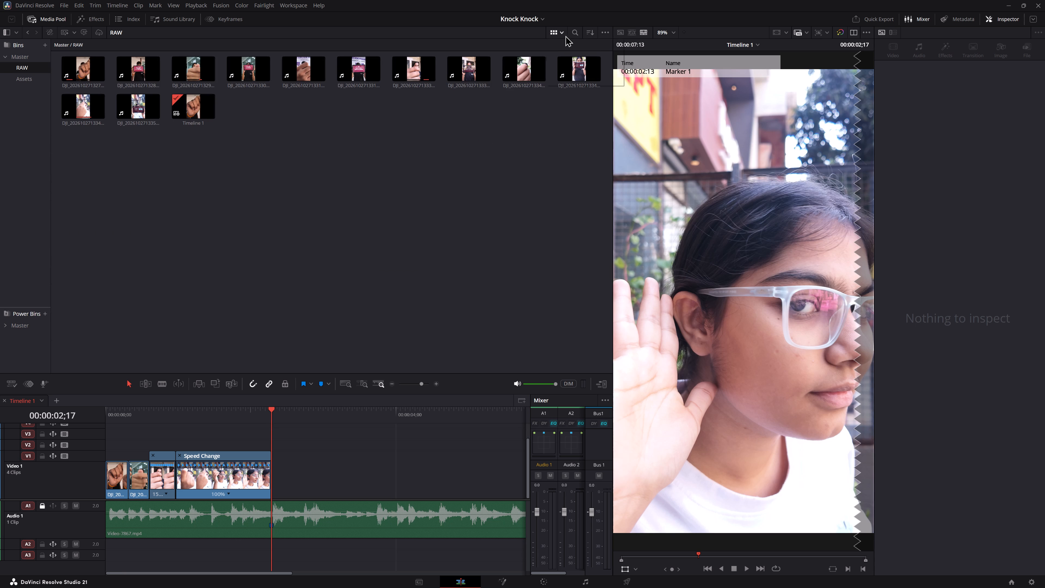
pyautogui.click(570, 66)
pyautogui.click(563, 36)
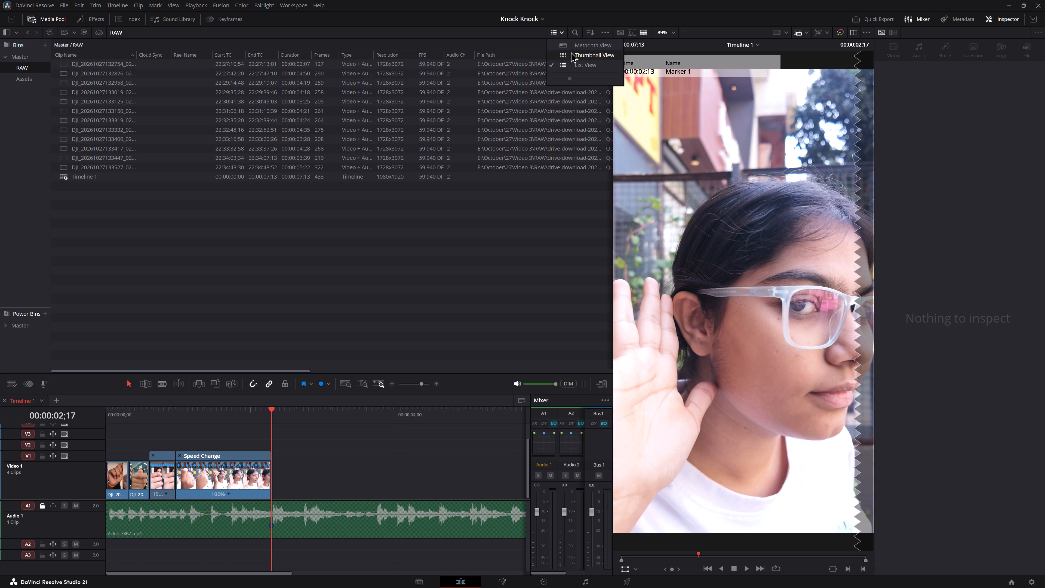
# Show the RAW bin's clips as thumbnails at the largest size.
pyautogui.click(571, 52)
pyautogui.click(562, 35)
pyautogui.moveTo(570, 75); pyautogui.dragTo(733, 82)
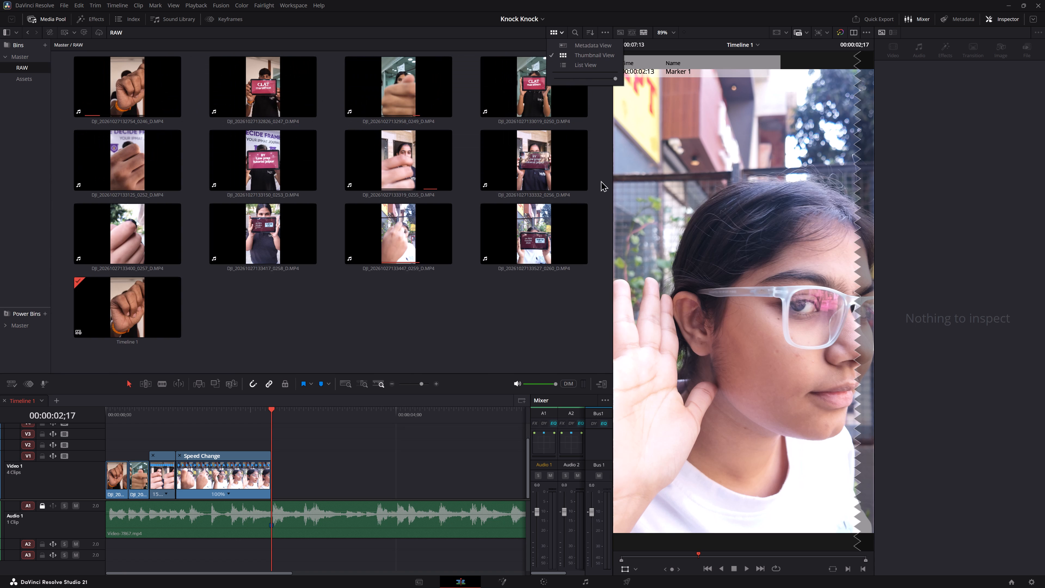
pyautogui.moveTo(511, 281); pyautogui.dragTo(503, 284)
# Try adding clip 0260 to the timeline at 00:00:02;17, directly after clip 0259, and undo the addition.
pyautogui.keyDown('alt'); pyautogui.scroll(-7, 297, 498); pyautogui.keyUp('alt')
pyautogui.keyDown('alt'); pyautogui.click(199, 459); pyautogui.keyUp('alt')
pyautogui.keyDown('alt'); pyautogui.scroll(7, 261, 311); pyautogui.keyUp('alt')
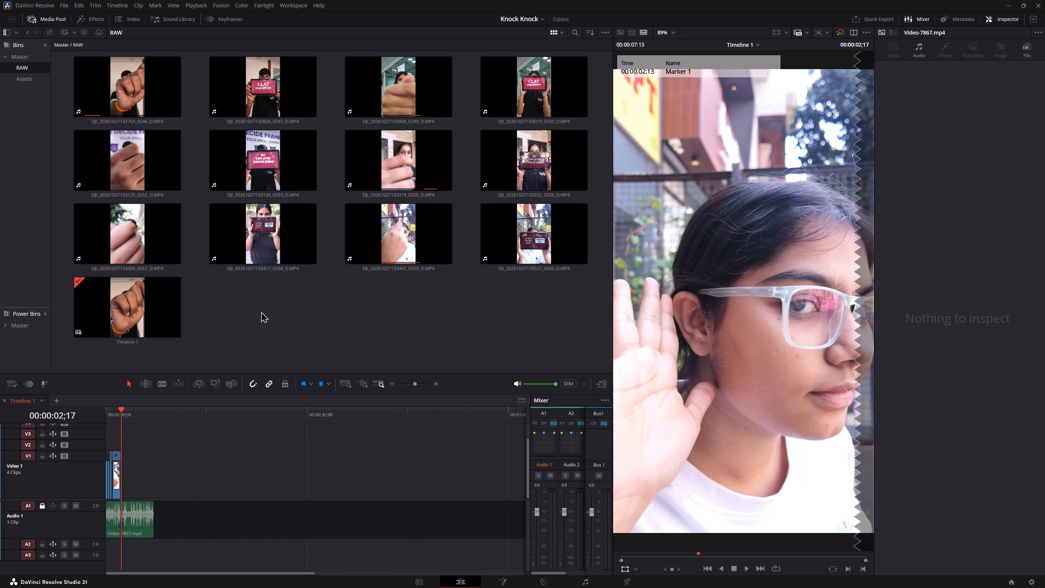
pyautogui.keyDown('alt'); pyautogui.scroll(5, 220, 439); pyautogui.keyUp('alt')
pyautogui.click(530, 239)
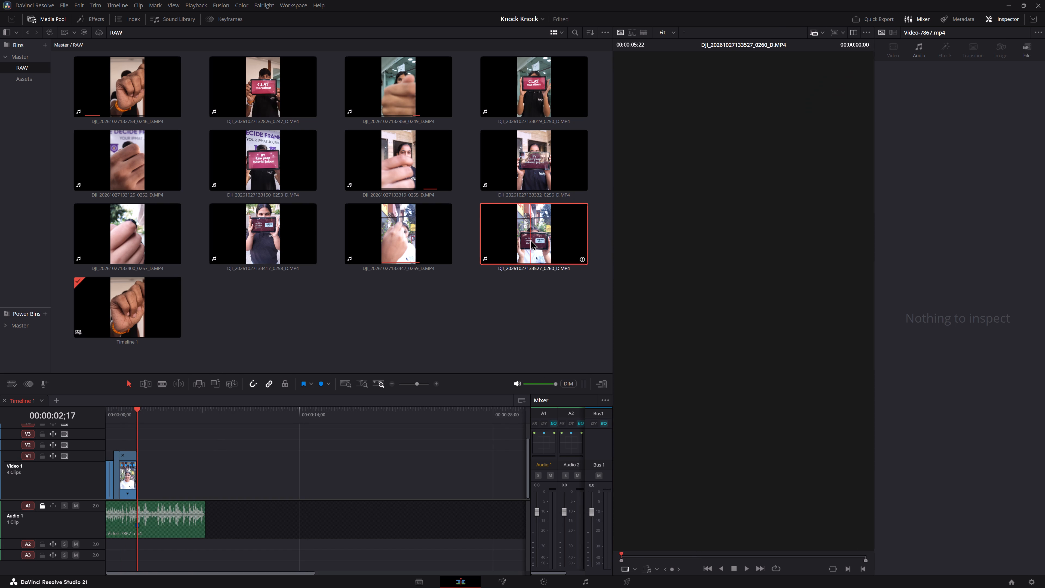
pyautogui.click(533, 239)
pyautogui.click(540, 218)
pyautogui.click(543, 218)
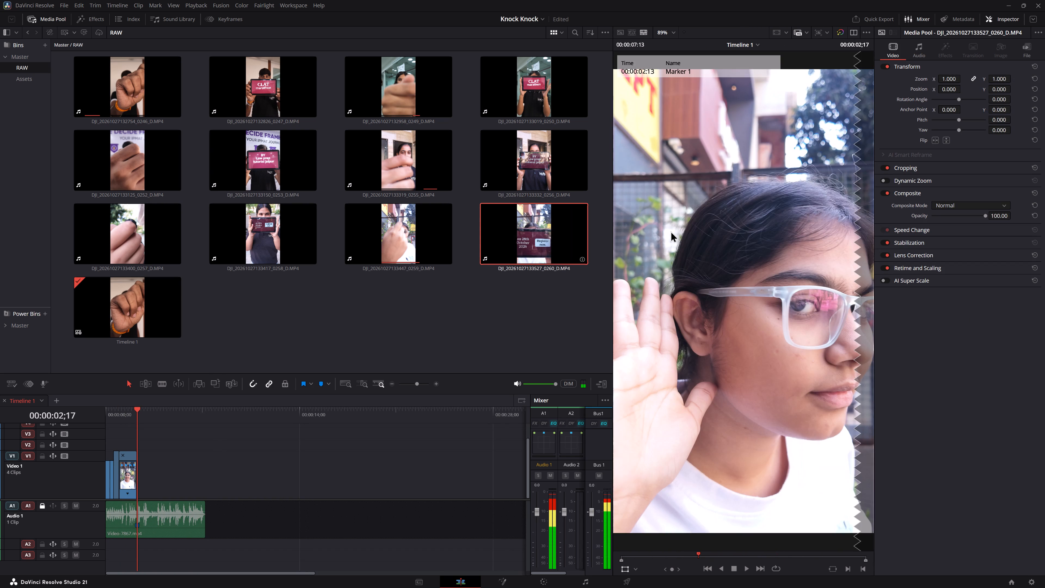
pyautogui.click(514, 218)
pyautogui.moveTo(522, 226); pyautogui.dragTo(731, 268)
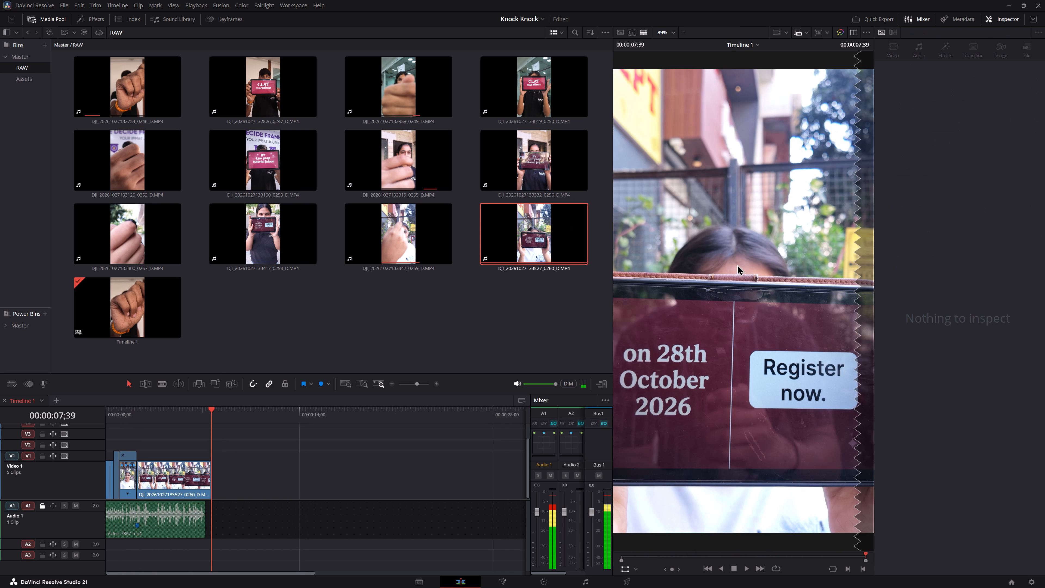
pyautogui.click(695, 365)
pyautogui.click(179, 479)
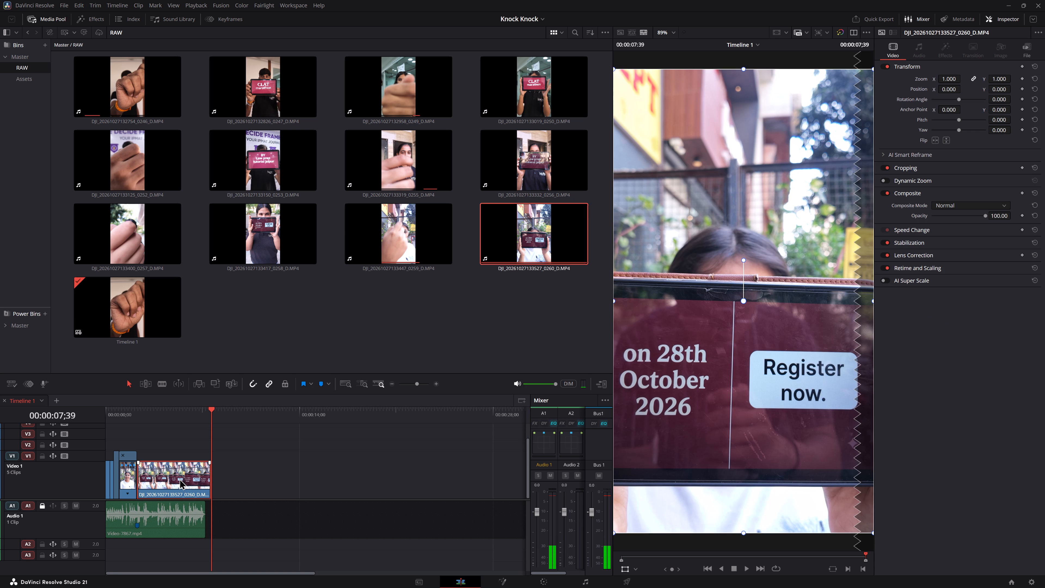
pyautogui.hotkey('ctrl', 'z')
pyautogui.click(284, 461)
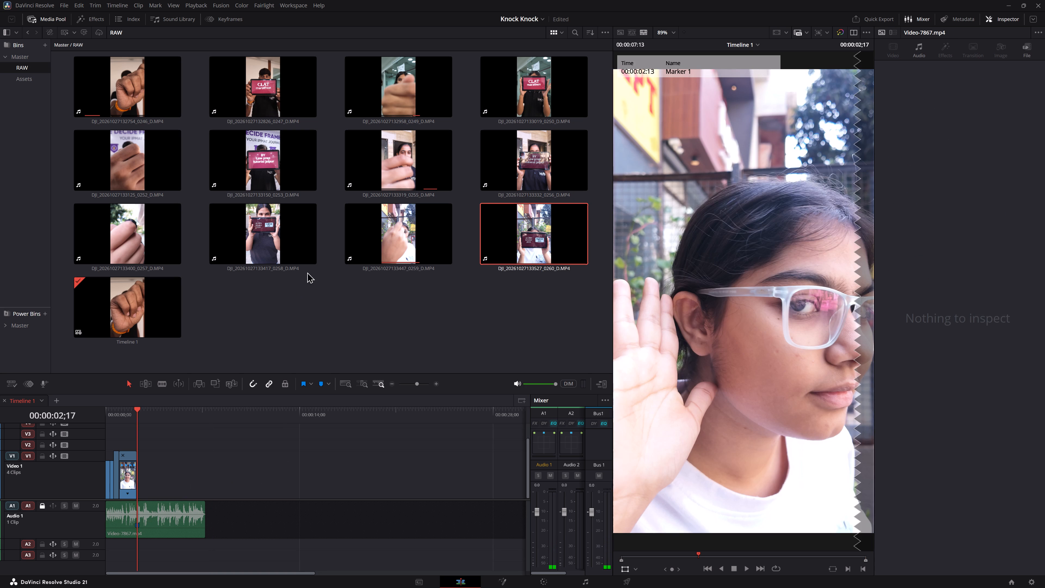
# Open clip 0258 in the source viewer and set clips to insert as video only.
pyautogui.tripleClick(275, 224)
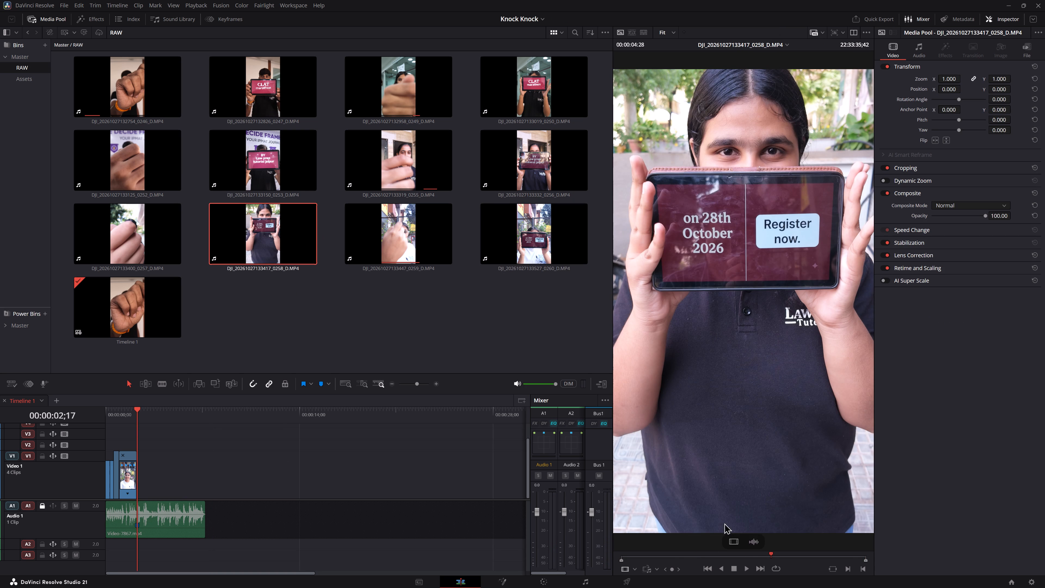
pyautogui.click(651, 569)
pyautogui.click(679, 544)
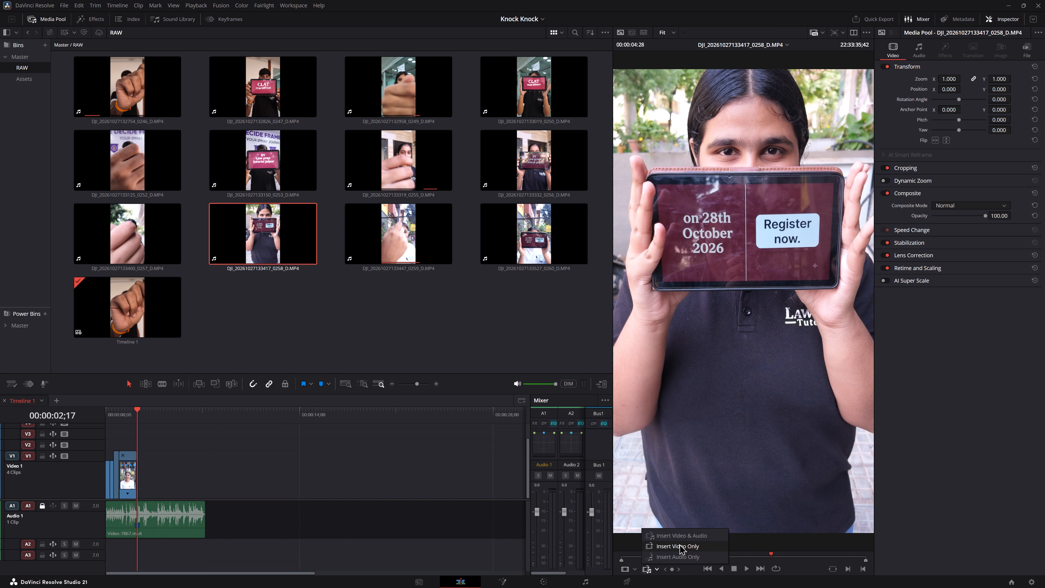
pyautogui.click(706, 455)
# Play the edit through the end of clip 0259 to check the cut against the audio.
pyautogui.click(359, 329)
pyautogui.moveTo(125, 407); pyautogui.dragTo(85, 416)
pyautogui.press('space')
pyautogui.press('space')
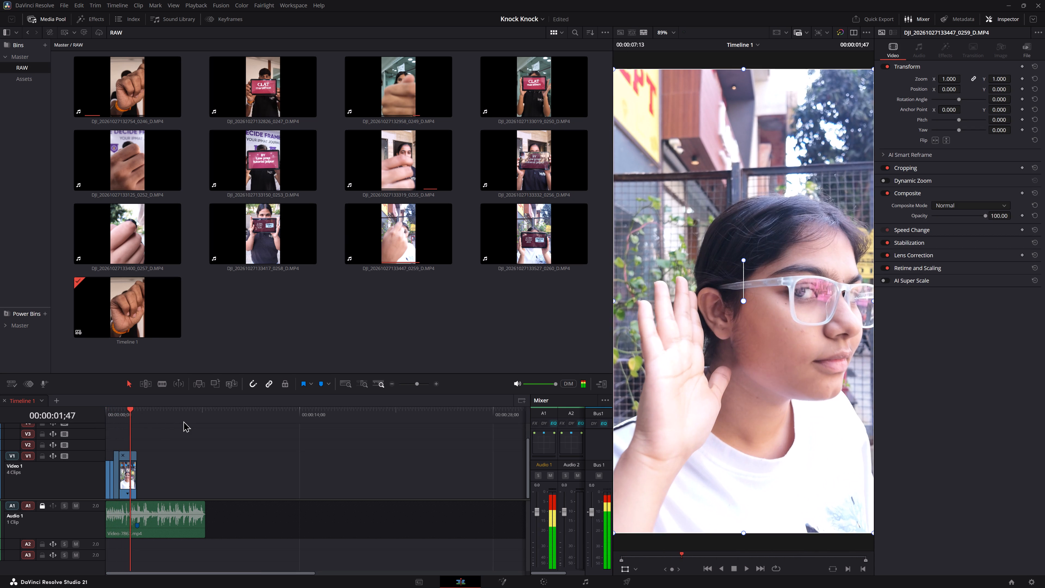
pyautogui.press('space')
pyautogui.press('space')
pyautogui.keyDown('alt'); pyautogui.scroll(15, 257, 466); pyautogui.keyUp('alt')
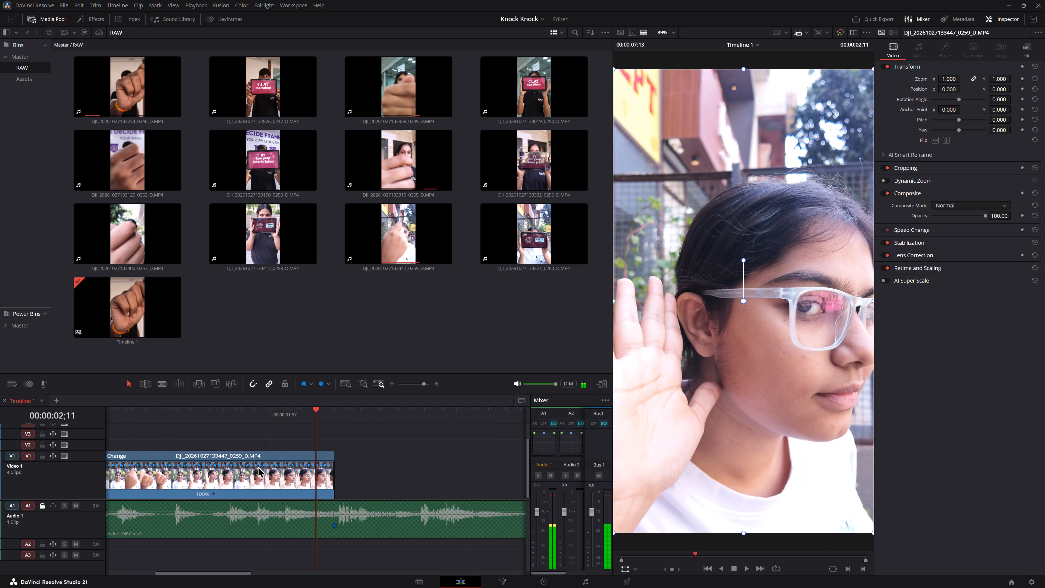
pyautogui.press('space')
pyautogui.press('space')
pyautogui.moveTo(345, 412); pyautogui.dragTo(342, 417)
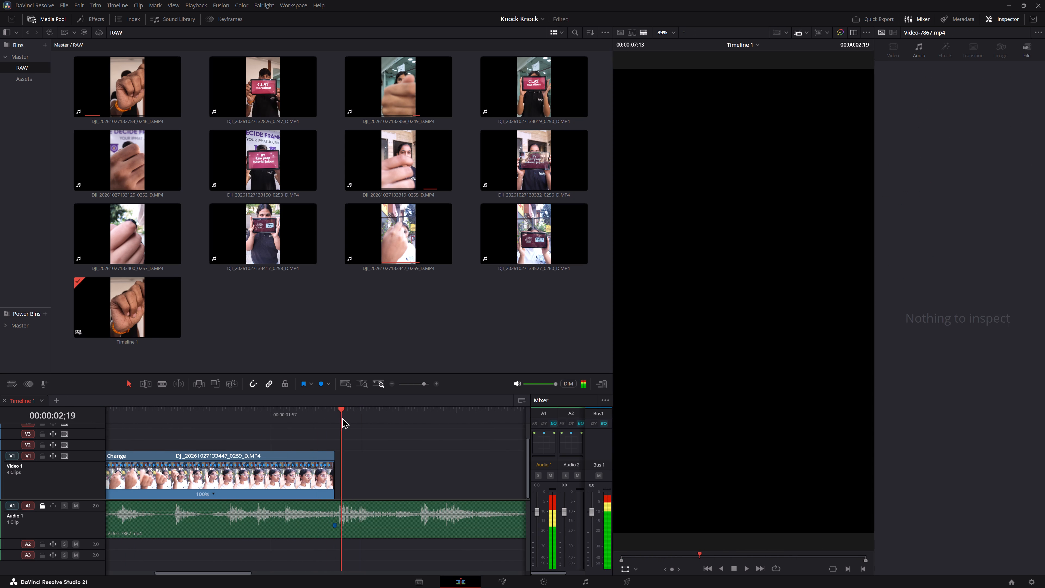
# Add clip 0247 to video track 1 and place it directly against the end of clip 0259.
pyautogui.keyDown('alt'); pyautogui.scroll(-13, 356, 434); pyautogui.keyUp('alt')
pyautogui.click(302, 313)
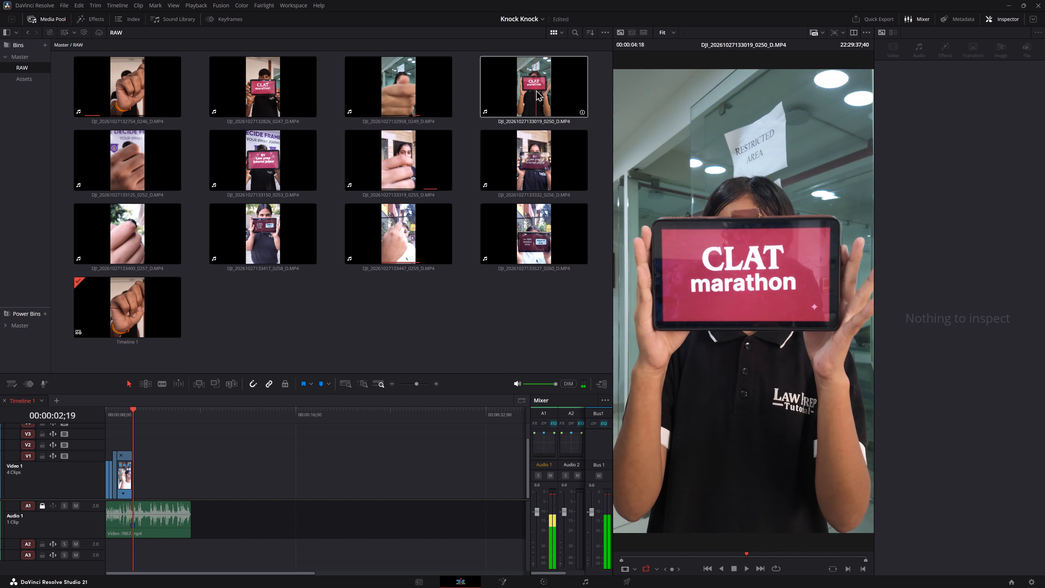
pyautogui.moveTo(254, 90); pyautogui.dragTo(187, 477)
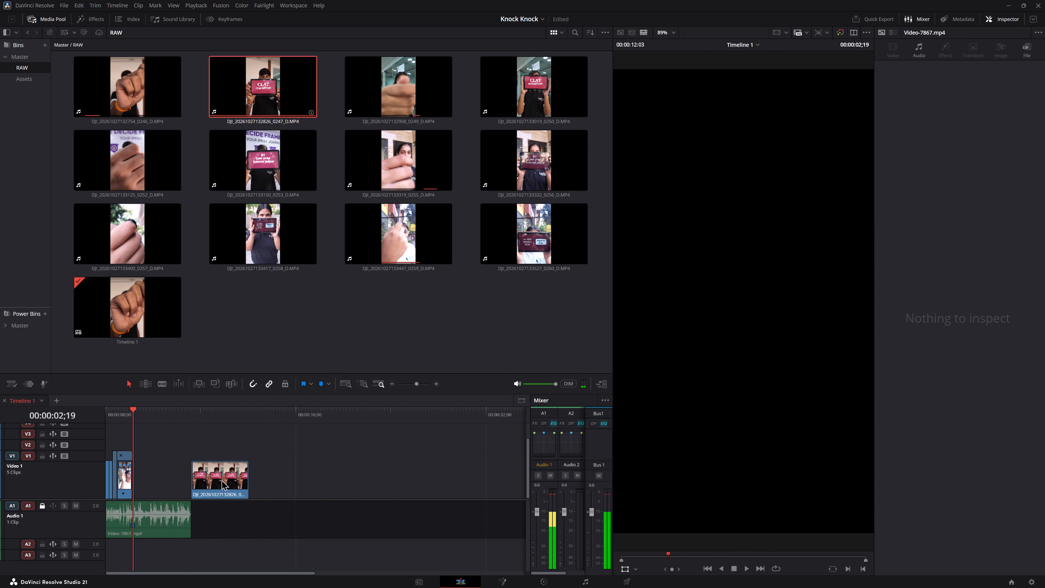
pyautogui.moveTo(222, 481); pyautogui.dragTo(166, 482)
pyautogui.keyDown('alt'); pyautogui.scroll(13, 323, 486); pyautogui.keyUp('alt')
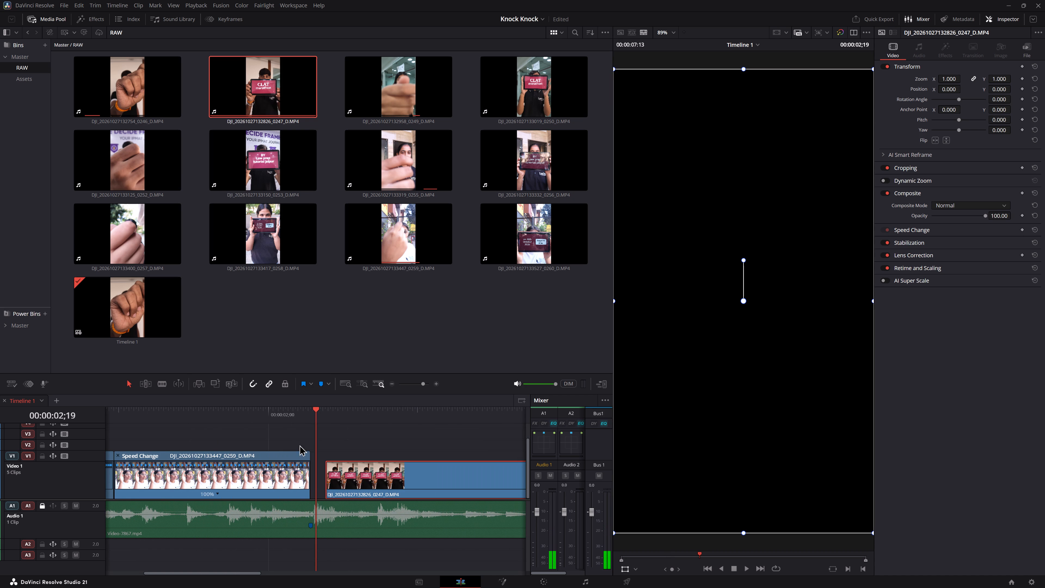
pyautogui.moveTo(306, 417); pyautogui.dragTo(301, 417)
pyautogui.moveTo(393, 485); pyautogui.dragTo(377, 487)
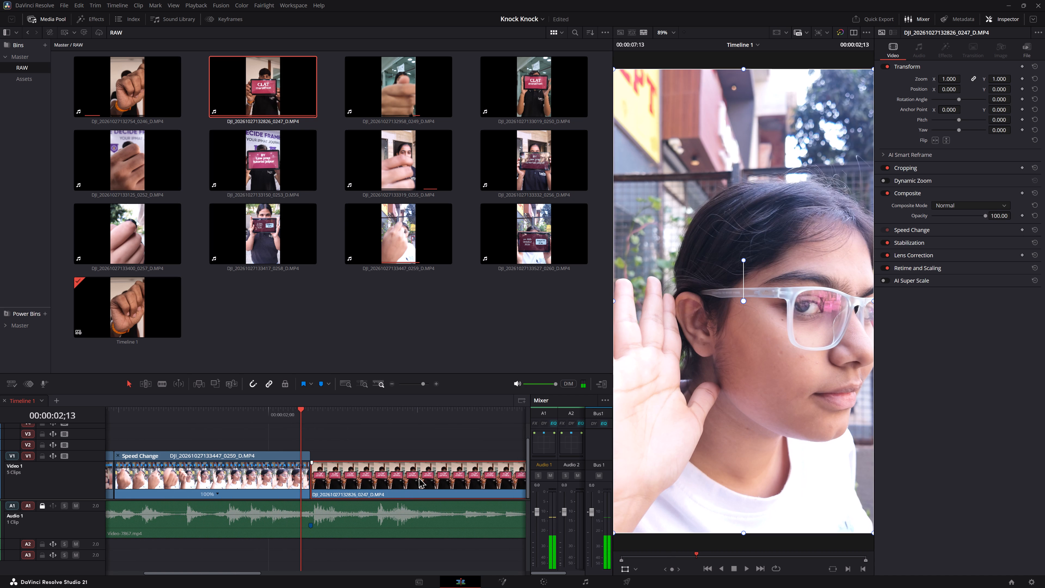
# Play clip 0247 against the audio, split it at 00:00:02;38 and delete the part after the cut.
pyautogui.press('space')
pyautogui.press('space')
pyautogui.press('space')
pyautogui.press('space')
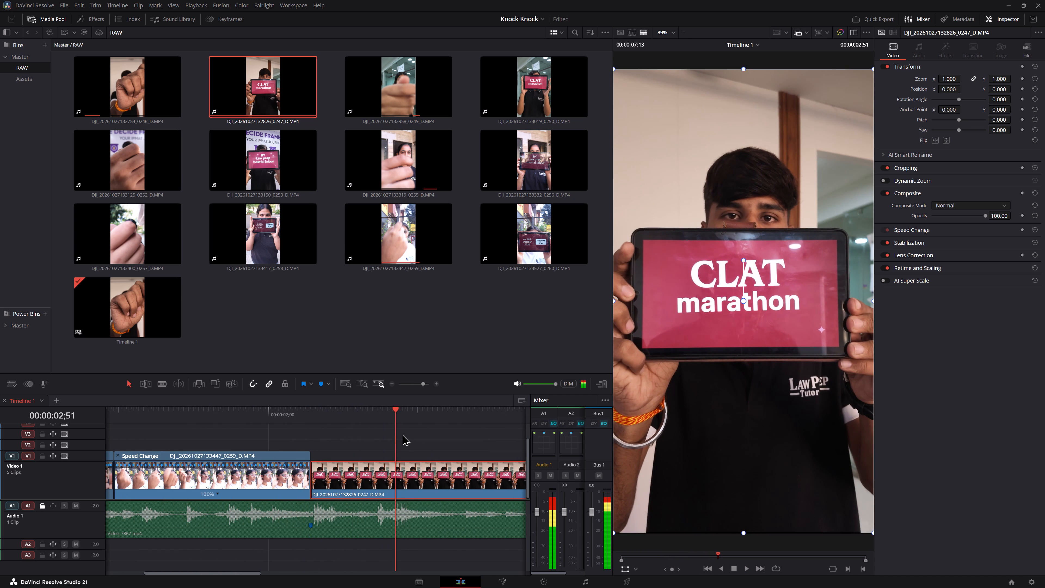
pyautogui.moveTo(263, 418); pyautogui.dragTo(163, 422)
pyautogui.press('space')
pyautogui.press('space')
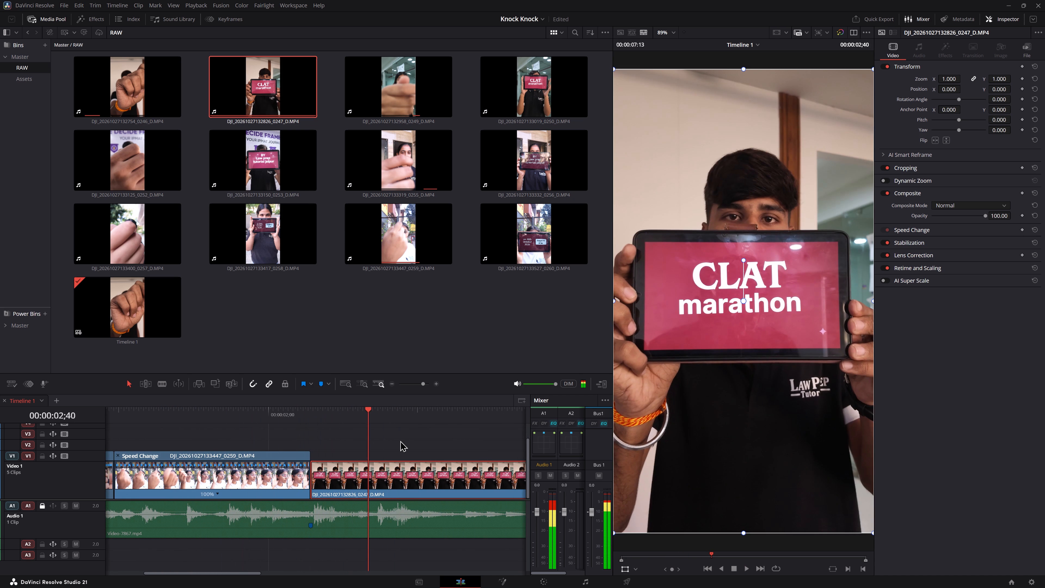
pyautogui.click(223, 409)
pyautogui.press('space')
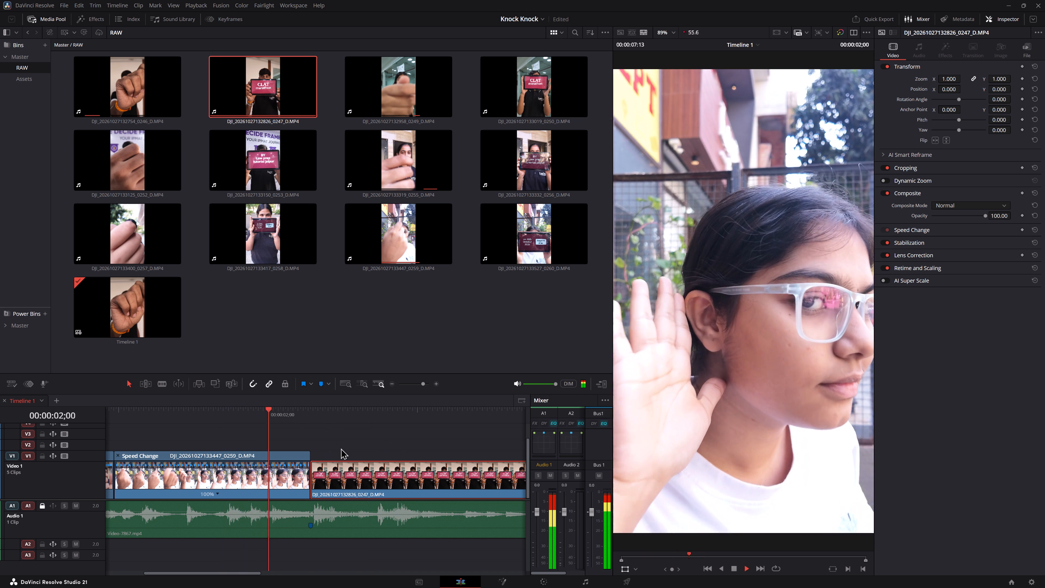
pyautogui.press('space')
pyautogui.click(372, 466)
pyautogui.press('b')
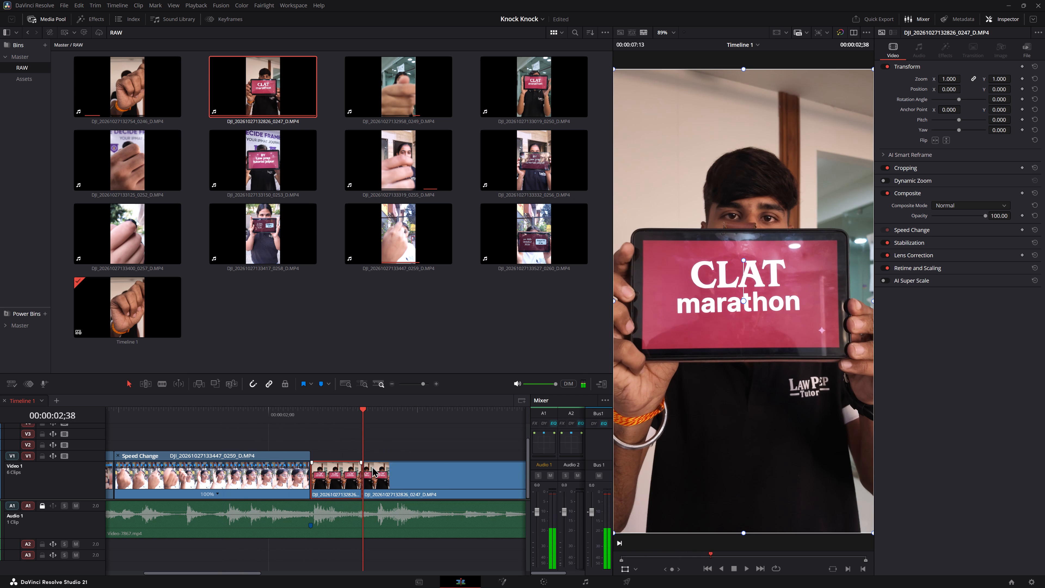
pyautogui.click(379, 471)
pyautogui.press('BackSpace')
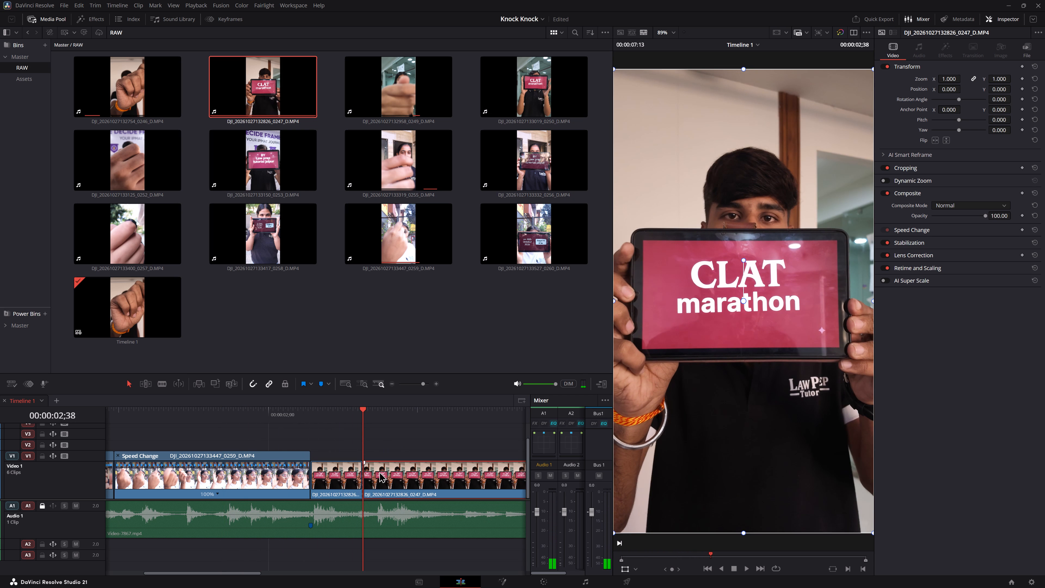
# Play the cut from clip 0259 into the shortened clip 0247 to check its timing against the audio.
pyautogui.click(279, 419)
pyautogui.press('space')
pyautogui.press('space')
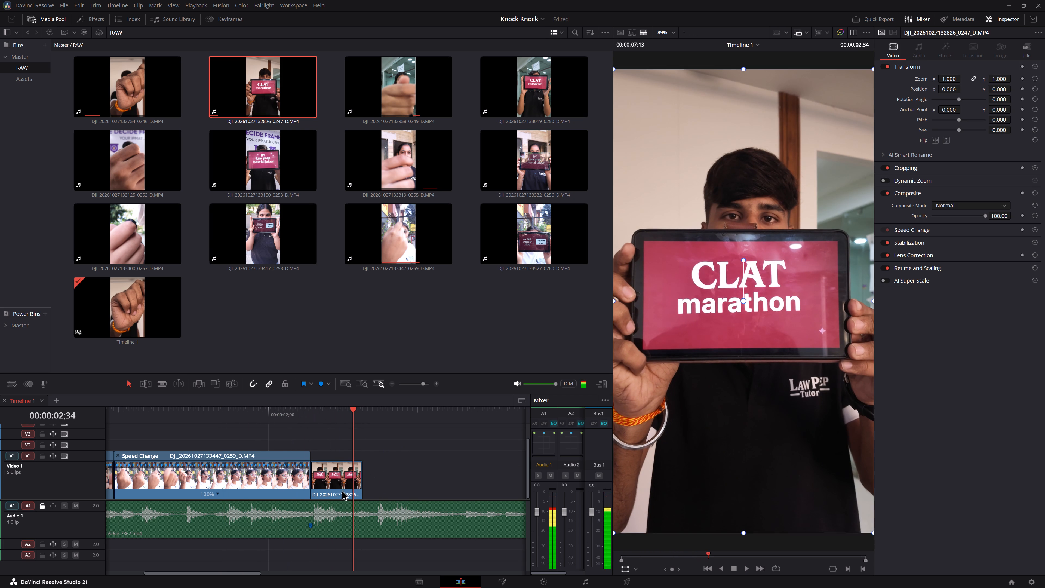
pyautogui.click(337, 472)
pyautogui.press('space')
pyautogui.press('space')
pyautogui.click(267, 431)
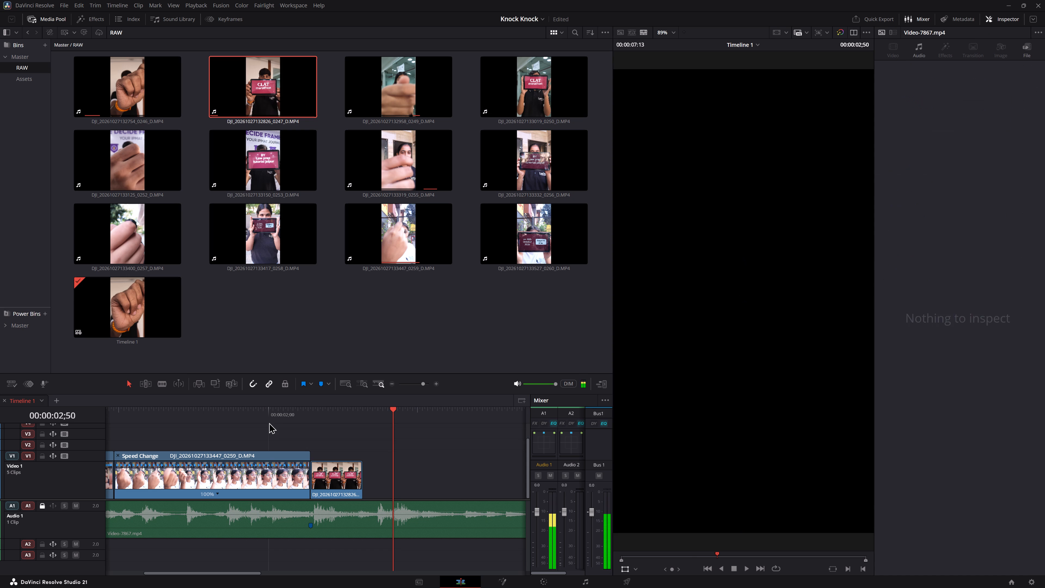
pyautogui.click(269, 422)
pyautogui.press('space')
pyautogui.press('space')
# Add clip 0250 to video track 1 shortly after the end of clip 0247.
pyautogui.scroll(1, 413, 425)
pyautogui.moveTo(413, 425); pyautogui.dragTo(279, 446, button='middle')
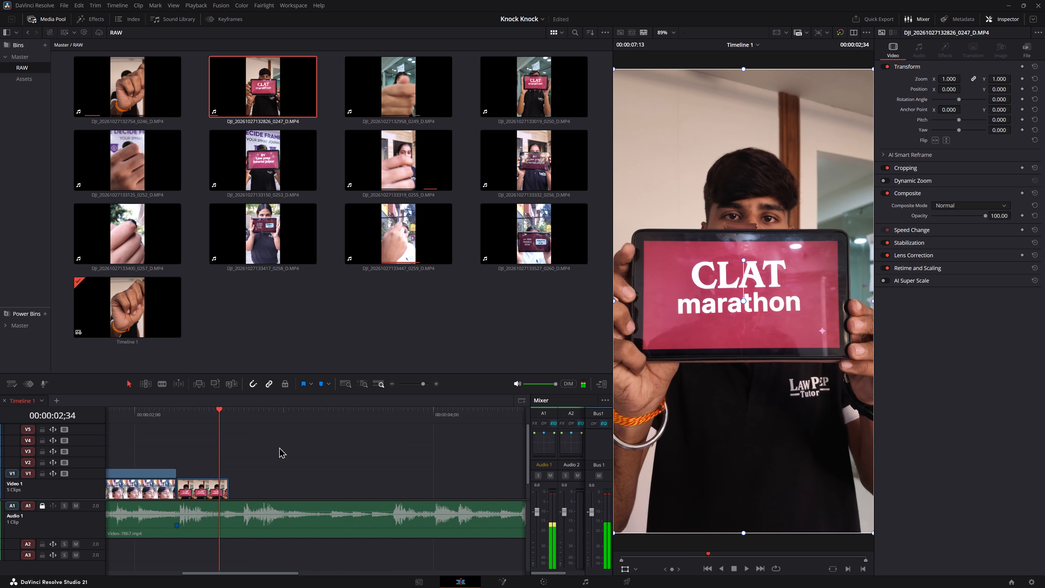
pyautogui.moveTo(539, 81); pyautogui.dragTo(363, 455)
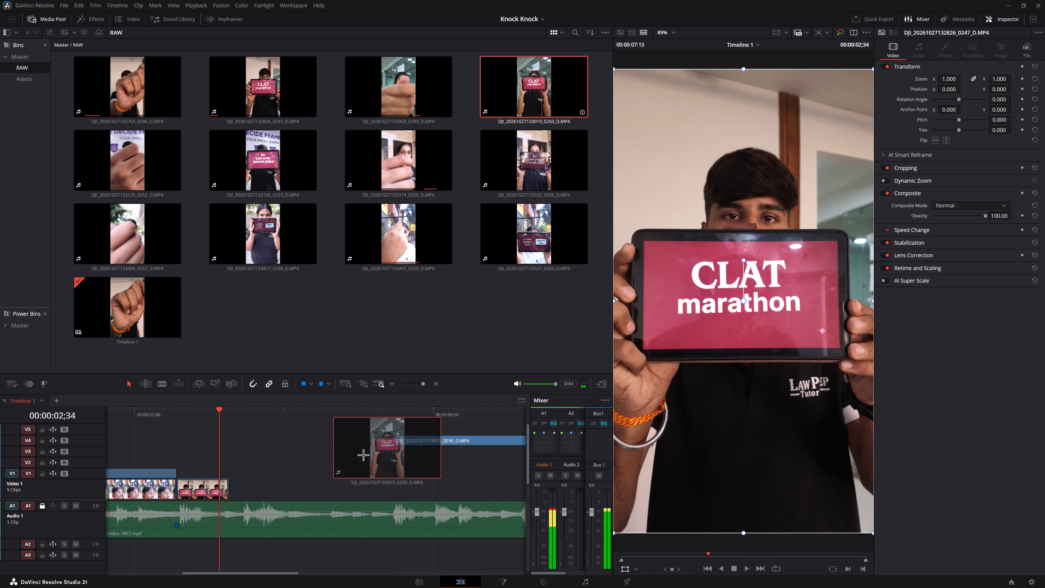
pyautogui.moveTo(363, 455); pyautogui.dragTo(280, 471)
pyautogui.moveTo(335, 487); pyautogui.dragTo(299, 481)
pyautogui.scroll(-4, 300, 477)
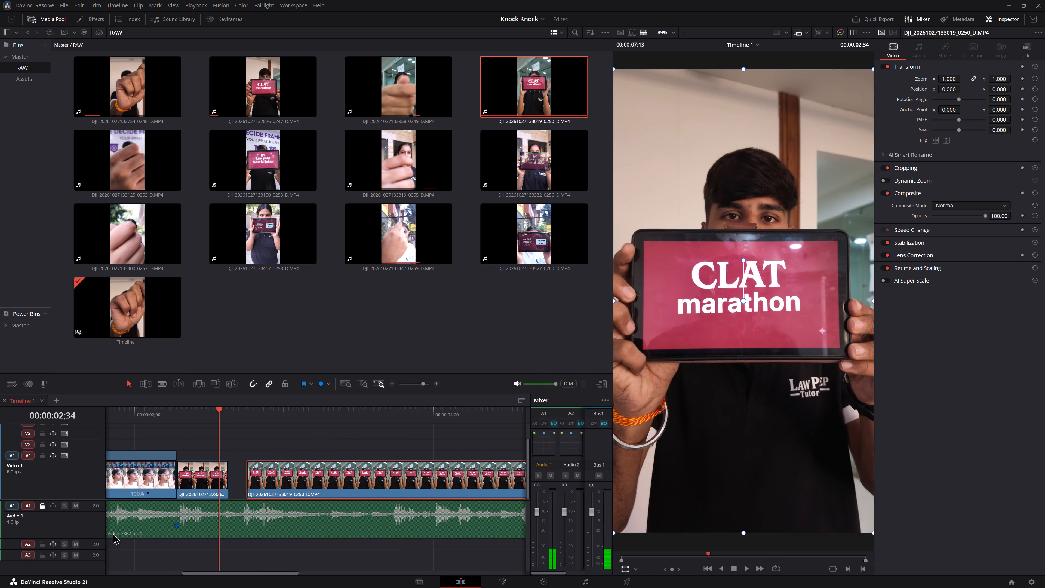
# Increase the height of the Audio 1 track to enlarge its waveform.
pyautogui.click(97, 530)
pyautogui.moveTo(96, 538); pyautogui.dragTo(106, 587)
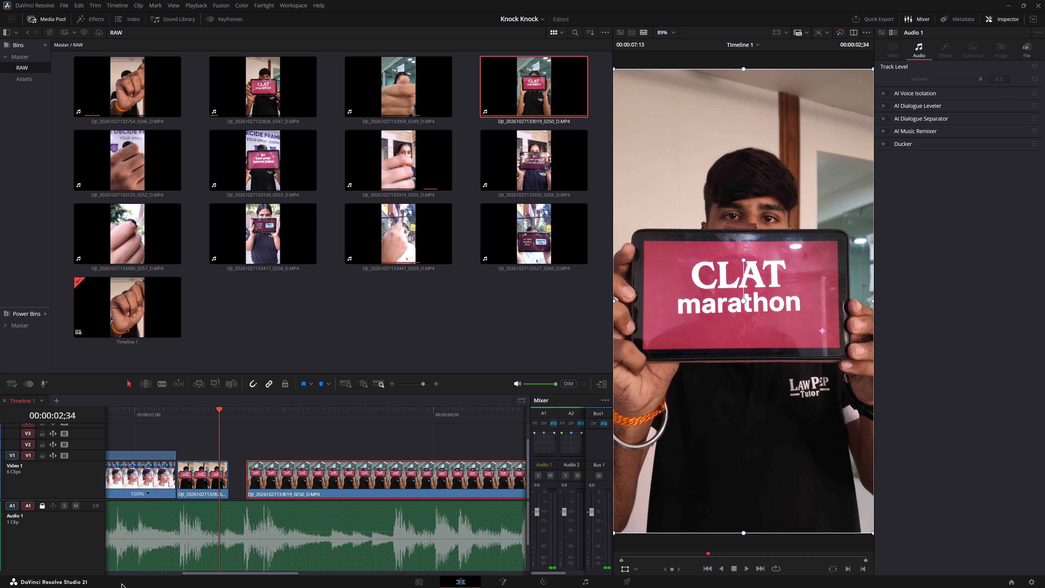
# Trim the end of clip 0247 to 00:00:02;37 and place clip 0250 directly against it.
pyautogui.moveTo(339, 476); pyautogui.dragTo(322, 476)
pyautogui.press('space')
pyautogui.press('space')
pyautogui.moveTo(242, 409); pyautogui.dragTo(237, 409)
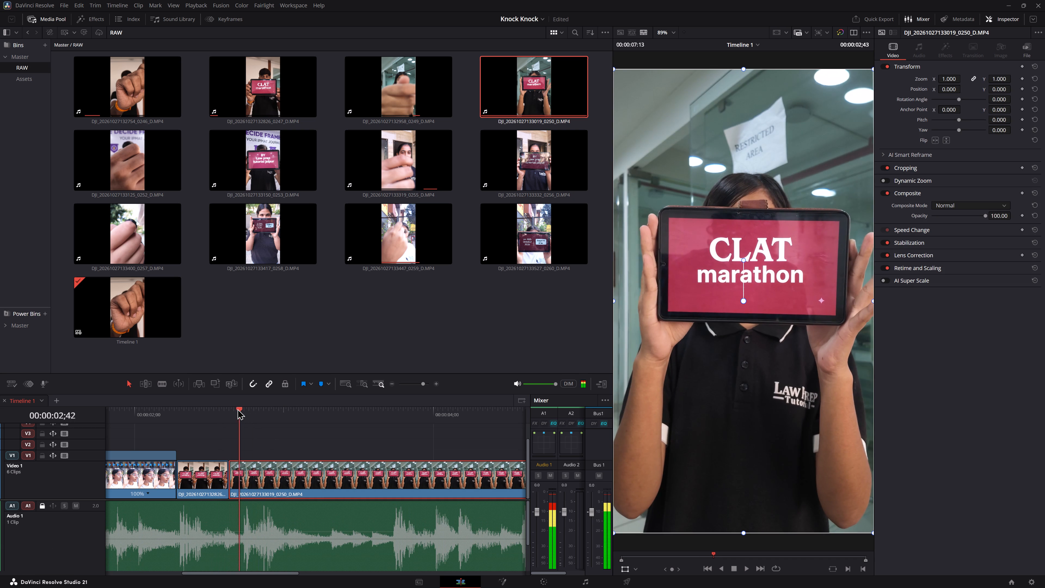
pyautogui.moveTo(237, 409); pyautogui.dragTo(224, 409)
pyautogui.press('Right')
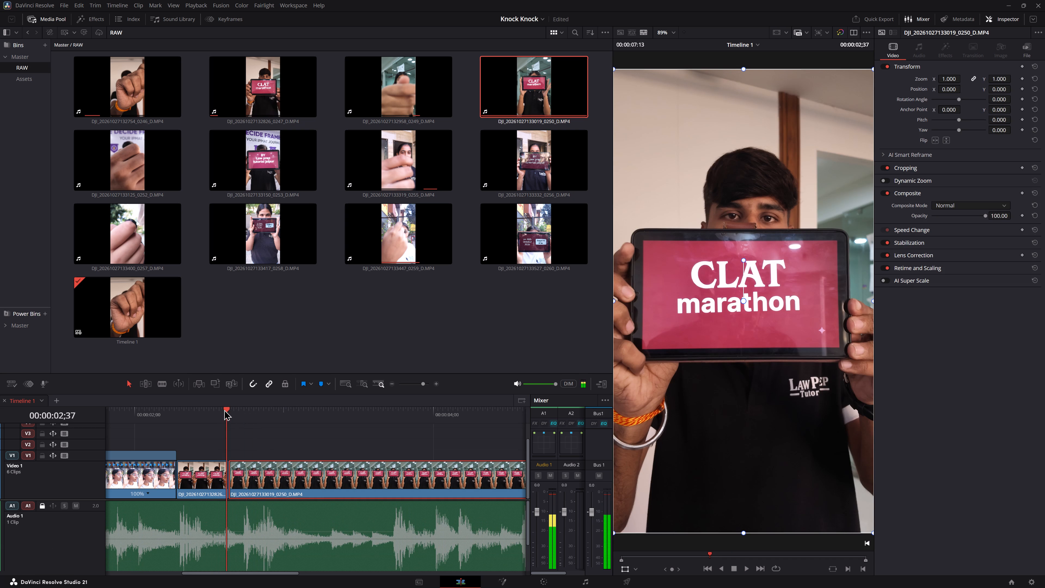
pyautogui.moveTo(228, 484); pyautogui.dragTo(219, 484)
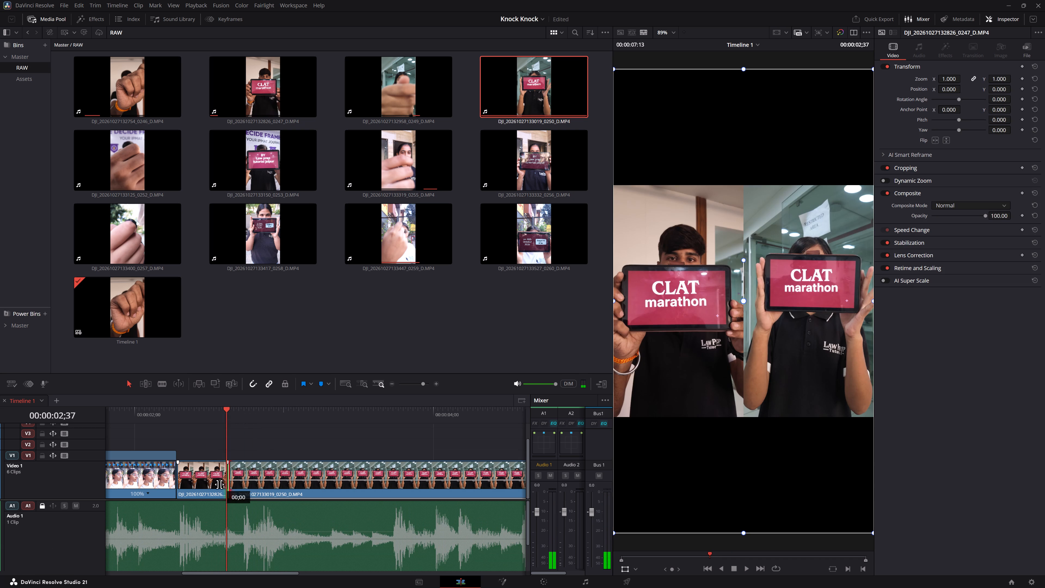
pyautogui.moveTo(219, 484); pyautogui.dragTo(220, 484)
pyautogui.moveTo(272, 488); pyautogui.dragTo(268, 488)
pyautogui.moveTo(266, 483); pyautogui.dragTo(255, 483)
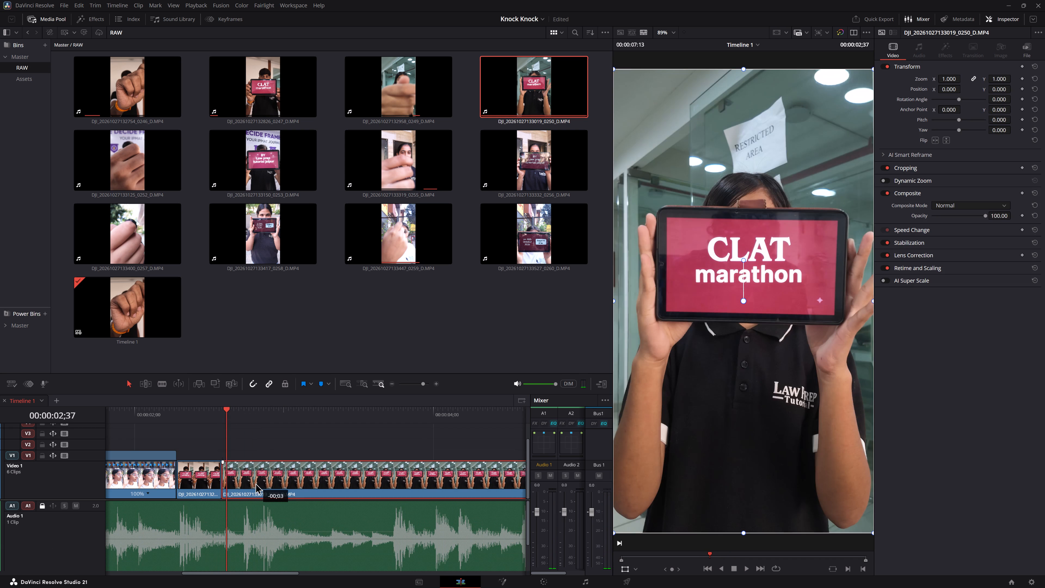
pyautogui.moveTo(255, 483); pyautogui.dragTo(262, 485)
pyautogui.click(242, 452)
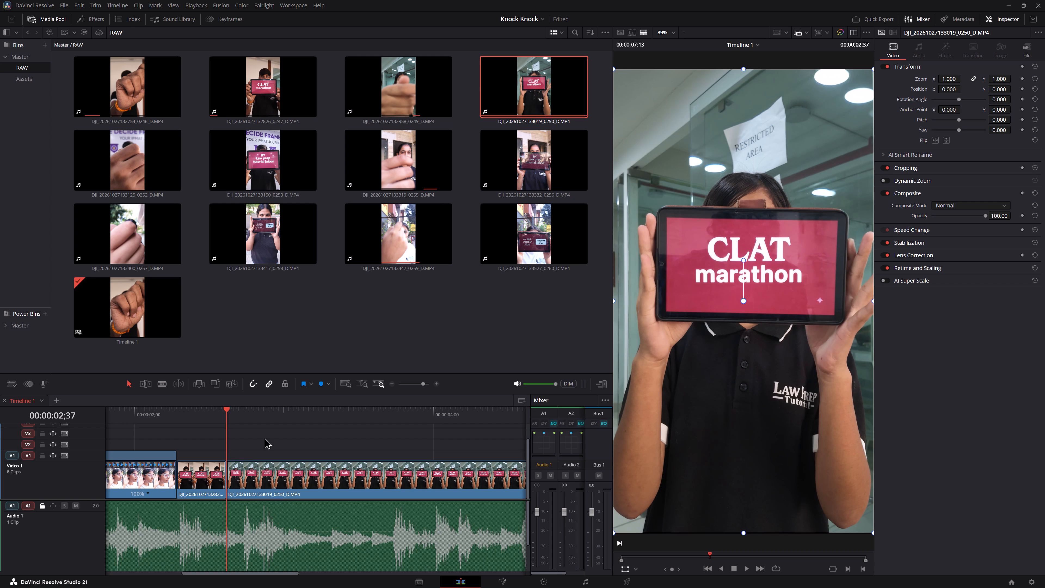
# Play the cut from clip 0247 into clip 0250 to check it against the audio.
pyautogui.press('Left')
pyautogui.moveTo(186, 416); pyautogui.dragTo(180, 416)
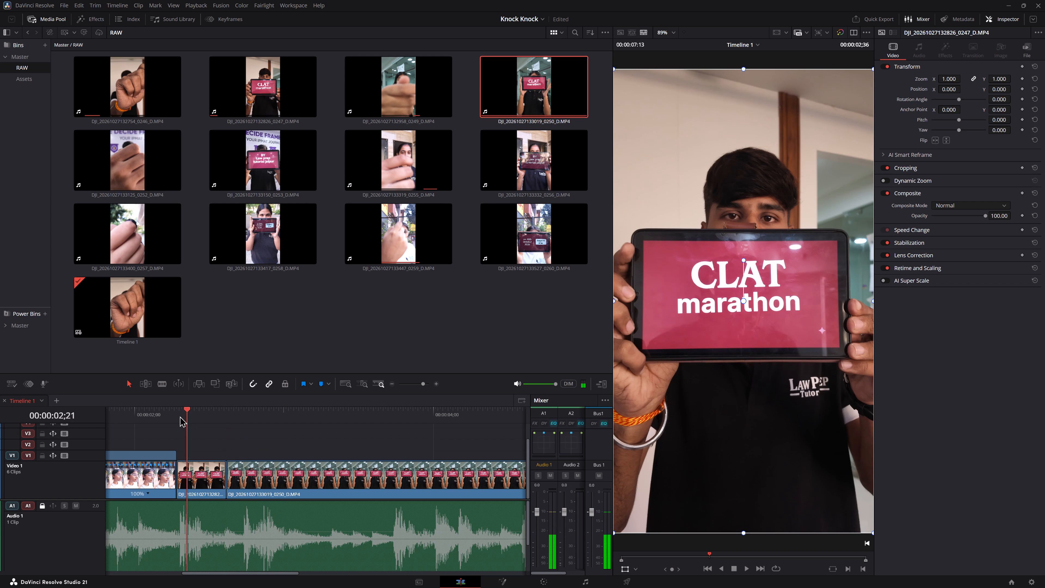
pyautogui.moveTo(180, 416); pyautogui.dragTo(172, 416)
pyautogui.press('space')
pyautogui.press('space')
pyautogui.press('space')
pyautogui.press('space')
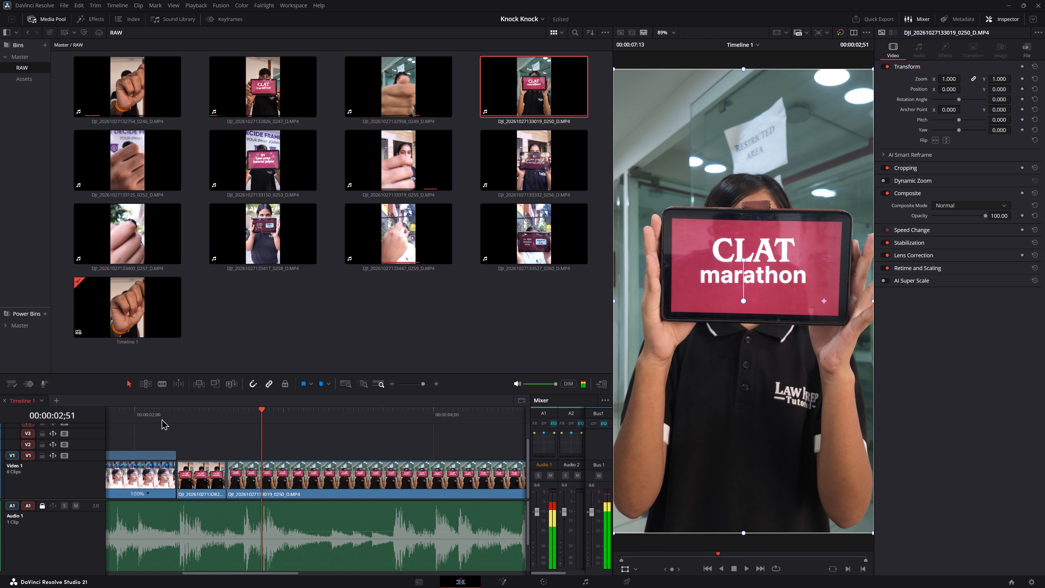
pyautogui.click(161, 412)
pyautogui.press('space')
pyautogui.press('space')
# Set clip 0247's zoom to 1.120, its Y position to -15.000 and its rotation angle to -1.000.
pyautogui.click(205, 470)
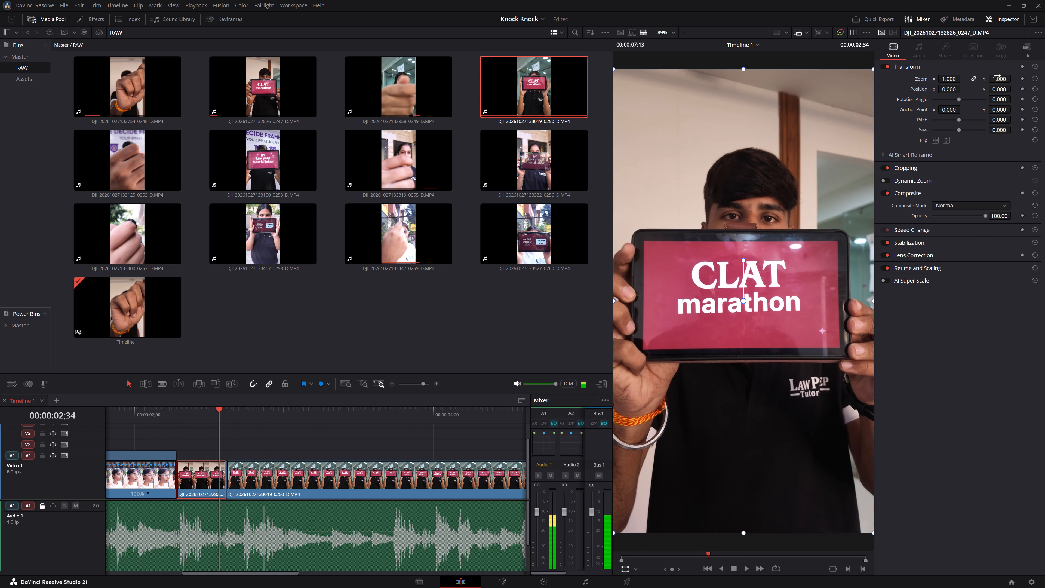
pyautogui.moveTo(998, 81); pyautogui.dragTo(1003, 82)
pyautogui.moveTo(1000, 90); pyautogui.dragTo(994, 89)
pyautogui.moveTo(996, 101); pyautogui.dragTo(991, 101)
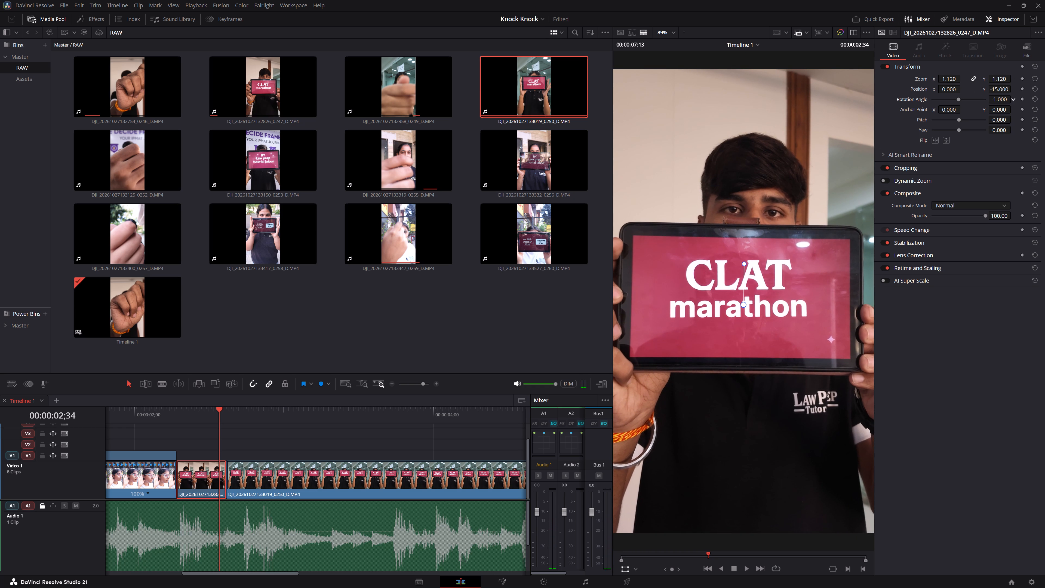
# Set clip 0247's X position to 11.000 and its yaw to -0.016, leaving the rotation angle at -1.000.
pyautogui.moveTo(991, 101); pyautogui.dragTo(989, 101)
pyautogui.moveTo(943, 91); pyautogui.dragTo(945, 91)
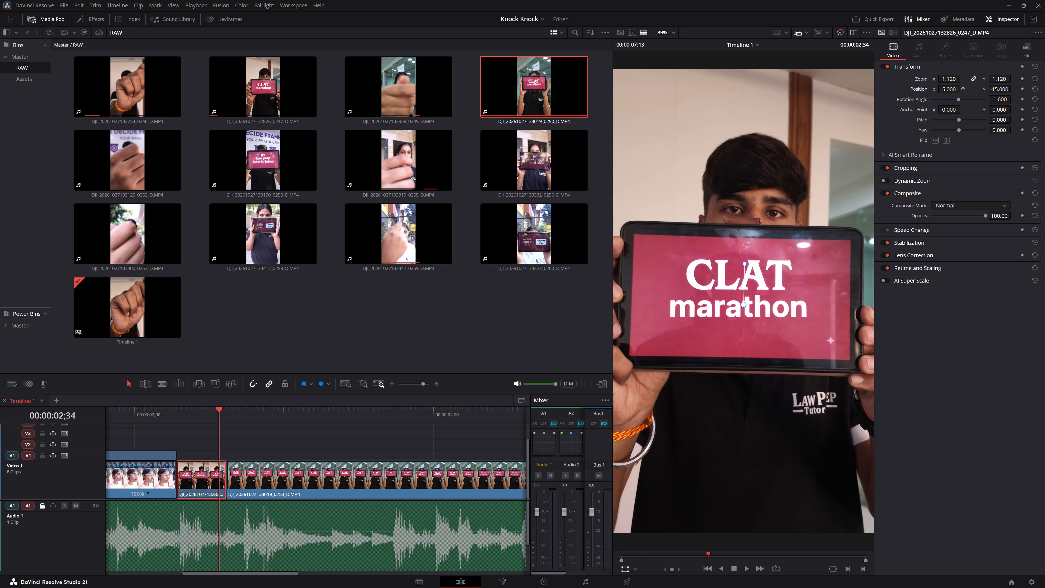
pyautogui.moveTo(945, 91); pyautogui.dragTo(952, 96)
pyautogui.moveTo(1001, 121); pyautogui.dragTo(998, 120)
pyautogui.hotkey('ctrl', 'z')
pyautogui.moveTo(1004, 128); pyautogui.dragTo(1010, 129)
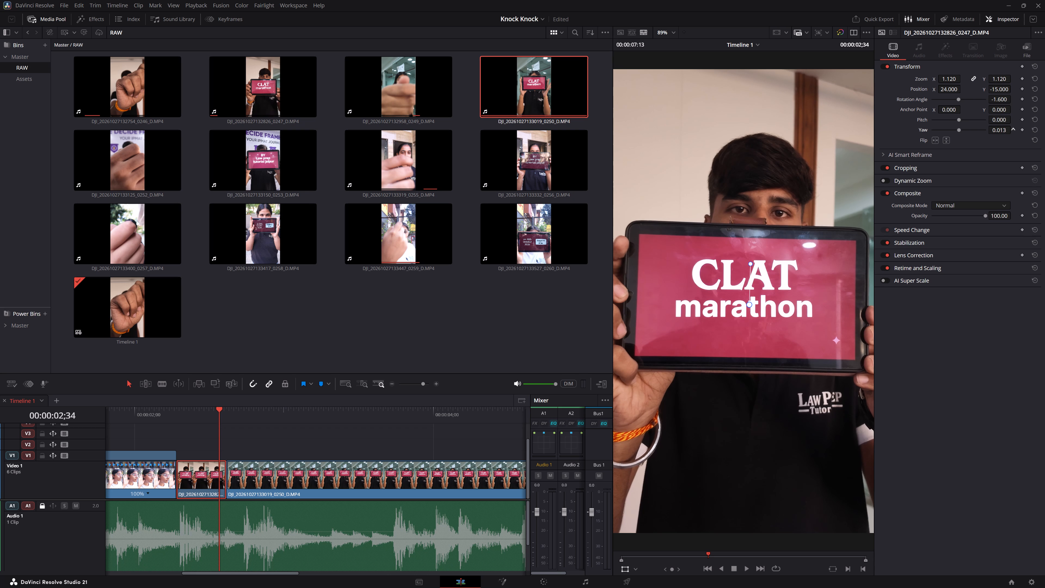
pyautogui.moveTo(1010, 129); pyautogui.dragTo(997, 129)
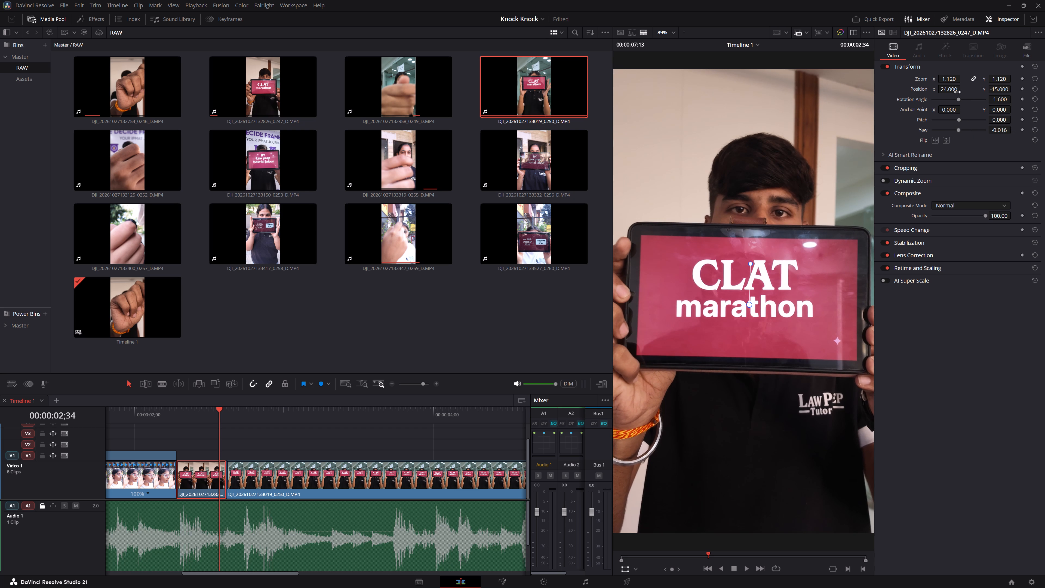
pyautogui.moveTo(957, 92); pyautogui.dragTo(952, 92)
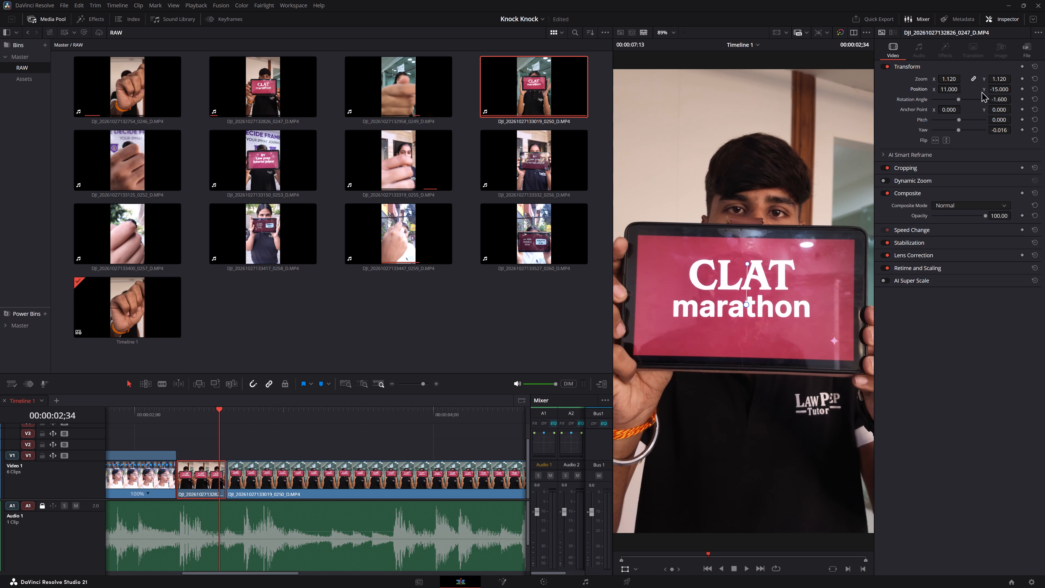
pyautogui.moveTo(1002, 99); pyautogui.dragTo(1005, 99)
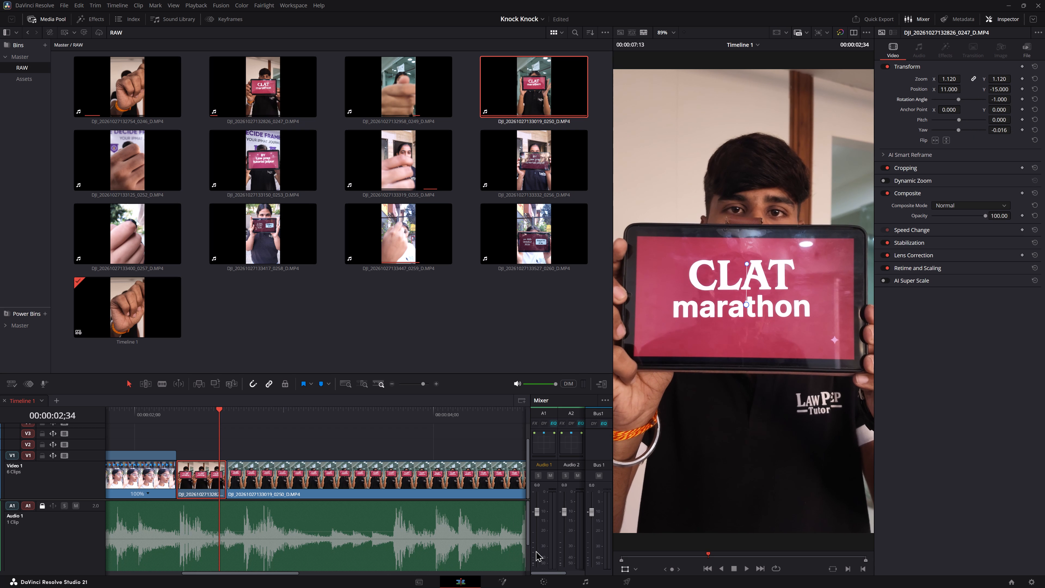
pyautogui.click(239, 439)
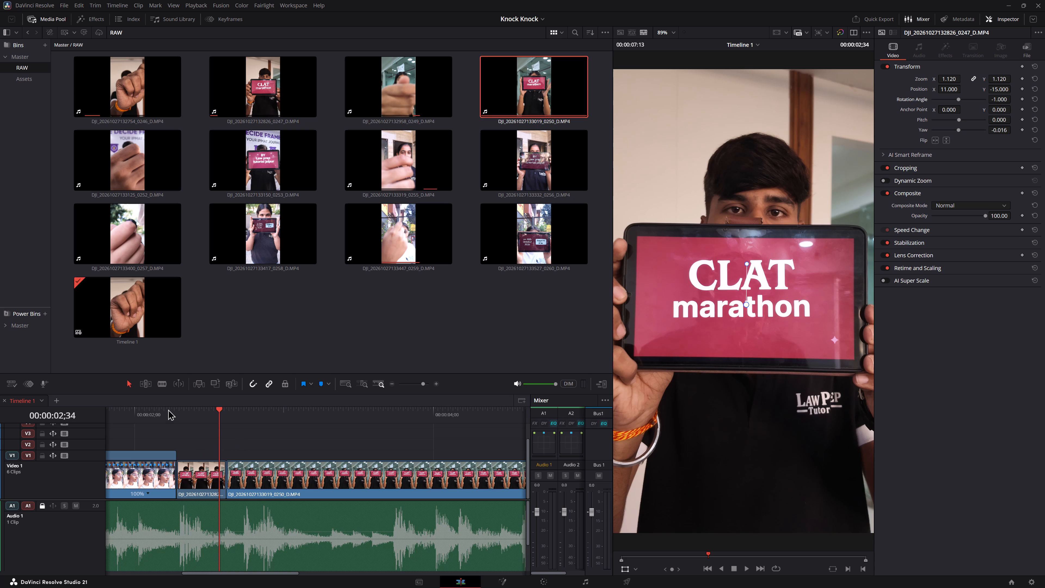
# Play through clip 0247 and park the playhead on its last frame at 00:00:02;36.
pyautogui.click(171, 409)
pyautogui.press('space')
pyautogui.press('space')
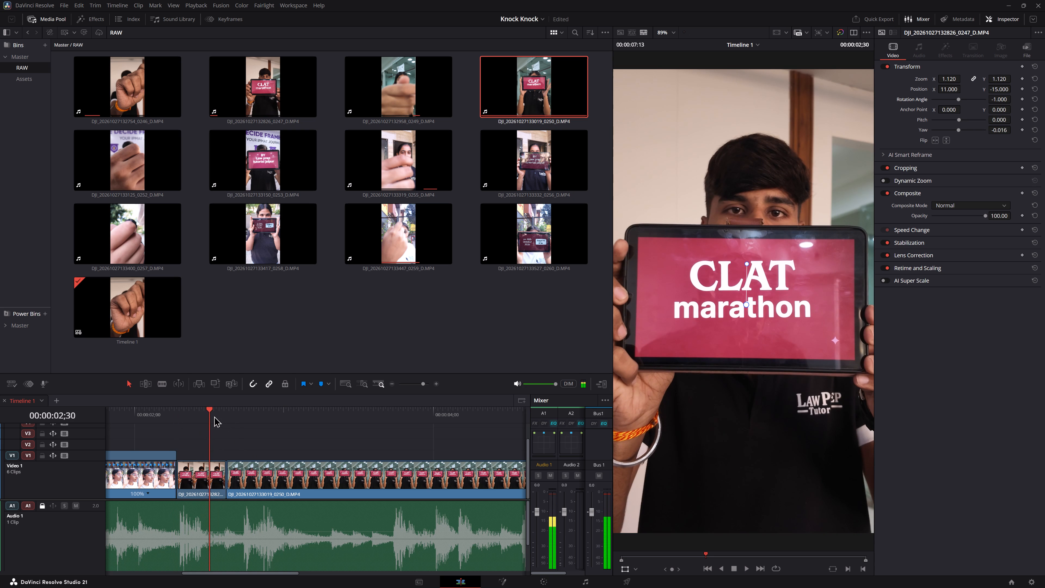
pyautogui.moveTo(213, 415); pyautogui.dragTo(223, 416)
pyautogui.click(223, 416)
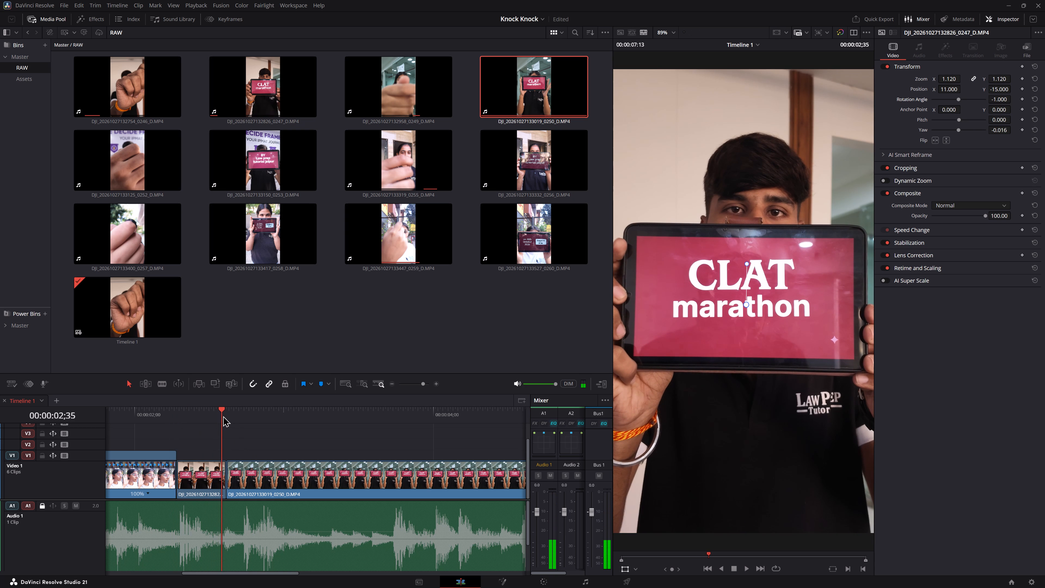
pyautogui.press('Right')
pyautogui.press('Right')
pyautogui.press('Left')
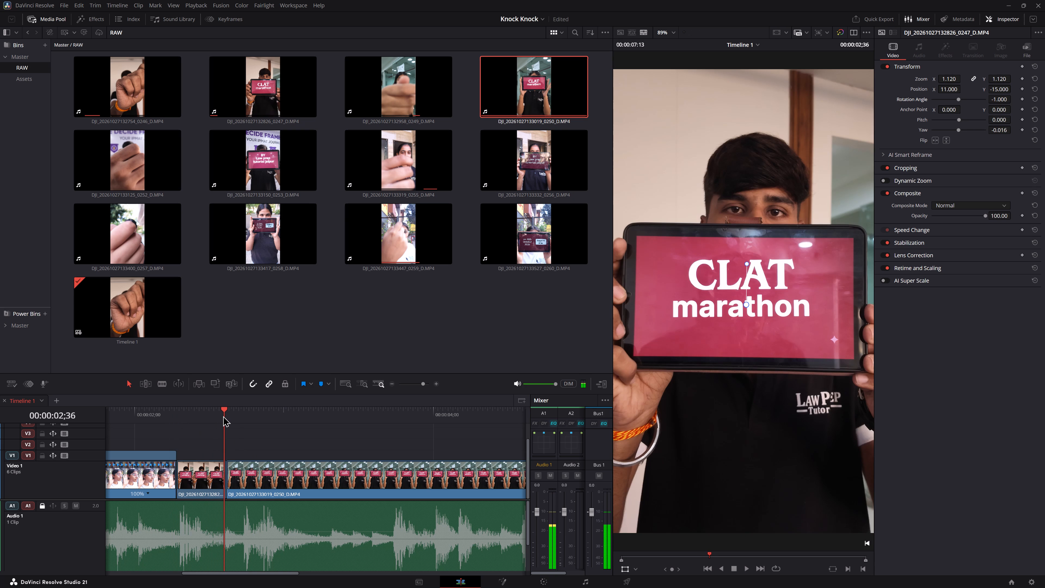
# Switch the timeline viewer's on-screen overlay to Annotations.
pyautogui.click(638, 567)
pyautogui.click(637, 570)
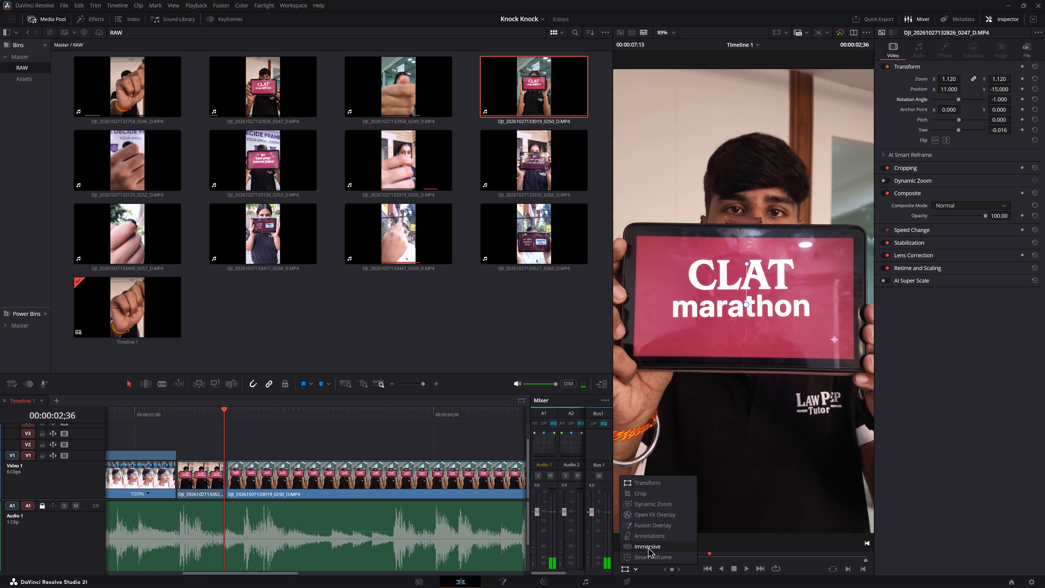
pyautogui.click(652, 528)
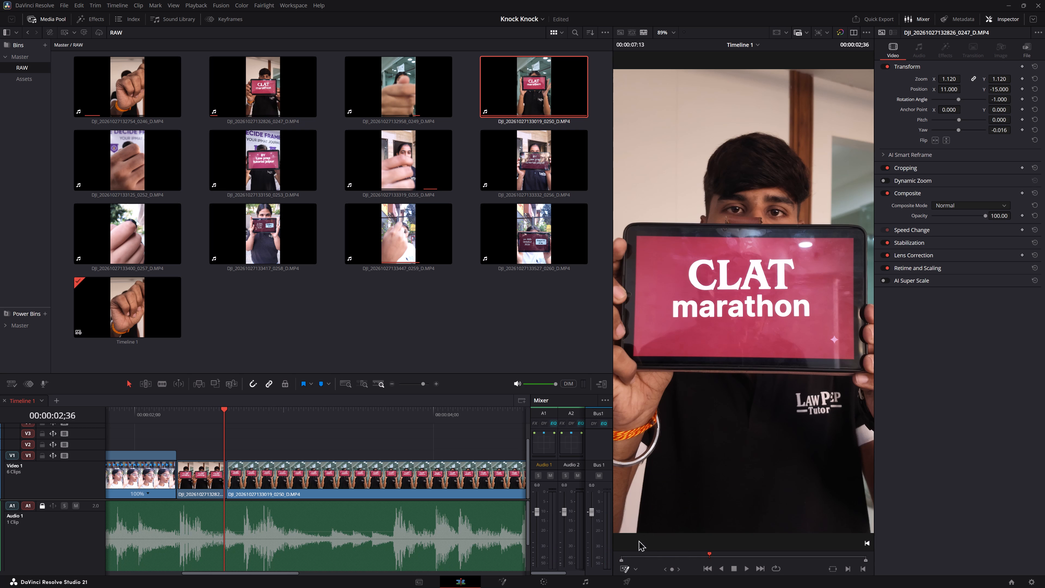
pyautogui.click(636, 568)
pyautogui.click(651, 534)
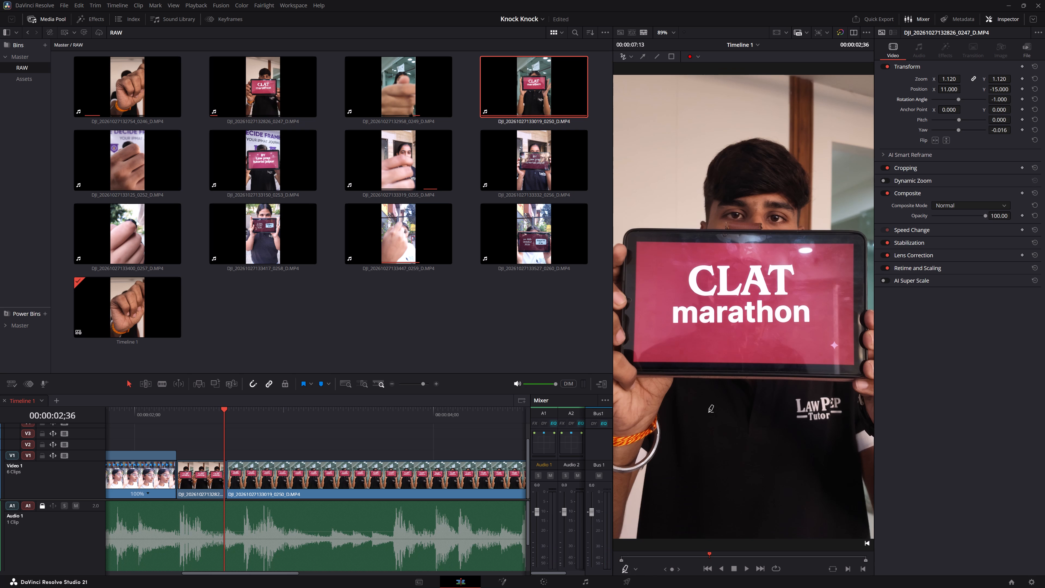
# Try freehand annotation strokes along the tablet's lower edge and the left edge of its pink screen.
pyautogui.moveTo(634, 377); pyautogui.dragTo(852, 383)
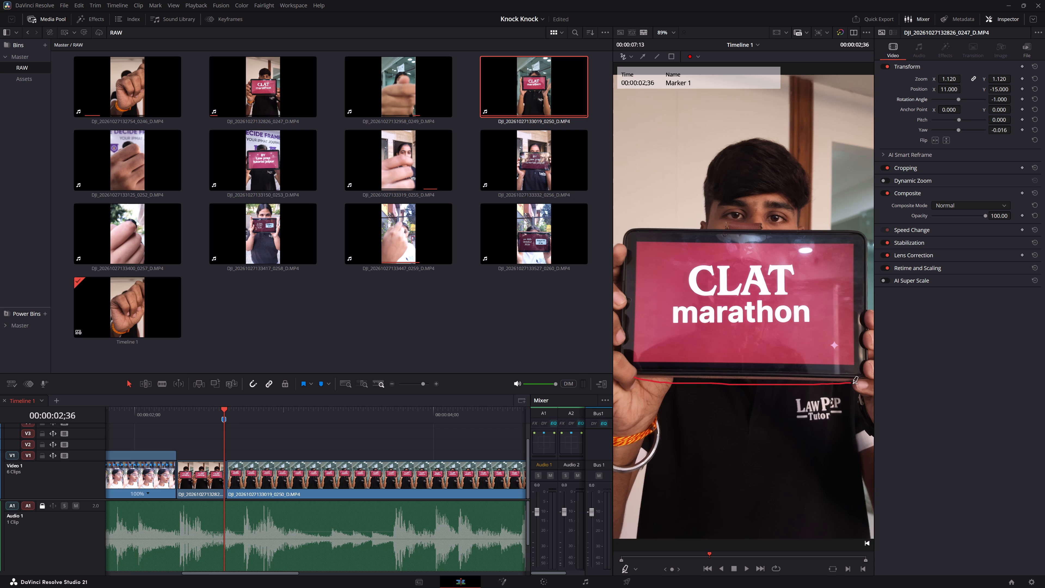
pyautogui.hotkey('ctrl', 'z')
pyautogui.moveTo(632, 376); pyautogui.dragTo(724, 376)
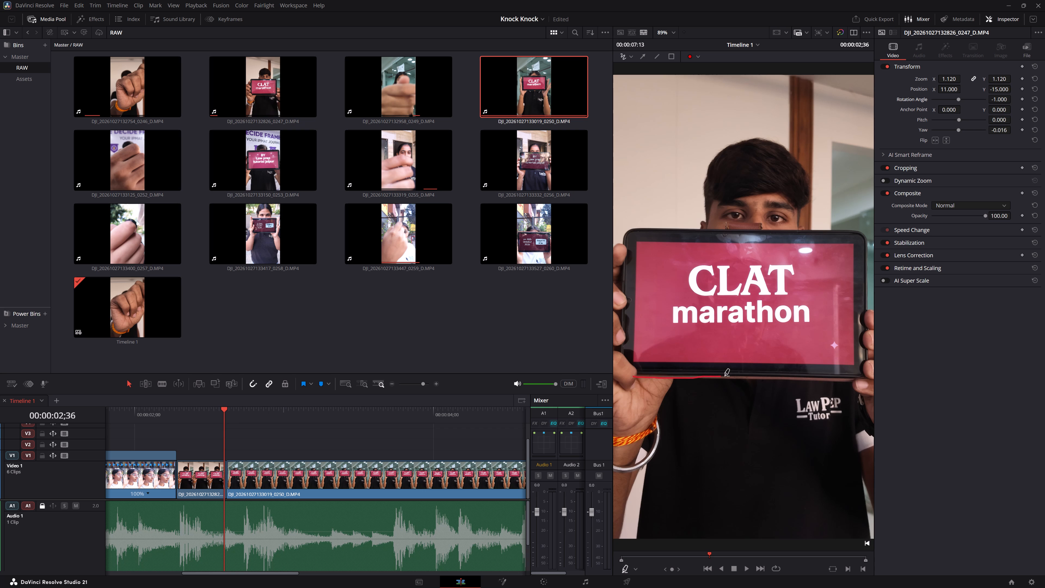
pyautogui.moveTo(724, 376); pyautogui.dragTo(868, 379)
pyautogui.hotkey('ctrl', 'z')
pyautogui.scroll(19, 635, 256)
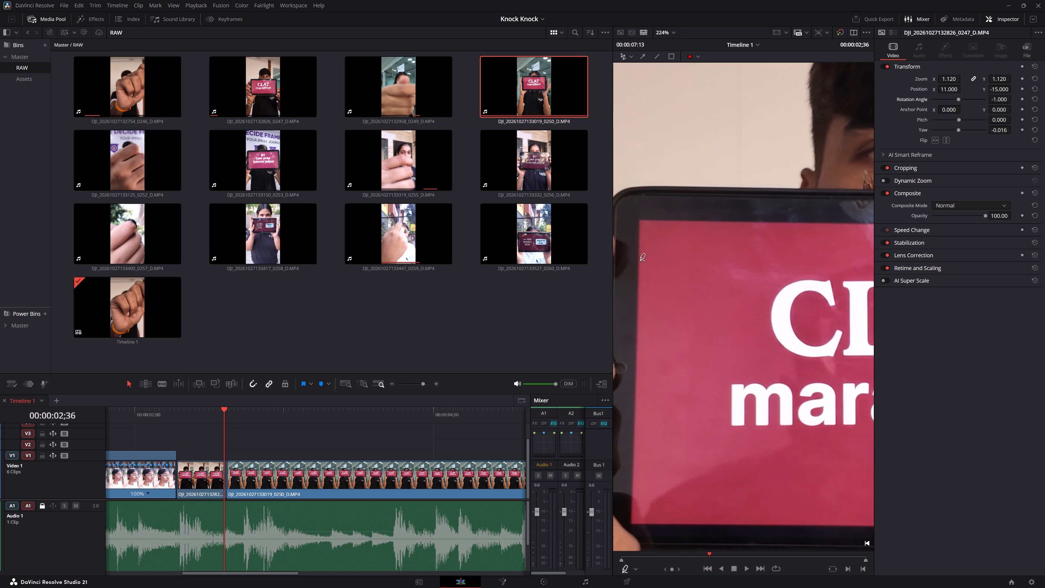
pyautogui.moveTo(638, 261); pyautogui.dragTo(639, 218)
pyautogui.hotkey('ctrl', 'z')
# Draw two straight annotation lines from the top-left corner of the tablet's pink screen, along its left and top edges.
pyautogui.click(656, 56)
pyautogui.moveTo(639, 290); pyautogui.dragTo(640, 226)
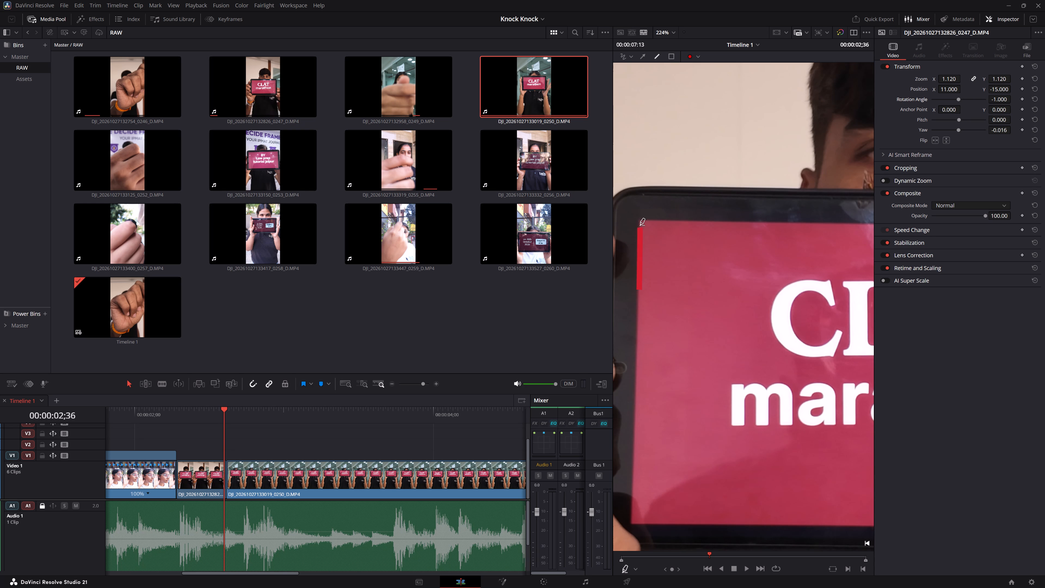
pyautogui.moveTo(640, 226); pyautogui.dragTo(640, 219)
pyautogui.click(639, 220)
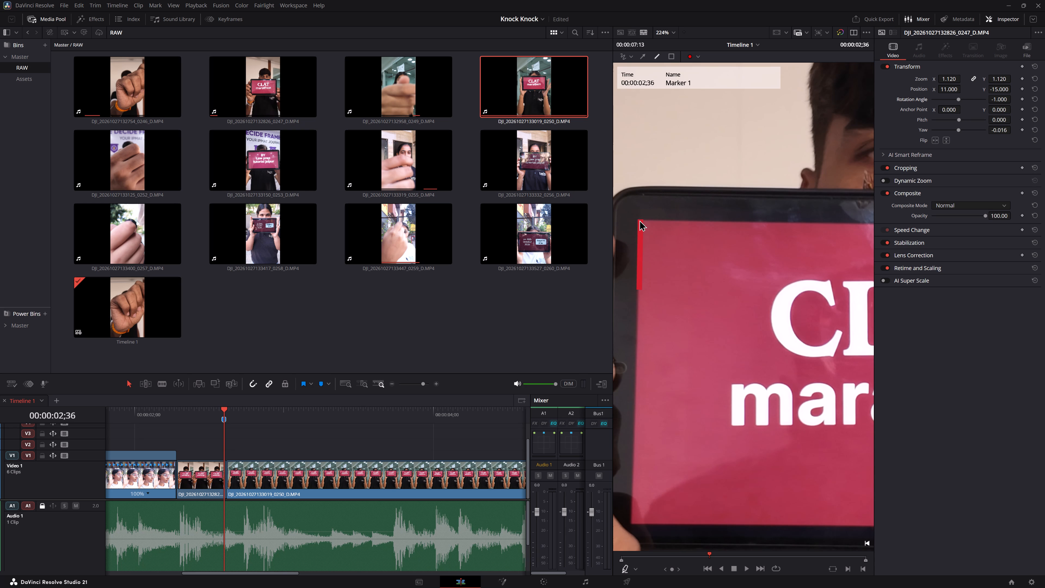
pyautogui.moveTo(742, 223); pyautogui.dragTo(715, 223)
pyautogui.moveTo(715, 223); pyautogui.dragTo(638, 221)
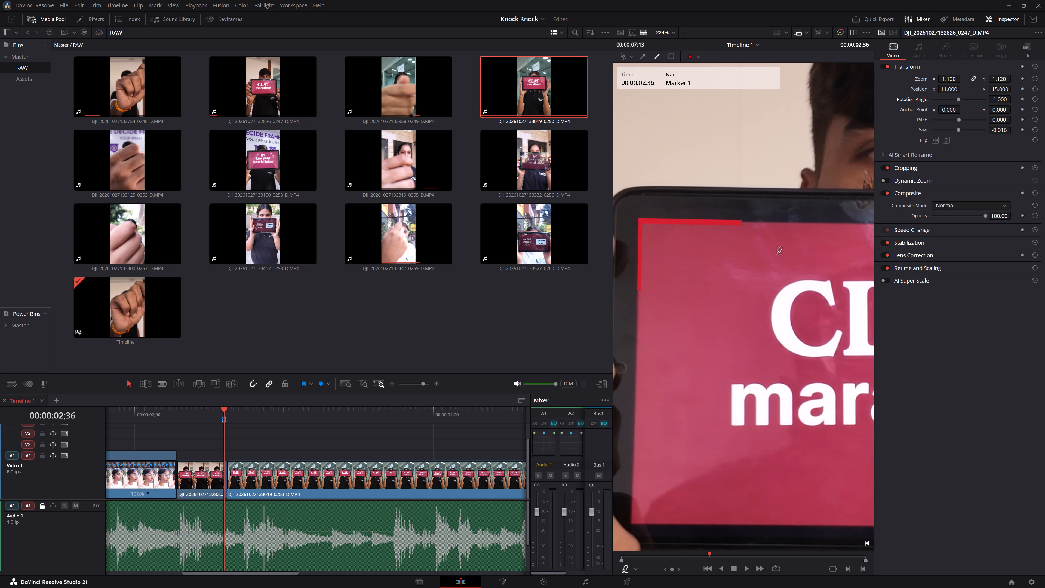
# Colour the horizontal annotation line on the tablet screen's top edge yellow.
pyautogui.keyDown('ctrl'); pyautogui.scroll(-4, 777, 254); pyautogui.keyUp('ctrl')
pyautogui.click(691, 58)
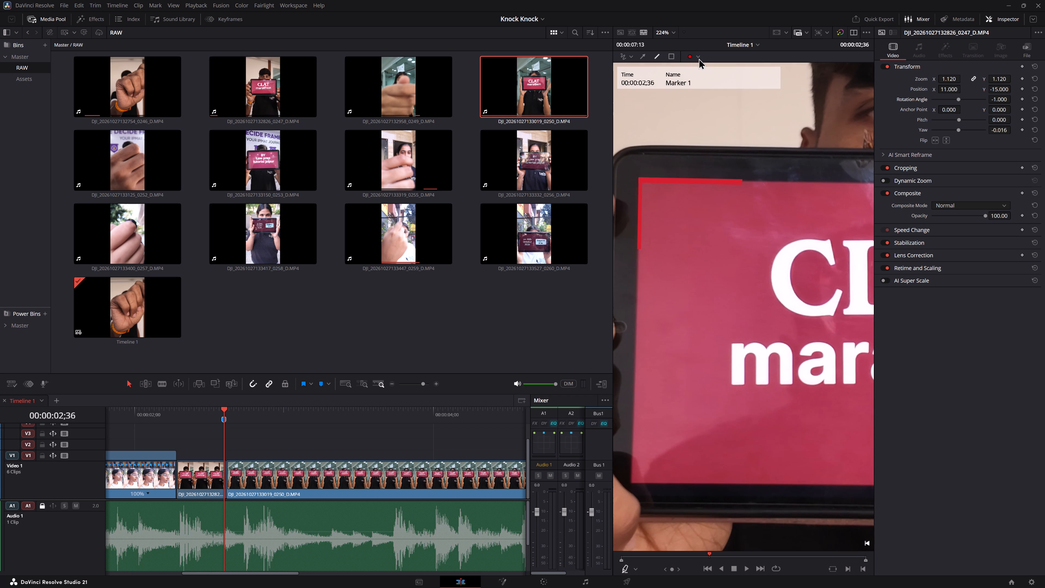
pyautogui.click(699, 58)
pyautogui.click(688, 84)
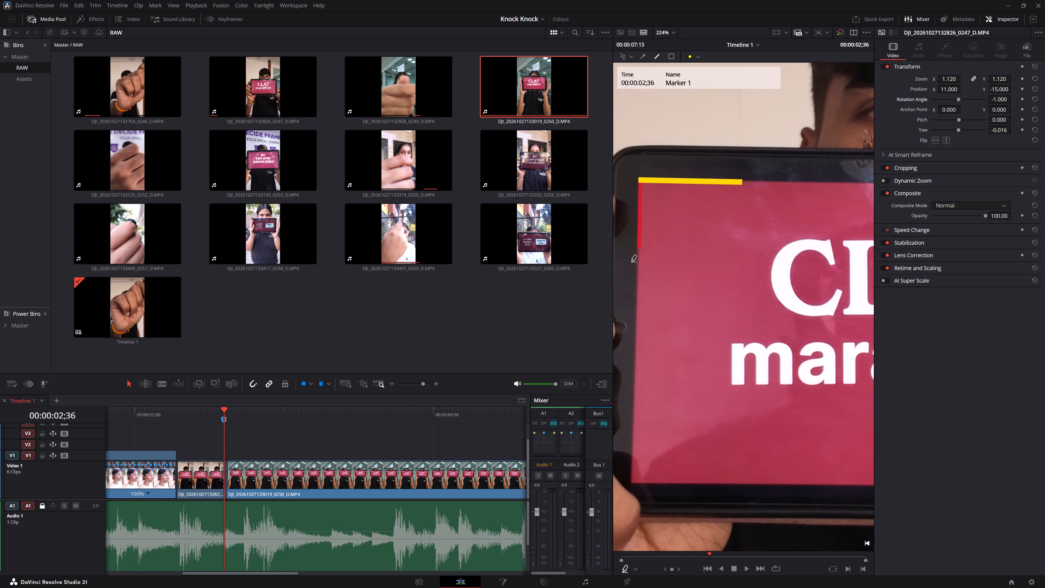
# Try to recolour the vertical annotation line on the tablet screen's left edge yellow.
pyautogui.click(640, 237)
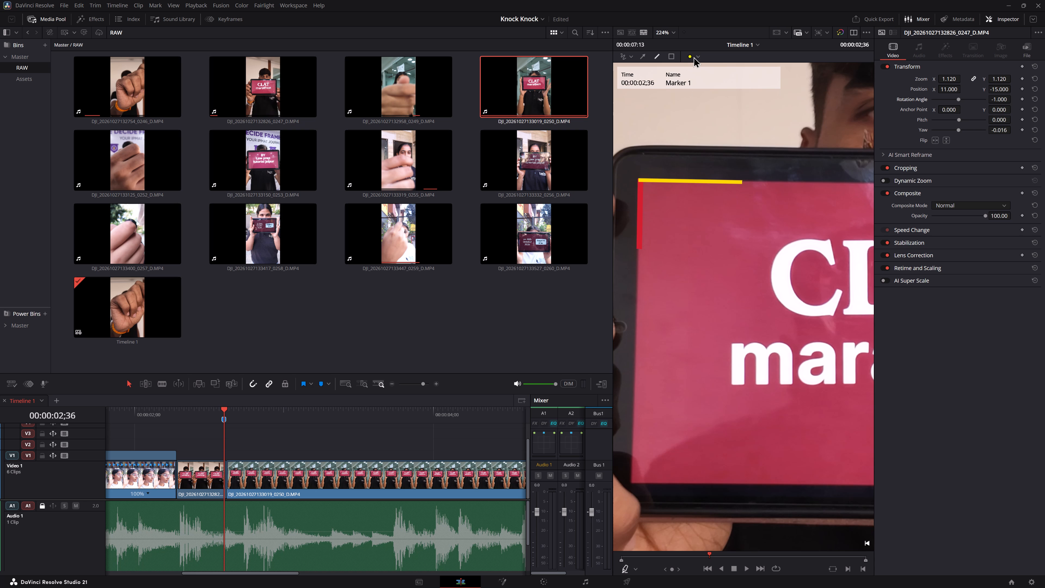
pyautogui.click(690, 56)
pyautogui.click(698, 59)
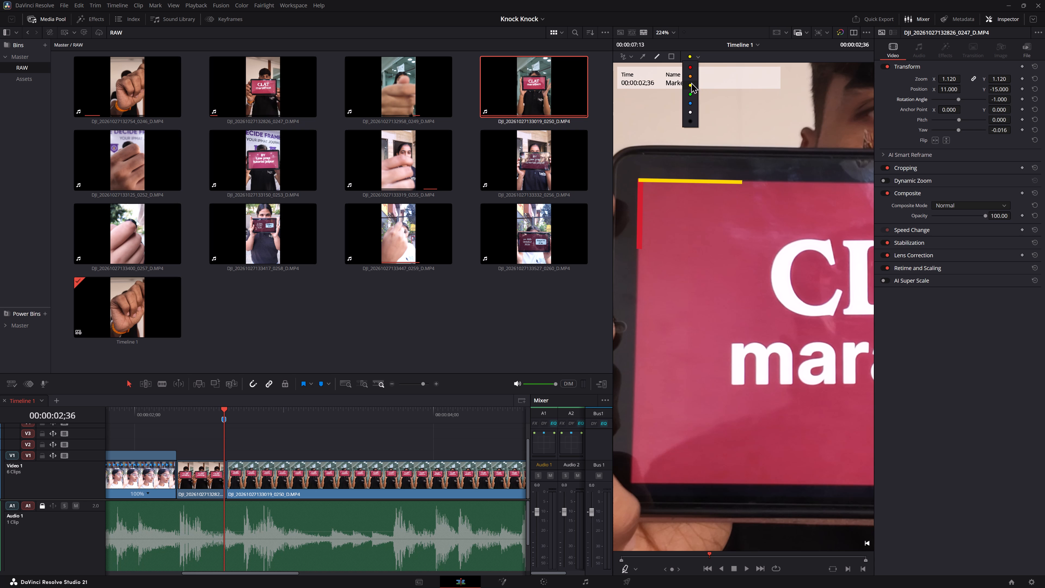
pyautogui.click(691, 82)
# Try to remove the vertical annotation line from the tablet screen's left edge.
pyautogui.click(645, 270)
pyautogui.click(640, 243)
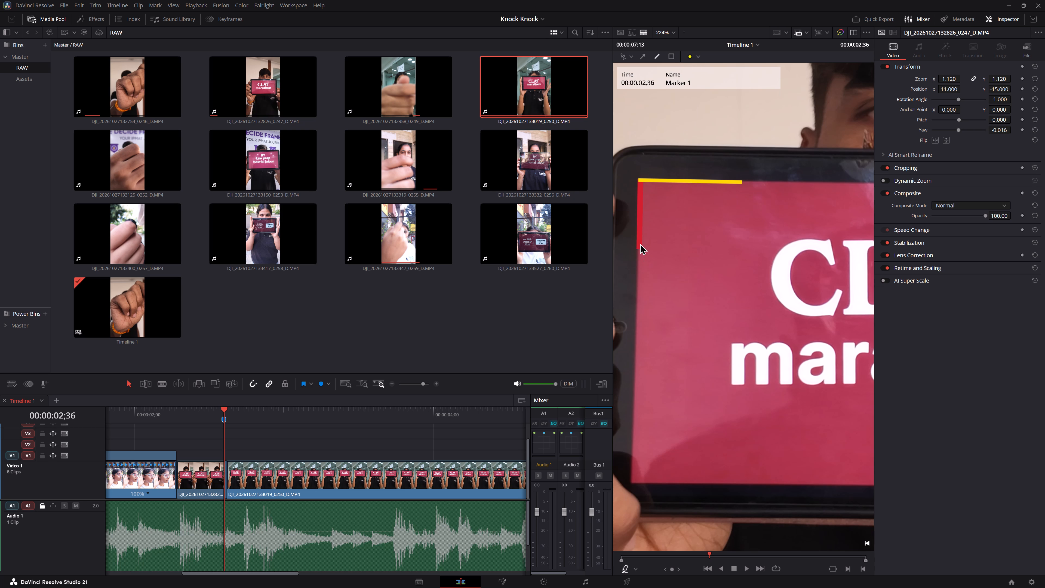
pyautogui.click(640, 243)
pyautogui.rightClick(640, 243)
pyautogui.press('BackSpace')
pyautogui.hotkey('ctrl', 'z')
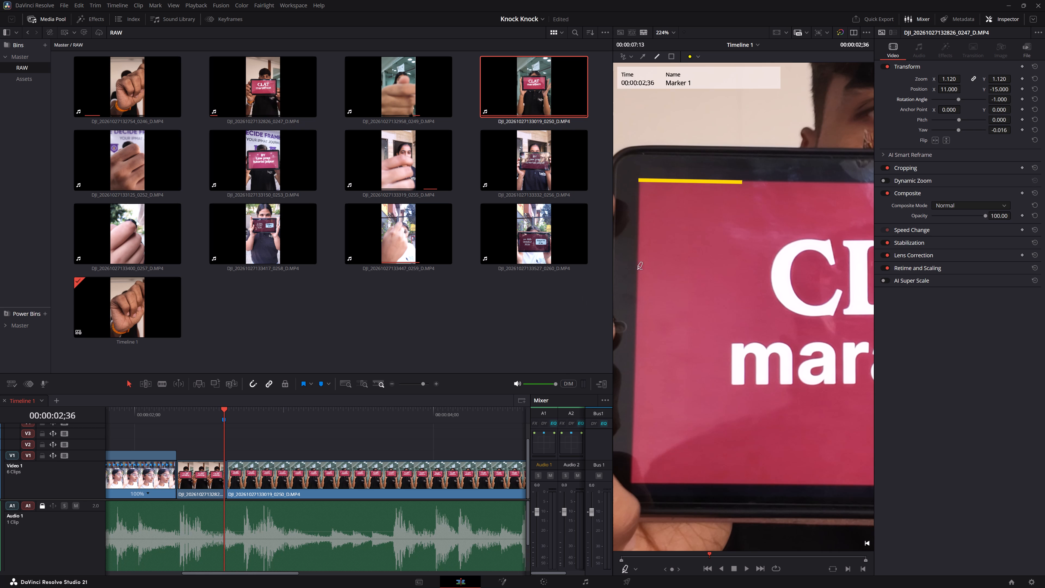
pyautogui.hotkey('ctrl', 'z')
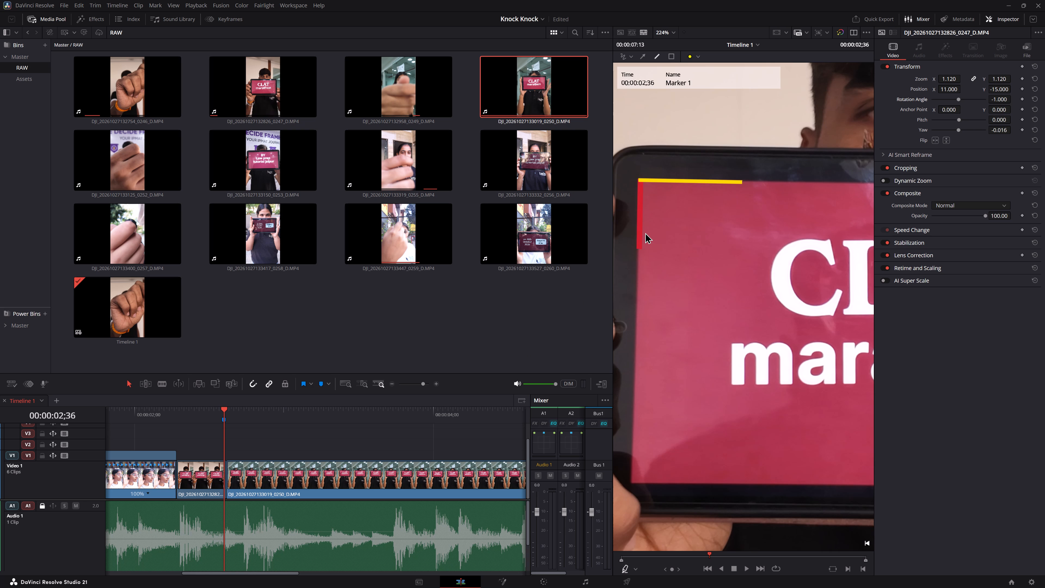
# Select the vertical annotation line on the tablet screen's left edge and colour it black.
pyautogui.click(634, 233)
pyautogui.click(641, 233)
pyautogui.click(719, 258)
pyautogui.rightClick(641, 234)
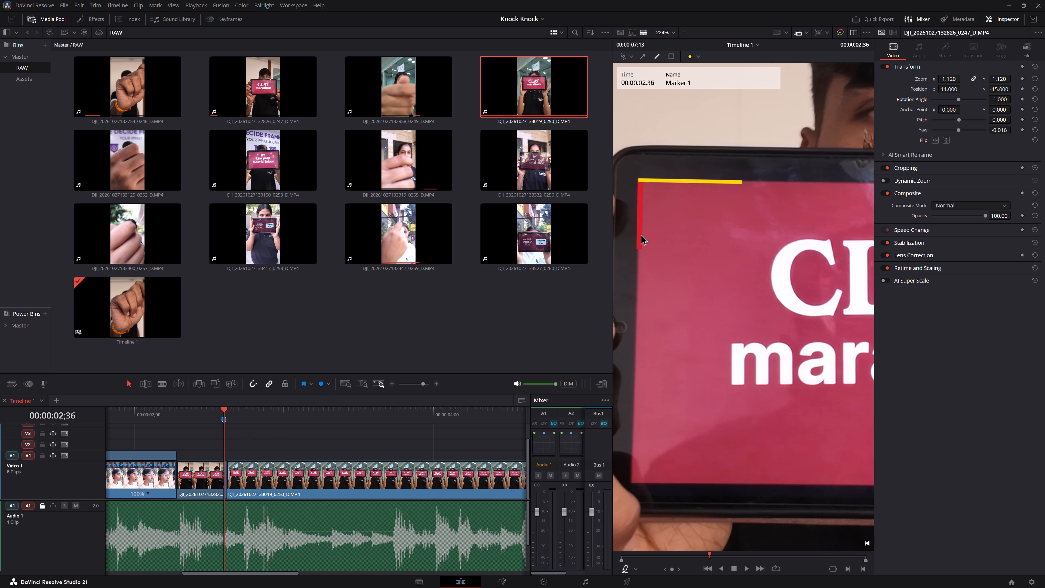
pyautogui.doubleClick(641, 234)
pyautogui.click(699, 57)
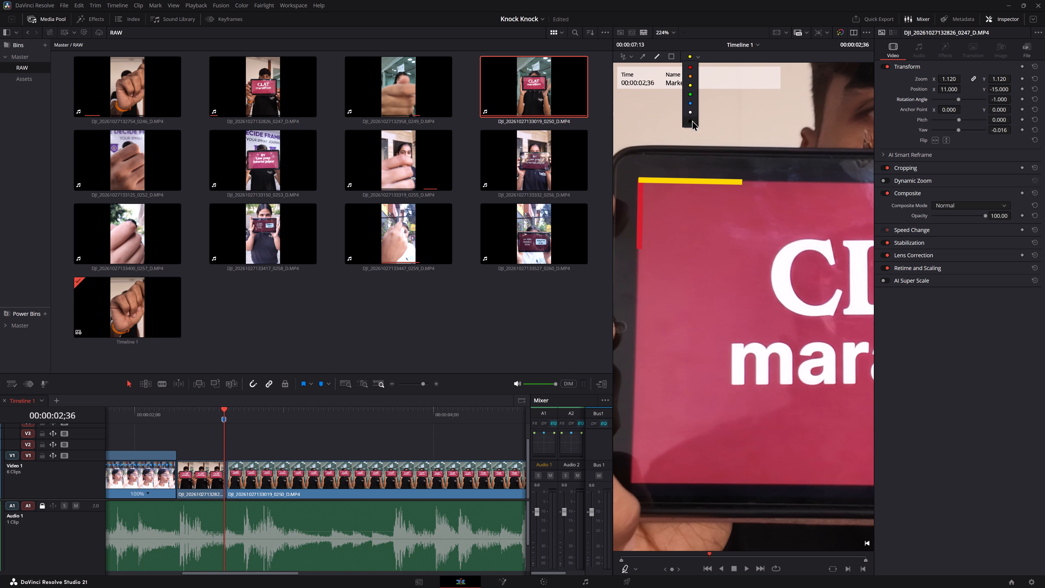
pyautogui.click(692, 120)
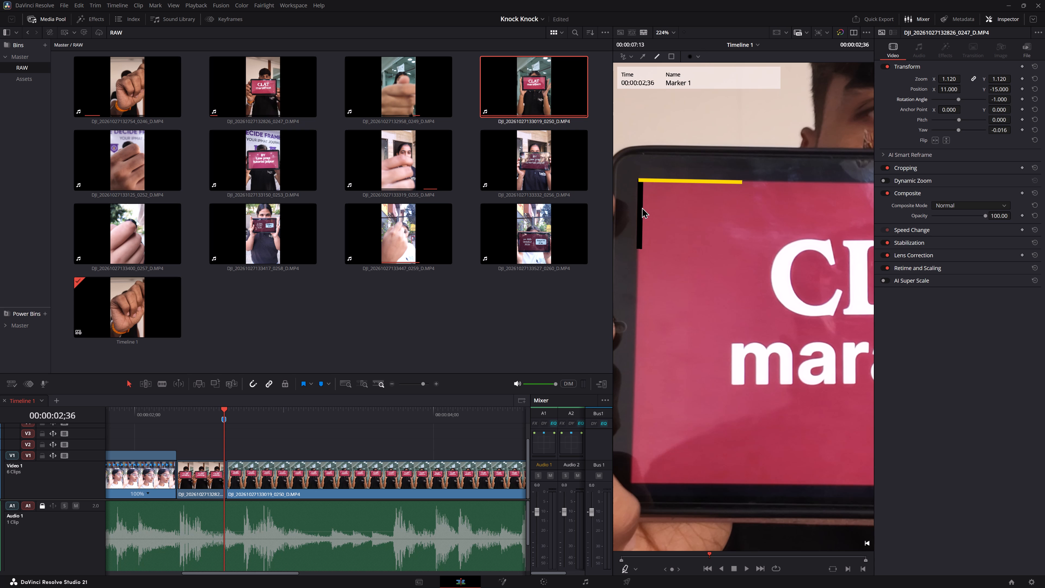
# Colour the vertical annotation line on the tablet screen's left edge green.
pyautogui.doubleClick(642, 207)
pyautogui.click(698, 58)
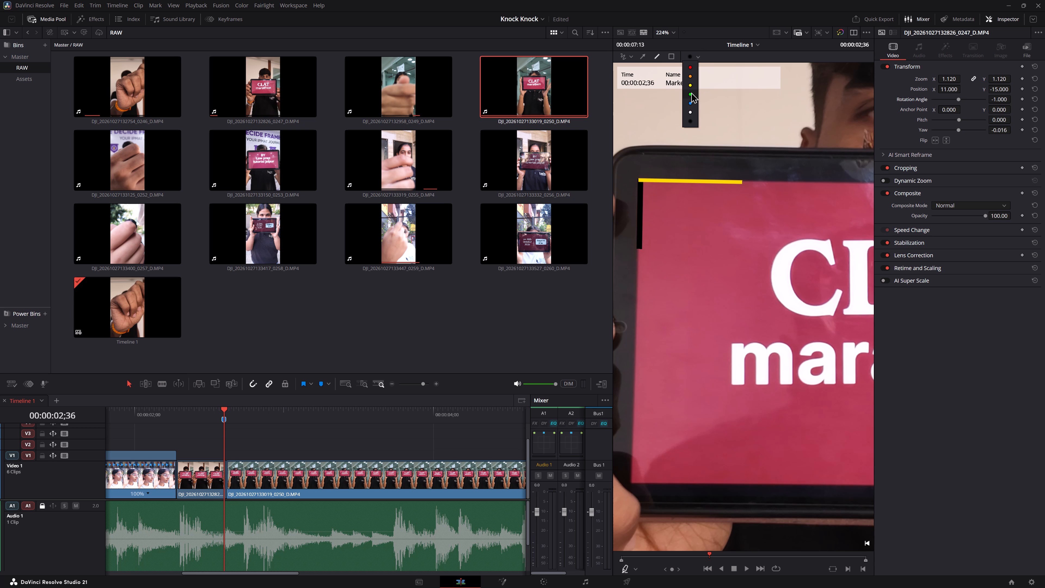
pyautogui.click(691, 92)
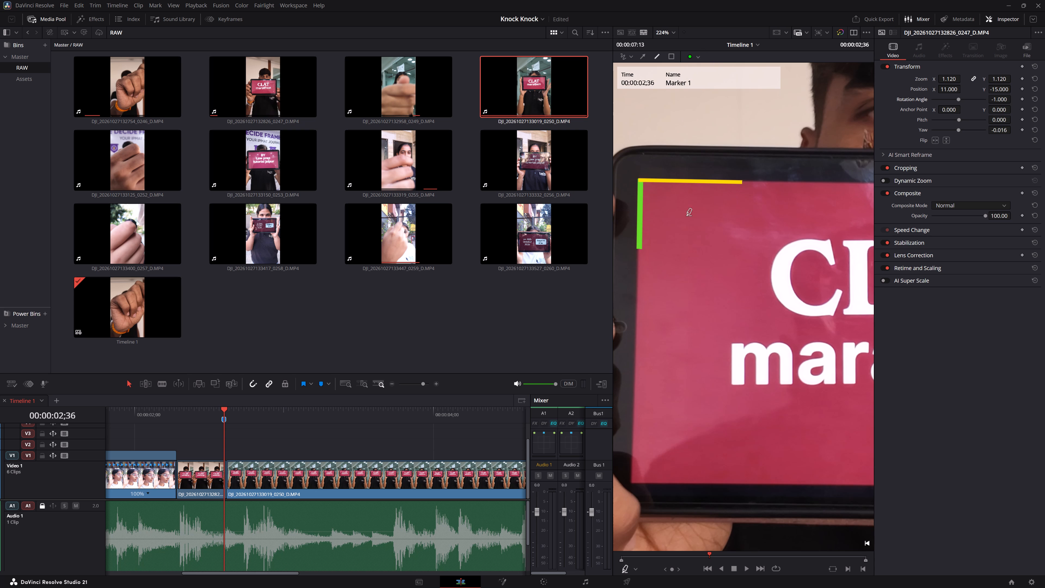
# Draw a vertical and a horizontal green annotation line along the edges of the tablet screen's top-right corner.
pyautogui.scroll(-11, 704, 223)
pyautogui.moveTo(755, 240); pyautogui.dragTo(604, 247, button='middle')
pyautogui.scroll(-5, 708, 245)
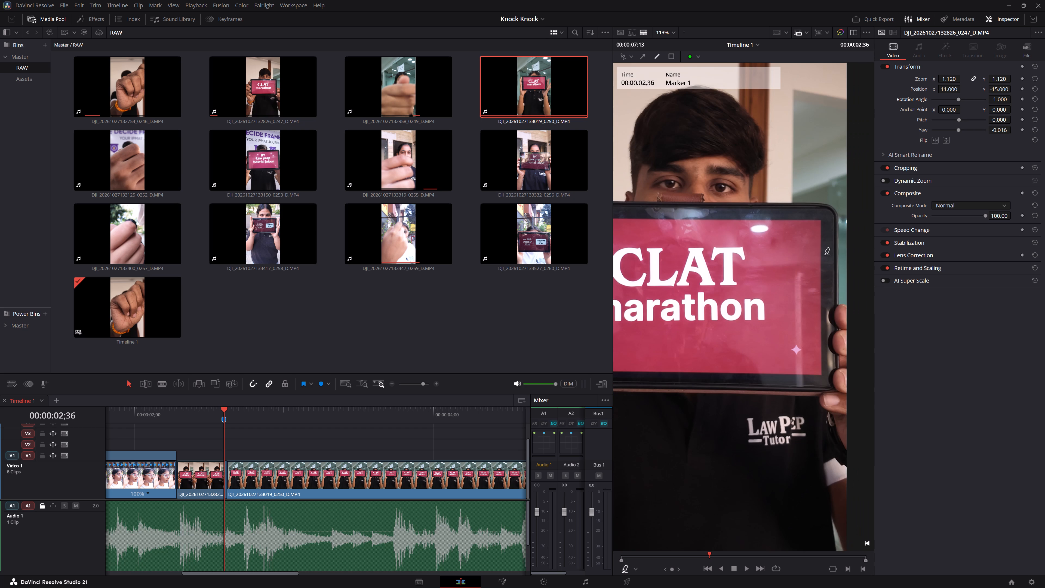
pyautogui.scroll(14, 803, 230)
pyautogui.scroll(7, 802, 230)
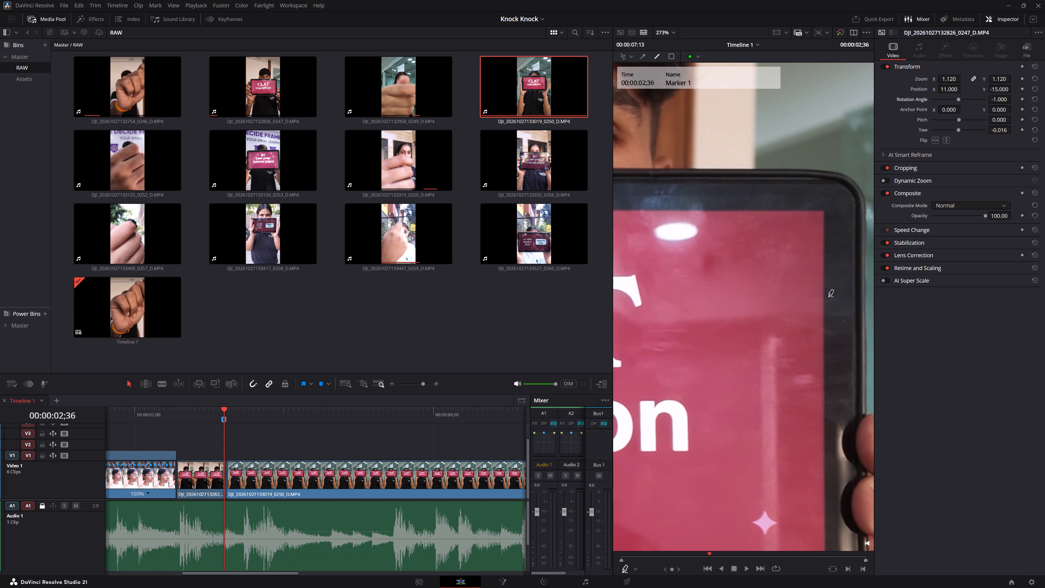
pyautogui.moveTo(825, 307); pyautogui.dragTo(828, 209)
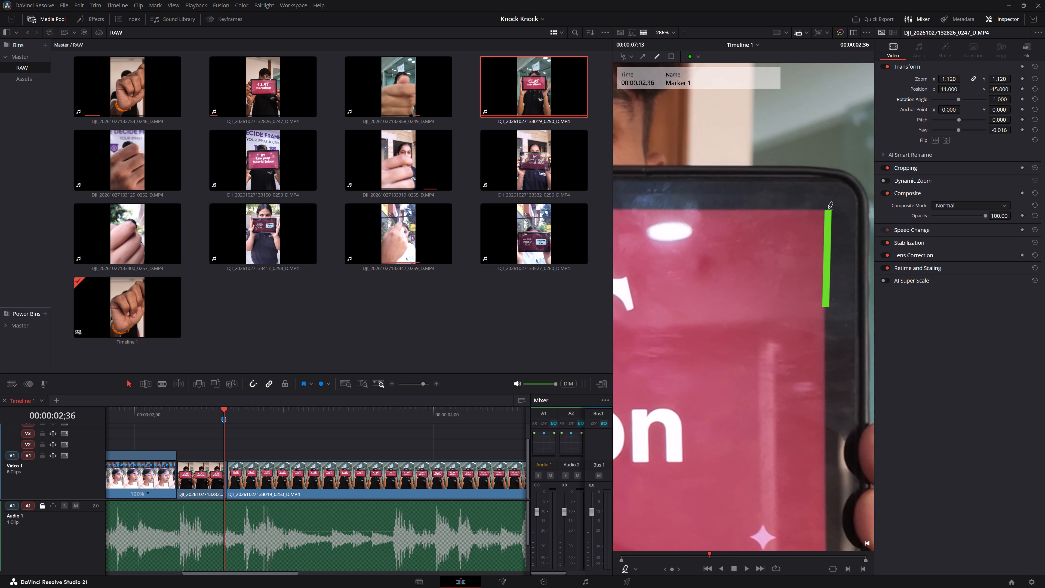
pyautogui.moveTo(828, 209); pyautogui.dragTo(826, 209)
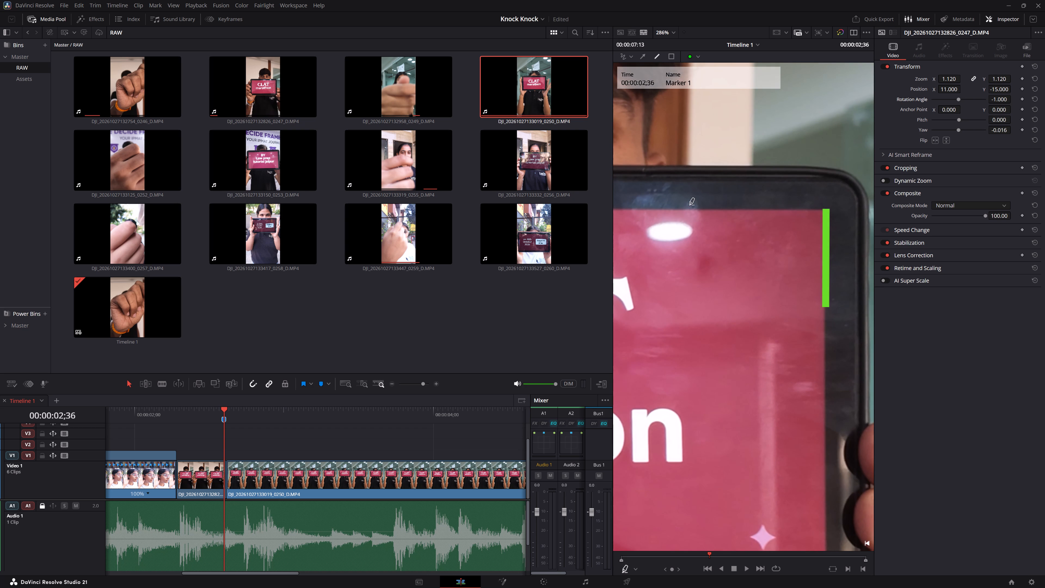
pyautogui.moveTo(689, 205); pyautogui.dragTo(827, 205)
# Draw a horizontal and a vertical green annotation line along the edges of the tablet screen's bottom-left corner.
pyautogui.scroll(-17, 819, 330)
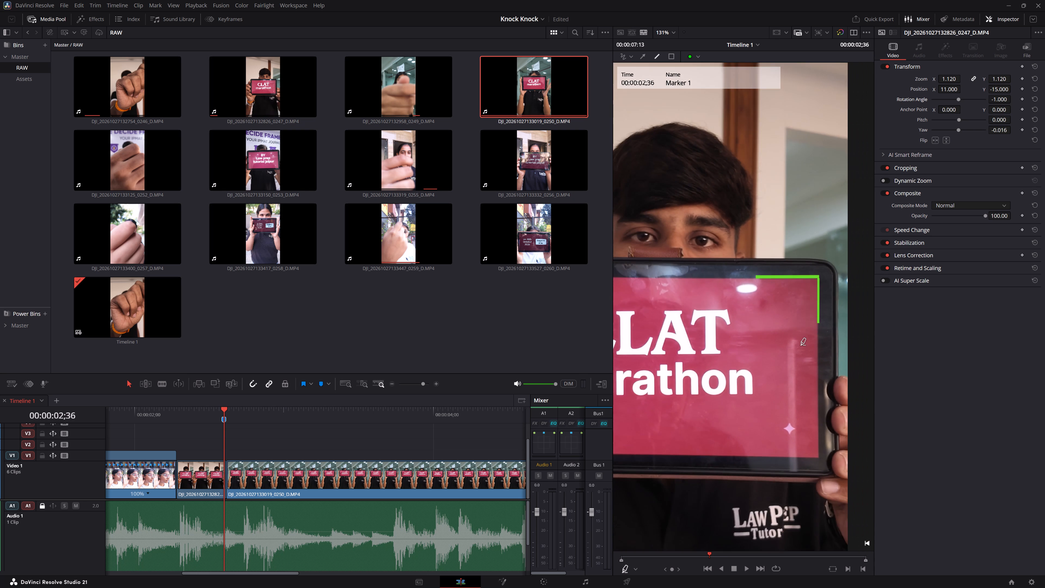
pyautogui.moveTo(805, 318); pyautogui.dragTo(859, 193, button='middle')
pyautogui.scroll(-5, 686, 309)
pyautogui.moveTo(691, 314); pyautogui.dragTo(769, 268, button='middle')
pyautogui.scroll(10, 646, 343)
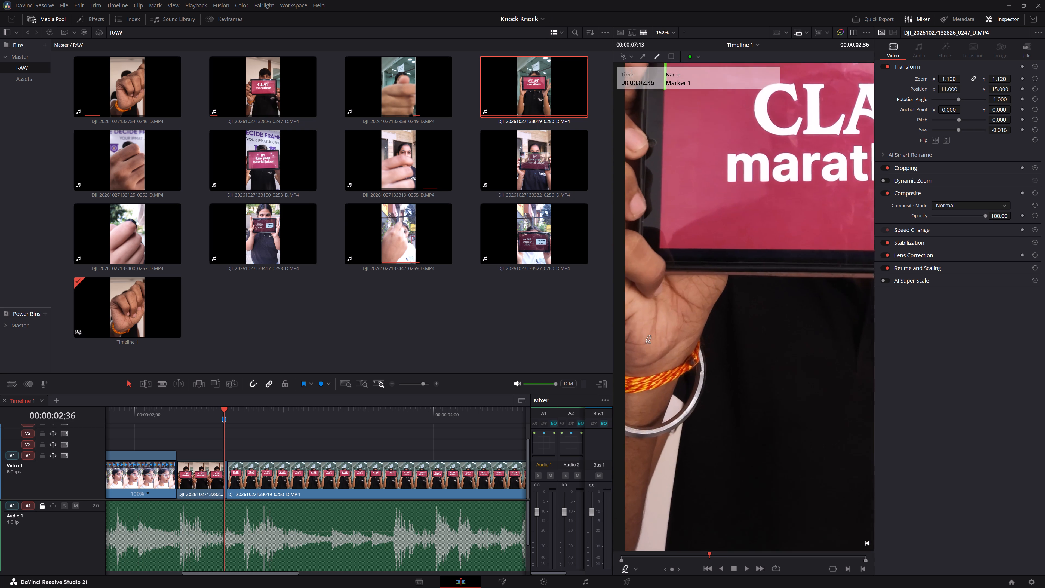
pyautogui.scroll(3, 646, 343)
pyautogui.moveTo(695, 276); pyautogui.dragTo(725, 393, button='middle')
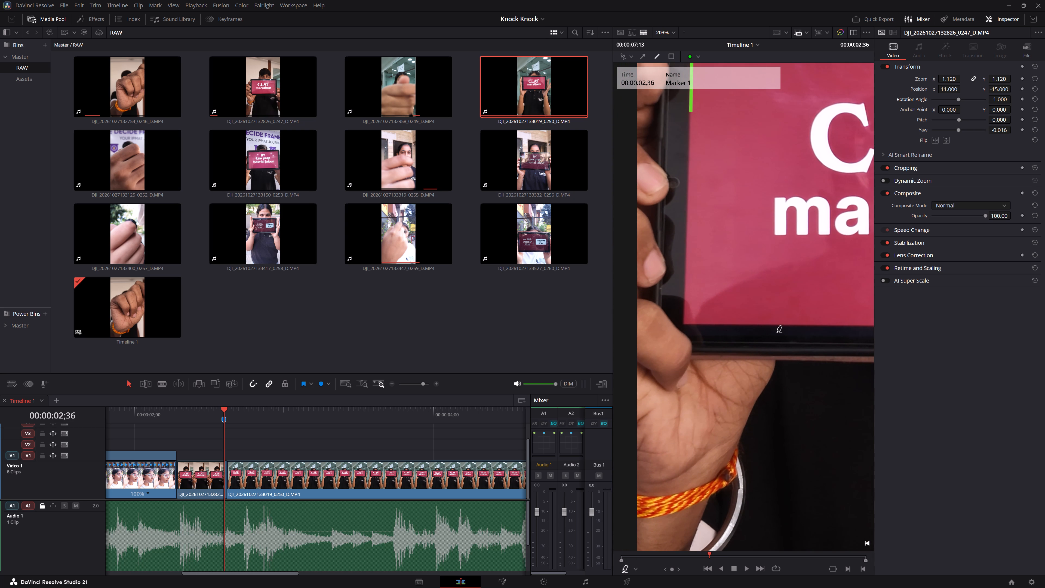
pyautogui.moveTo(777, 333); pyautogui.dragTo(694, 334)
pyautogui.moveTo(692, 253); pyautogui.dragTo(691, 333)
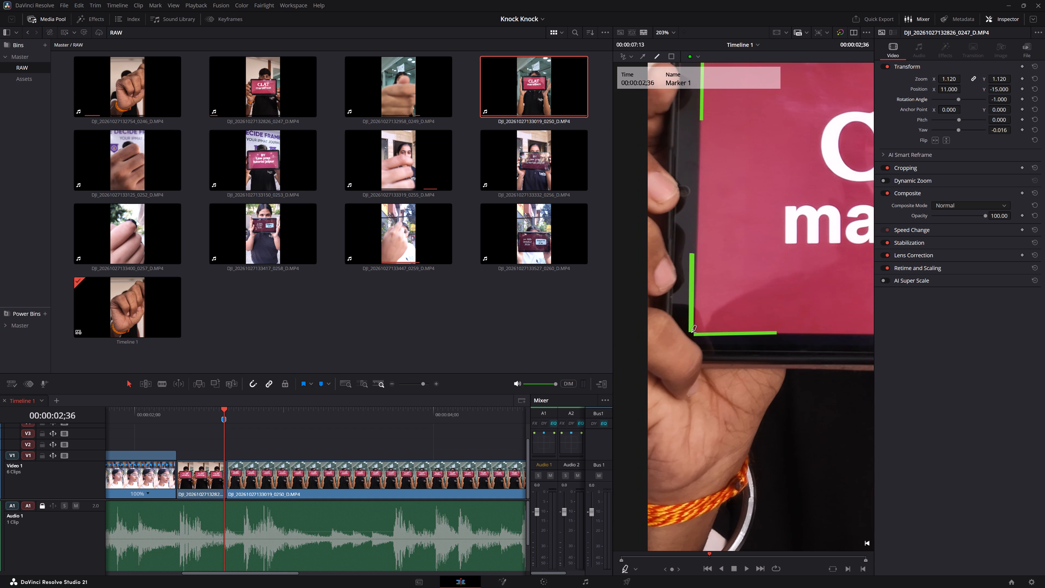
pyautogui.moveTo(691, 333); pyautogui.dragTo(692, 334)
pyautogui.click(691, 253)
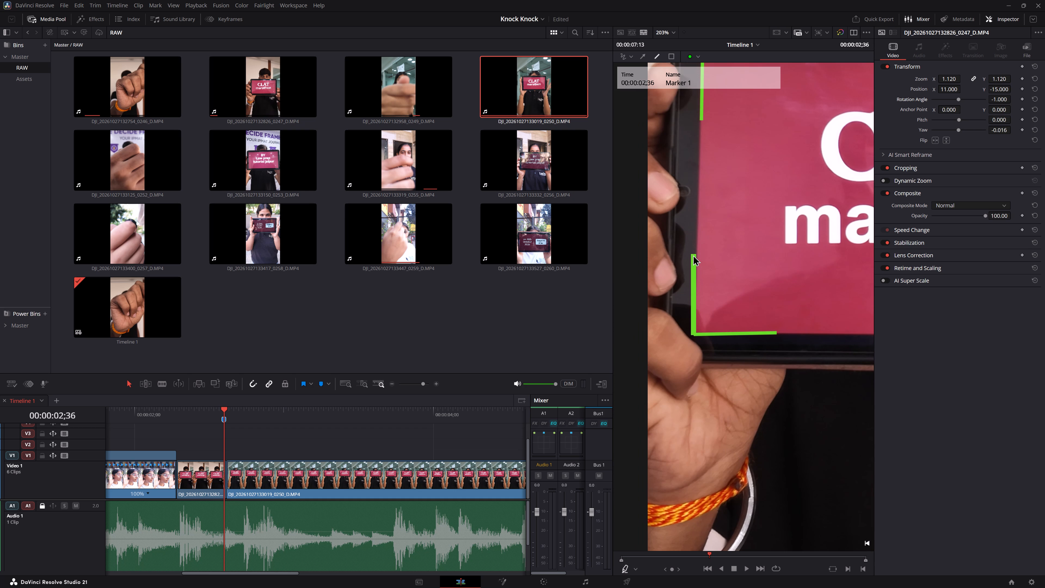
# Draw a vertical and a horizontal green annotation line that meet at the tablet screen's bottom-right corner.
pyautogui.press('z')
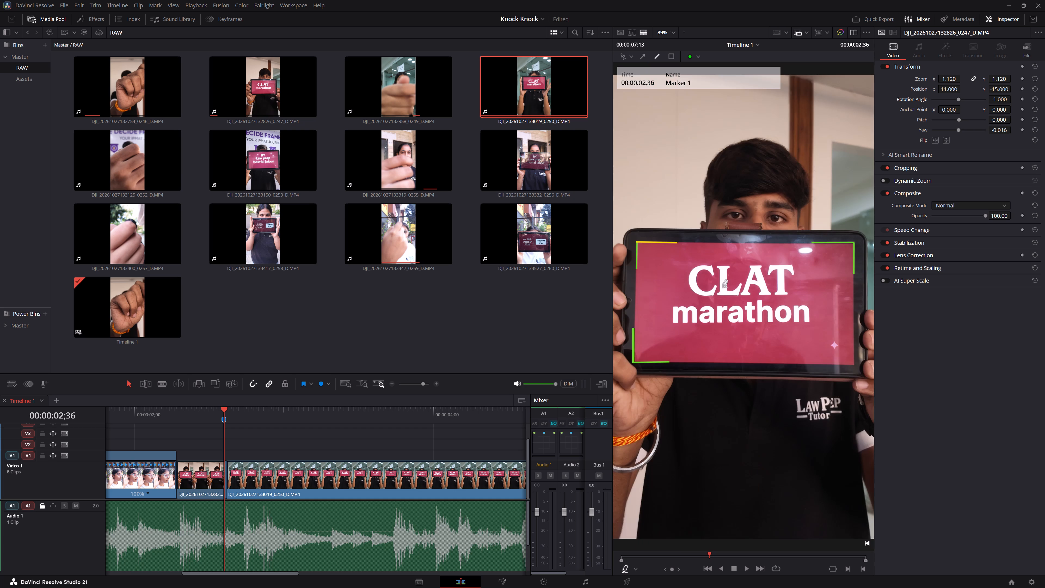
pyautogui.scroll(16, 835, 369)
pyautogui.moveTo(841, 371); pyautogui.dragTo(745, 394, button='middle')
pyautogui.scroll(7, 813, 440)
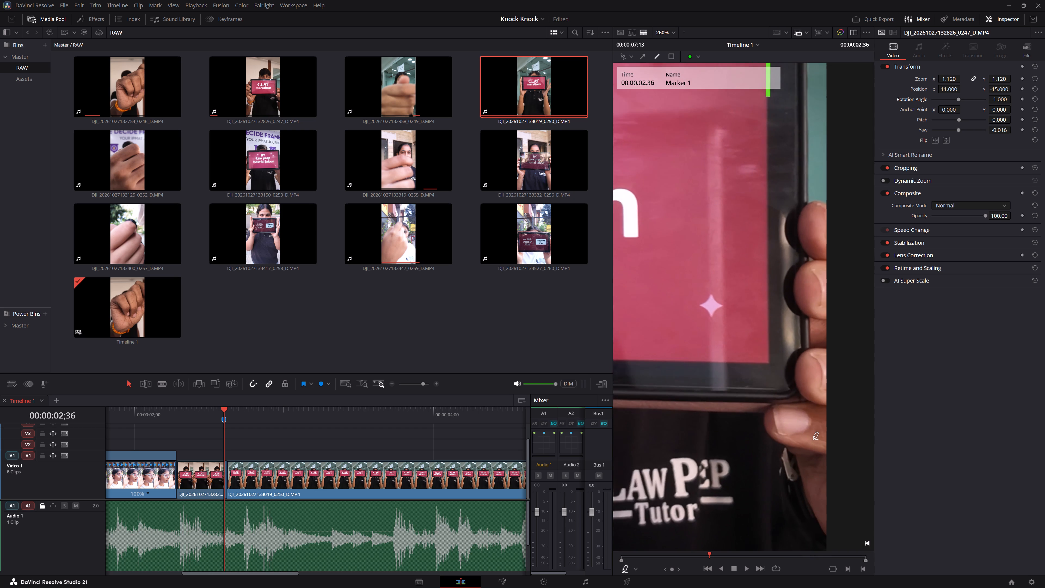
pyautogui.moveTo(785, 365); pyautogui.dragTo(765, 413, button='middle')
pyautogui.scroll(1, 785, 365)
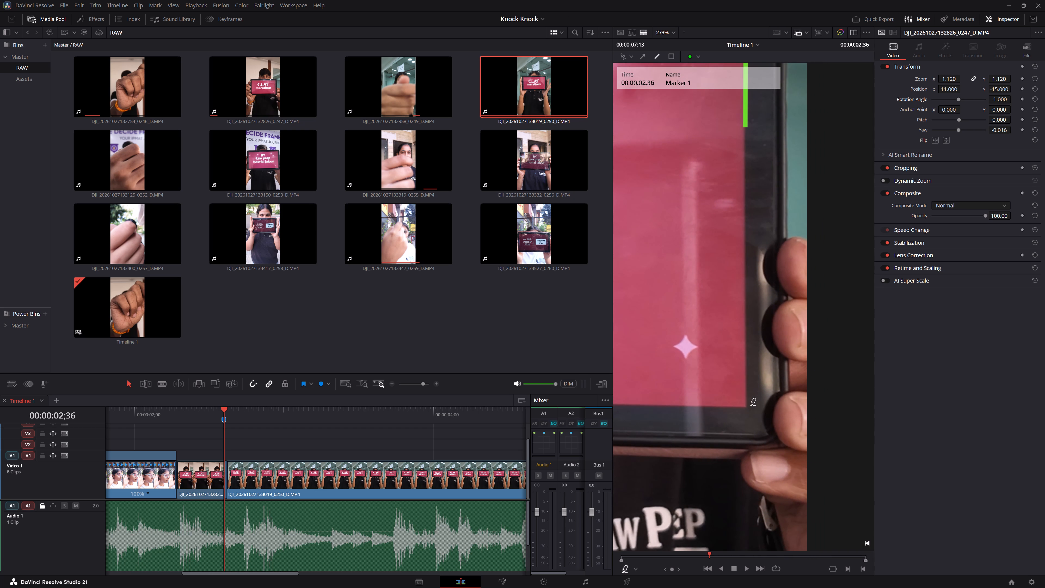
pyautogui.moveTo(751, 405); pyautogui.dragTo(755, 307)
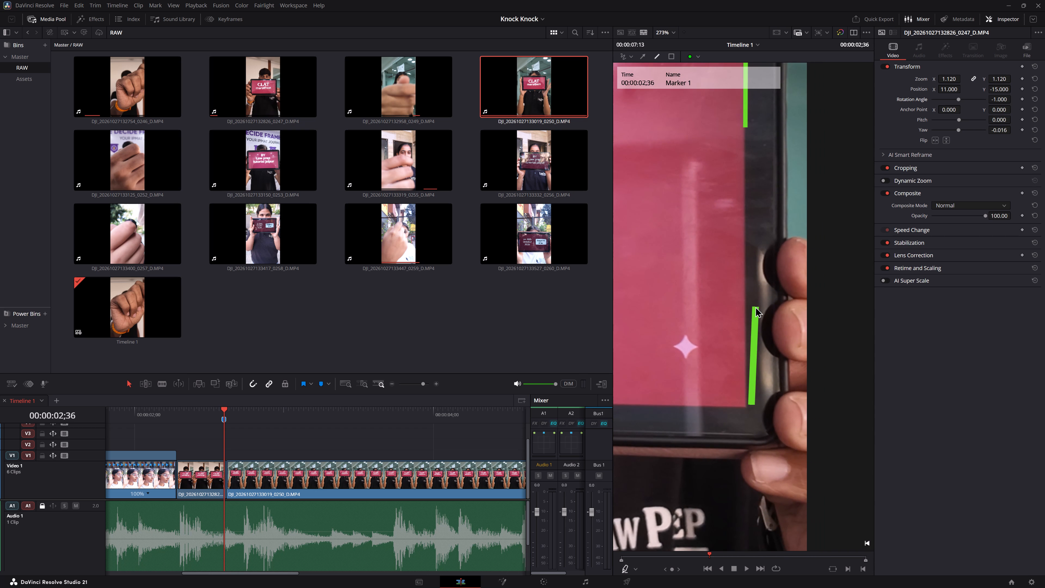
pyautogui.hotkey('ctrl', 'z')
pyautogui.moveTo(748, 407); pyautogui.dragTo(748, 402)
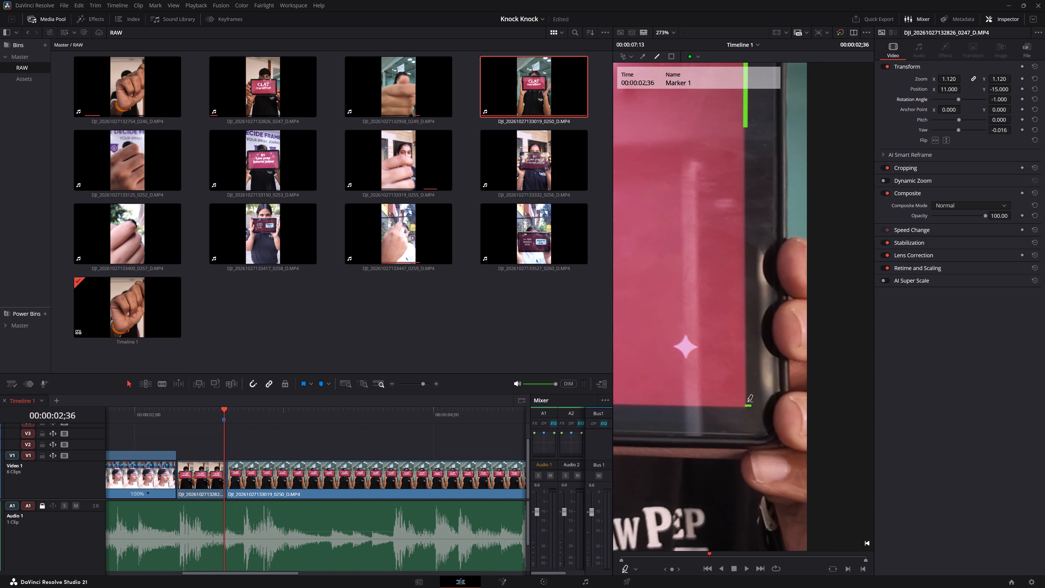
pyautogui.moveTo(748, 402); pyautogui.dragTo(748, 296)
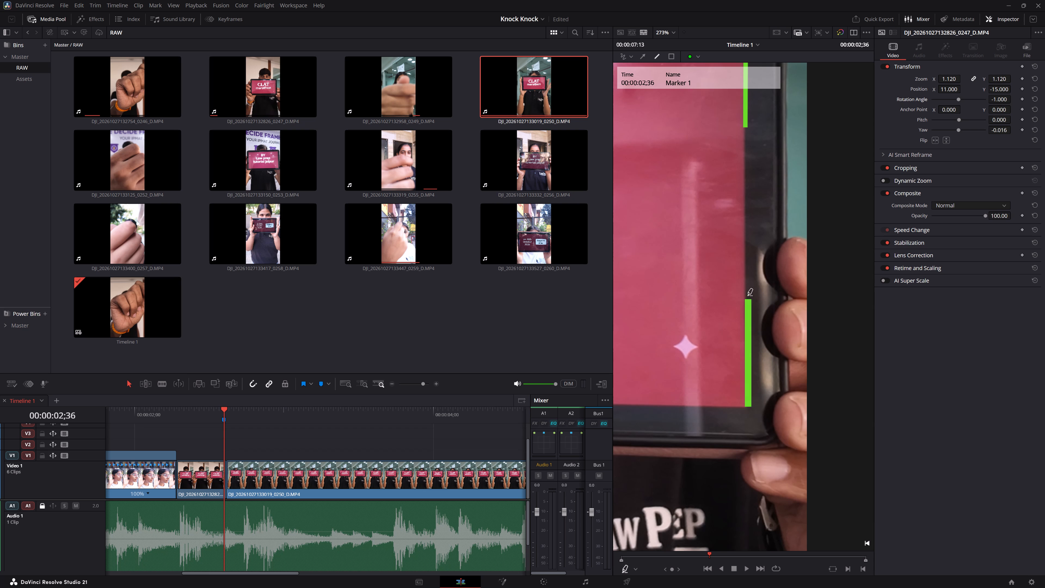
pyautogui.moveTo(748, 296); pyautogui.dragTo(748, 293)
pyautogui.moveTo(615, 410); pyautogui.dragTo(751, 409)
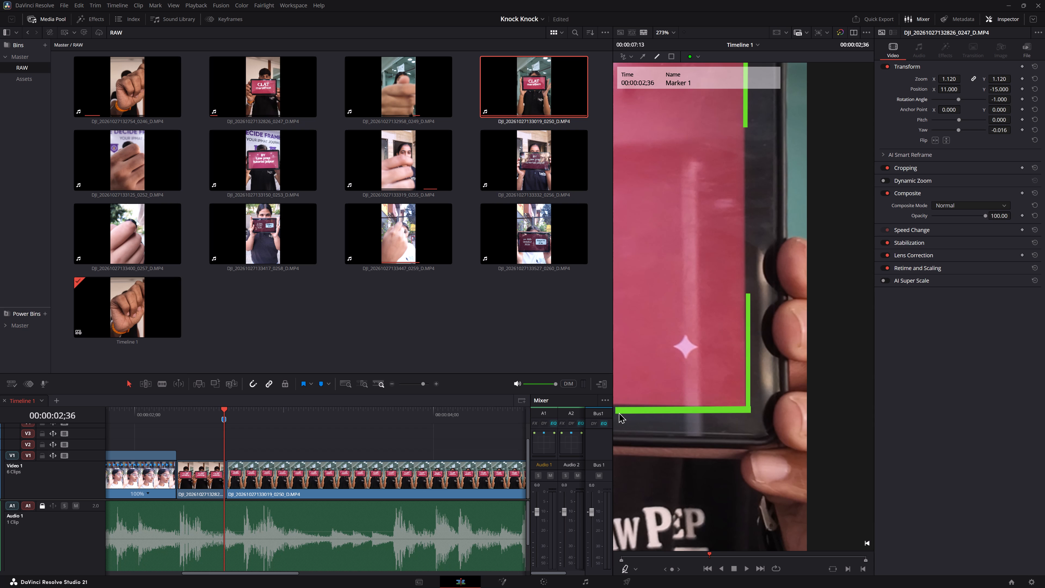
pyautogui.hotkey('ctrl', 'z')
pyautogui.moveTo(689, 432); pyautogui.dragTo(709, 441, button='middle')
pyautogui.moveTo(623, 417); pyautogui.dragTo(799, 419)
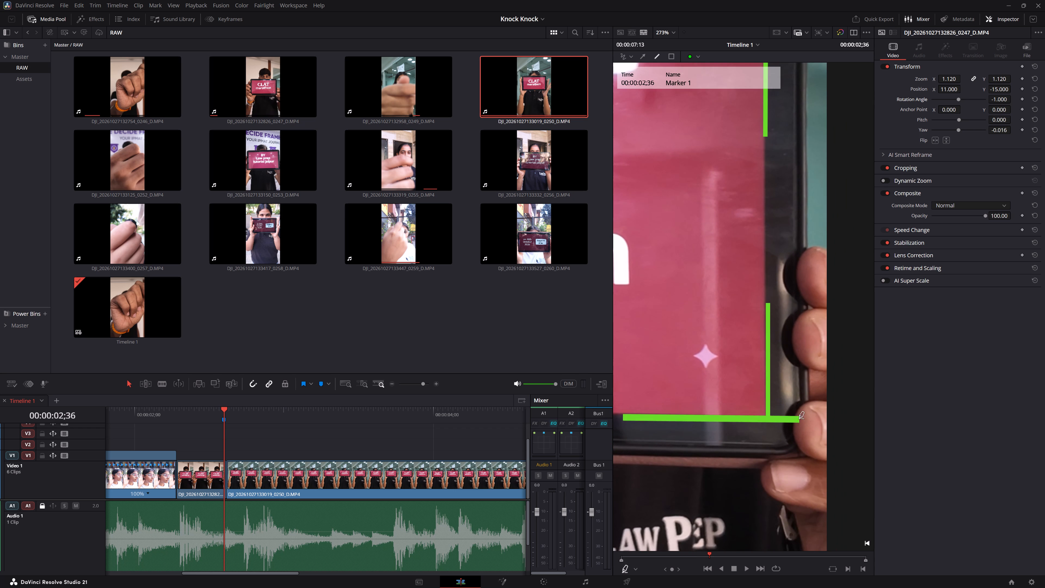
pyautogui.moveTo(799, 419); pyautogui.dragTo(770, 419)
pyautogui.press('z')
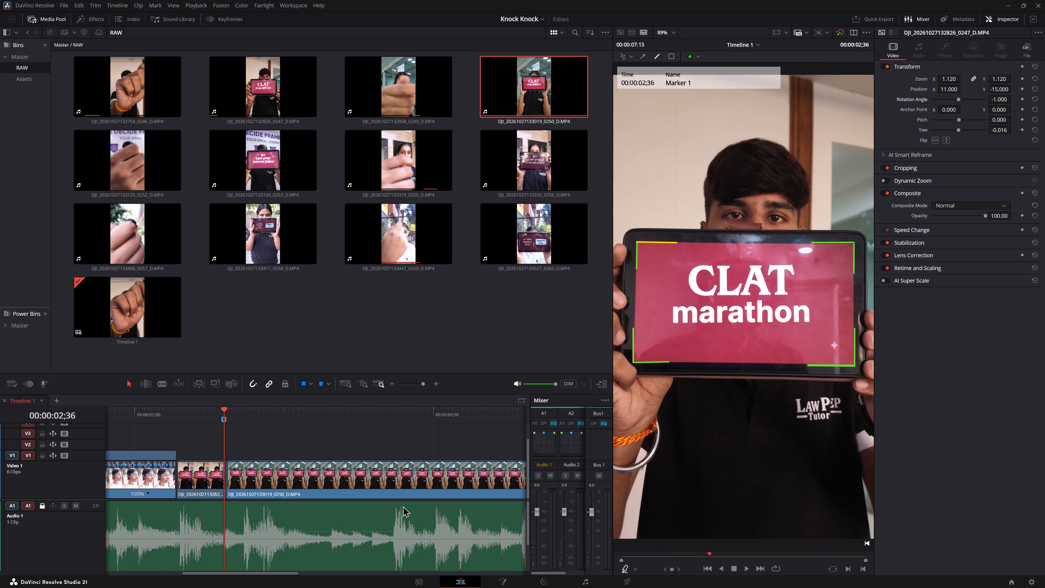
# Extend Marker 1 from 00:00:02;36 to the end of the timeline, giving it a duration of 00:00:04;37.
pyautogui.keyDown('alt'); pyautogui.scroll(19, 300, 437); pyautogui.keyUp('alt')
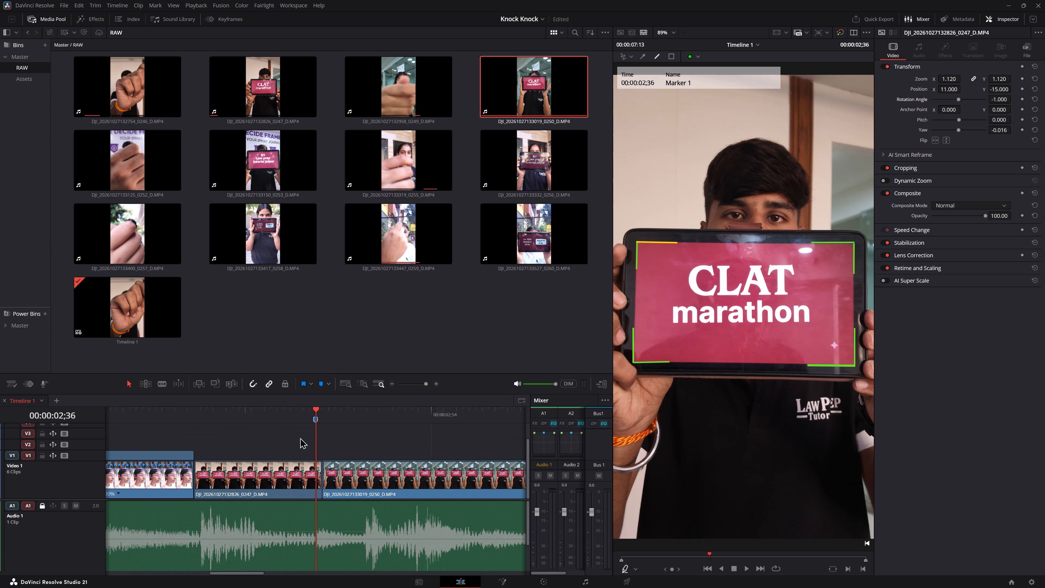
pyautogui.keyDown('alt'); pyautogui.scroll(2, 300, 437); pyautogui.keyUp('alt')
pyautogui.keyDown('alt'); pyautogui.scroll(-1, 393, 448); pyautogui.keyUp('alt')
pyautogui.click(316, 421)
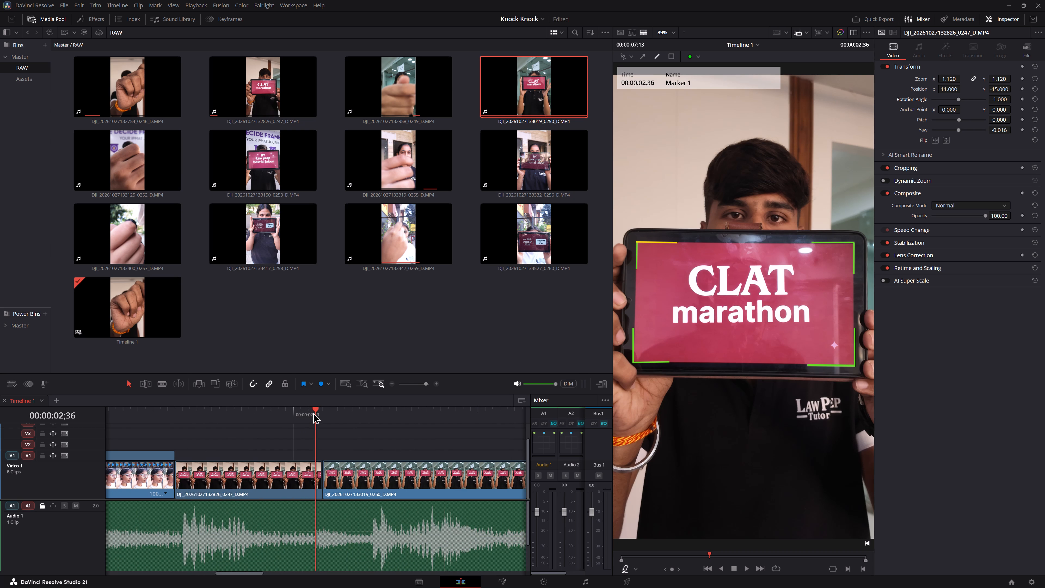
pyautogui.press('Left')
pyautogui.press('Right')
pyautogui.press('Left')
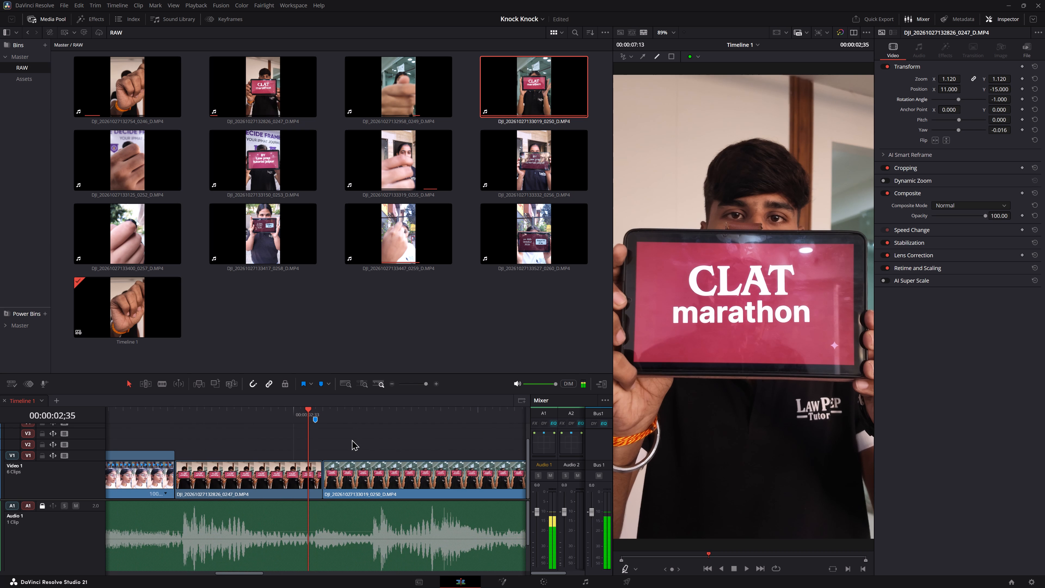
pyautogui.click(315, 419)
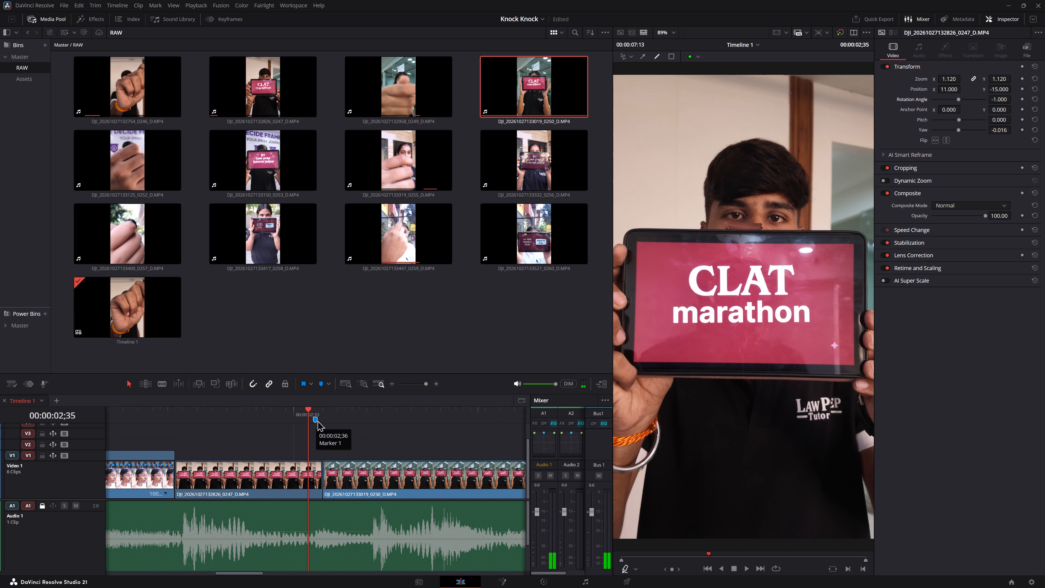
pyautogui.keyDown('alt'); pyautogui.moveTo(316, 420); pyautogui.dragTo(731, 427); pyautogui.keyUp('alt')
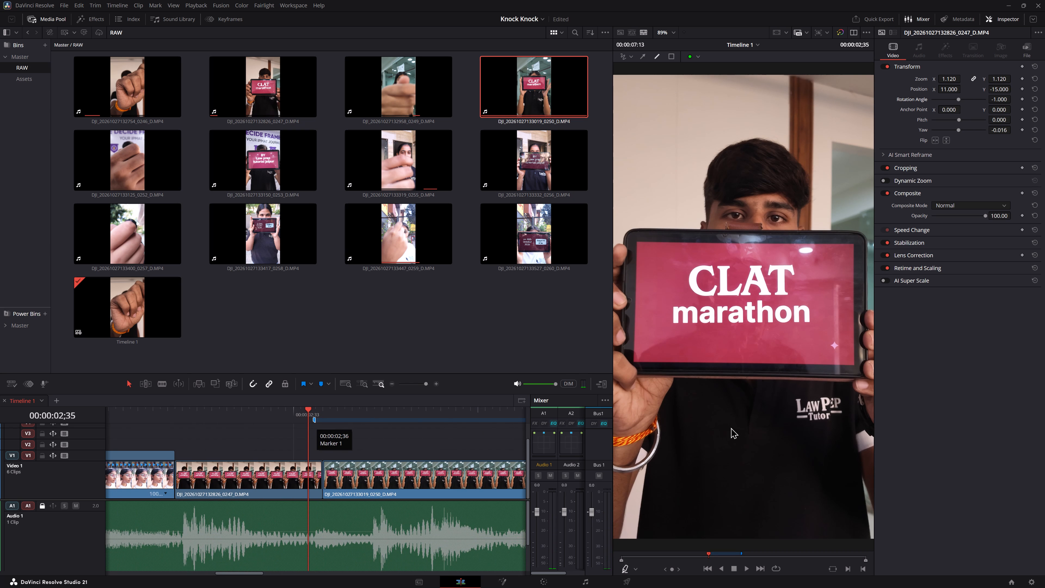
pyautogui.keyDown('alt'); pyautogui.moveTo(731, 427); pyautogui.dragTo(1044, 412); pyautogui.keyUp('alt')
pyautogui.keyDown('alt'); pyautogui.scroll(-12, 444, 446); pyautogui.keyUp('alt')
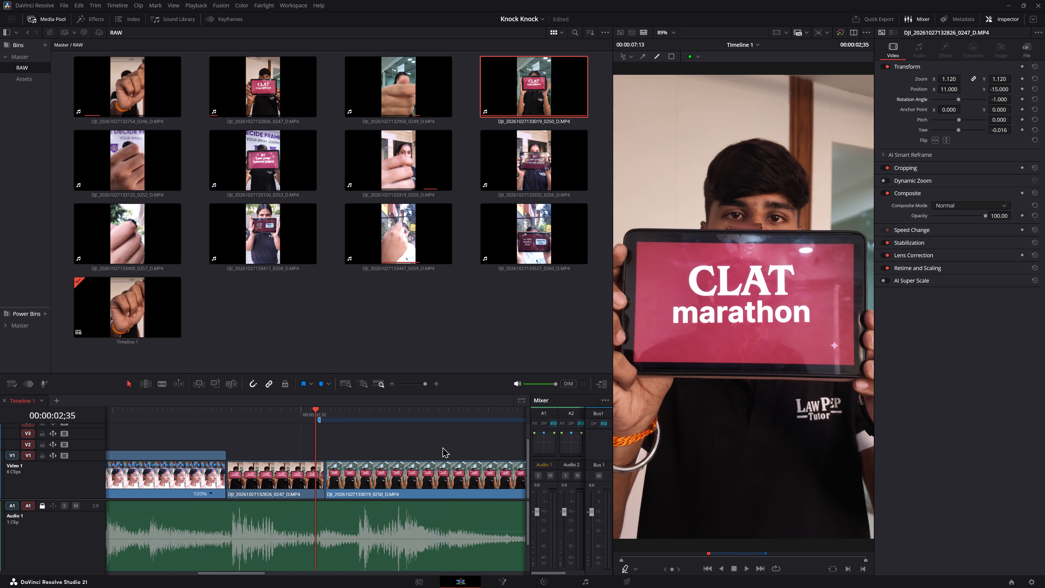
pyautogui.keyDown('alt'); pyautogui.scroll(-13, 442, 447); pyautogui.keyUp('alt')
pyautogui.click(350, 420)
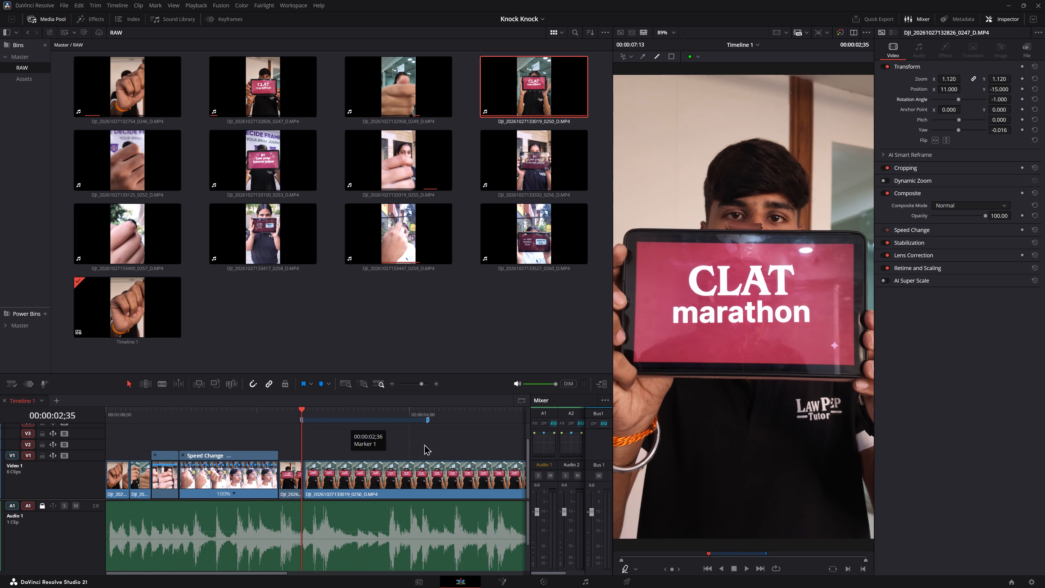
pyautogui.keyDown('alt'); pyautogui.scroll(-5, 424, 444); pyautogui.keyUp('alt')
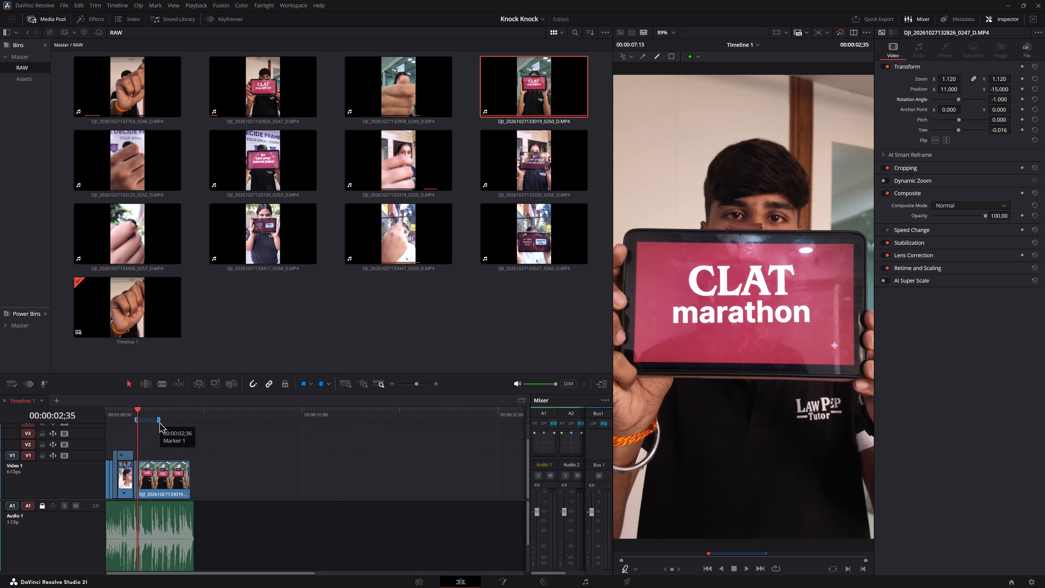
pyautogui.keyDown('alt'); pyautogui.moveTo(158, 421); pyautogui.dragTo(198, 423); pyautogui.keyUp('alt')
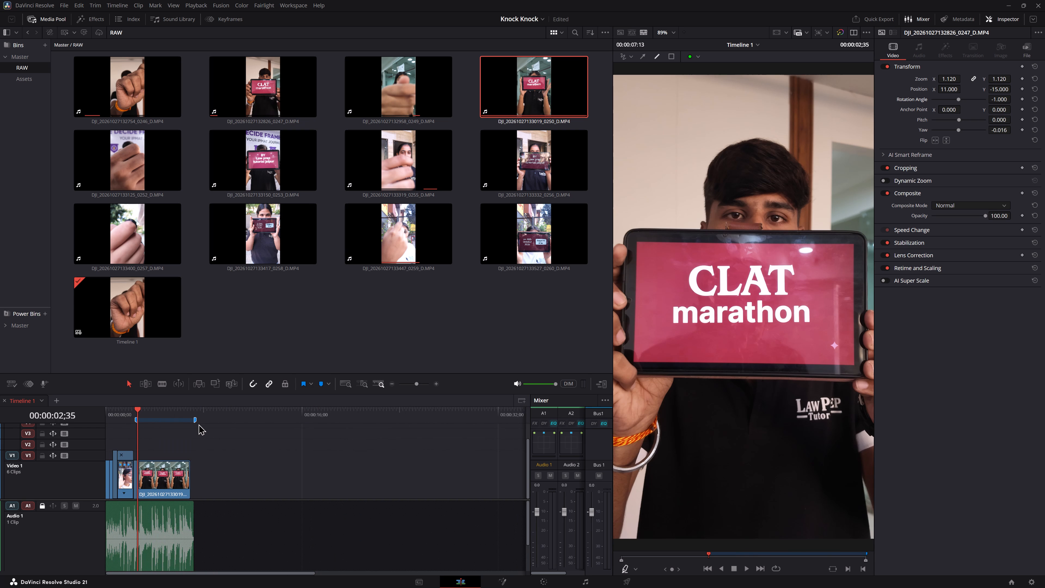
pyautogui.keyDown('alt'); pyautogui.scroll(20, 280, 461); pyautogui.keyUp('alt')
pyautogui.keyDown('alt'); pyautogui.scroll(17, 280, 461); pyautogui.keyUp('alt')
pyautogui.click(261, 416)
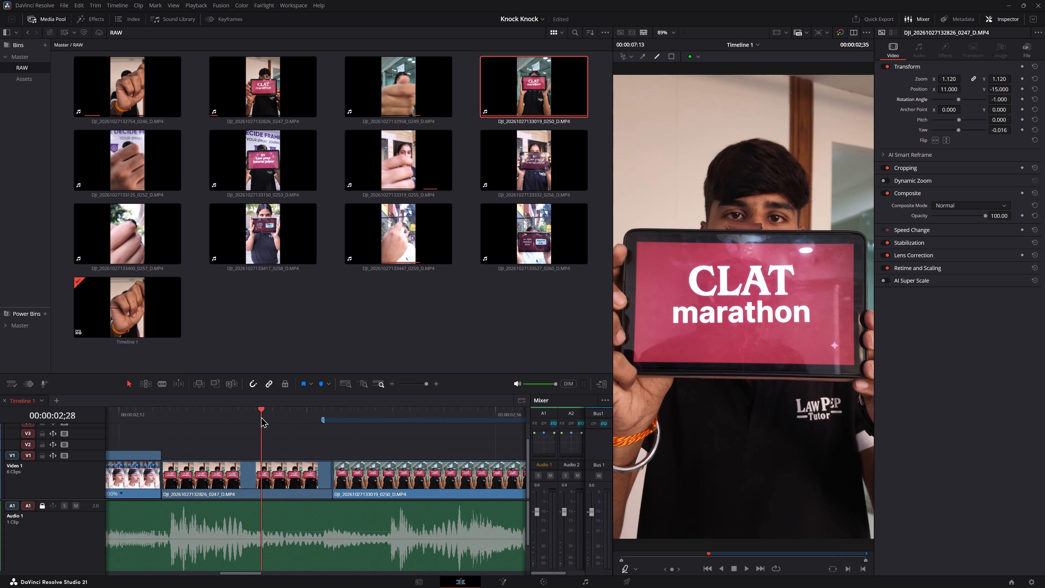
pyautogui.press('space')
pyautogui.press('space')
pyautogui.moveTo(348, 412); pyautogui.dragTo(334, 413)
pyautogui.click(363, 483)
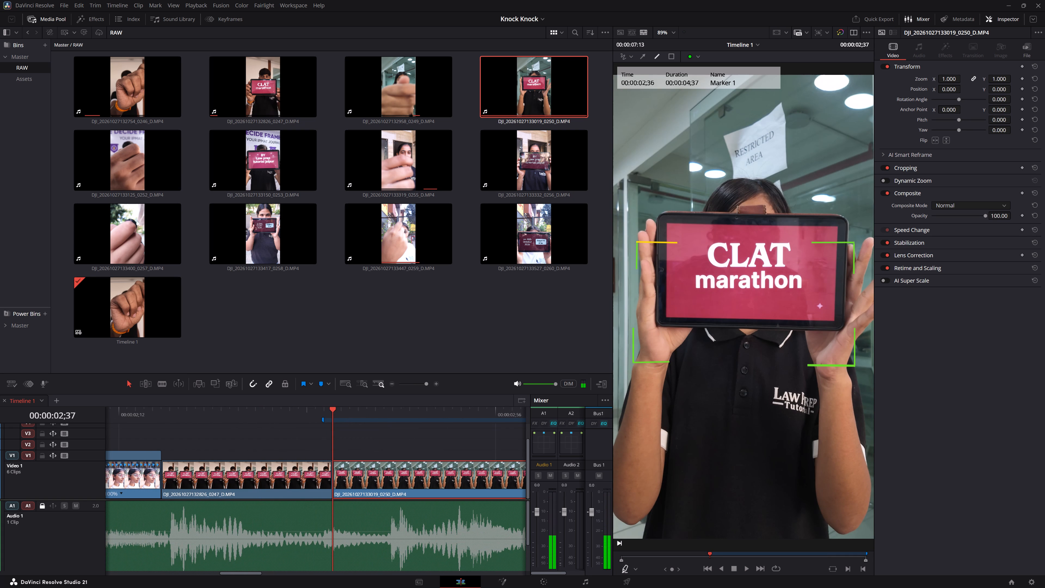
pyautogui.moveTo(1002, 76); pyautogui.dragTo(1016, 77)
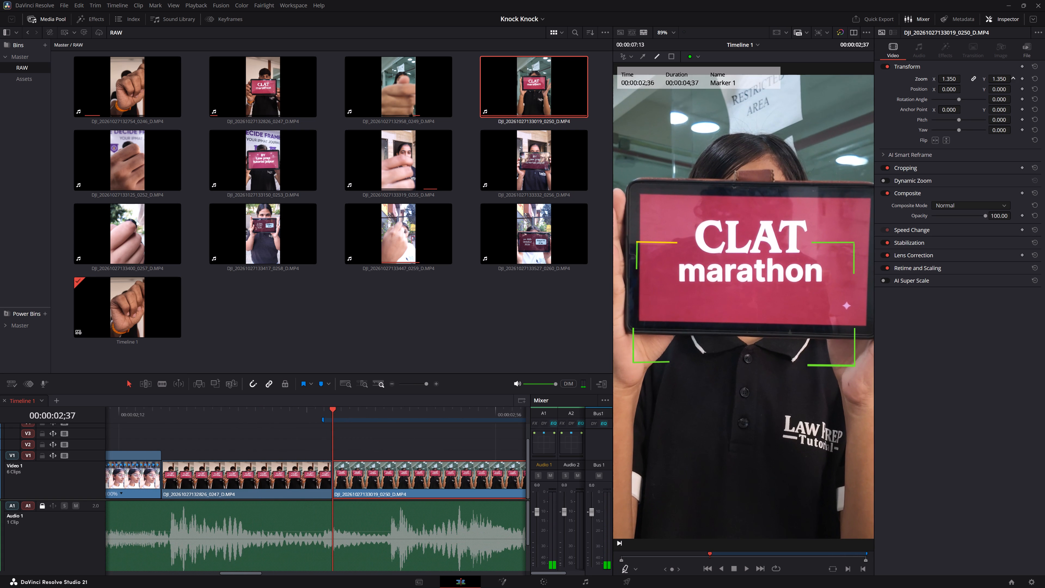
pyautogui.moveTo(1016, 77); pyautogui.dragTo(1015, 77)
pyautogui.moveTo(1002, 89); pyautogui.dragTo(936, 91)
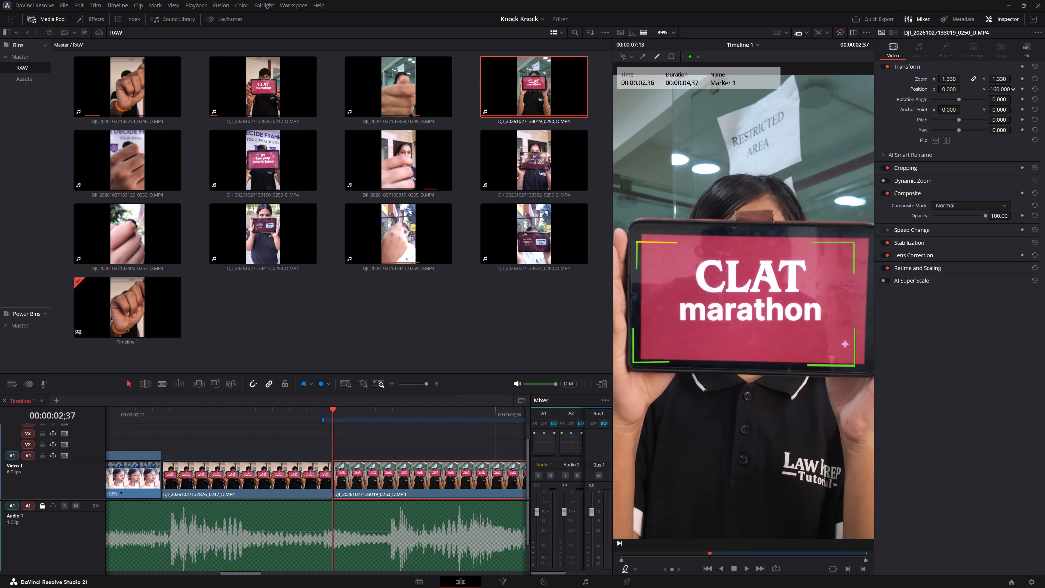
pyautogui.moveTo(936, 91); pyautogui.dragTo(930, 91)
pyautogui.moveTo(946, 88); pyautogui.dragTo(929, 88)
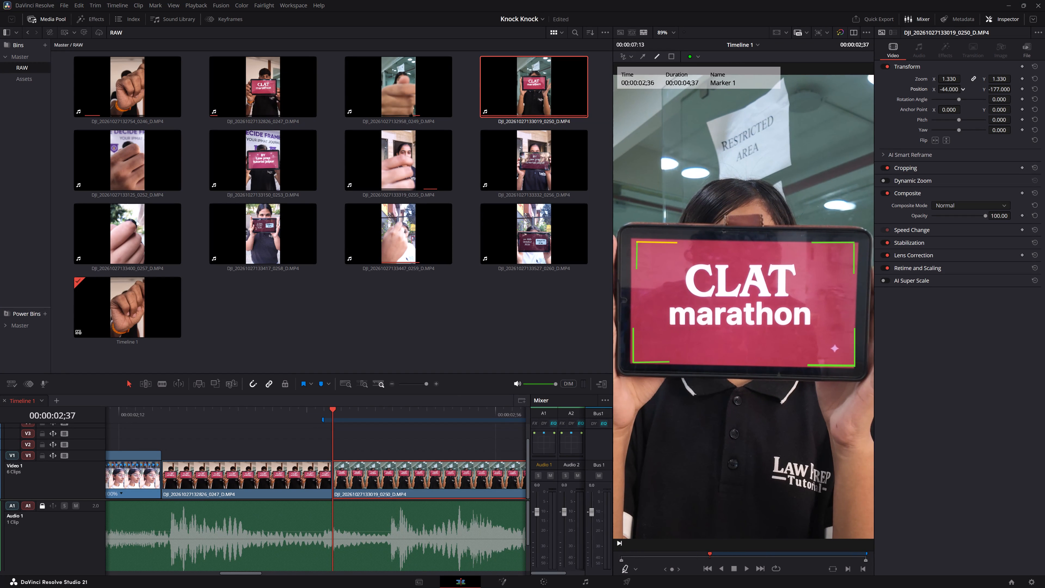
pyautogui.moveTo(929, 88); pyautogui.dragTo(937, 90)
pyautogui.click(1004, 82)
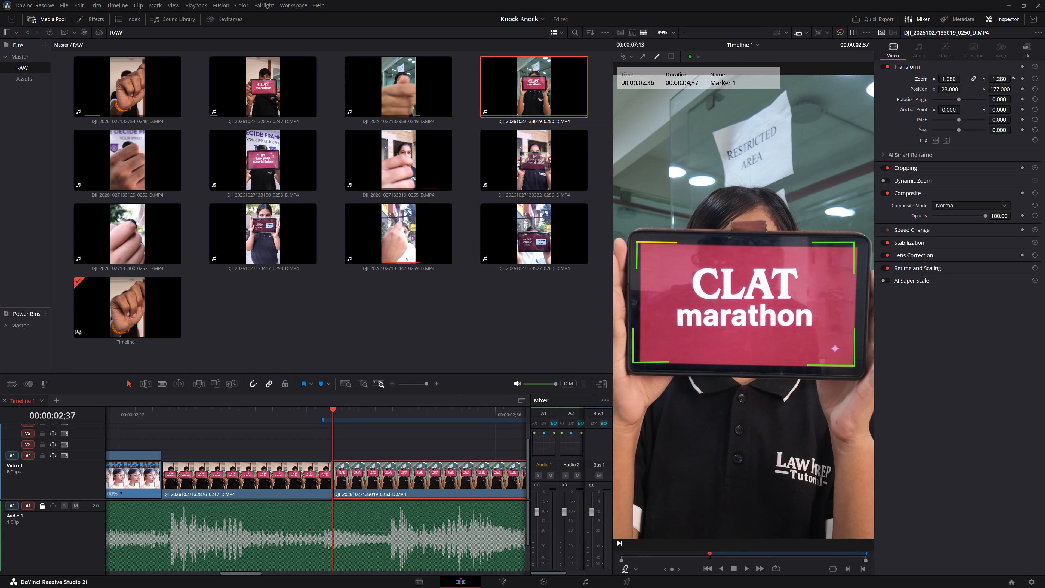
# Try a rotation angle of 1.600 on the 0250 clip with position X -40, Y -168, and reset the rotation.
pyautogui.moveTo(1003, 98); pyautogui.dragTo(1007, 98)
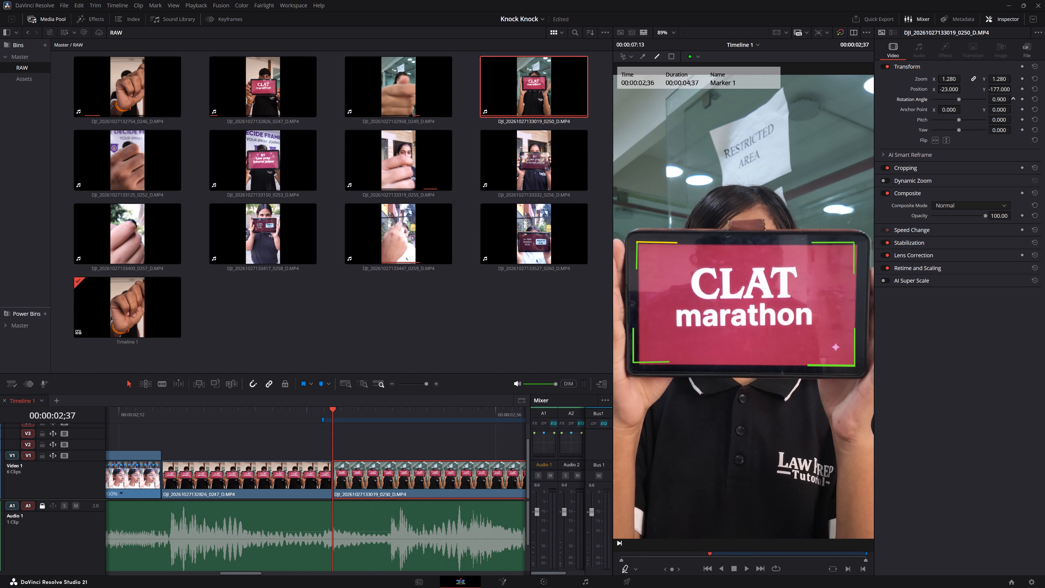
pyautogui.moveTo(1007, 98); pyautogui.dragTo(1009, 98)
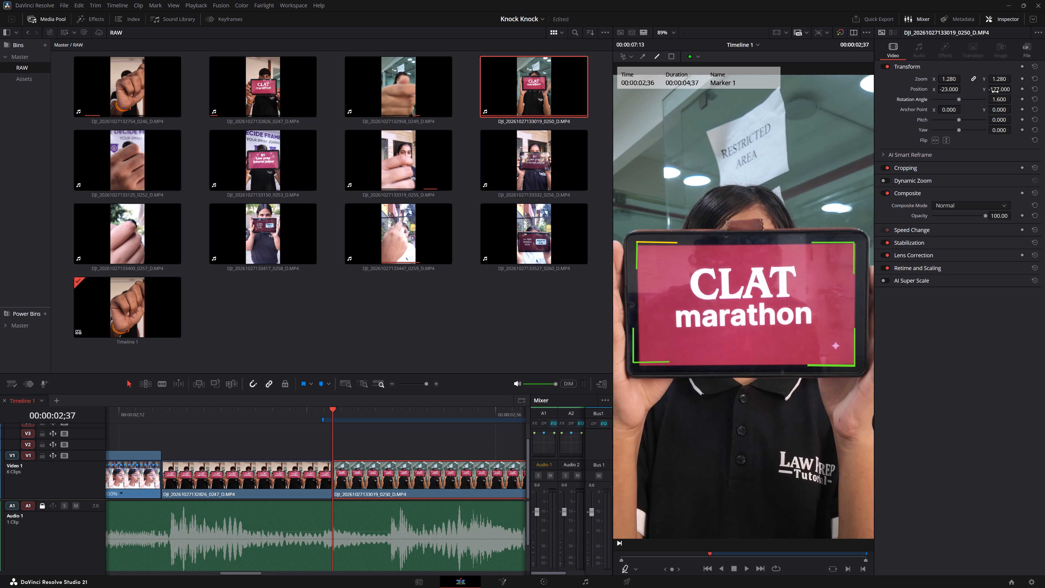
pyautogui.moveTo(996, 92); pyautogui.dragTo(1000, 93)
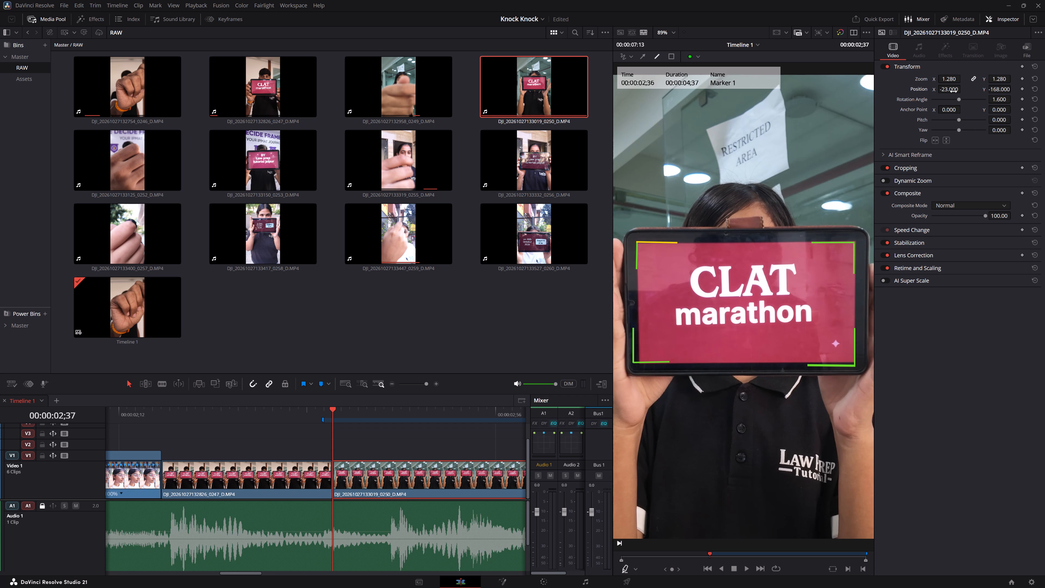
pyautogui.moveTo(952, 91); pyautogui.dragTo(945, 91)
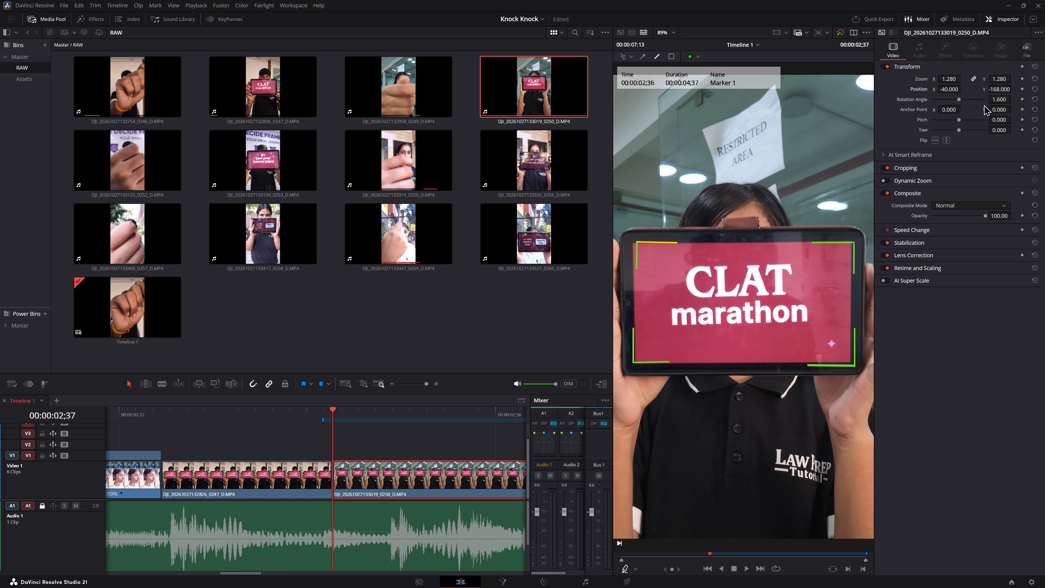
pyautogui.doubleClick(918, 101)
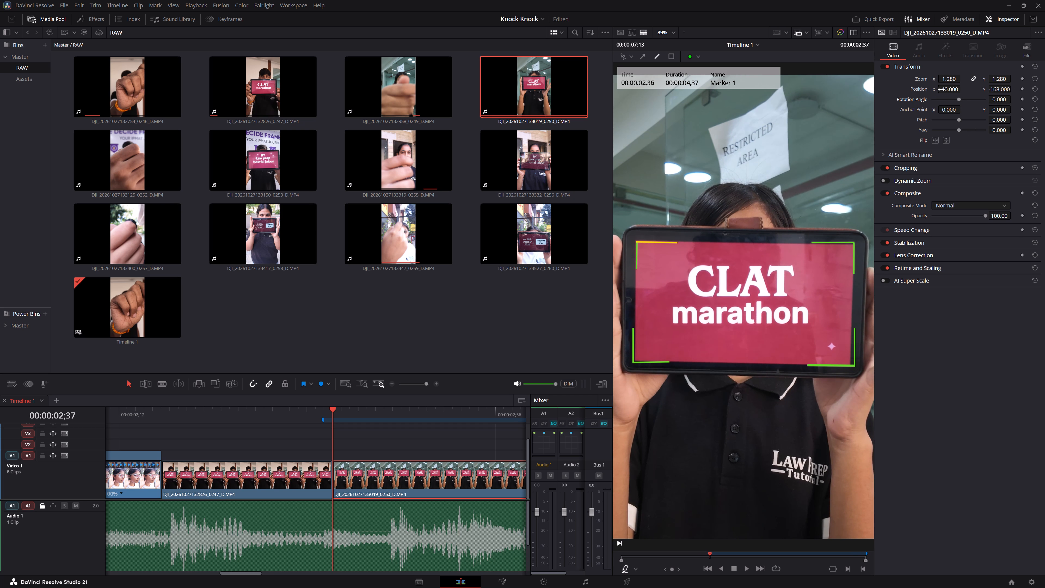
# Refine the 0250 clip's fit to the guides by setting zoom to 1.270 and position to X -36, Y -175.
pyautogui.click(944, 89)
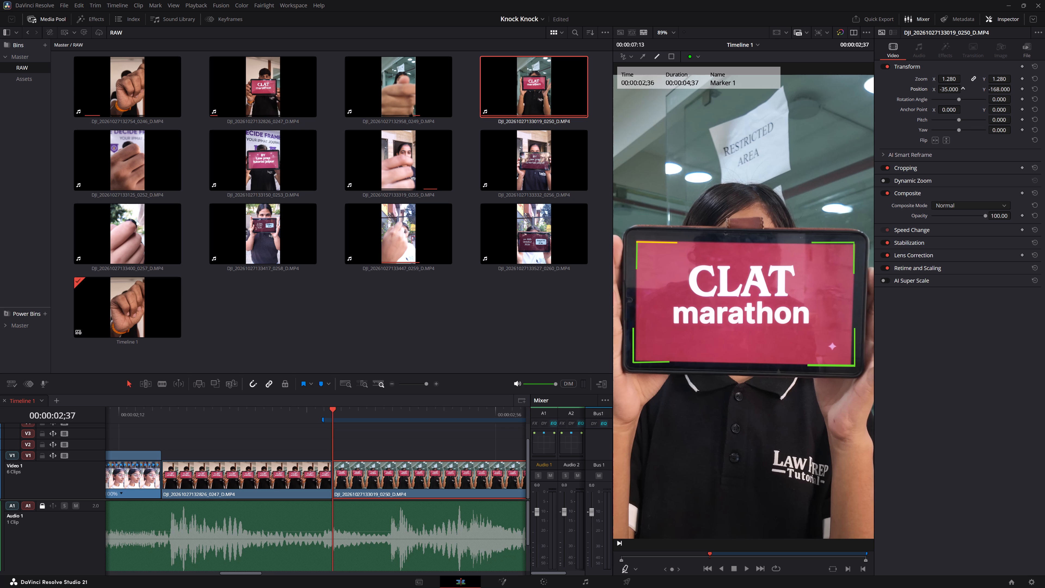
pyautogui.click(1000, 81)
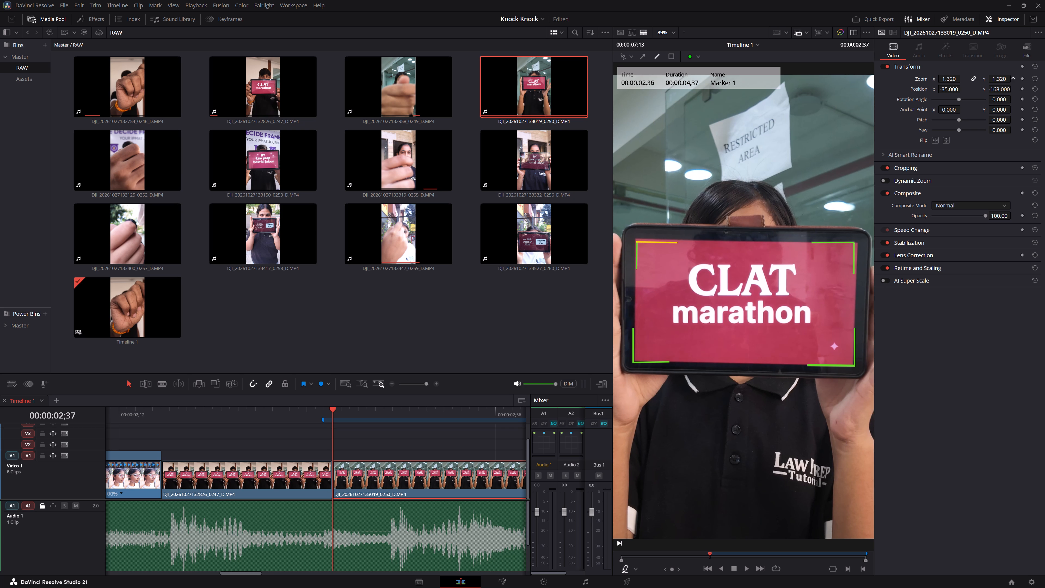
pyautogui.moveTo(1003, 89); pyautogui.dragTo(1000, 89)
pyautogui.click(948, 88)
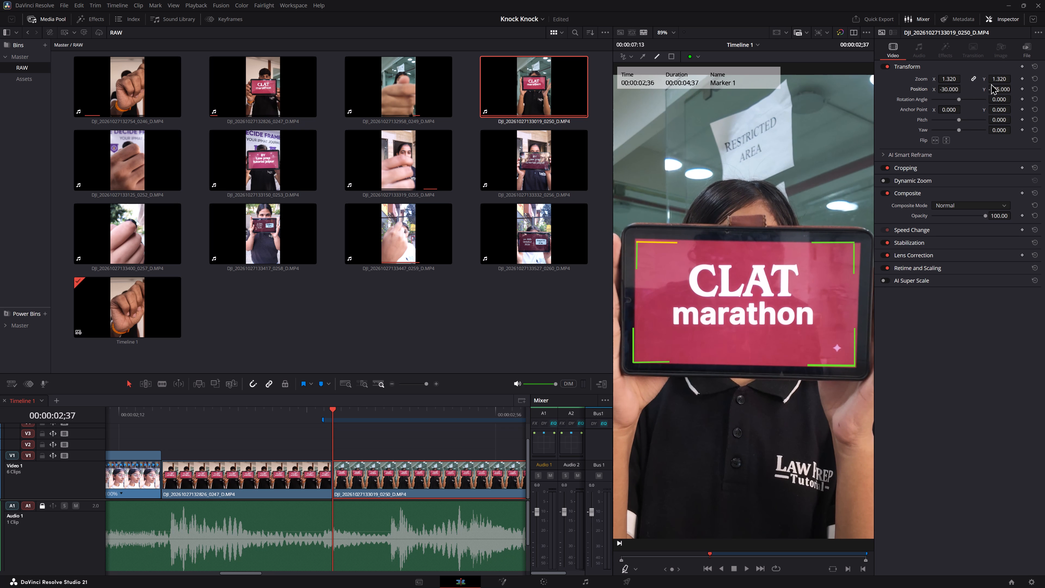
pyautogui.click(997, 78)
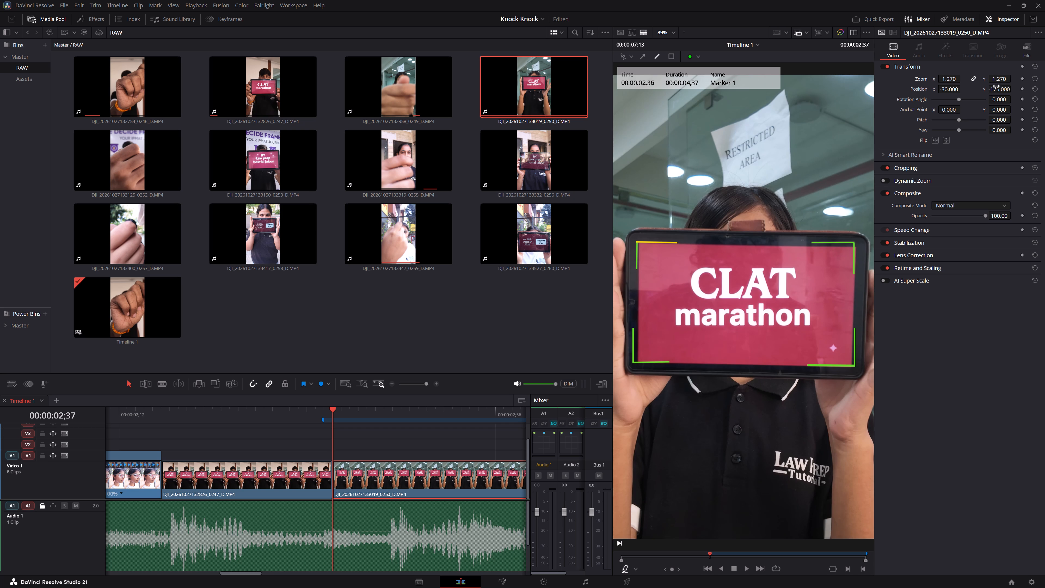
pyautogui.moveTo(957, 89); pyautogui.dragTo(955, 89)
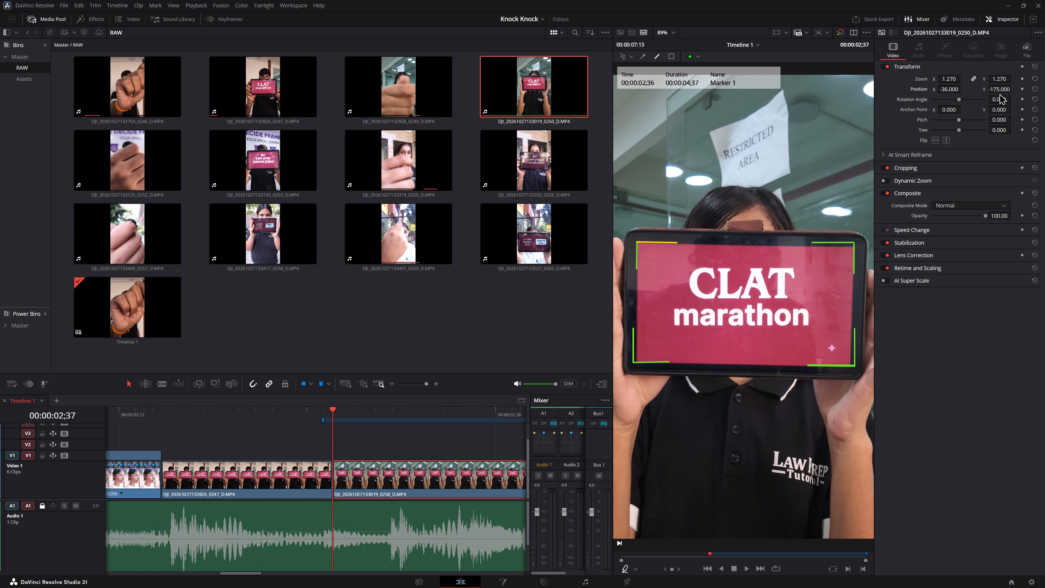
# Level the tablet in the 0250 clip by setting its rotation angle to 0.800 and its Y position to -169.
pyautogui.moveTo(1003, 100); pyautogui.dragTo(1009, 100)
pyautogui.click(1003, 100)
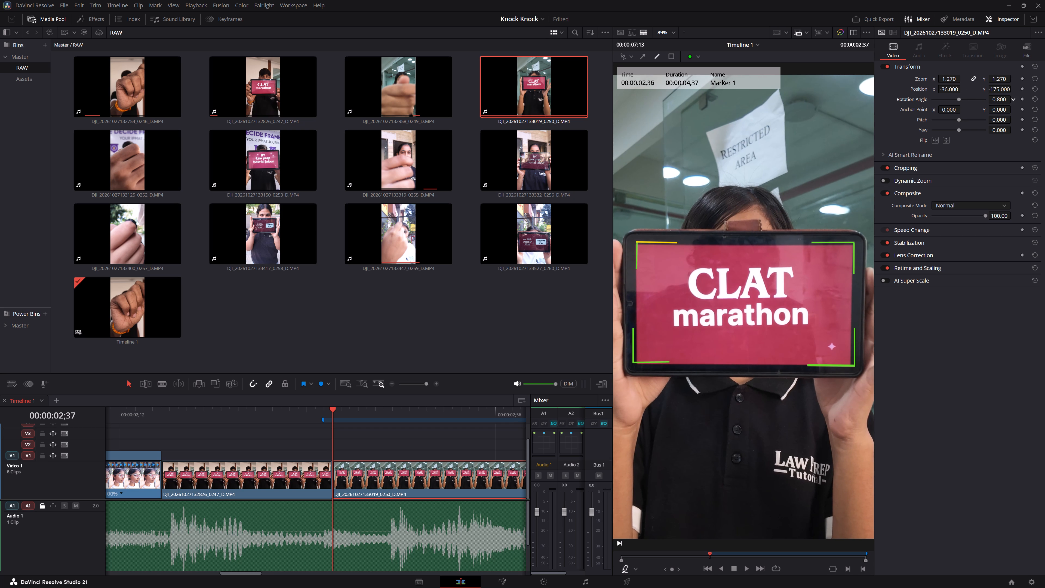
pyautogui.moveTo(998, 90); pyautogui.dragTo(1001, 91)
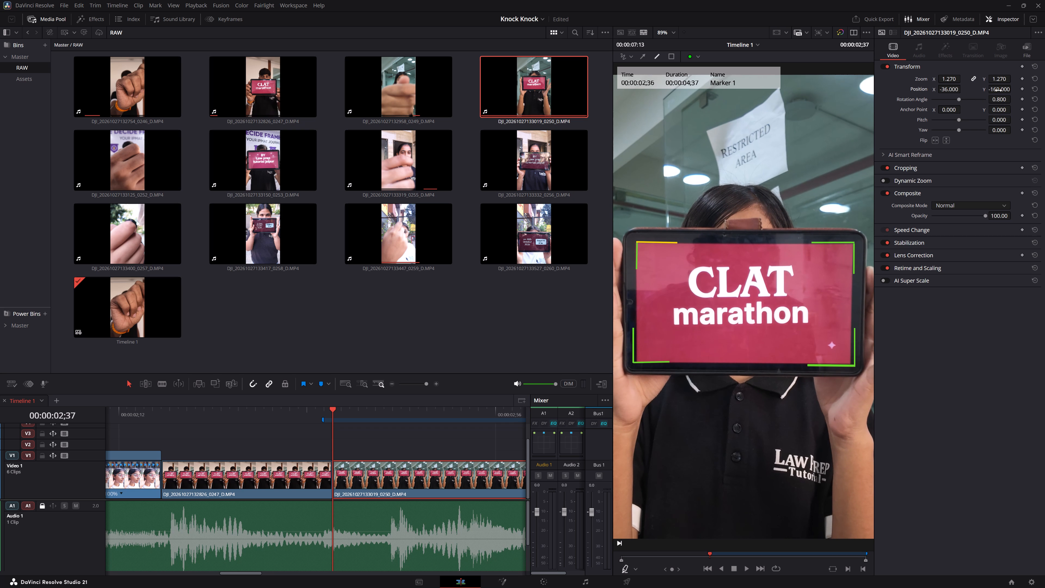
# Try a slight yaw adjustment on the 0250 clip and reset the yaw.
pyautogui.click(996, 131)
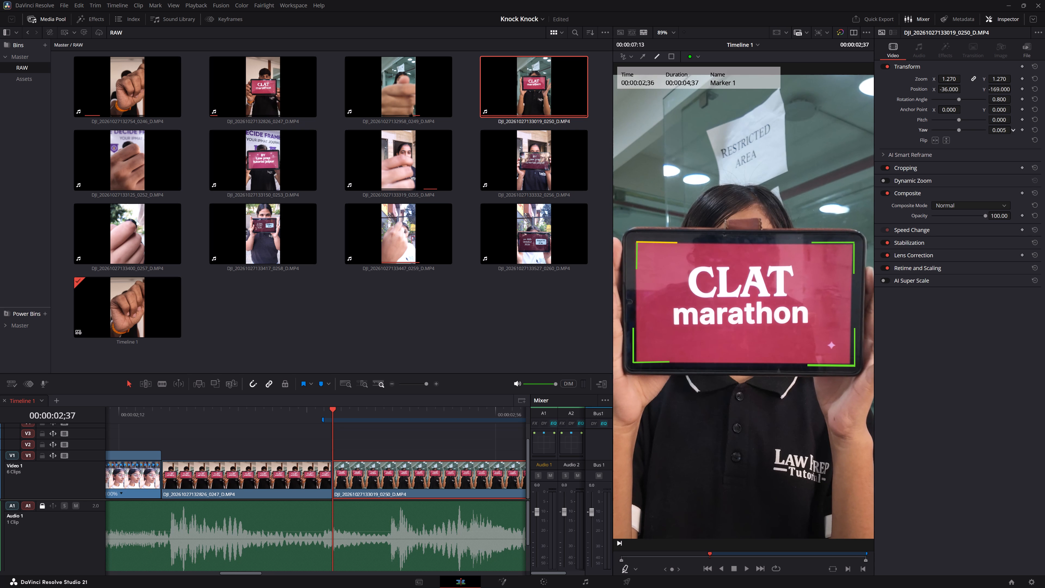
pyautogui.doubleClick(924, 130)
# Play back the transitions from the hand-to-ear shot through the two CLAT marathon shots to check their match and timing.
pyautogui.click(295, 417)
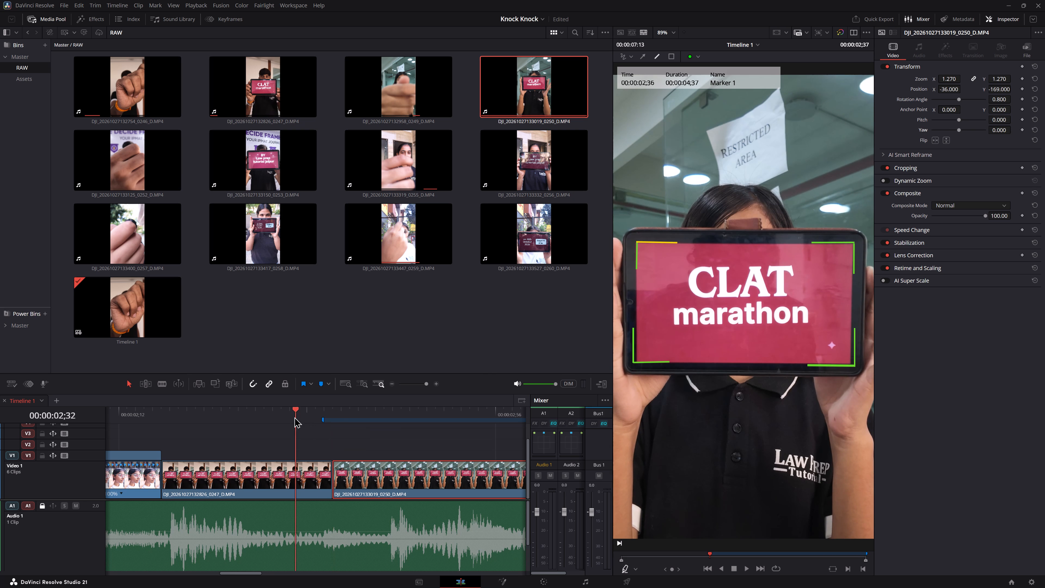
pyautogui.press('space')
pyautogui.press('space')
pyautogui.scroll(-2, 257, 470)
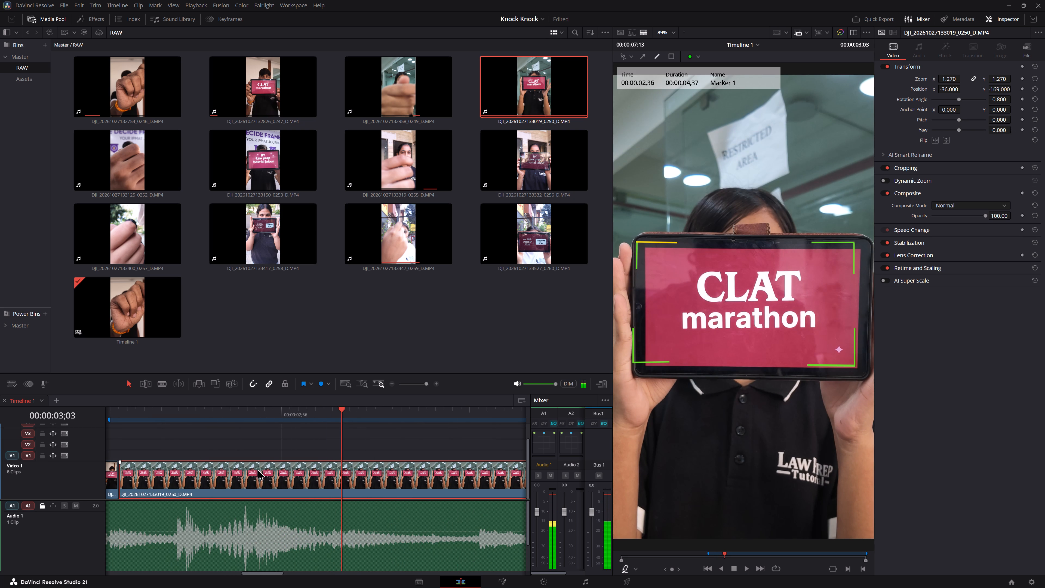
pyautogui.scroll(-20, 257, 469)
pyautogui.scroll(-8, 257, 469)
pyautogui.click(218, 415)
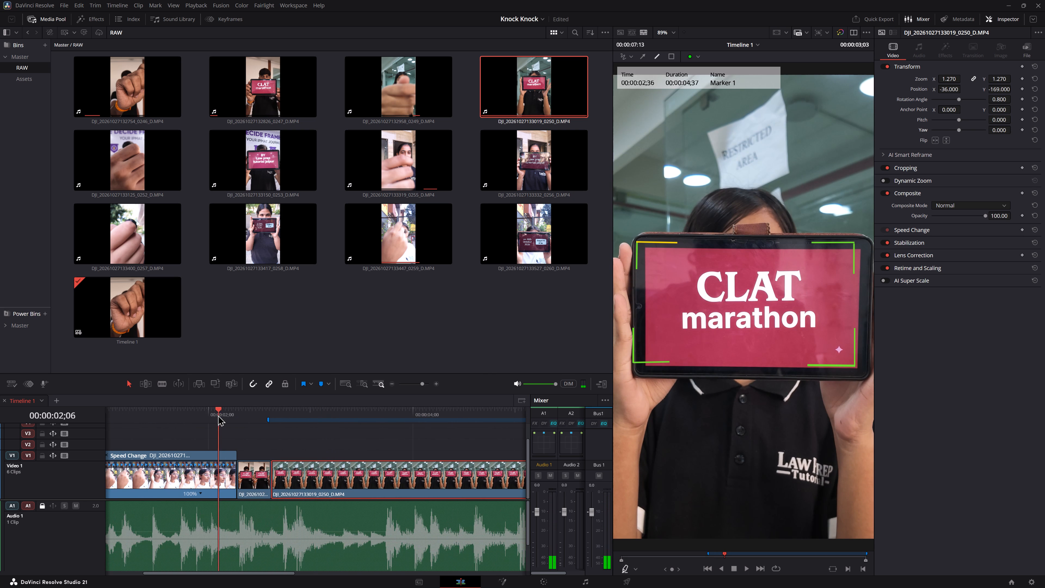
pyautogui.press('space')
pyautogui.press('space')
pyautogui.click(207, 413)
pyautogui.press('space')
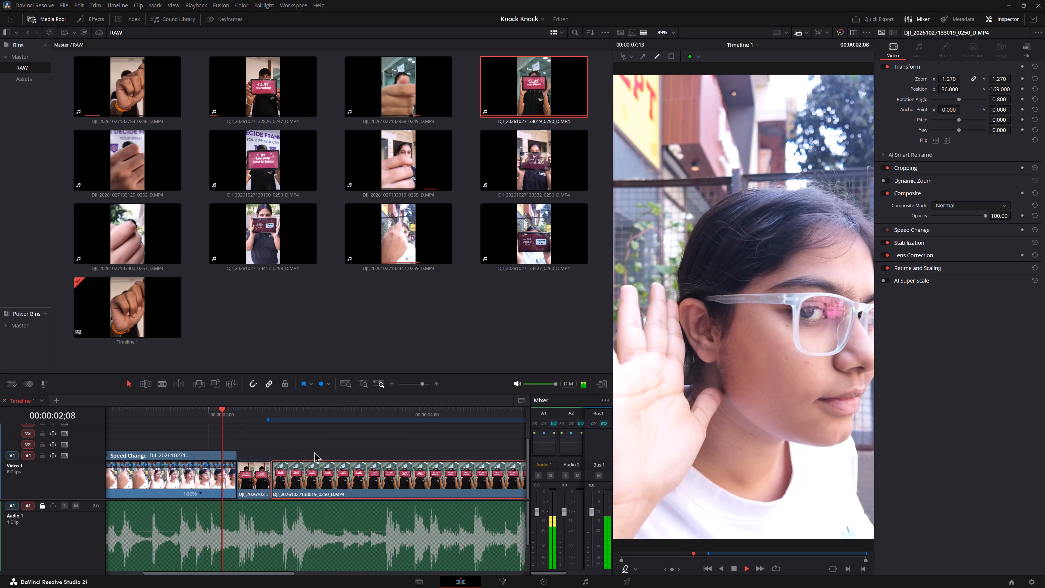
pyautogui.press('space')
pyautogui.click(159, 417)
pyautogui.press('space')
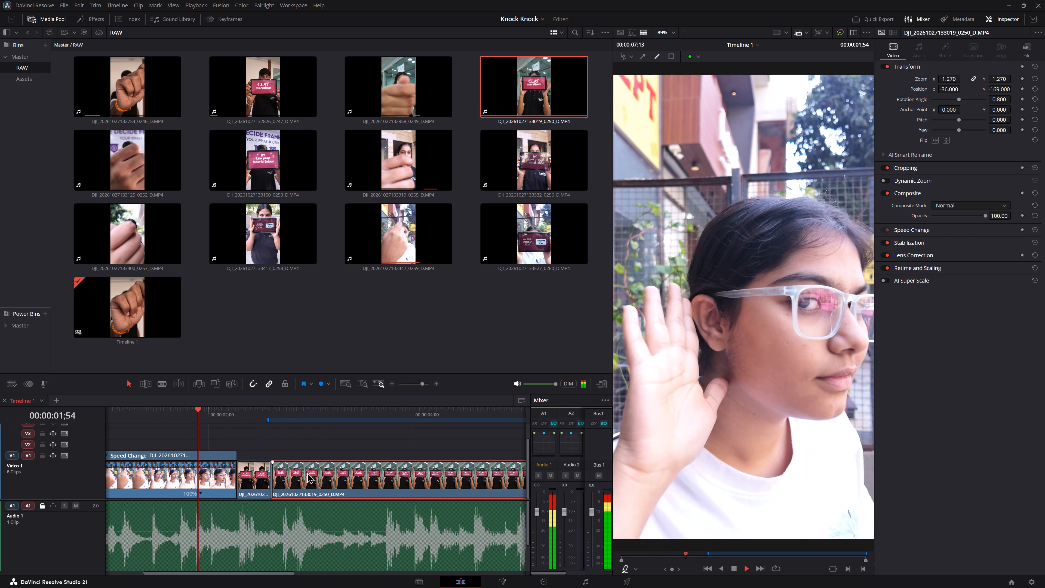
pyautogui.press('space')
pyautogui.keyDown('alt'); pyautogui.scroll(20, 406, 467); pyautogui.keyUp('alt')
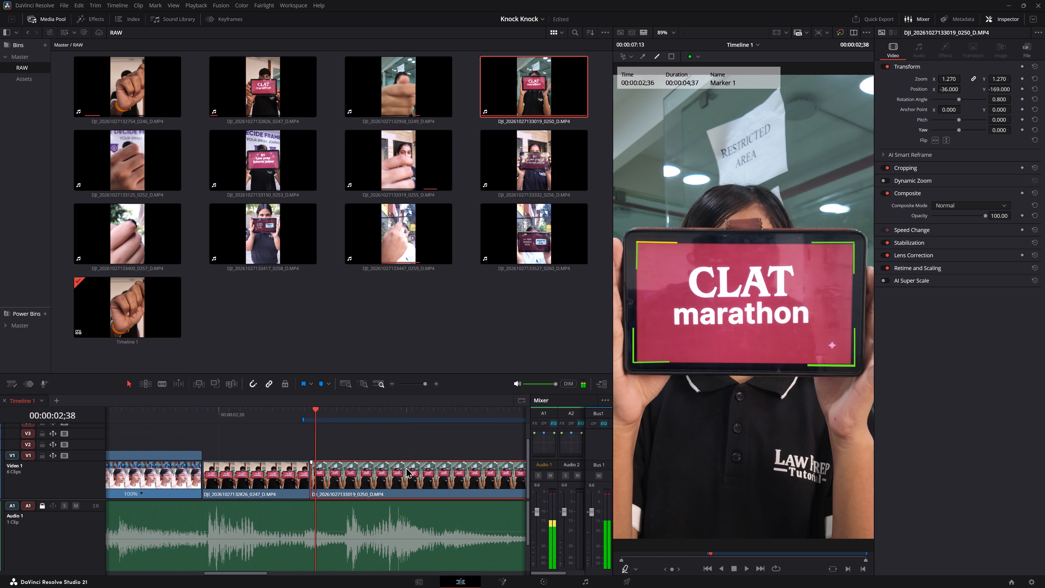
pyautogui.keyDown('alt'); pyautogui.scroll(2, 406, 467); pyautogui.keyUp('alt')
pyautogui.click(232, 411)
pyautogui.press('space')
pyautogui.press('space')
pyautogui.click(170, 401)
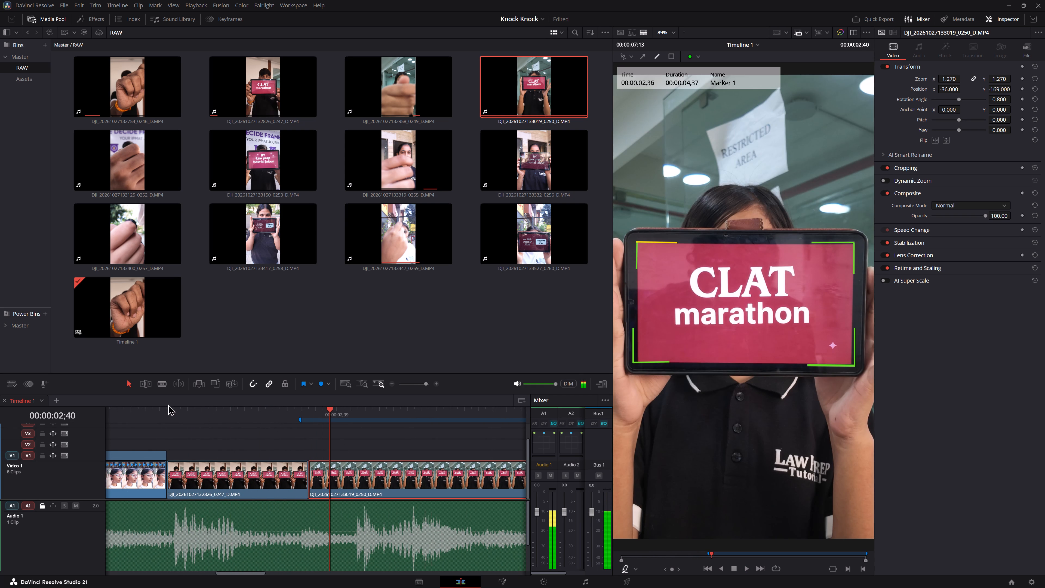
pyautogui.click(157, 410)
pyautogui.press('space')
pyautogui.press('space')
# Trim the start of the 0247 clip, and shift it together with the 0250 clip so their cut falls at 00:00:02;36.
pyautogui.click(294, 487)
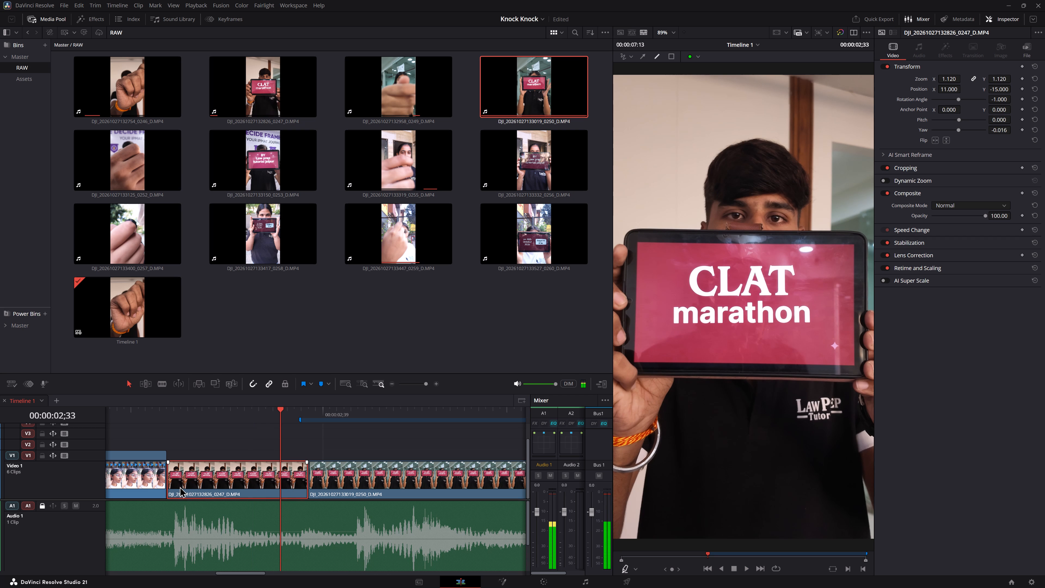
pyautogui.moveTo(170, 487); pyautogui.dragTo(193, 488)
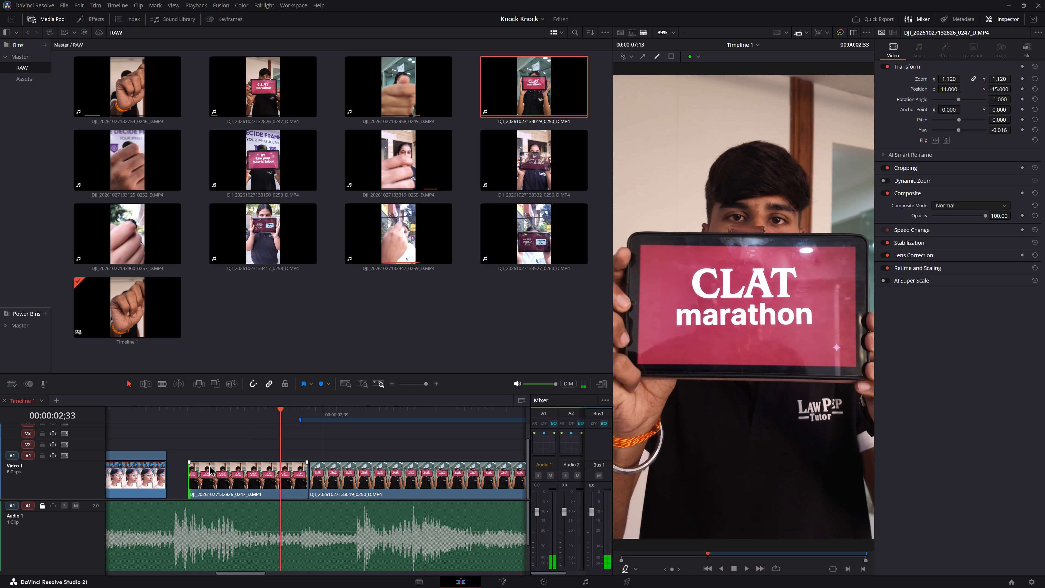
pyautogui.moveTo(220, 450); pyautogui.dragTo(346, 477)
pyautogui.moveTo(299, 412); pyautogui.dragTo(302, 413)
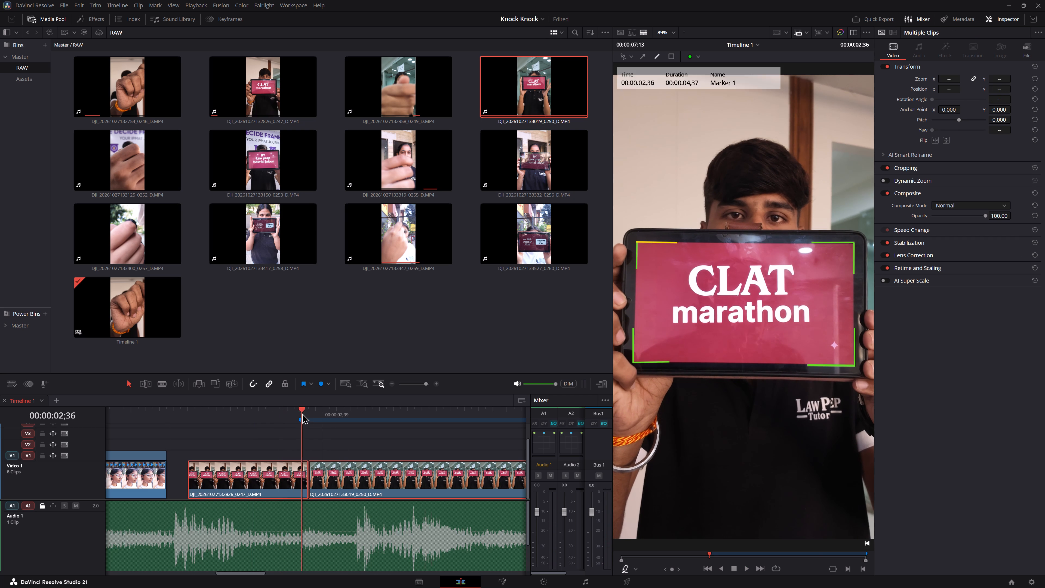
pyautogui.moveTo(302, 413); pyautogui.dragTo(303, 414)
pyautogui.moveTo(355, 477); pyautogui.dragTo(346, 477)
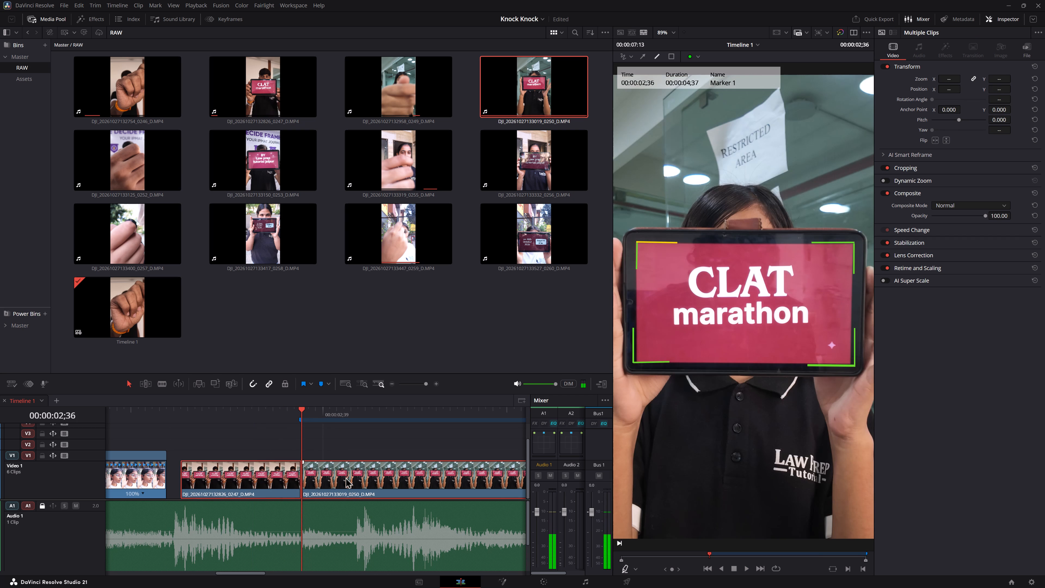
# Extend the start of the 0247 clip back to the end of the hand-to-ear clip, closing the gap on Video 1.
pyautogui.moveTo(159, 409); pyautogui.dragTo(156, 410)
pyautogui.press('space')
pyautogui.press('space')
pyautogui.click(117, 422)
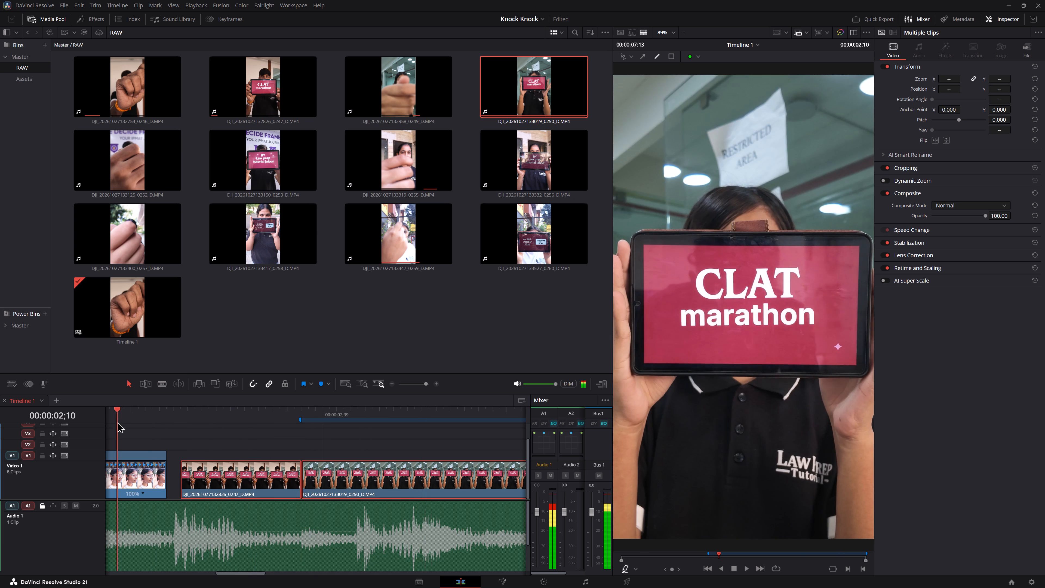
pyautogui.click(128, 415)
pyautogui.press('space')
pyautogui.press('space')
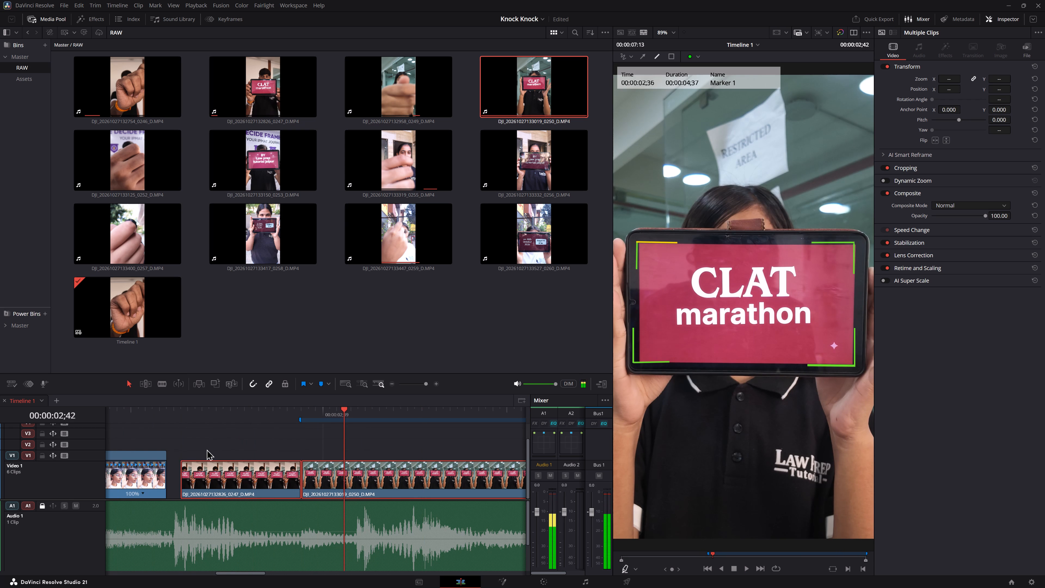
pyautogui.click(207, 449)
pyautogui.click(195, 483)
pyautogui.moveTo(184, 482); pyautogui.dragTo(169, 482)
# Play back from the hand-to-ear shot through the 0247 and 0250 clips to check the closed gap and the cuts.
pyautogui.click(125, 413)
pyautogui.press('space')
pyautogui.press('space')
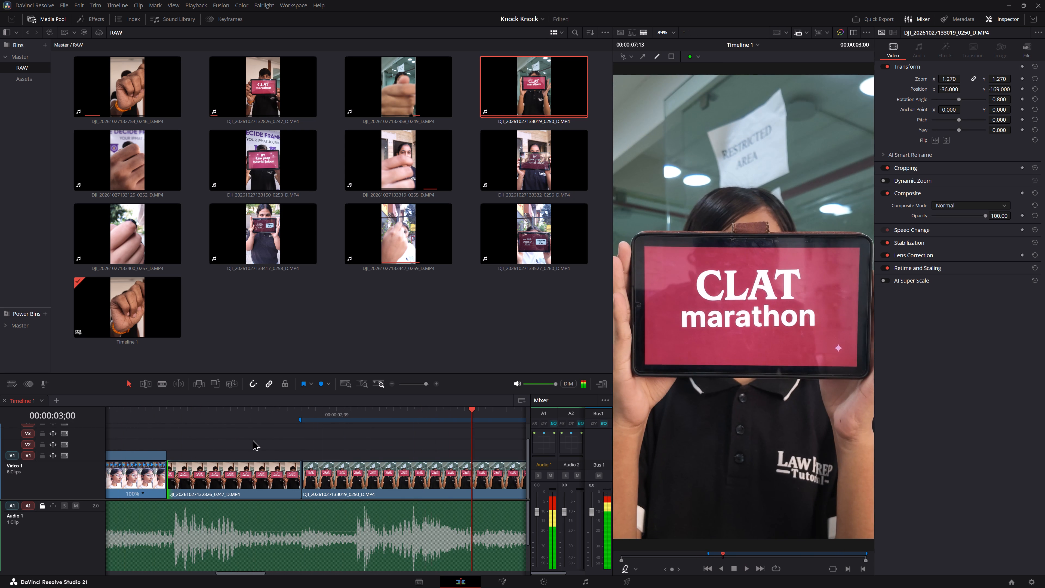
pyautogui.press('space')
pyautogui.press('space')
pyautogui.keyDown('alt'); pyautogui.scroll(-15, 389, 458); pyautogui.keyUp('alt')
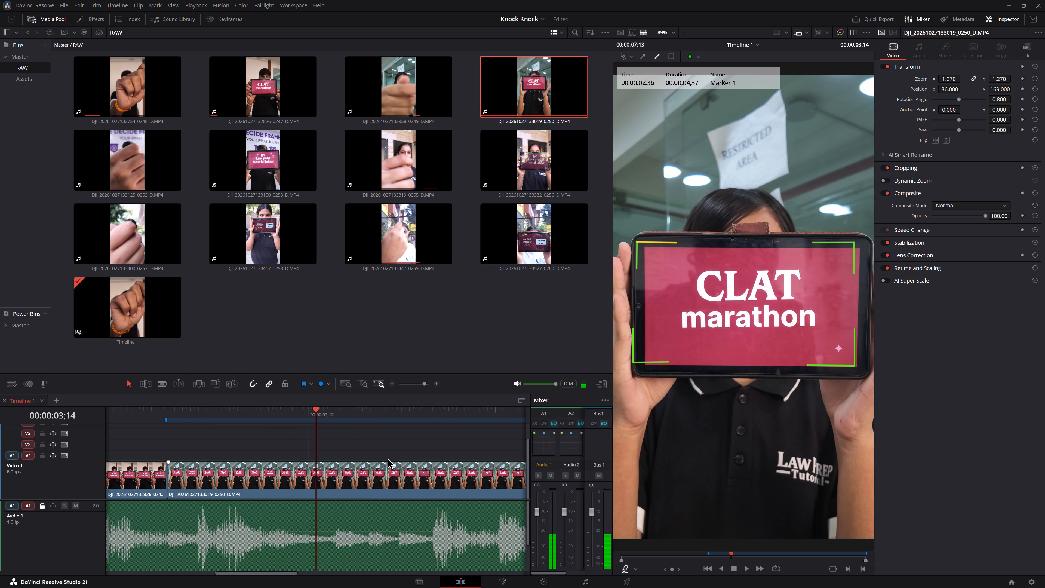
pyautogui.keyDown('alt'); pyautogui.scroll(-14, 387, 458); pyautogui.keyUp('alt')
pyautogui.click(124, 414)
pyautogui.press('space')
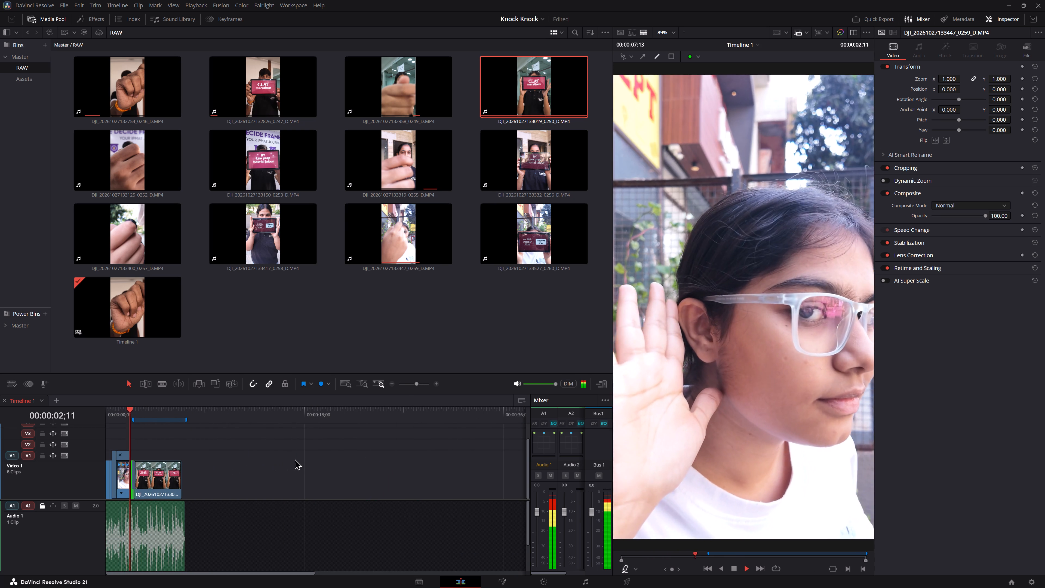
pyautogui.press('space')
pyautogui.keyDown('alt'); pyautogui.scroll(16, 294, 459); pyautogui.keyUp('alt')
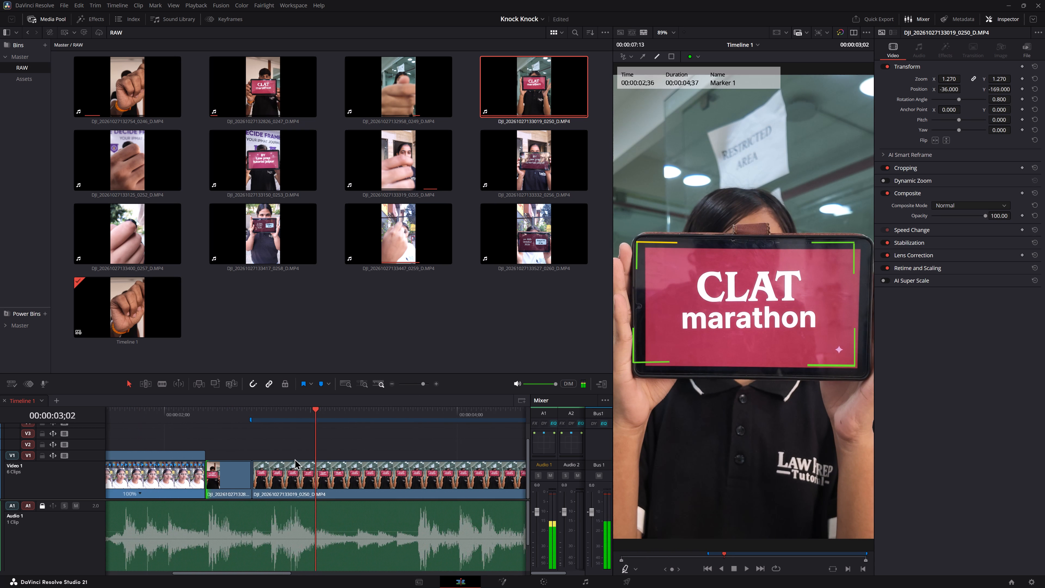
pyautogui.keyDown('alt'); pyautogui.scroll(2, 294, 459); pyautogui.keyUp('alt')
pyautogui.click(135, 407)
pyautogui.press('space')
pyautogui.press('space')
pyautogui.press('space')
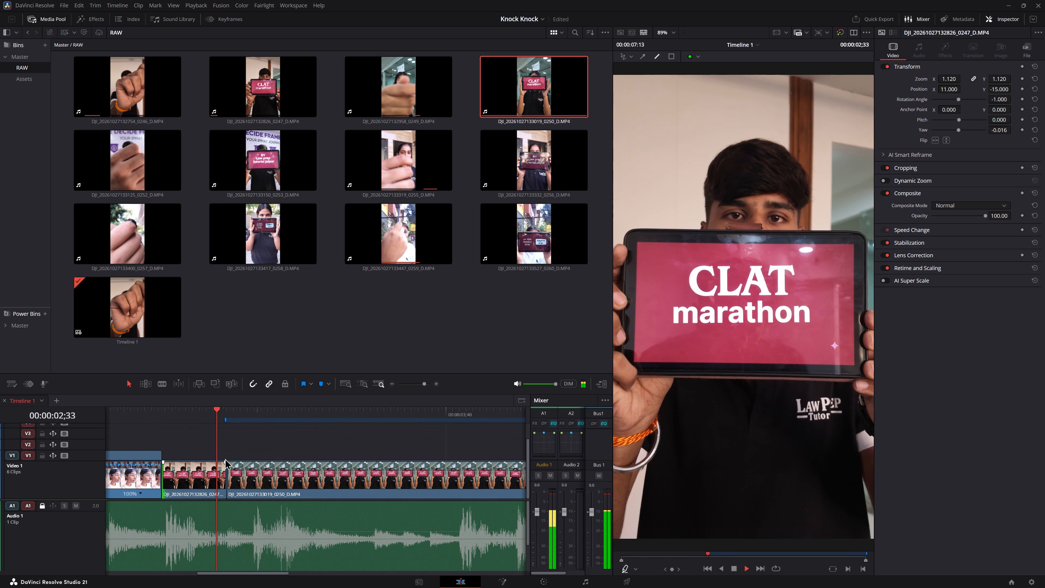
pyautogui.press('space')
pyautogui.press('space')
pyautogui.press('space')
# Replay the short 0247 clip and its cut into the 0250 clip to judge their timing against the audio.
pyautogui.click(164, 411)
pyautogui.press('space')
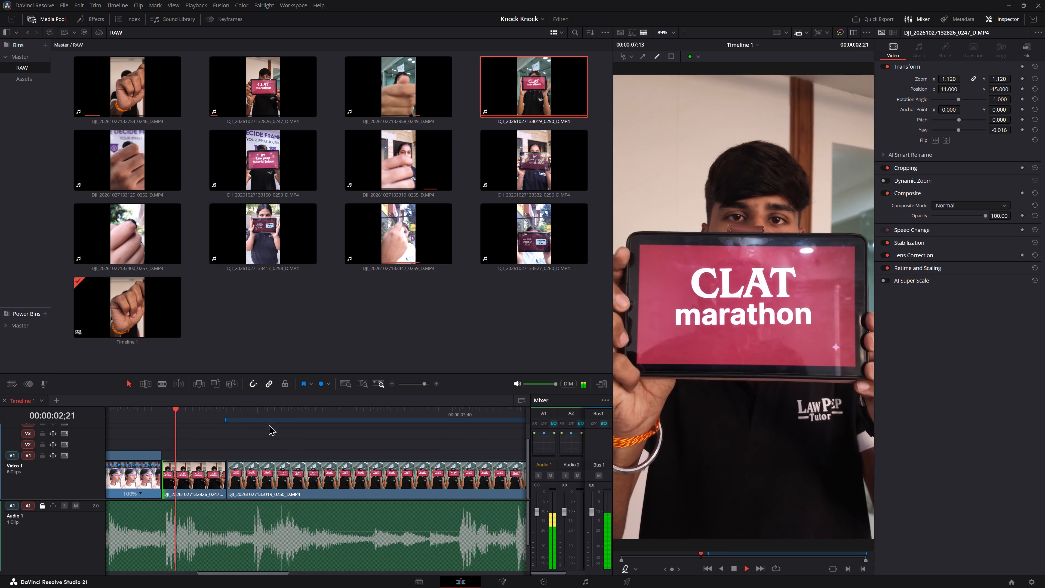
pyautogui.press('space')
pyautogui.click(141, 412)
pyautogui.press('space')
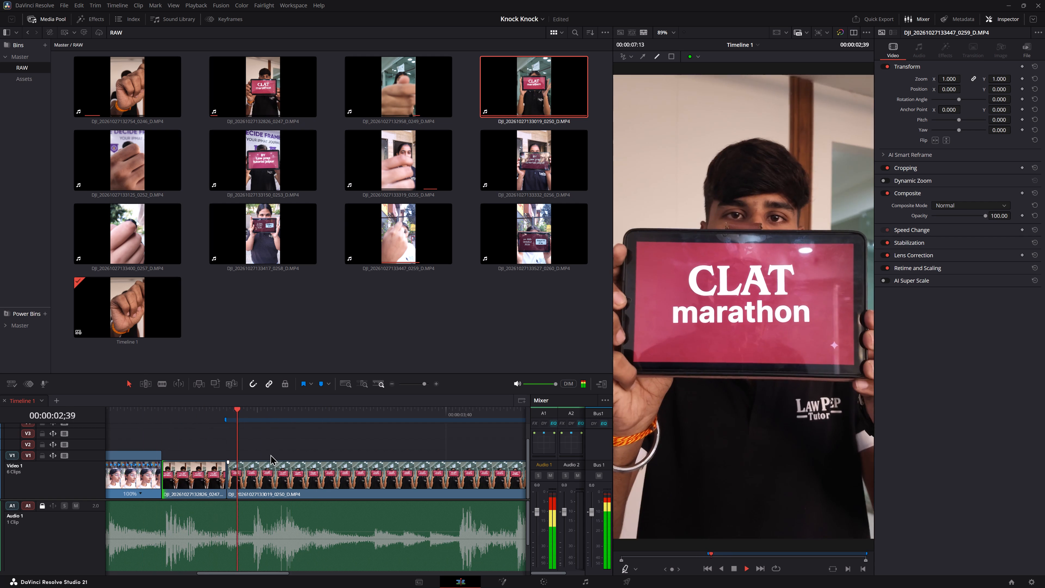
pyautogui.press('space')
pyautogui.click(121, 414)
pyautogui.press('space')
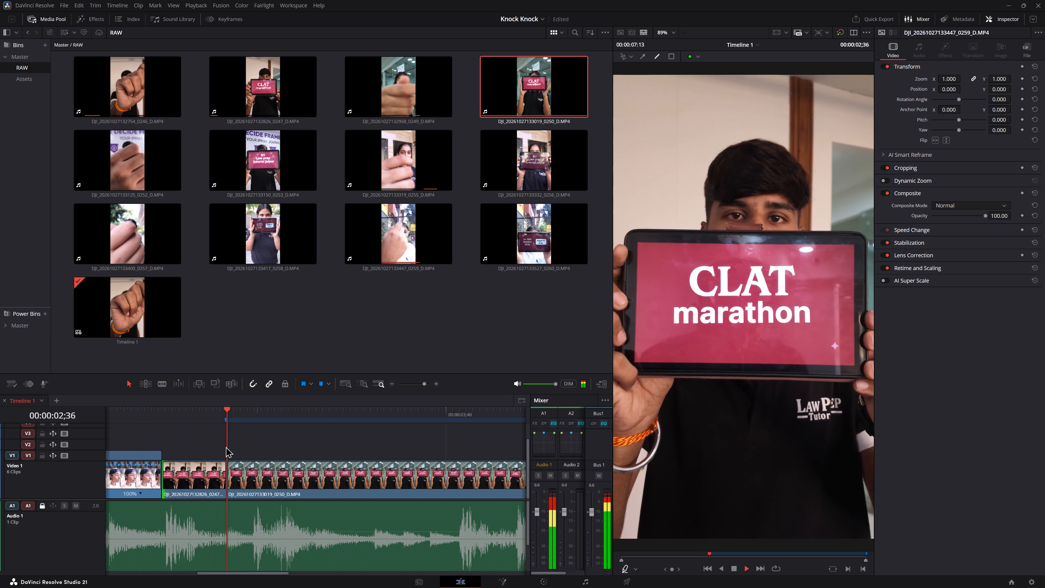
pyautogui.press('space')
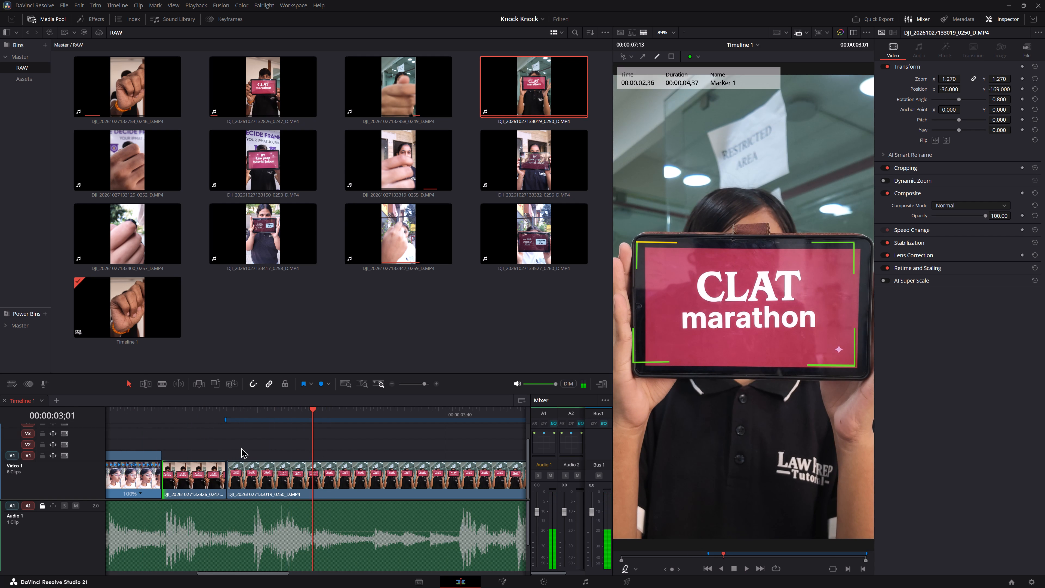
pyautogui.click(113, 408)
pyautogui.press('space')
pyautogui.press('space')
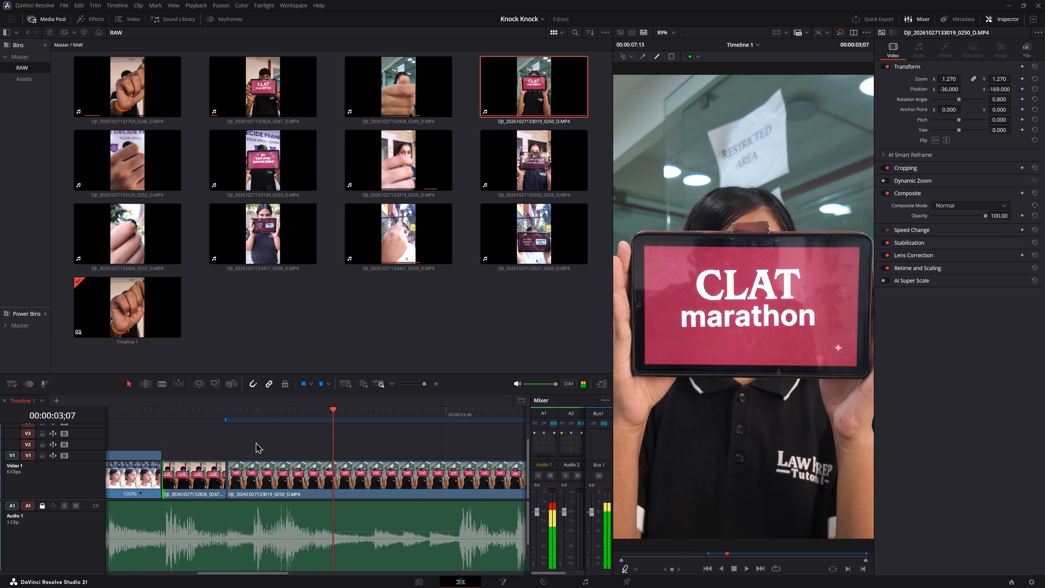
pyautogui.click(132, 415)
pyautogui.press('space')
pyautogui.press('space')
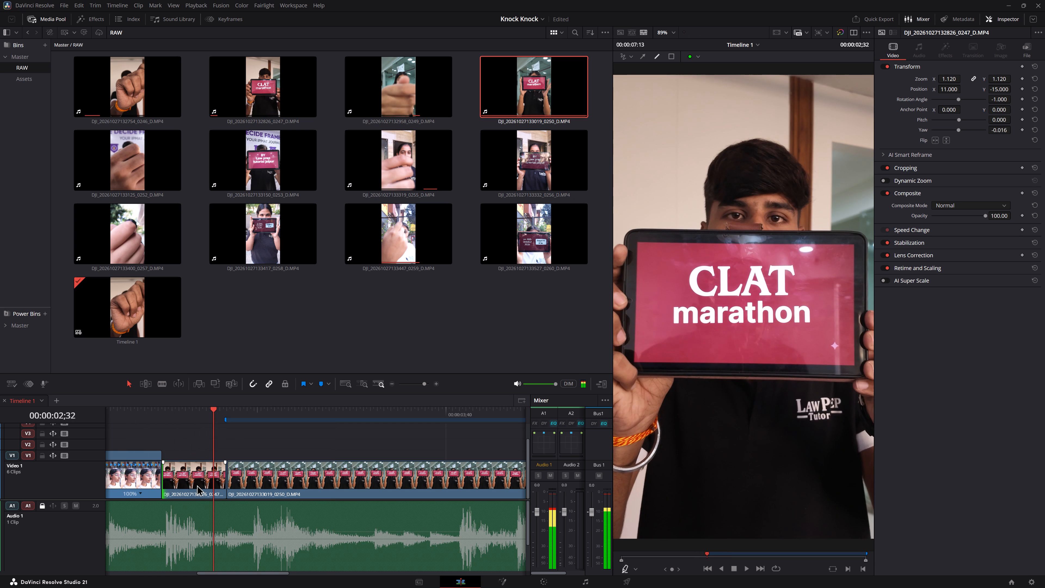
# Trim the start of the 0247 clip slightly, and shift it together with the 0250 clip back against the hand-to-ear clip.
pyautogui.keyDown('alt'); pyautogui.scroll(20, 259, 475); pyautogui.keyUp('alt')
pyautogui.keyDown('alt'); pyautogui.scroll(2, 259, 475); pyautogui.keyUp('alt')
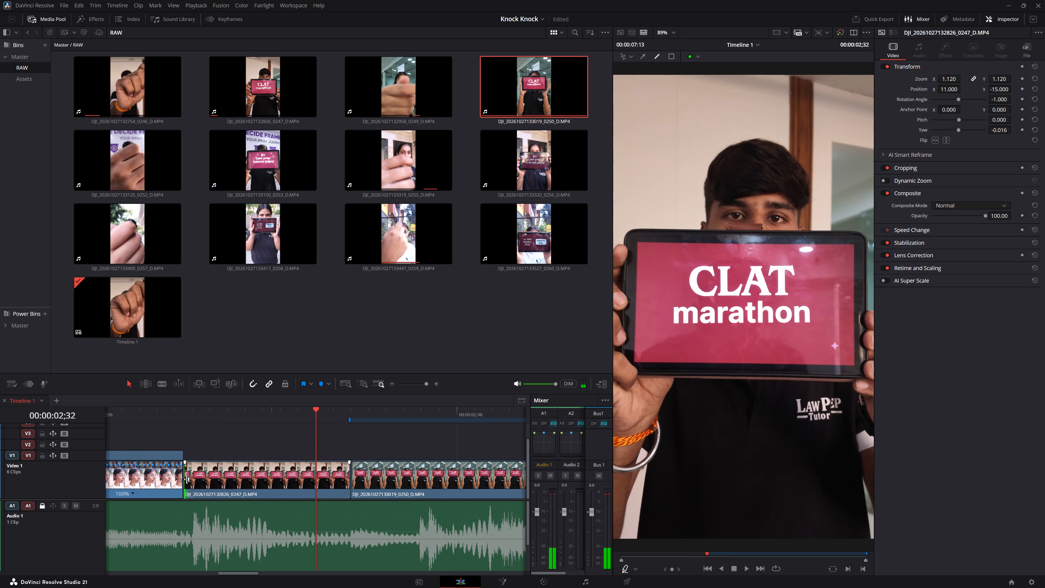
pyautogui.moveTo(187, 479); pyautogui.dragTo(199, 479)
pyautogui.moveTo(260, 437); pyautogui.dragTo(387, 470)
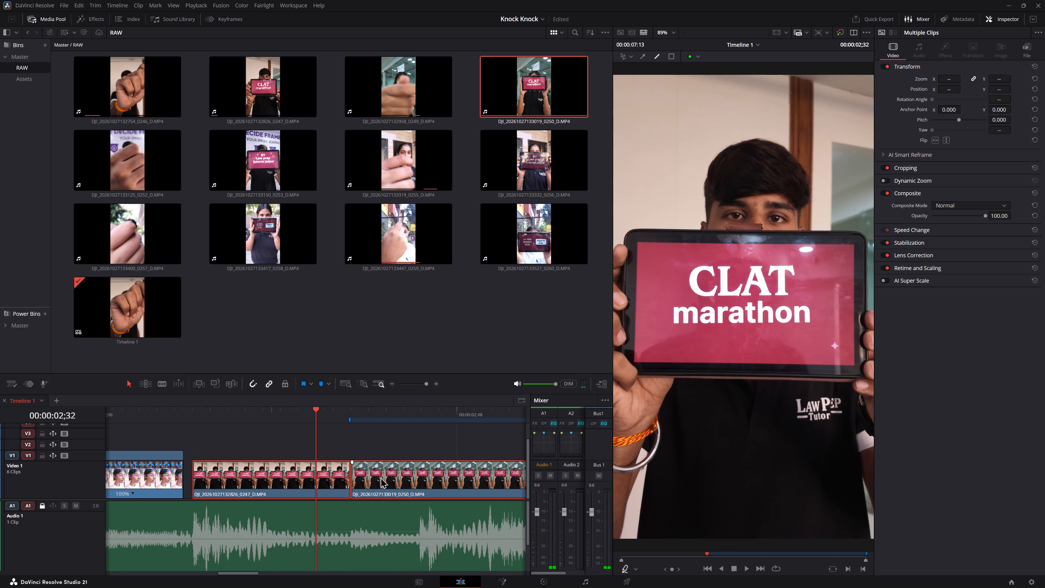
pyautogui.moveTo(376, 479); pyautogui.dragTo(366, 480)
# Play back from the end of the hand-to-ear shot to check the shortened 0247 clip's timing.
pyautogui.click(152, 423)
pyautogui.press('space')
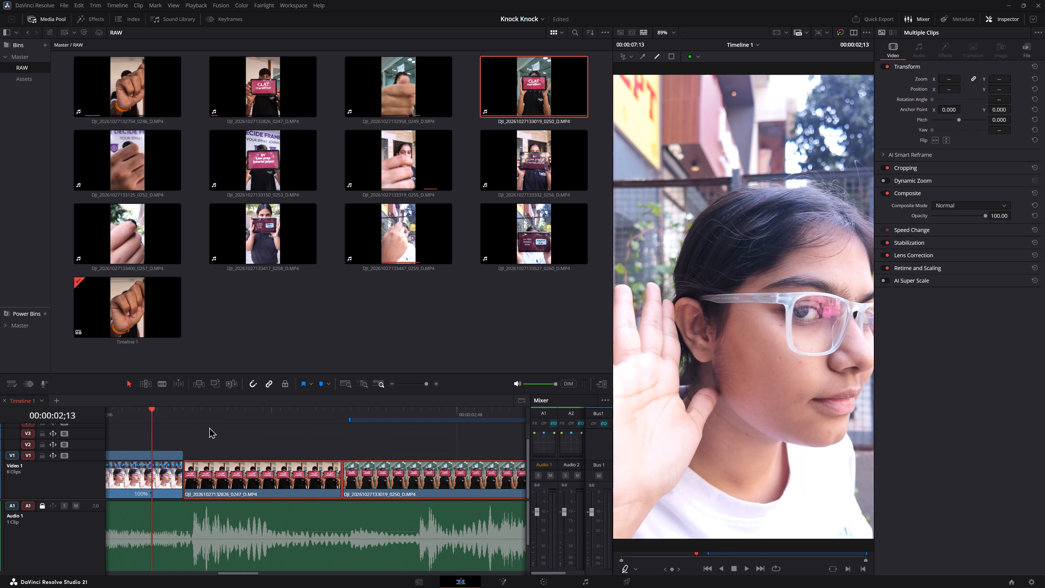
pyautogui.scroll(-5, 588, 403)
pyautogui.press('space')
# Turn off annotation drawing in the timeline viewer and zoom the viewer out to 70%.
pyautogui.scroll(-7, 613, 404)
pyautogui.press('z')
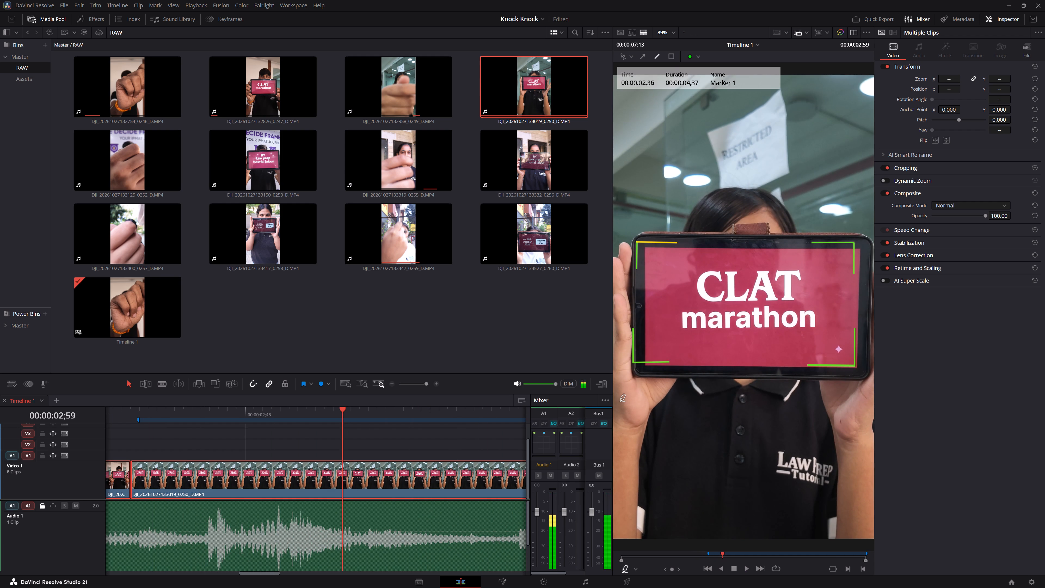
pyautogui.scroll(-6, 684, 383)
pyautogui.press('z')
pyautogui.click(119, 414)
pyautogui.press('space')
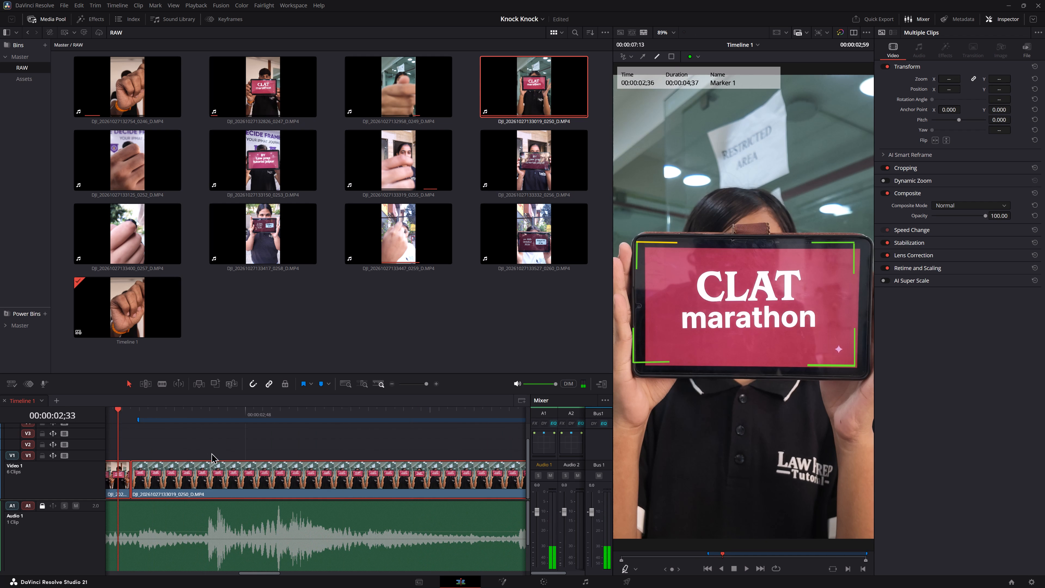
pyautogui.press('space')
pyautogui.click(627, 569)
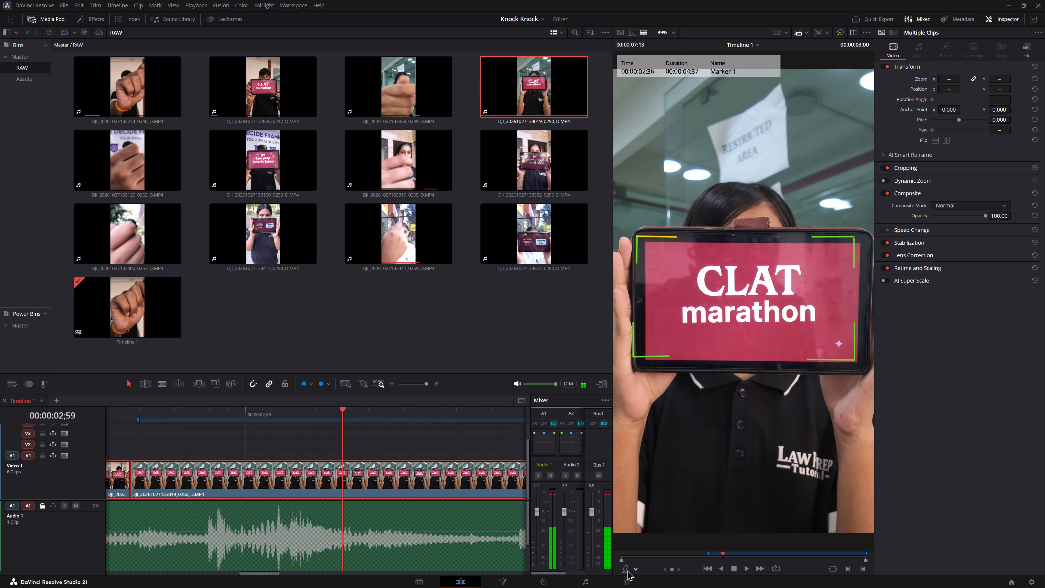
pyautogui.scroll(-6, 699, 447)
# Play back the hand-to-ear shot into both CLAT marathon shots repeatedly to check the match and cut timing in the full frame.
pyautogui.moveTo(322, 442); pyautogui.dragTo(468, 429, button='middle')
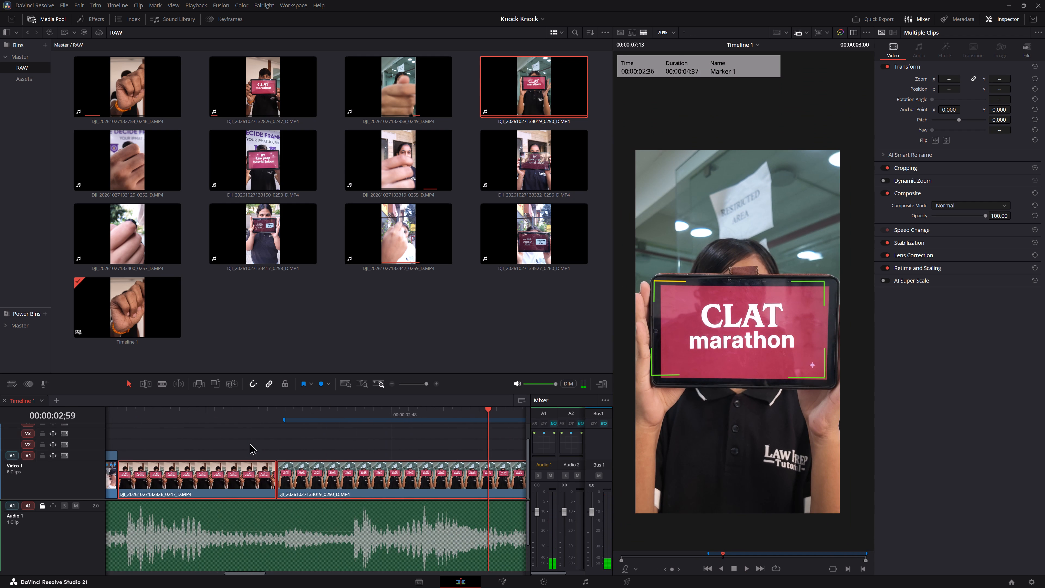
pyautogui.click(276, 455)
pyautogui.click(113, 412)
pyautogui.press('space')
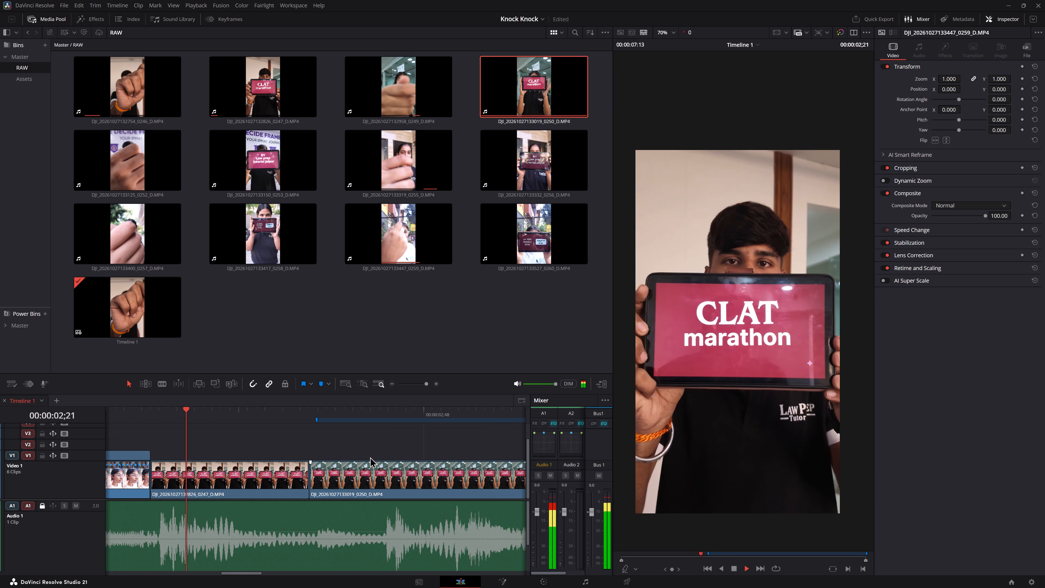
pyautogui.press('space')
pyautogui.keyDown('alt'); pyautogui.scroll(-13, 370, 455); pyautogui.keyUp('alt')
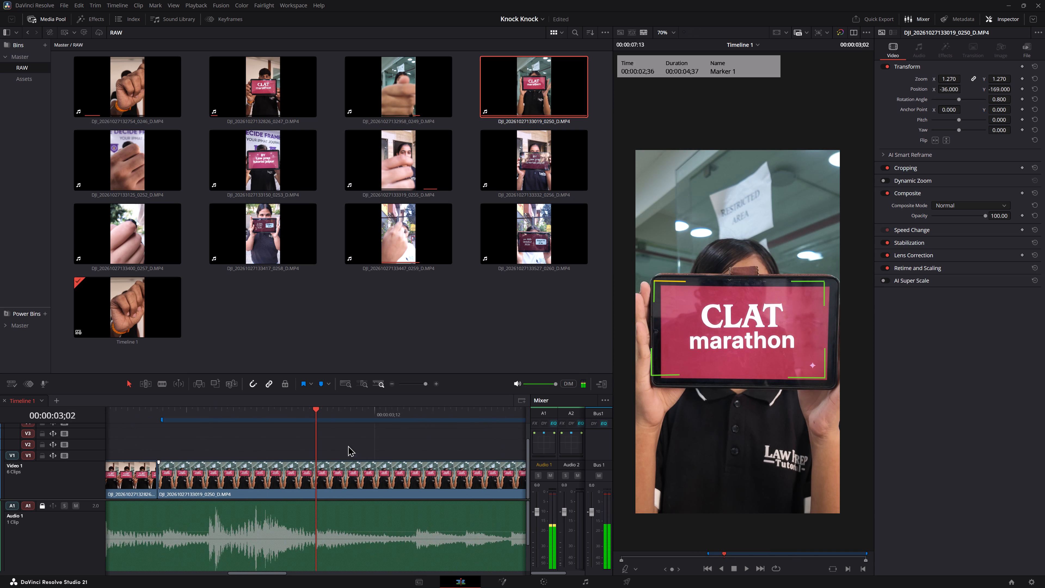
pyautogui.keyDown('alt'); pyautogui.scroll(-17, 348, 445); pyautogui.keyUp('alt')
pyautogui.click(214, 416)
pyautogui.press('space')
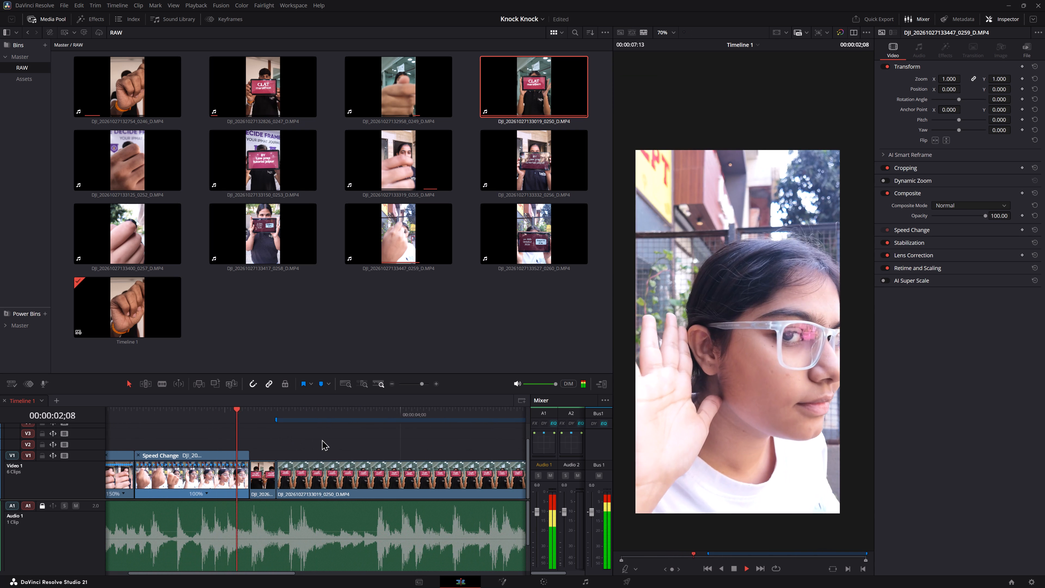
pyautogui.press('space')
pyautogui.click(218, 413)
pyautogui.press('space')
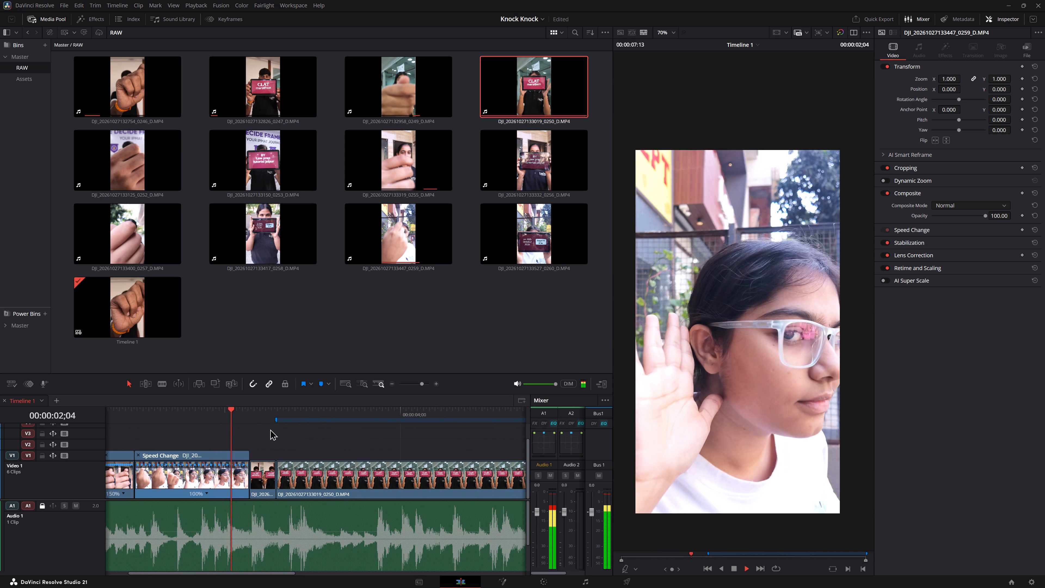
pyautogui.press('space')
pyautogui.moveTo(344, 438); pyautogui.dragTo(291, 437, button='middle')
pyautogui.click(180, 415)
pyautogui.press('space')
pyautogui.press('space')
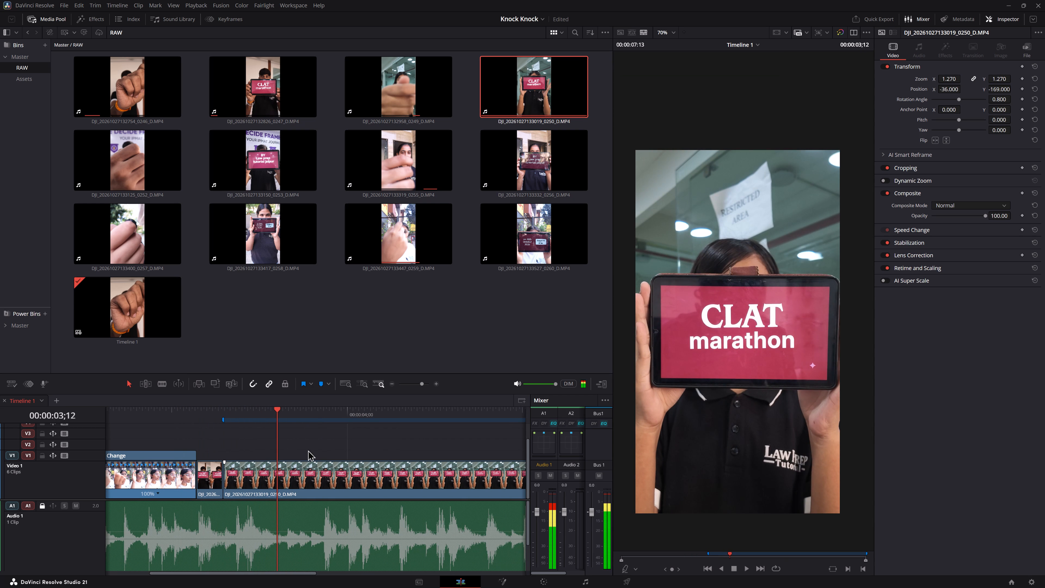
pyautogui.moveTo(380, 451); pyautogui.dragTo(374, 449, button='middle')
pyautogui.click(190, 416)
pyautogui.press('space')
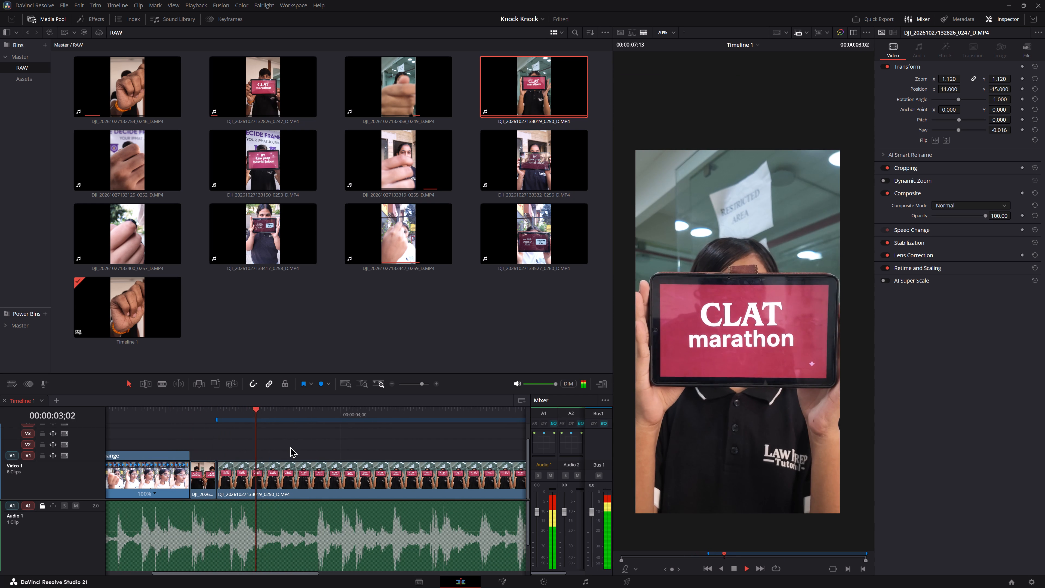
pyautogui.press('space')
# Select the 0250 clip and replay the cut from the 0247 clip into it, checking the audio timing up close.
pyautogui.click(261, 414)
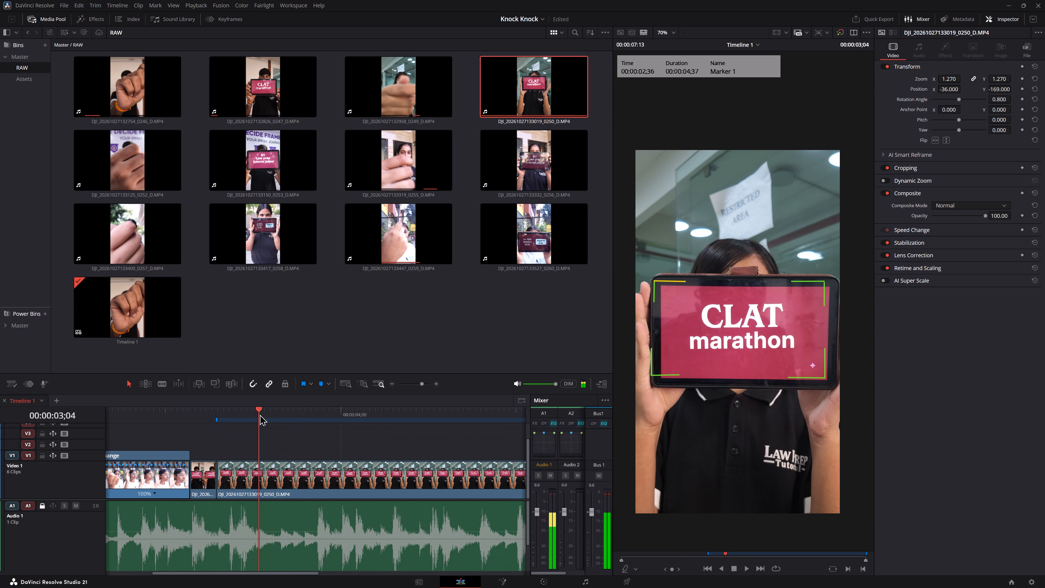
pyautogui.click(311, 478)
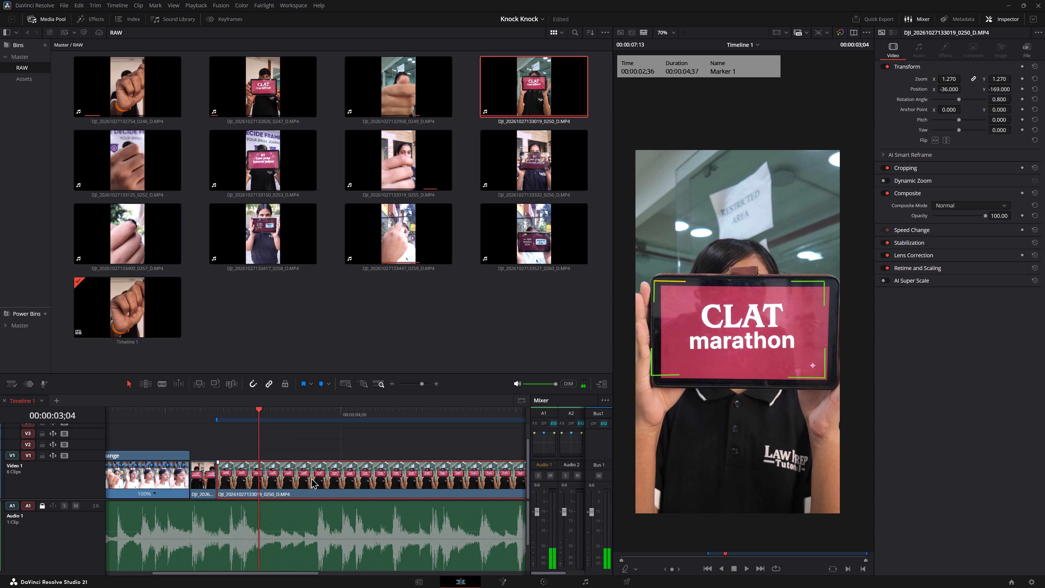
pyautogui.keyDown('alt'); pyautogui.scroll(5, 311, 478); pyautogui.keyUp('alt')
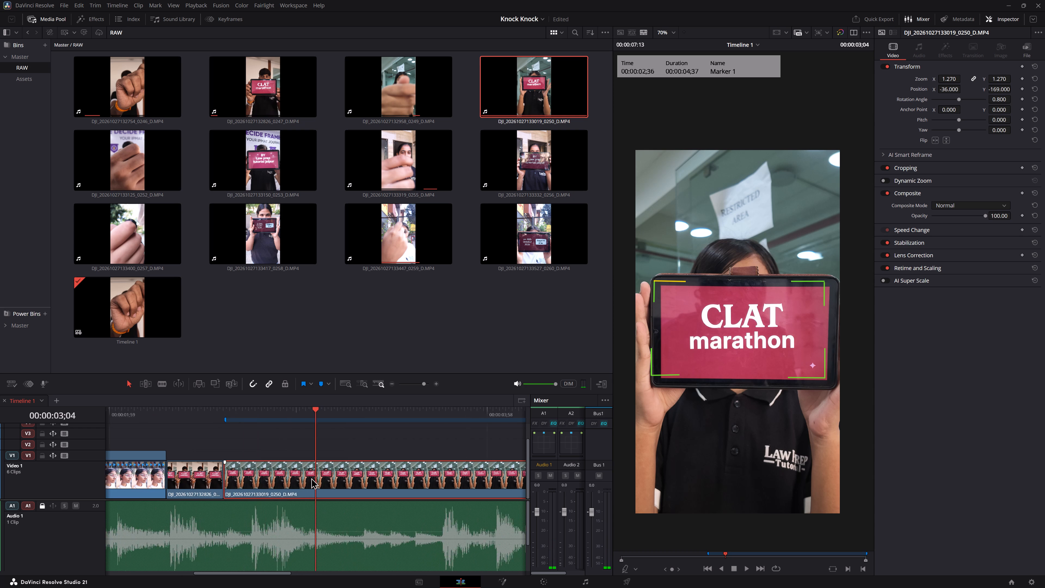
pyautogui.keyDown('alt'); pyautogui.scroll(9, 311, 478); pyautogui.keyUp('alt')
pyautogui.click(340, 472)
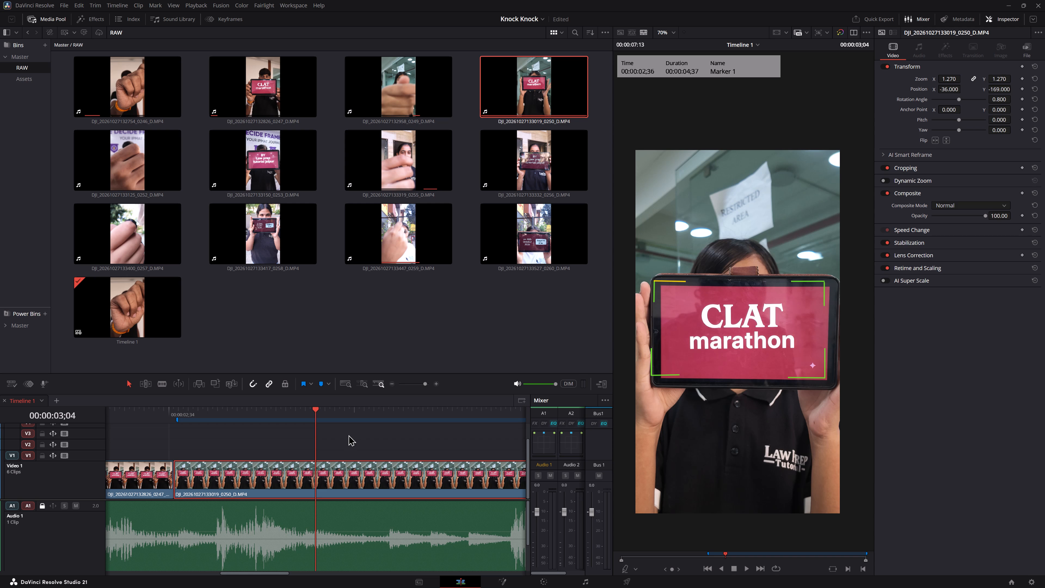
pyautogui.moveTo(316, 410); pyautogui.dragTo(305, 413)
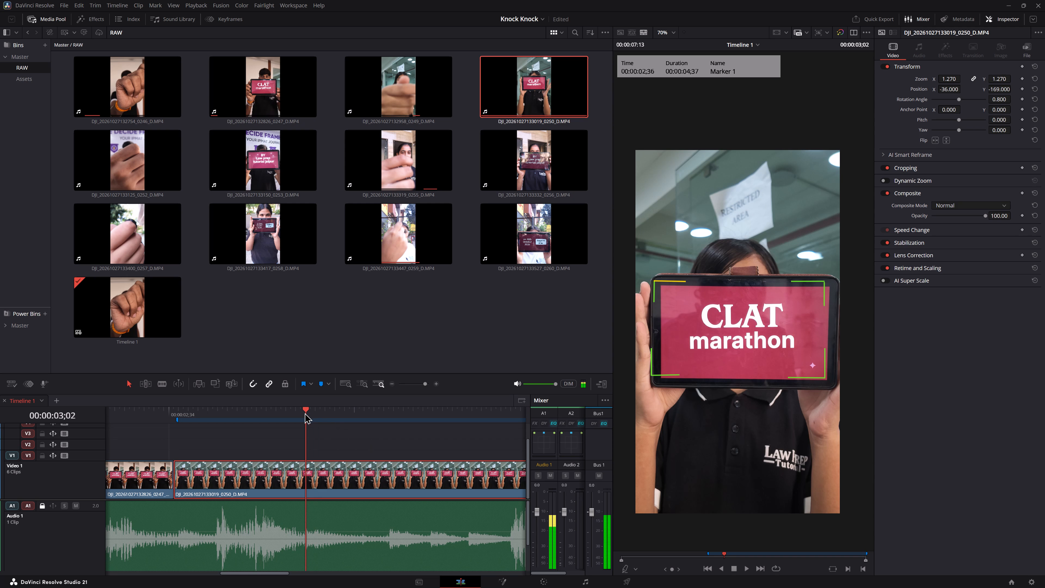
pyautogui.click(149, 410)
pyautogui.press('space')
pyautogui.press('space')
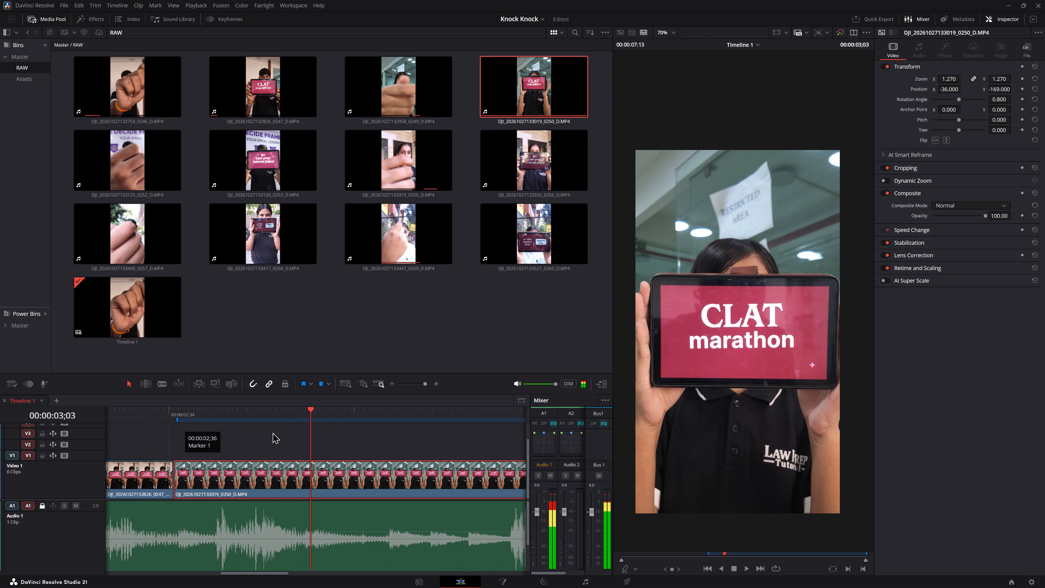
pyautogui.moveTo(143, 409); pyautogui.dragTo(109, 412)
pyautogui.press('space')
pyautogui.press('space')
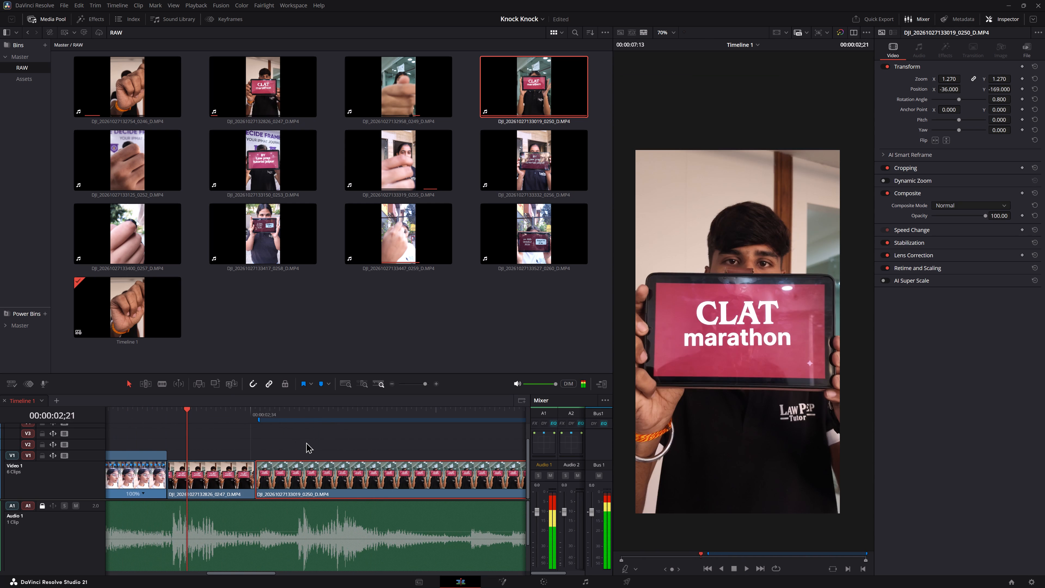
pyautogui.press('space')
pyautogui.press('space')
pyautogui.moveTo(318, 442); pyautogui.dragTo(260, 441, button='middle')
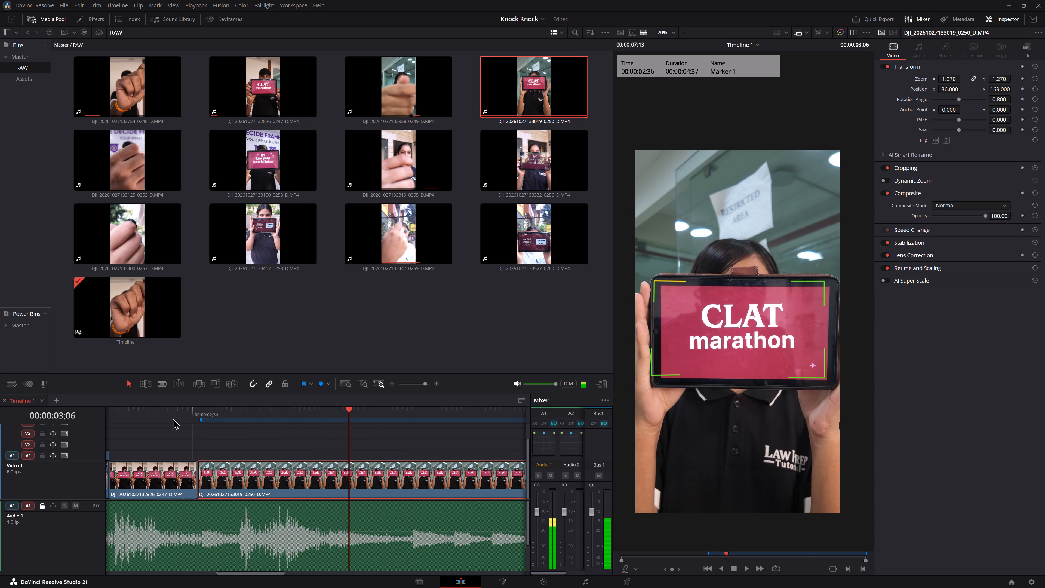
pyautogui.click(167, 417)
pyautogui.press('space')
pyautogui.press('space')
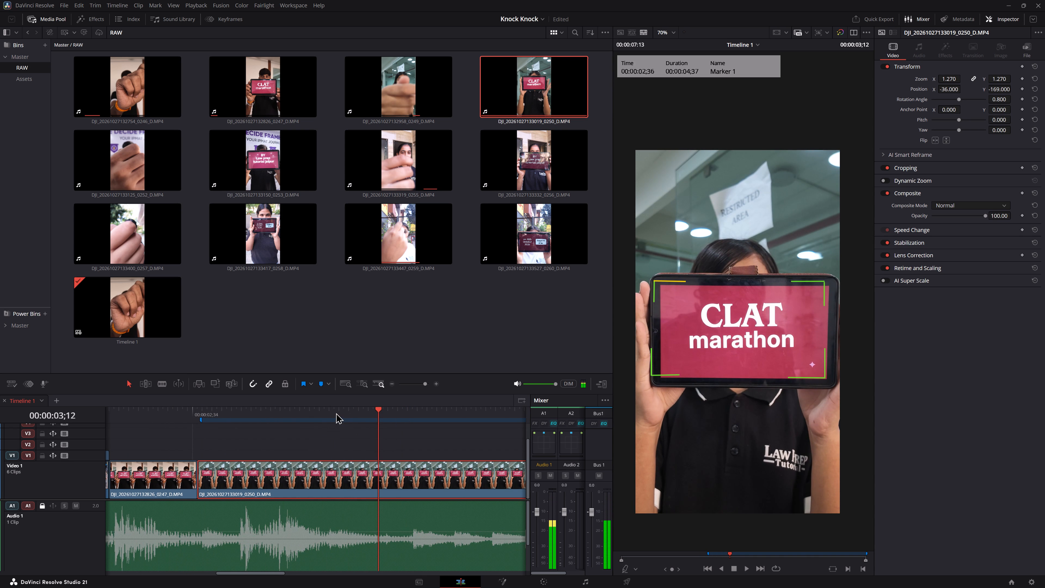
# Play short sections of the 0250 clip around 00:00:03;10 to check the picture against the audio.
pyautogui.click(333, 412)
pyautogui.press('space')
pyautogui.press('space')
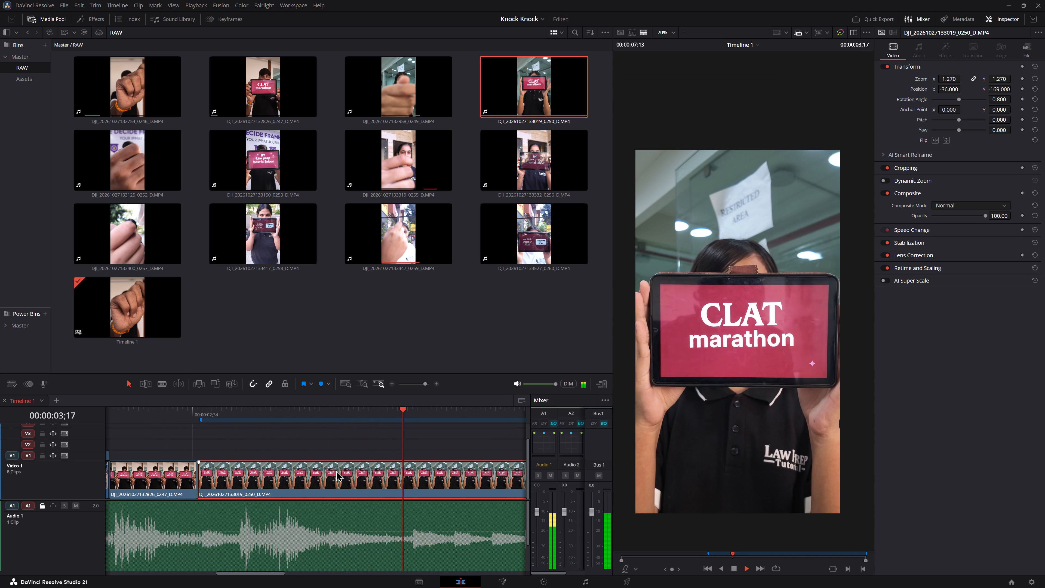
pyautogui.click(291, 414)
pyautogui.press('space')
pyautogui.press('space')
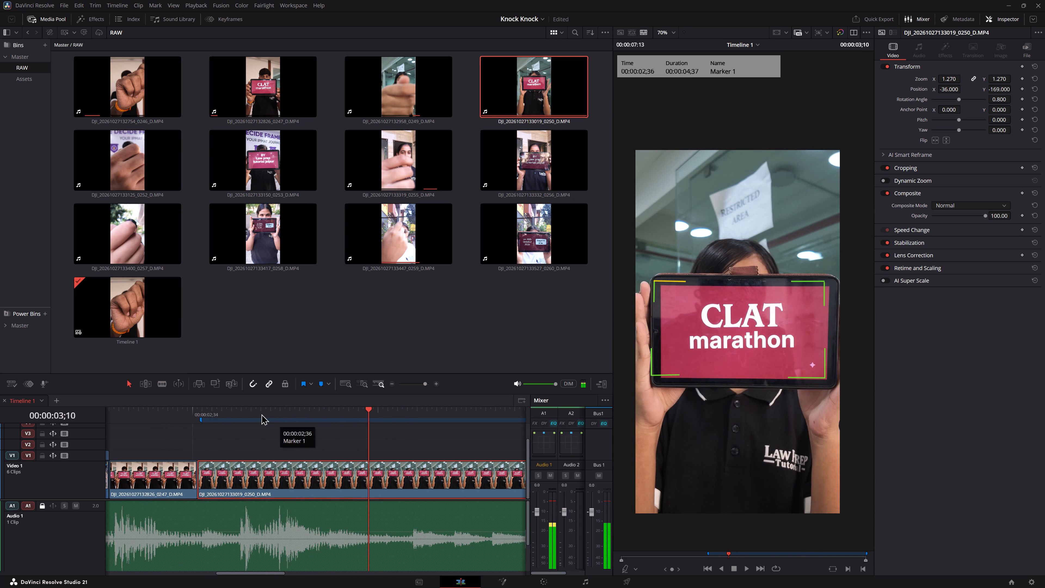
# Find the end point of the 0250 clip by ear and trim its end to 00:00:03;01.
pyautogui.click(256, 409)
pyautogui.press('space')
pyautogui.press('space')
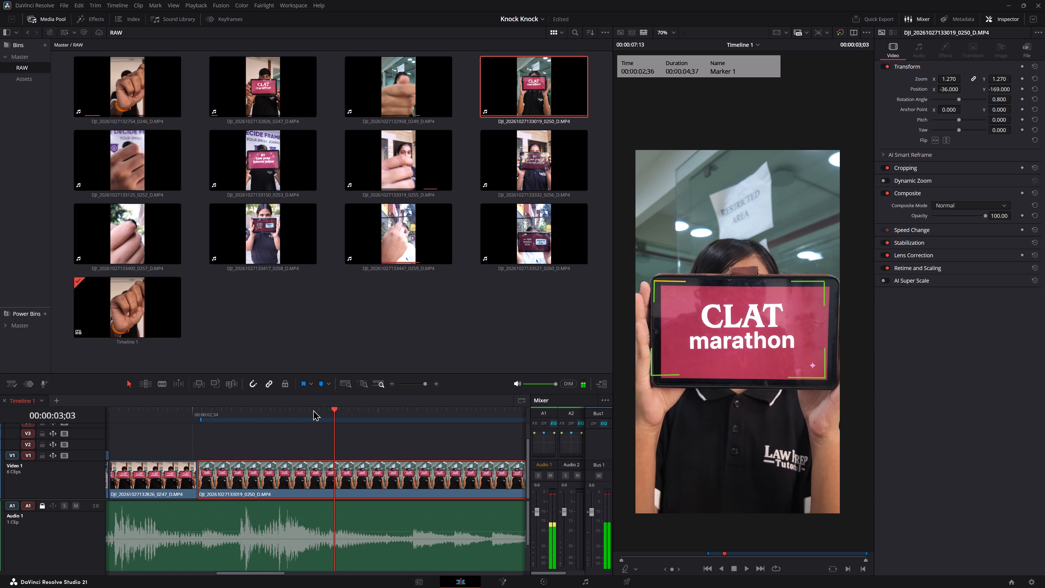
pyautogui.press('c')
pyautogui.press('space')
pyautogui.press('space')
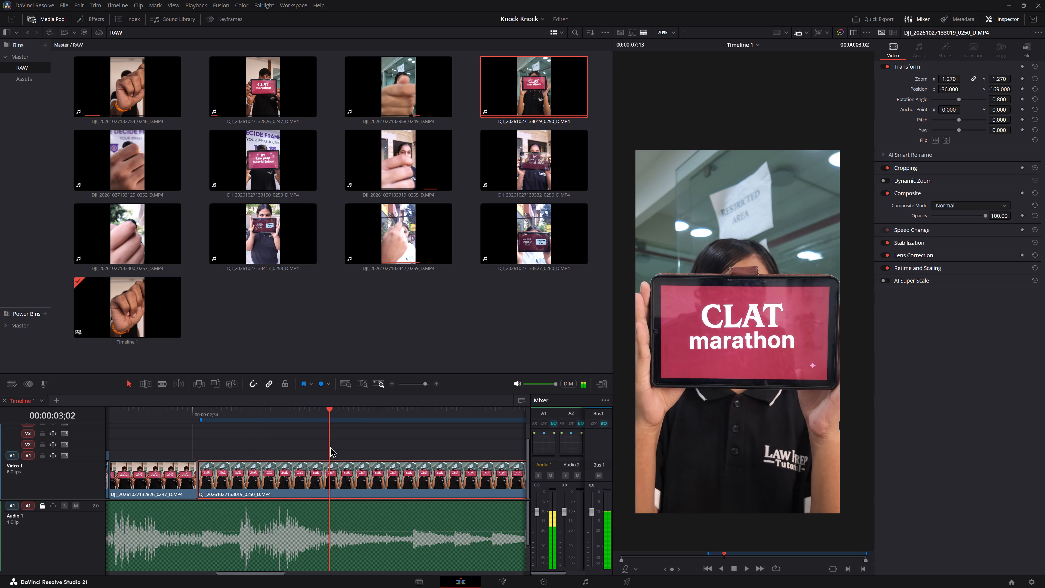
pyautogui.click(265, 415)
pyautogui.press('space')
pyautogui.press('space')
pyautogui.click(220, 410)
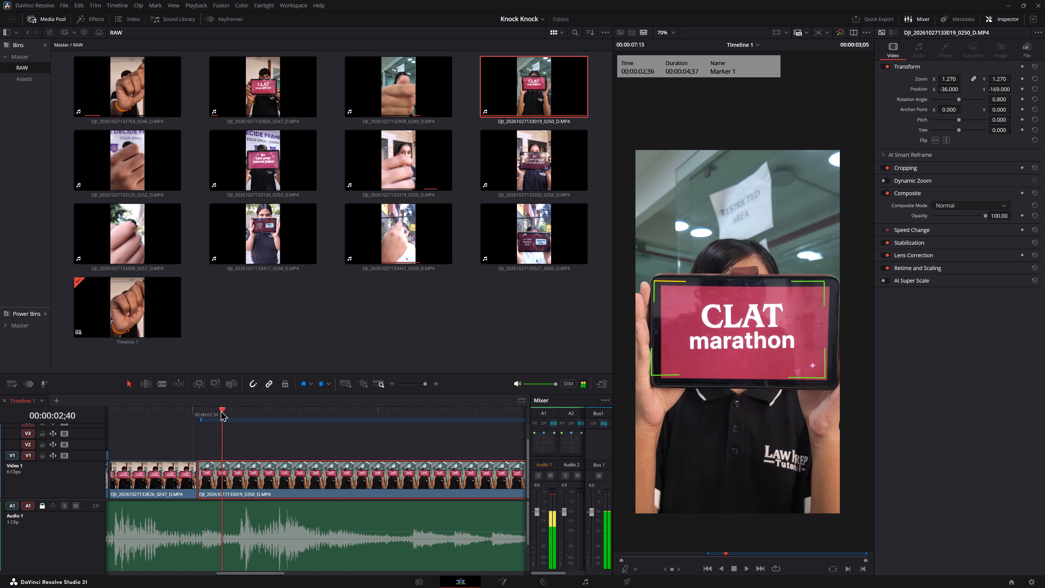
pyautogui.press('space')
pyautogui.press('space')
pyautogui.press('space')
pyautogui.press('space')
pyautogui.moveTo(327, 410); pyautogui.dragTo(323, 410)
pyautogui.click(349, 471)
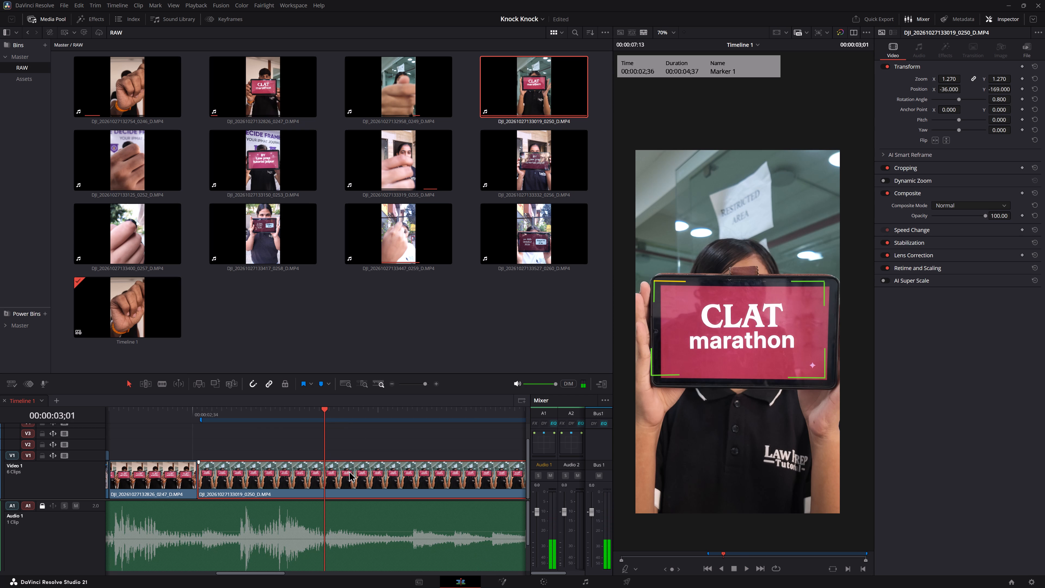
pyautogui.press('2')
# Replay the 0247 clip into the shortened 0250 clip several times to check the cut and end timing against the audio.
pyautogui.click(159, 411)
pyautogui.press('space')
pyautogui.press('space')
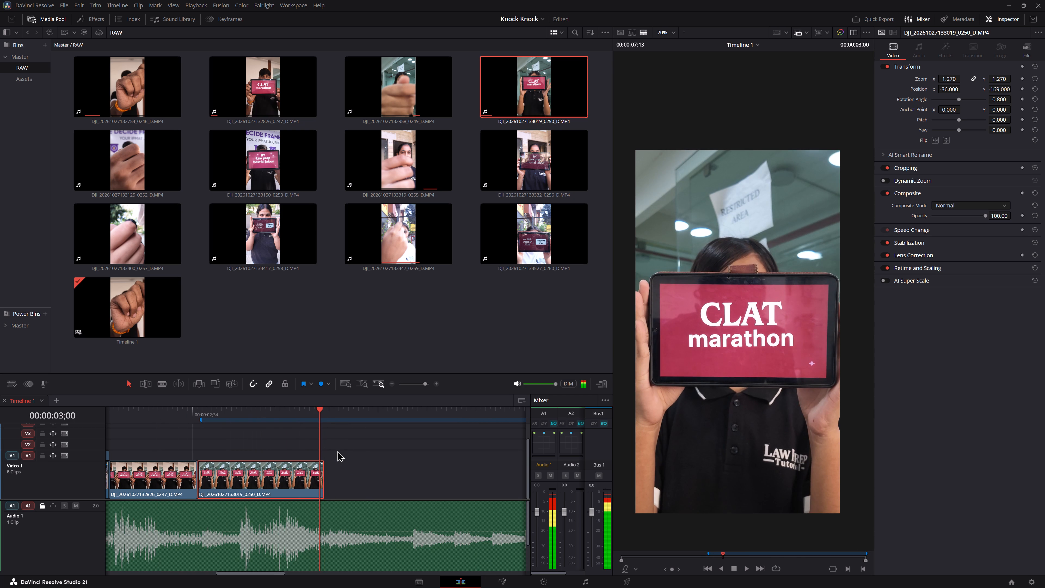
pyautogui.click(167, 408)
pyautogui.press('space')
pyautogui.press('space')
pyautogui.click(378, 455)
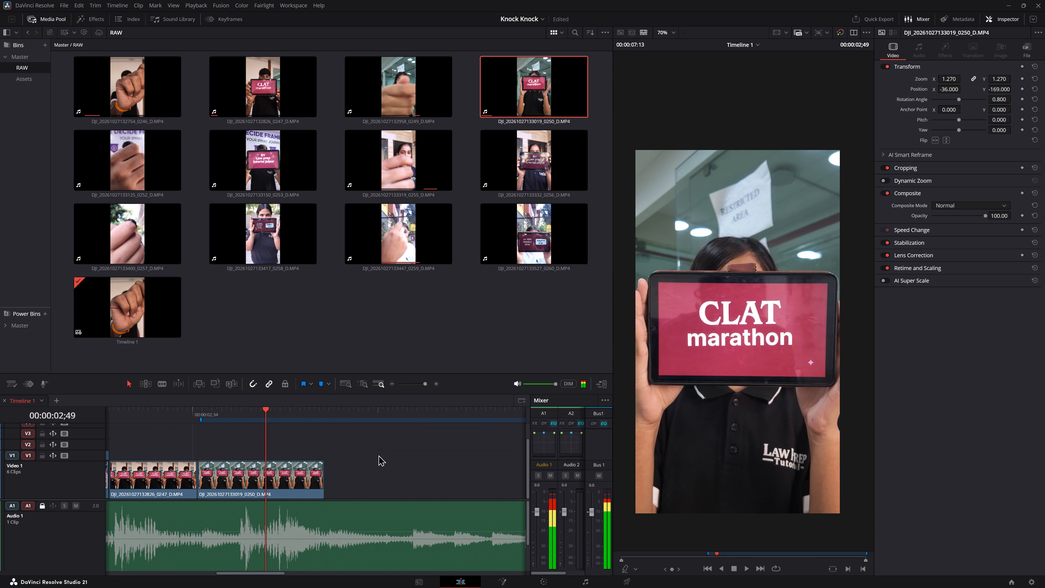
pyautogui.press('space')
pyautogui.press('space')
pyautogui.click(133, 411)
pyautogui.press('space')
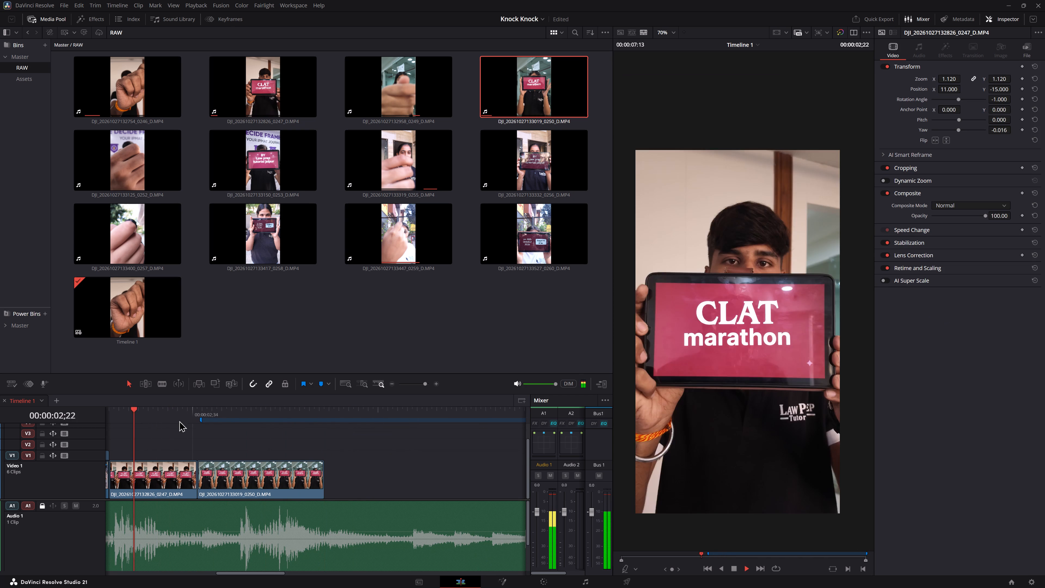
pyautogui.press('space')
pyautogui.click(166, 414)
pyautogui.press('space')
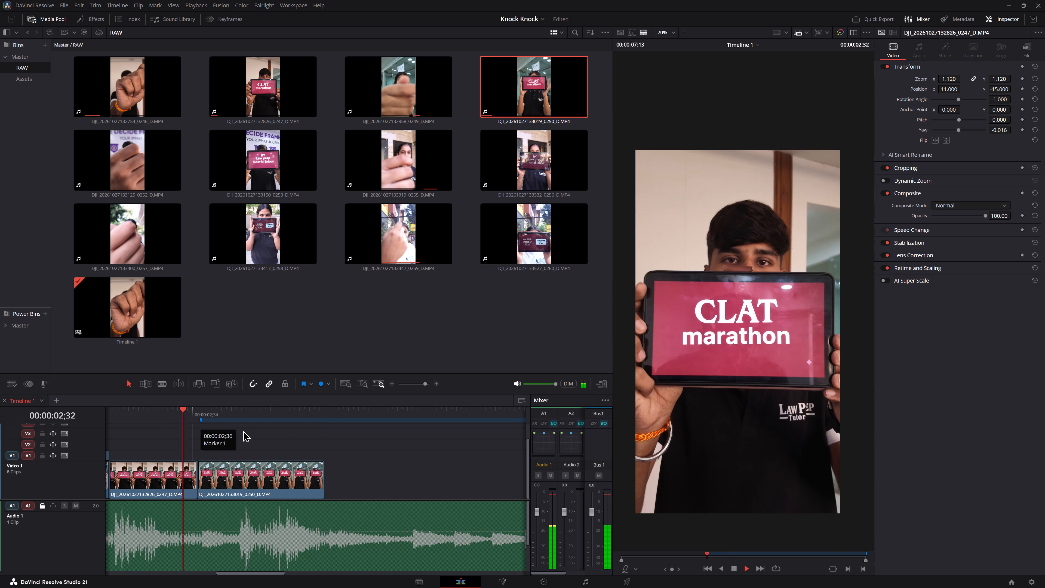
pyautogui.press('space')
pyautogui.click(177, 418)
pyautogui.press('space')
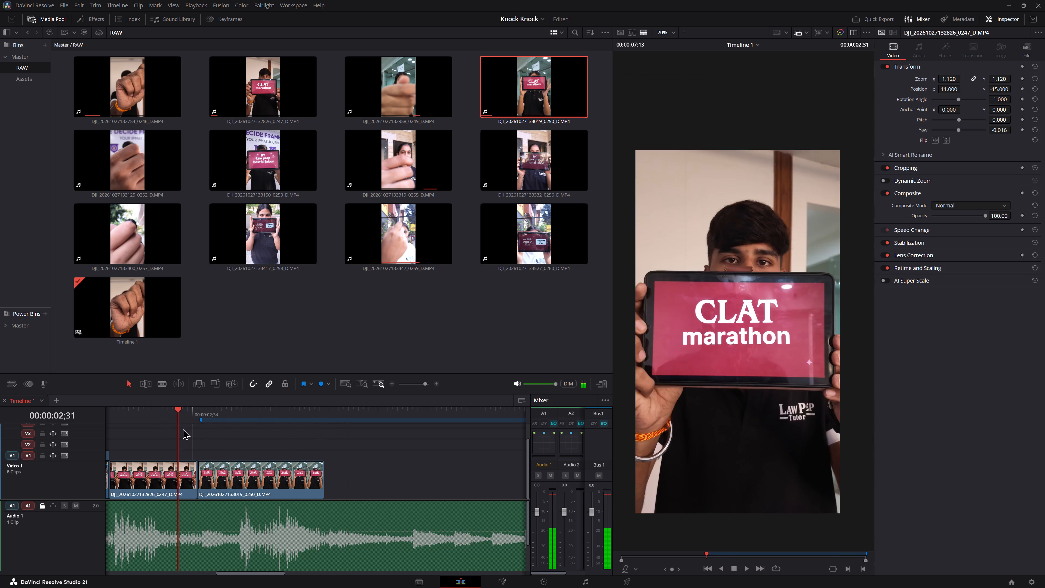
pyautogui.press('space')
pyautogui.press('space')
pyautogui.press('space')
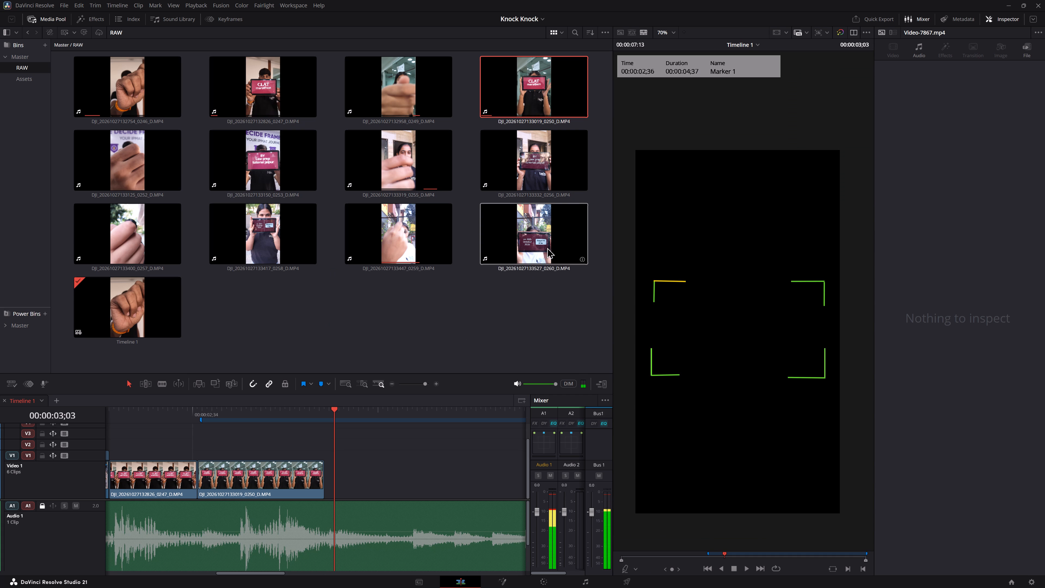
pyautogui.click(165, 410)
pyautogui.press('space')
pyautogui.press('space')
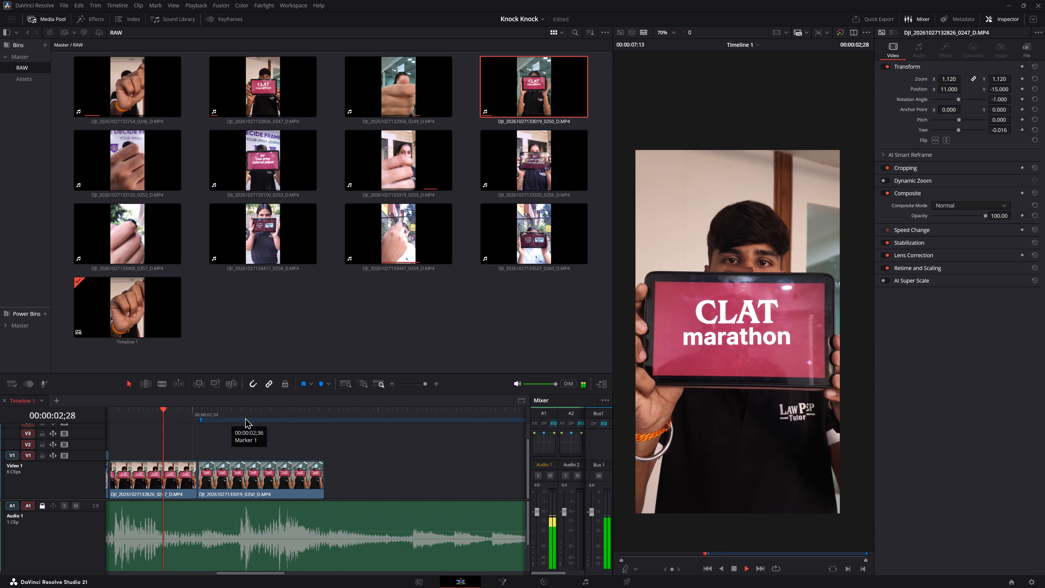
pyautogui.press('space')
pyautogui.press('space')
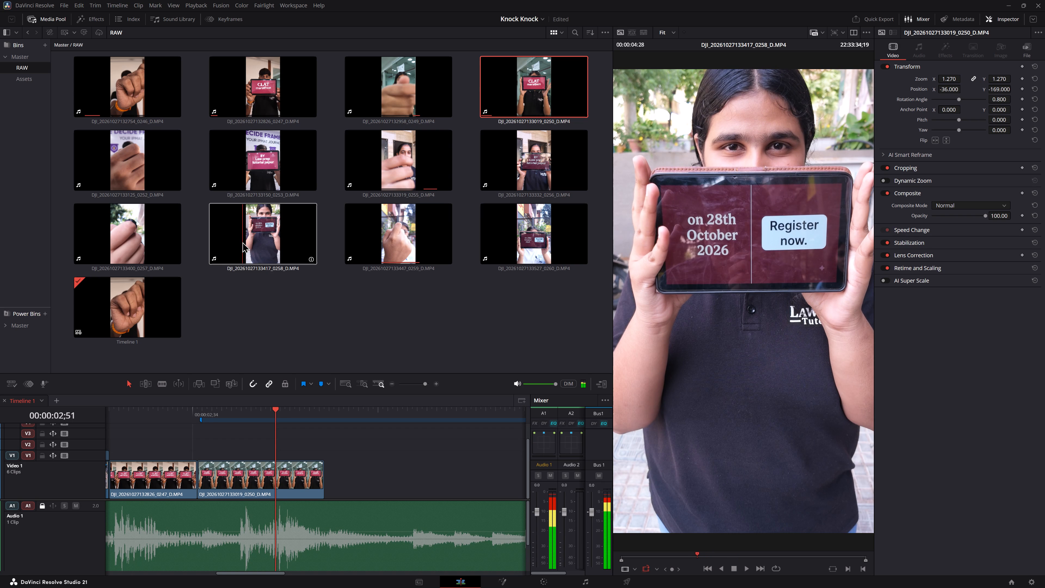
pyautogui.doubleClick(228, 255)
pyautogui.scroll(13, 781, 268)
pyautogui.middleClick(781, 268)
pyautogui.moveTo(751, 258); pyautogui.dragTo(769, 288, button='middle')
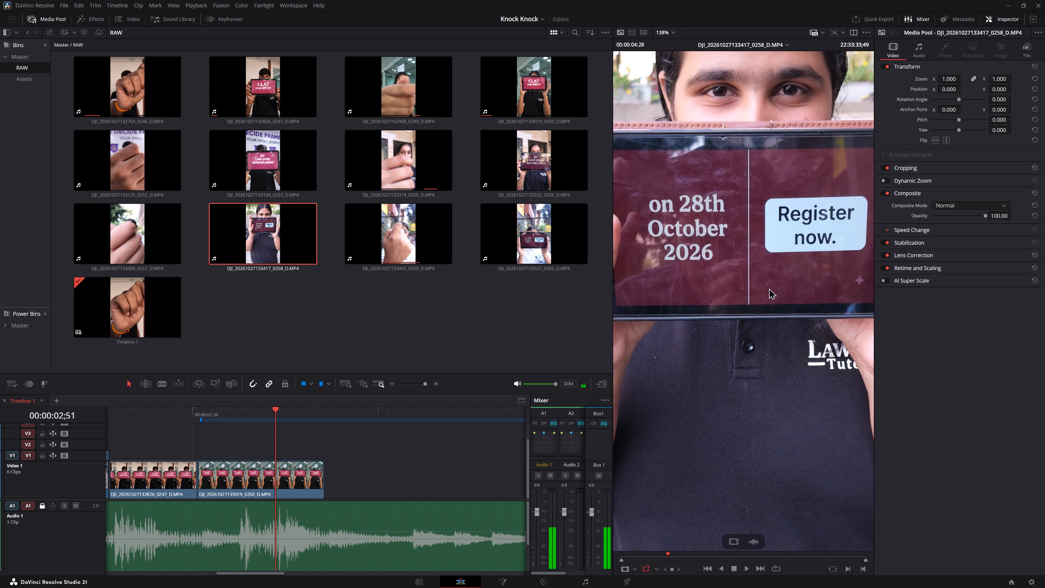
pyautogui.moveTo(769, 288); pyautogui.dragTo(782, 310, button='middle')
pyautogui.scroll(14, 744, 294)
pyautogui.moveTo(744, 294); pyautogui.dragTo(740, 310, button='middle')
pyautogui.scroll(6, 735, 313)
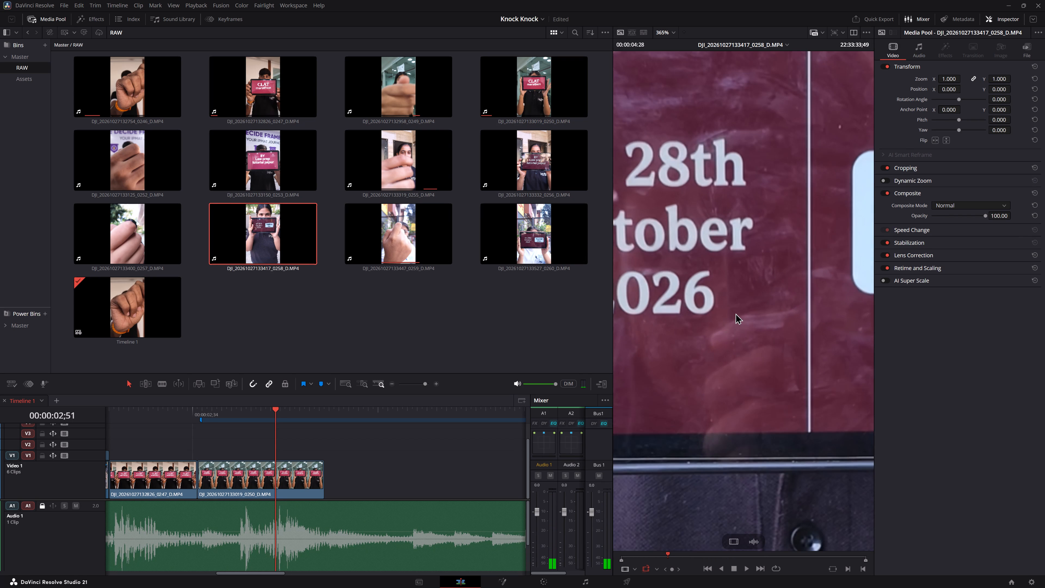
pyautogui.scroll(-5, 736, 313)
pyautogui.scroll(-1, 788, 293)
pyautogui.scroll(2, 785, 291)
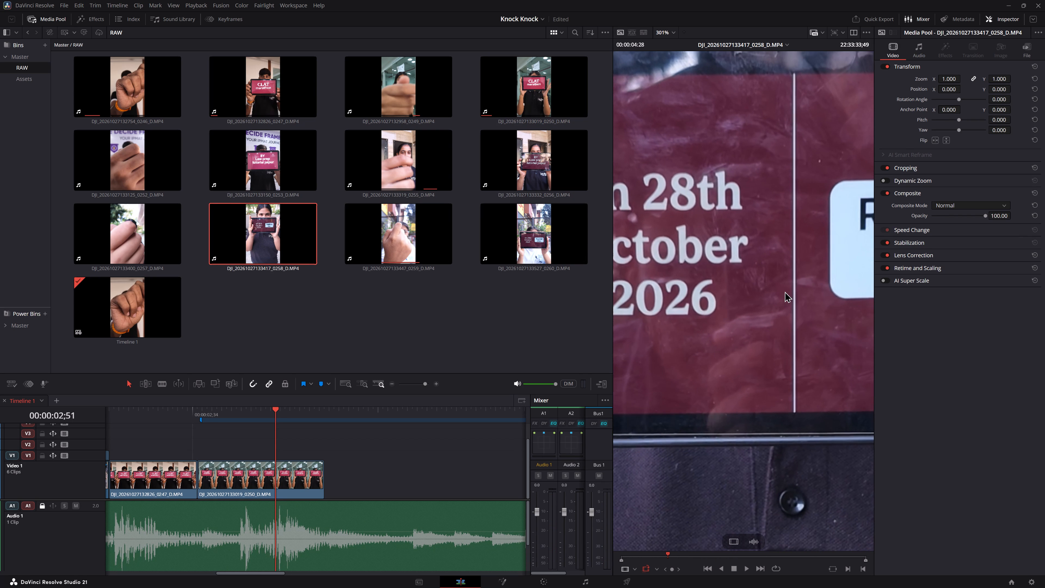
pyautogui.scroll(2, 777, 290)
pyautogui.press('z')
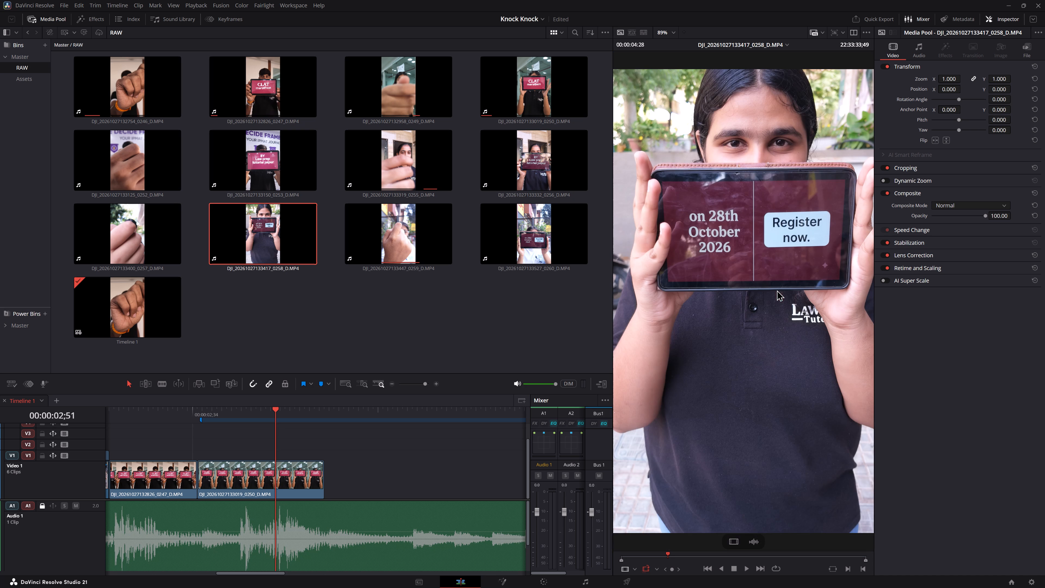
pyautogui.click(419, 348)
# Play from the 0247 clip past the end of the 0250 clip to hear where the next shot belongs in the audio.
pyautogui.click(110, 420)
pyautogui.press('space')
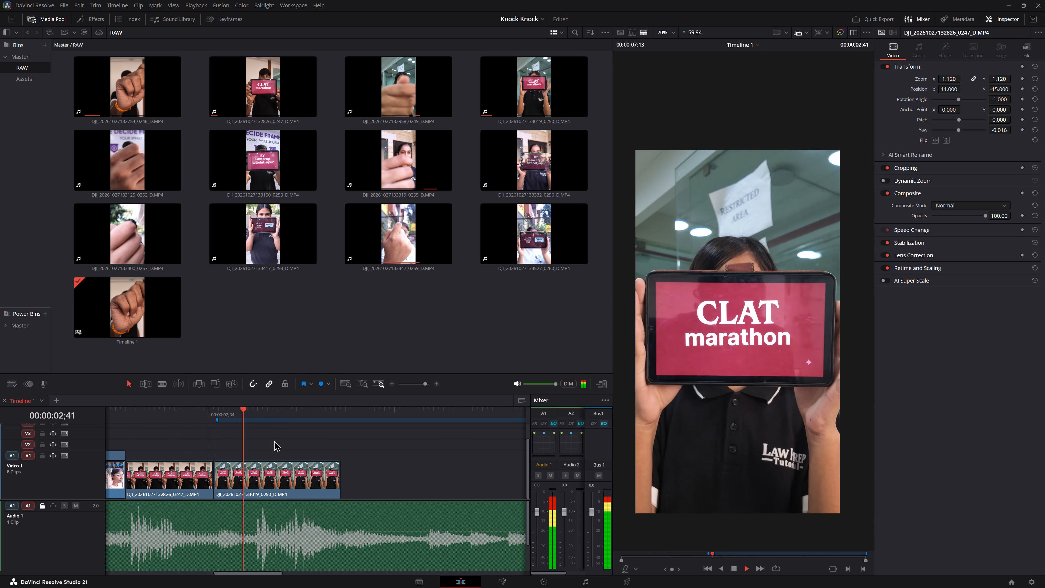
pyautogui.press('space')
pyautogui.press('space')
pyautogui.press('space')
pyautogui.moveTo(408, 458); pyautogui.dragTo(385, 457, button='middle')
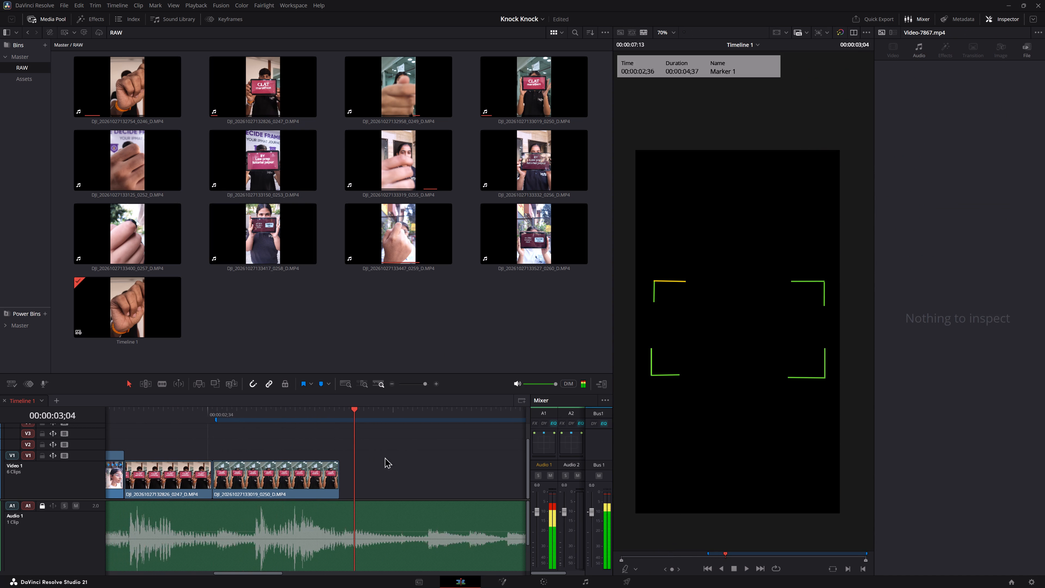
pyautogui.moveTo(385, 457); pyautogui.dragTo(299, 448, button='middle')
pyautogui.press('space')
pyautogui.press('space')
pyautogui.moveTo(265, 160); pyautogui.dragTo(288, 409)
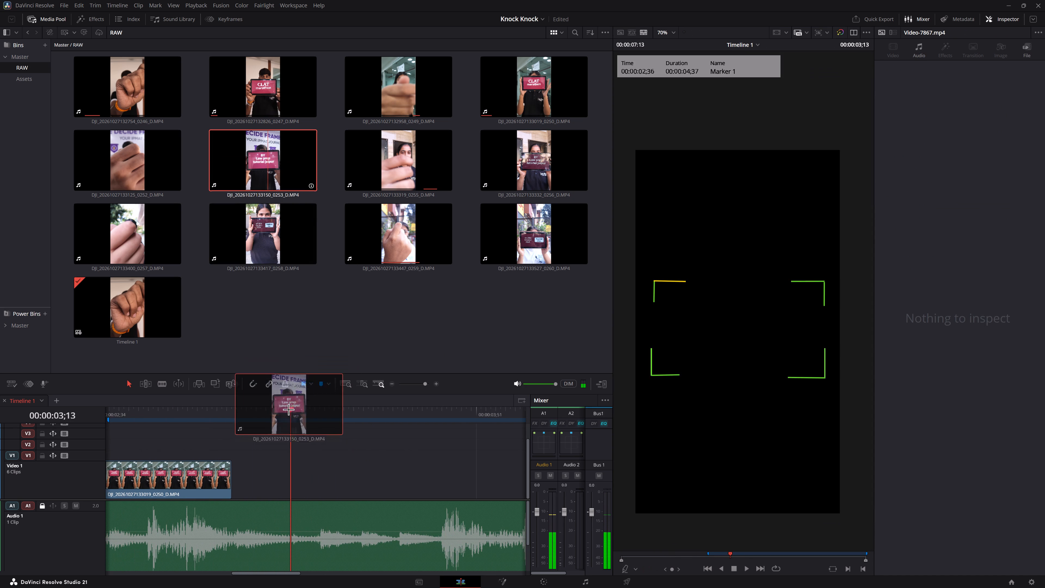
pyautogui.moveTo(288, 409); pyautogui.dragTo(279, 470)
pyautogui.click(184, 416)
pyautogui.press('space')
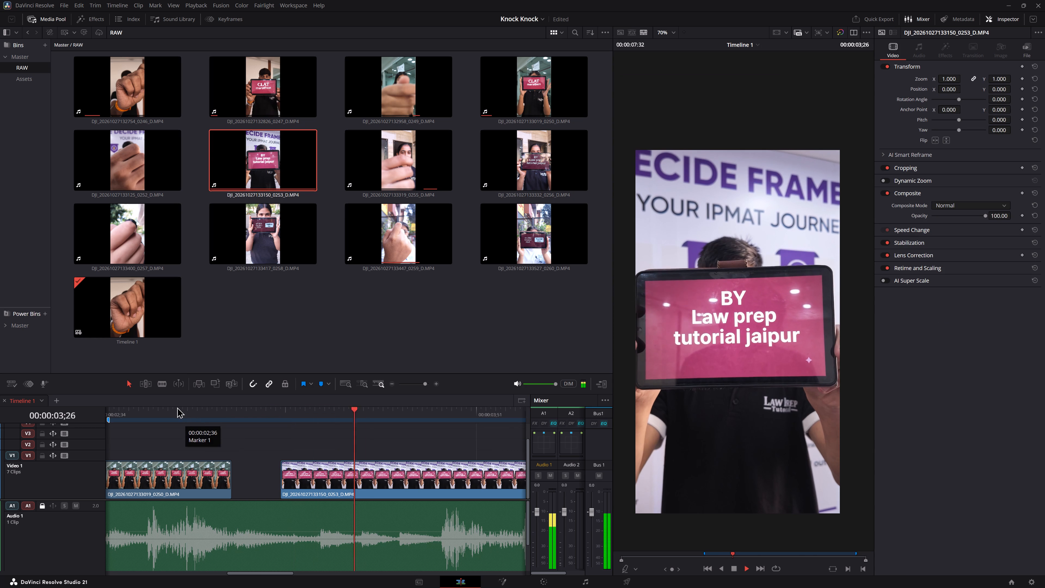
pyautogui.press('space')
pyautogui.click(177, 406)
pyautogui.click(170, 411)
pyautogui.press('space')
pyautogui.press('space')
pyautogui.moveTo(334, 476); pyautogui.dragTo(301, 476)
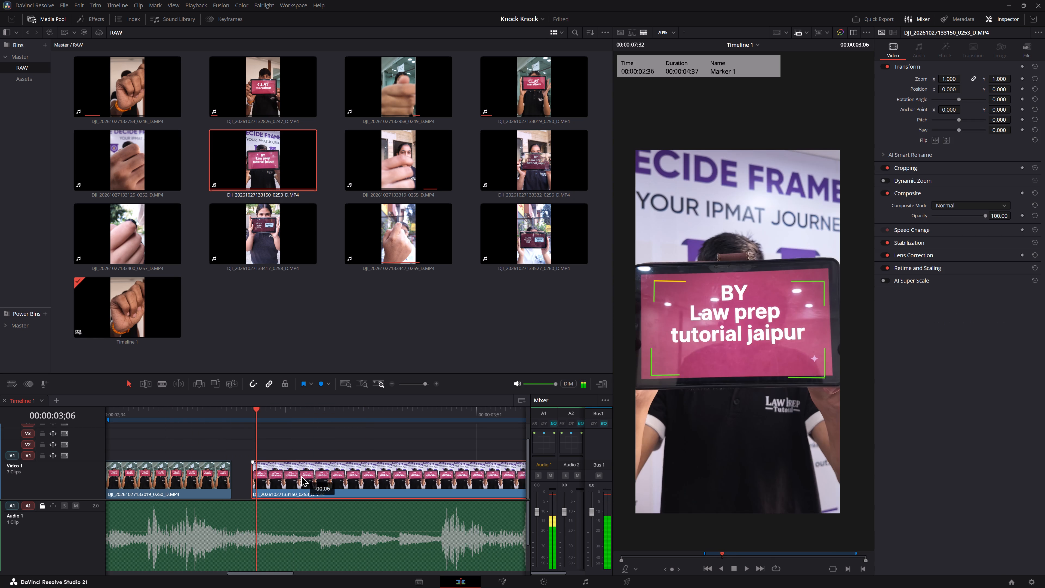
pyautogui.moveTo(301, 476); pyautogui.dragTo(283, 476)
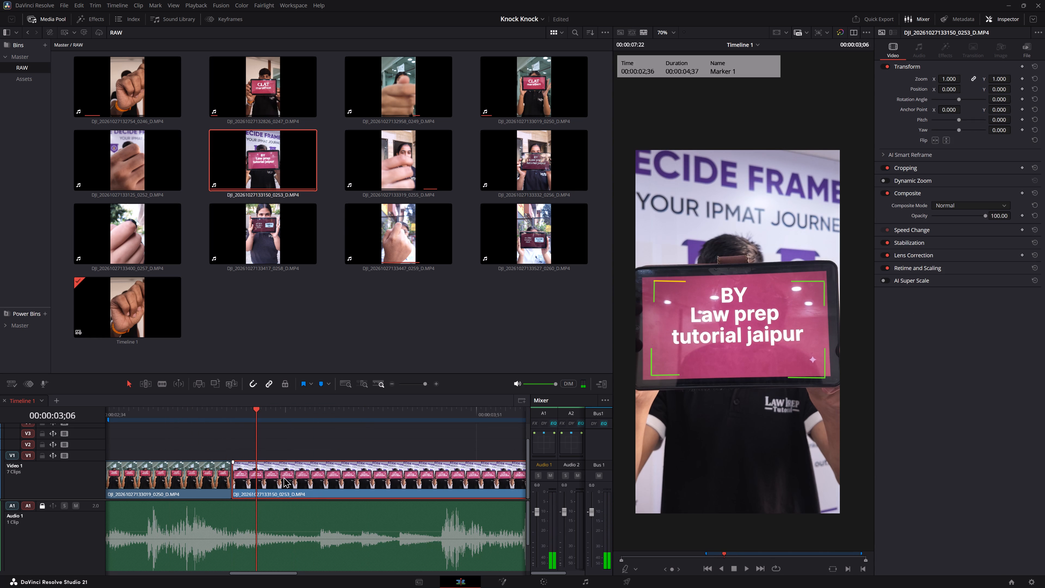
# Play from the 0250 clip through the 0253 shot to the end of the timeline to check it against the audio.
pyautogui.click(162, 410)
pyautogui.press('space')
pyautogui.press('space')
pyautogui.press('space')
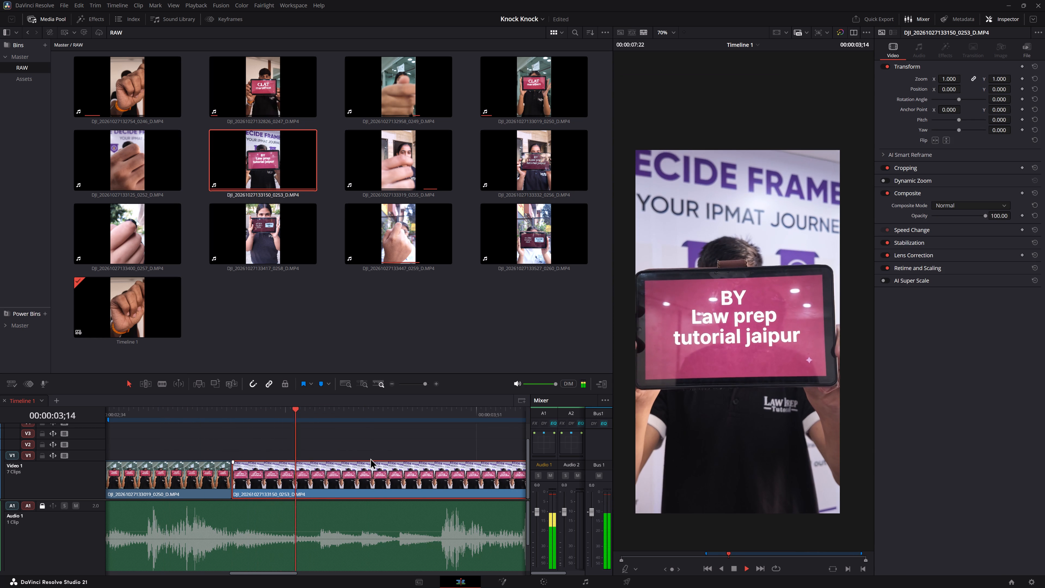
pyautogui.press('space')
pyautogui.press('space')
pyautogui.press('space')
pyautogui.press('space')
pyautogui.press('space')
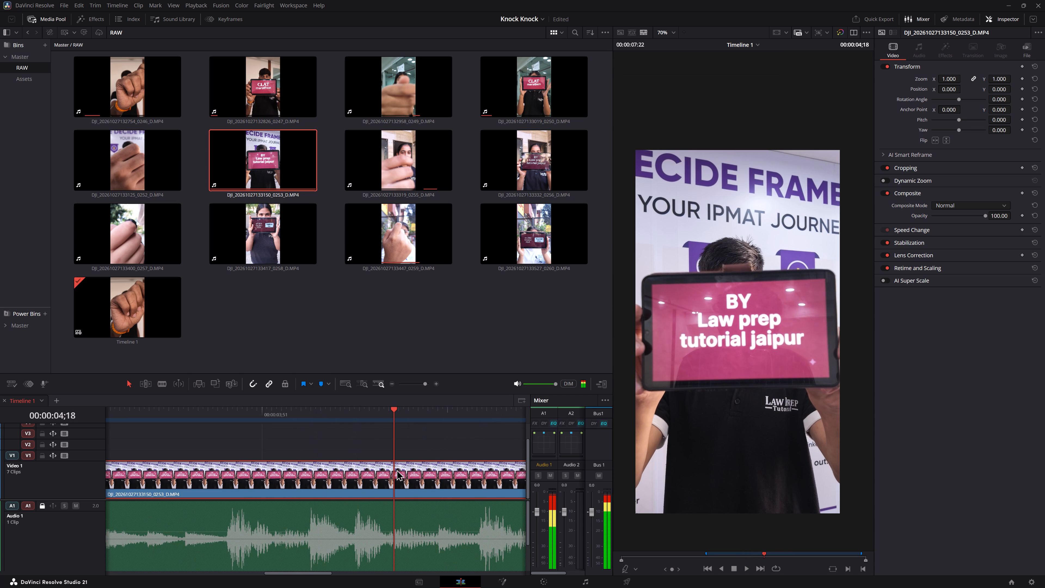
pyautogui.press('space')
pyautogui.press('space')
pyautogui.press('space')
pyautogui.press('space')
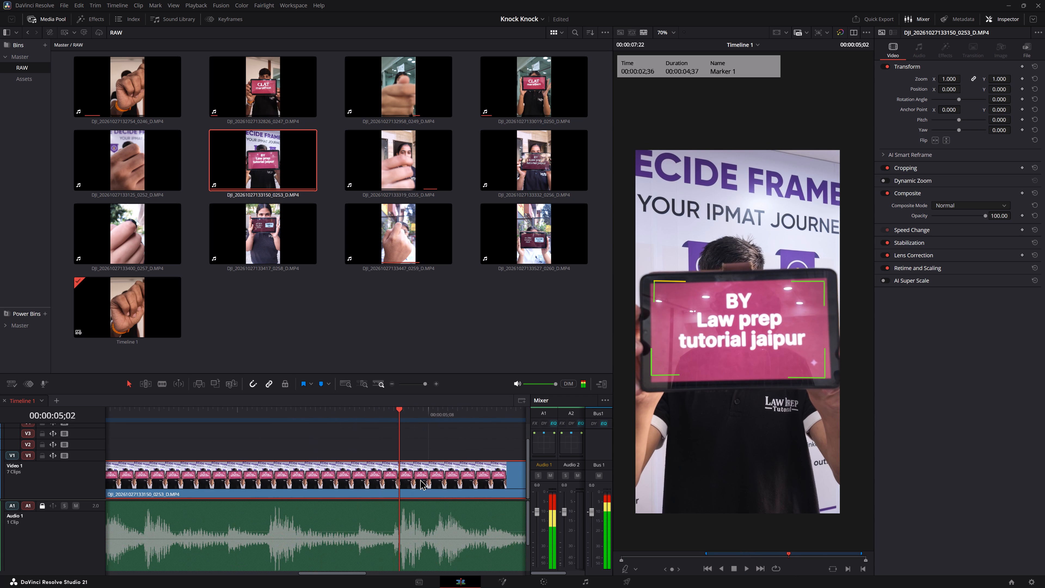
pyautogui.keyDown('alt'); pyautogui.scroll(-18, 338, 469); pyautogui.keyUp('alt')
pyautogui.press('space')
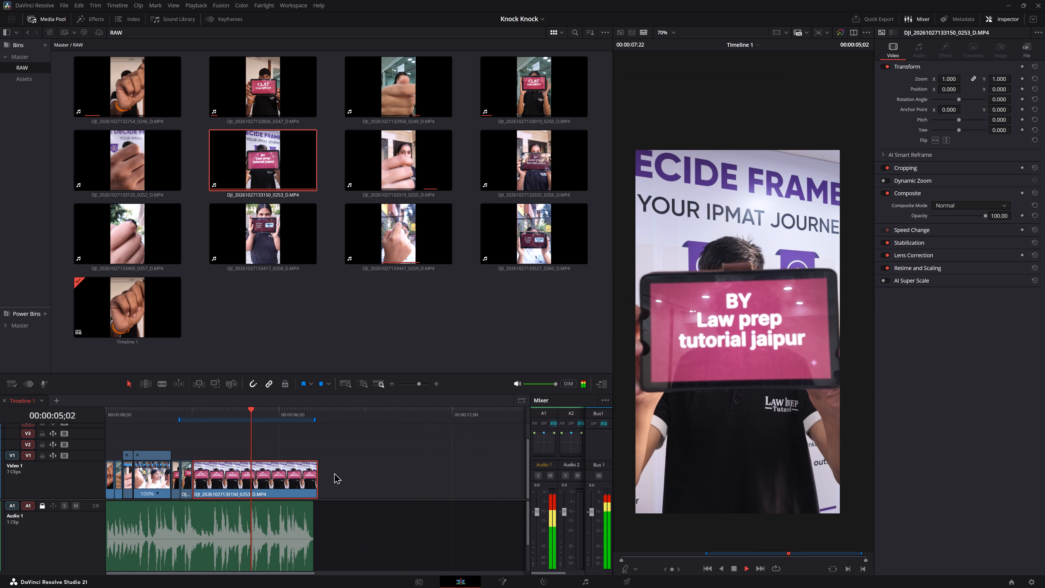
pyautogui.press('space')
pyautogui.press('space')
pyautogui.press('space')
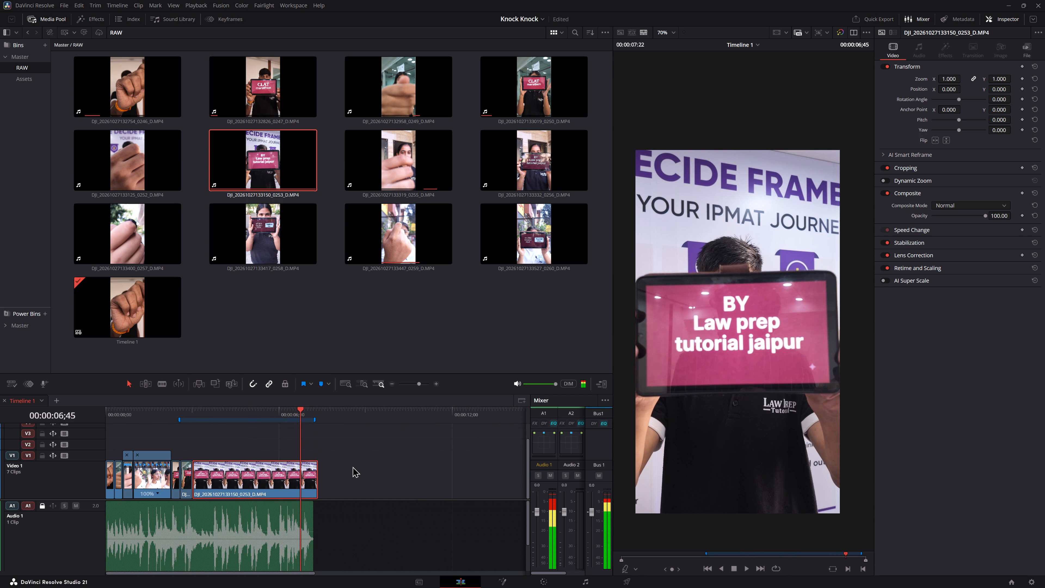
pyautogui.press('space')
pyautogui.press('space')
pyautogui.press('space')
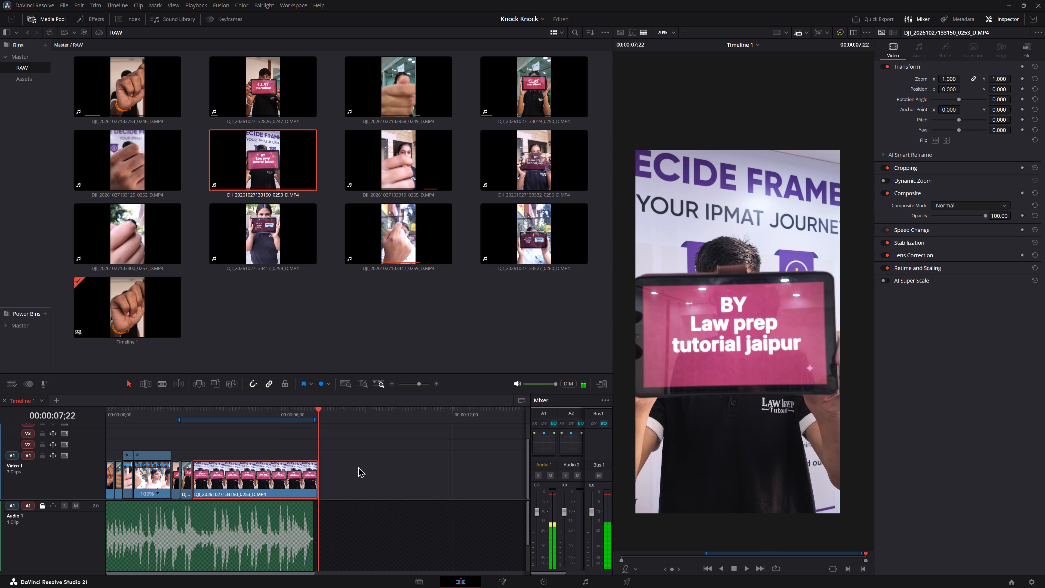
pyautogui.press('space')
# Replay the section before the 0250 clip into the 0253 shot, stopping at 00:00:03;55.
pyautogui.click(167, 410)
pyautogui.press('space')
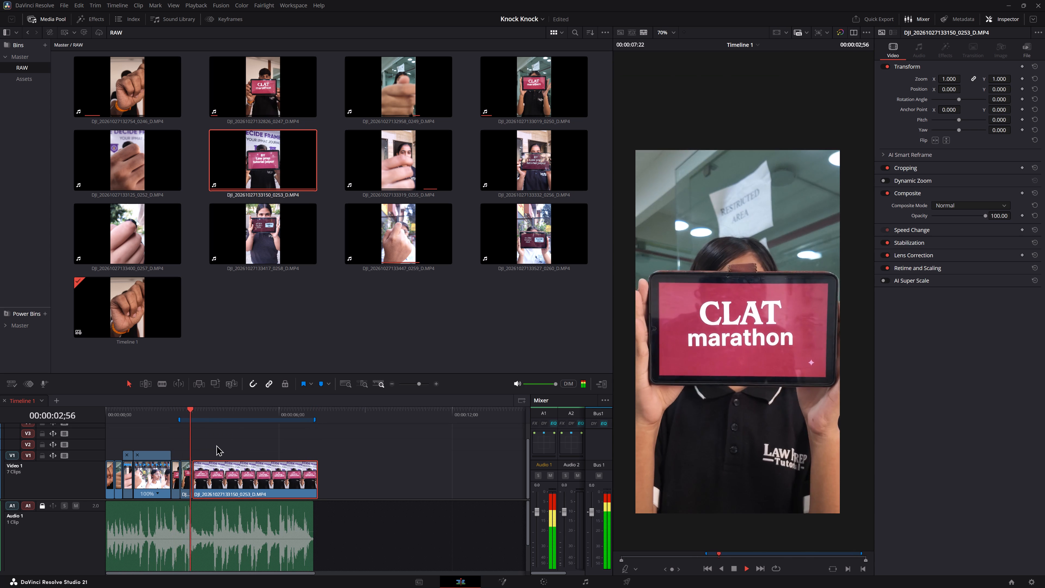
pyautogui.press('space')
pyautogui.press('space')
pyautogui.press('space')
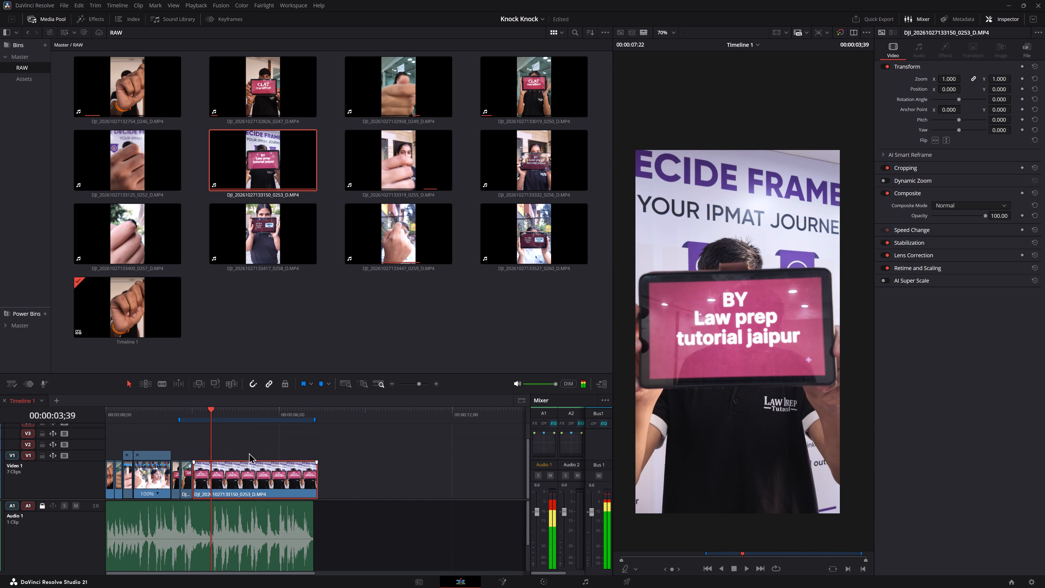
pyautogui.press('space')
pyautogui.press('space')
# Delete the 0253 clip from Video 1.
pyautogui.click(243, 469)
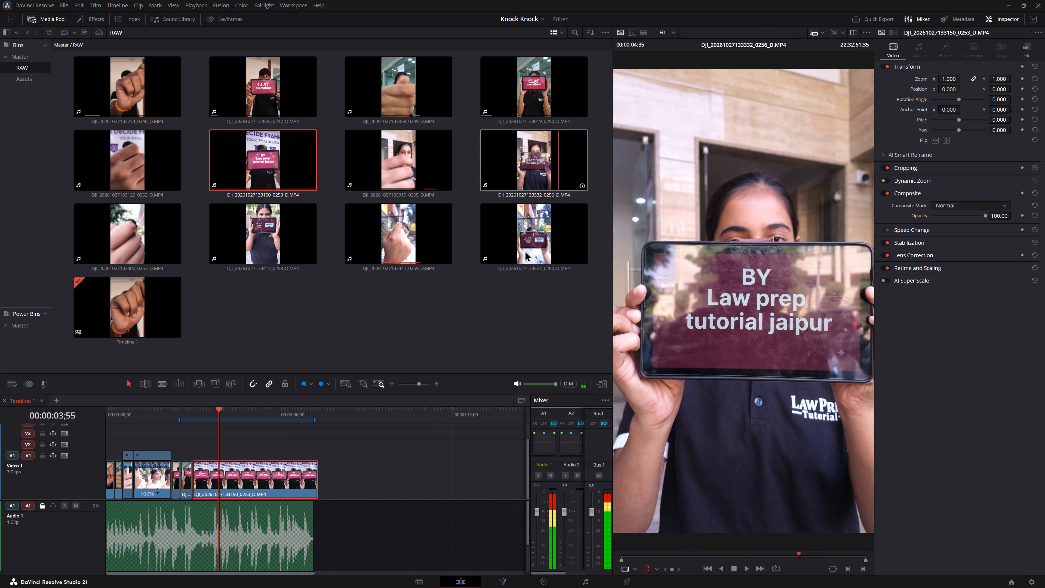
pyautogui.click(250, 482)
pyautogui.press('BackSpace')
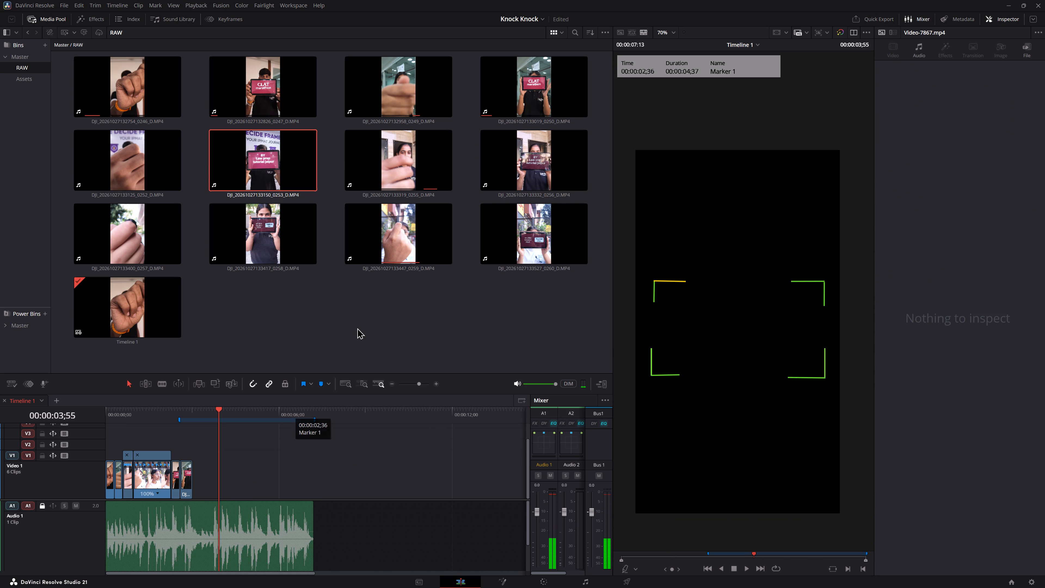
pyautogui.moveTo(533, 153); pyautogui.dragTo(287, 455)
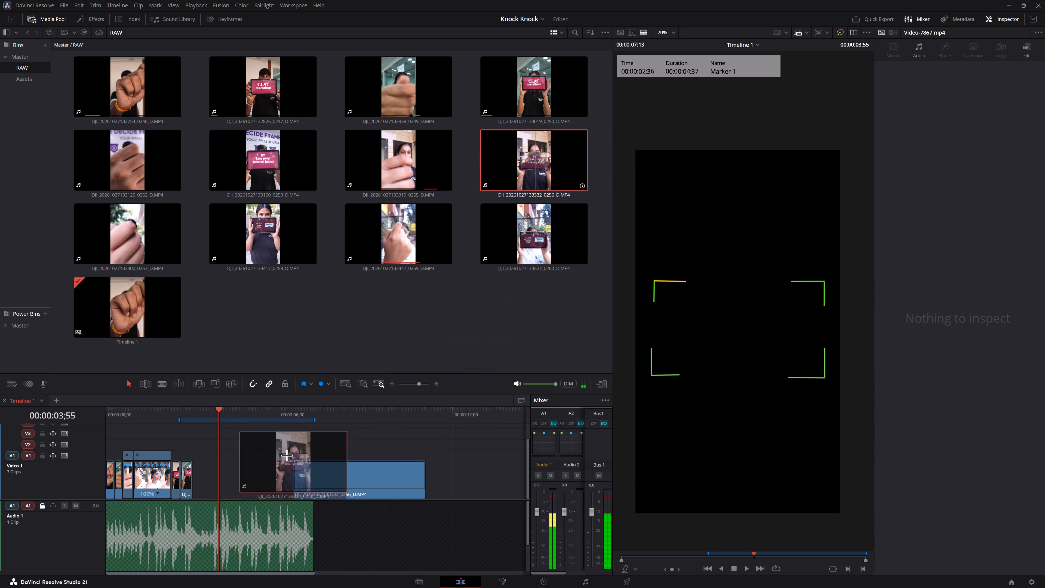
pyautogui.moveTo(287, 455); pyautogui.dragTo(275, 460)
pyautogui.moveTo(330, 473); pyautogui.dragTo(279, 481)
pyautogui.click(183, 411)
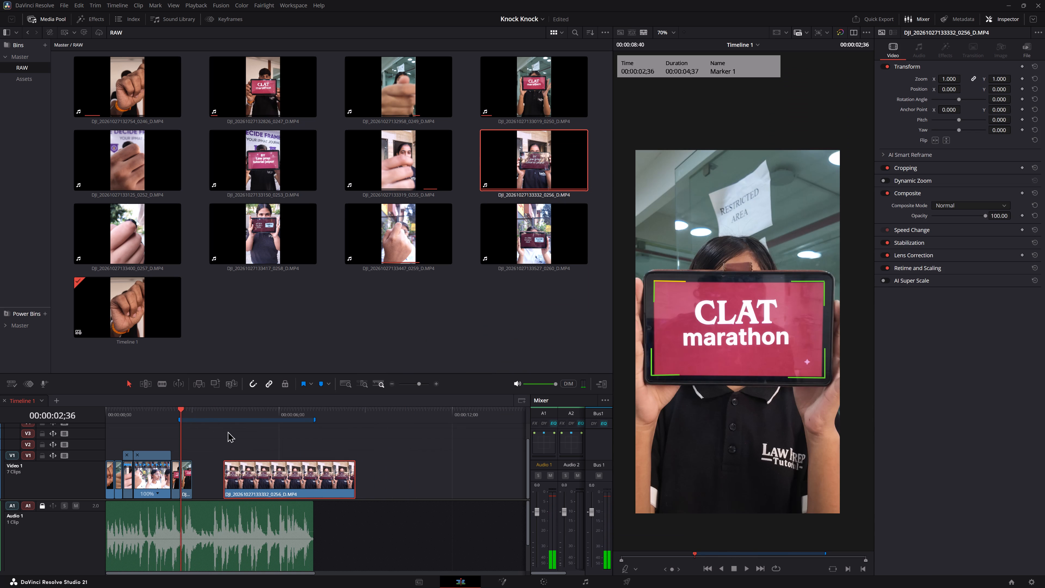
pyautogui.moveTo(257, 480); pyautogui.dragTo(229, 481)
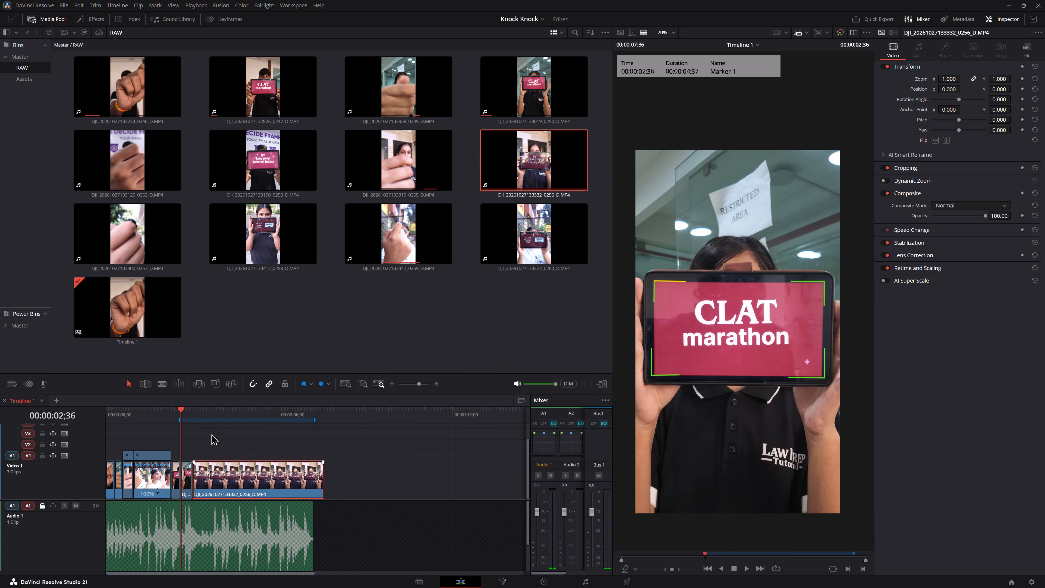
# Replay the CLAT marathon cuts through the 0250 clip into the 0256 shot to check their timing against the audio.
pyautogui.press('space')
pyautogui.press('space')
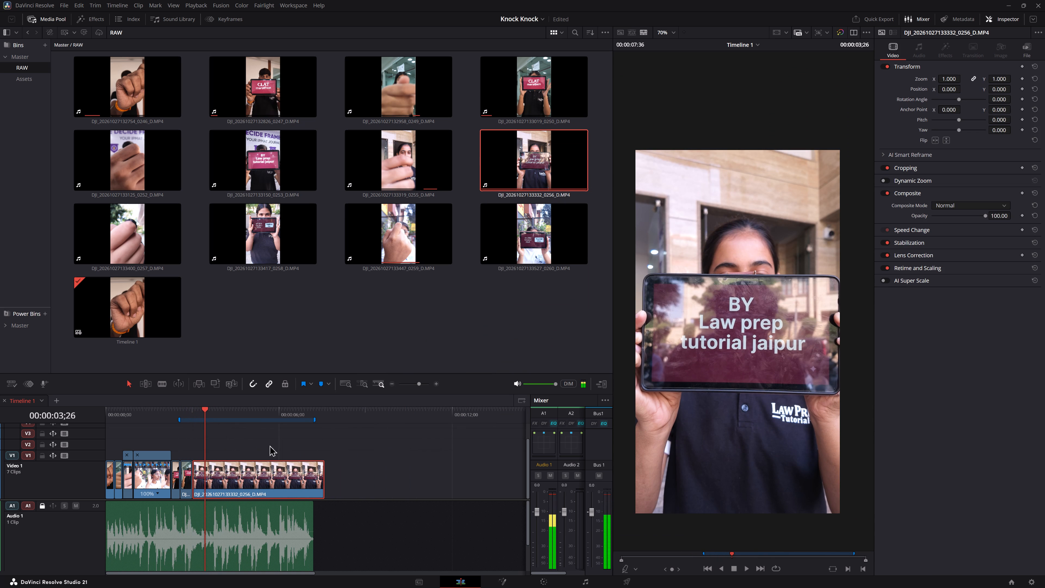
pyautogui.keyDown('alt'); pyautogui.scroll(20, 312, 449); pyautogui.keyUp('alt')
pyautogui.keyDown('alt'); pyautogui.scroll(4, 312, 449); pyautogui.keyUp('alt')
pyautogui.click(208, 414)
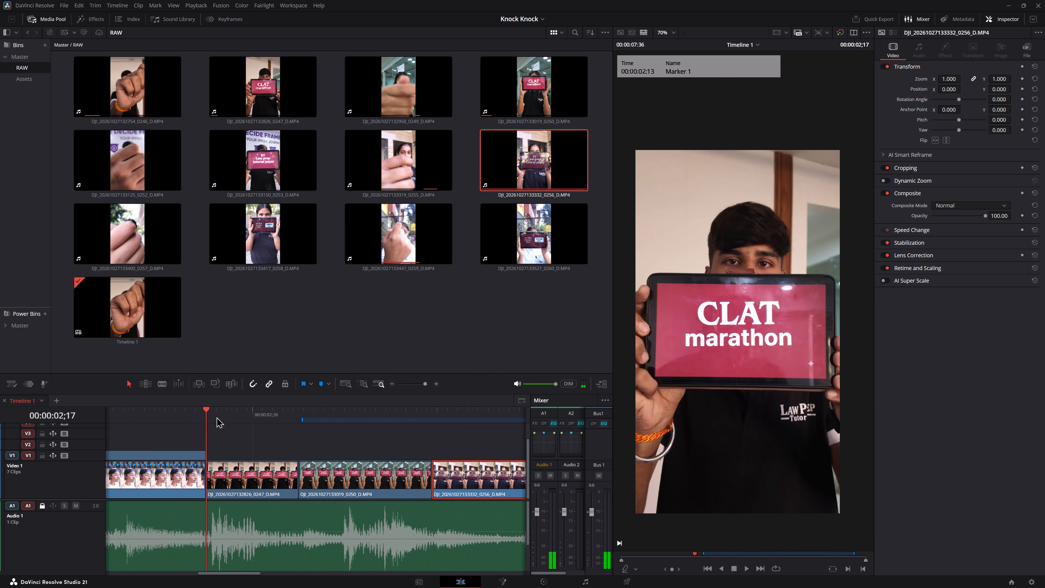
pyautogui.press('space')
pyautogui.moveTo(364, 436); pyautogui.dragTo(269, 439, button='middle')
pyautogui.press('space')
pyautogui.scroll(1, 373, 439)
pyautogui.moveTo(371, 439); pyautogui.dragTo(315, 434, button='middle')
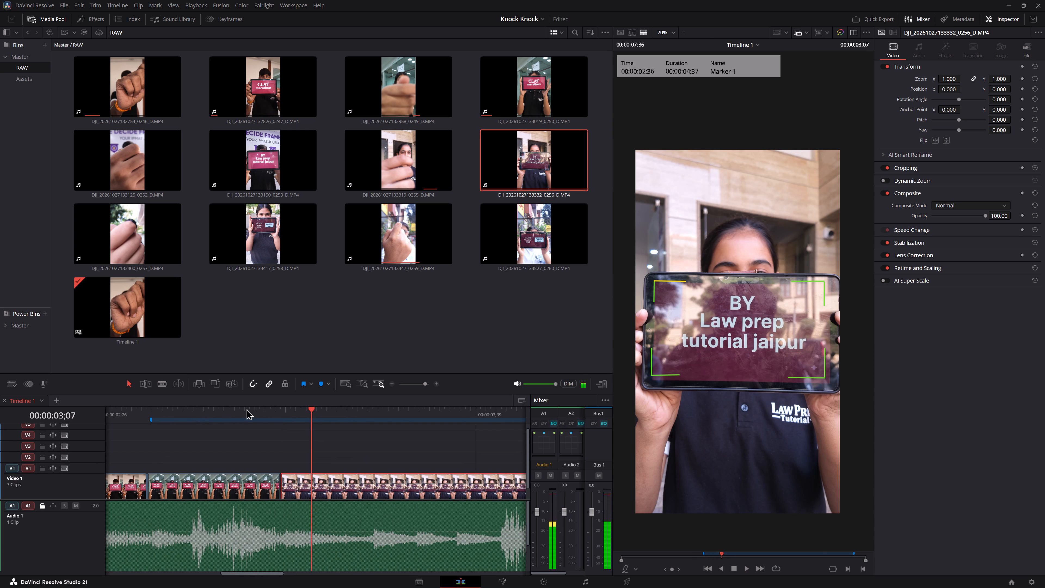
pyautogui.click(202, 409)
pyautogui.press('space')
pyautogui.press('space')
pyautogui.scroll(-4, 330, 445)
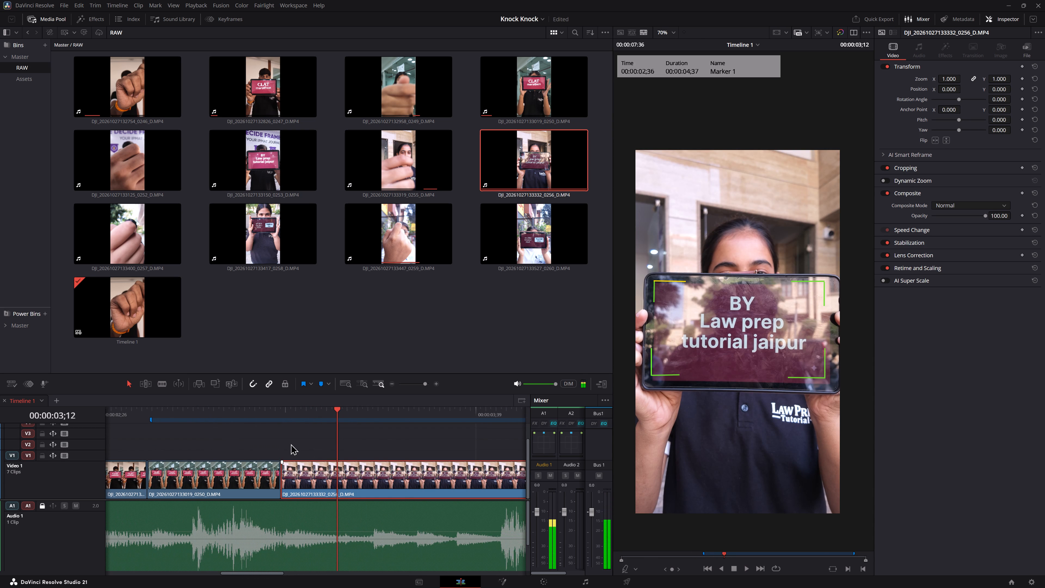
pyautogui.press('space')
pyautogui.press('space')
pyautogui.click(176, 414)
pyautogui.press('space')
pyautogui.press('space')
pyautogui.click(357, 476)
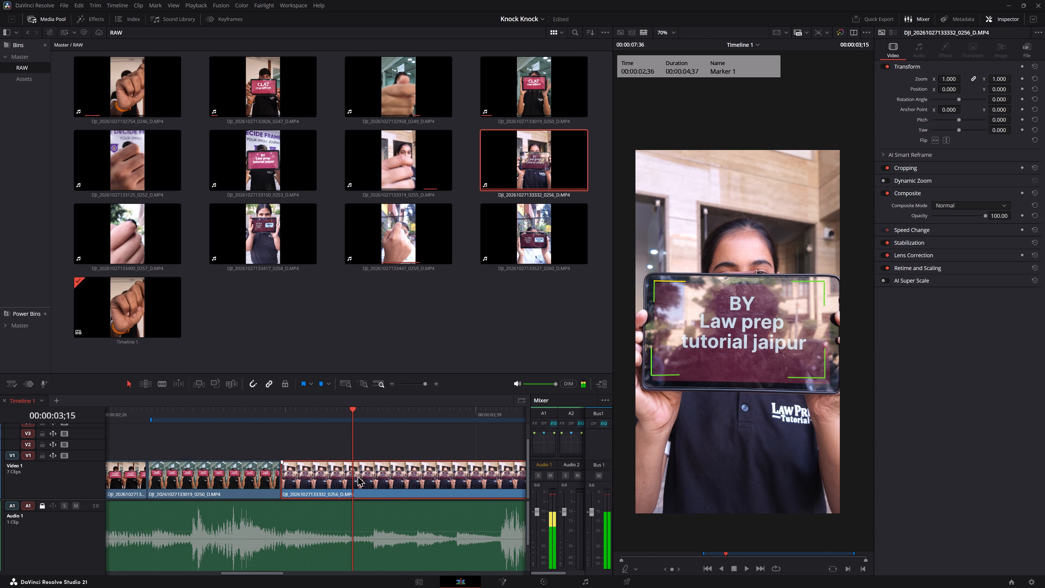
pyautogui.press('space')
pyautogui.press('space')
pyautogui.click(126, 411)
pyautogui.press('space')
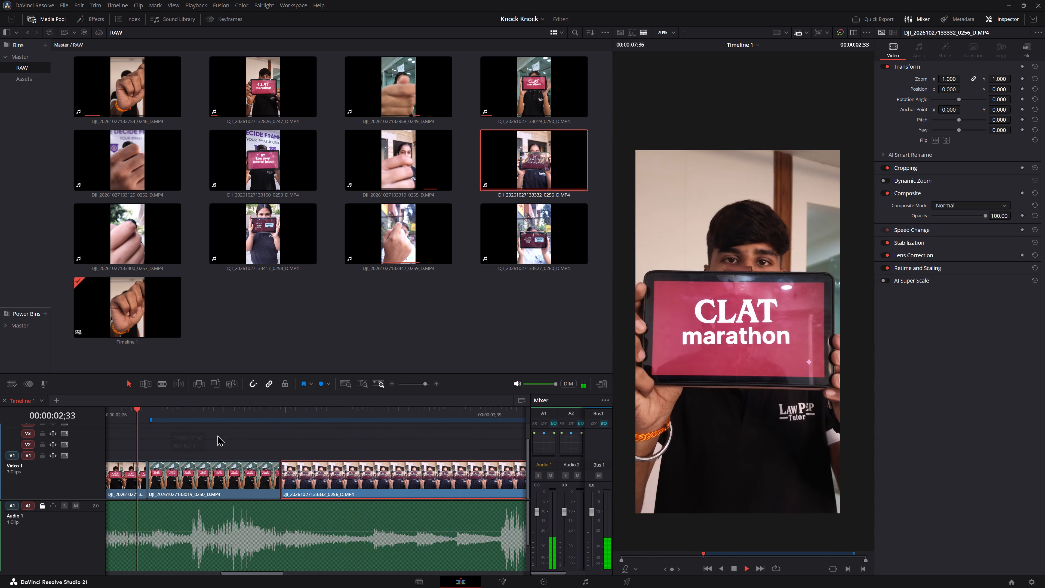
pyautogui.press('space')
# Delete the 0256 clip from Video 1.
pyautogui.click(340, 480)
pyautogui.press('BackSpace')
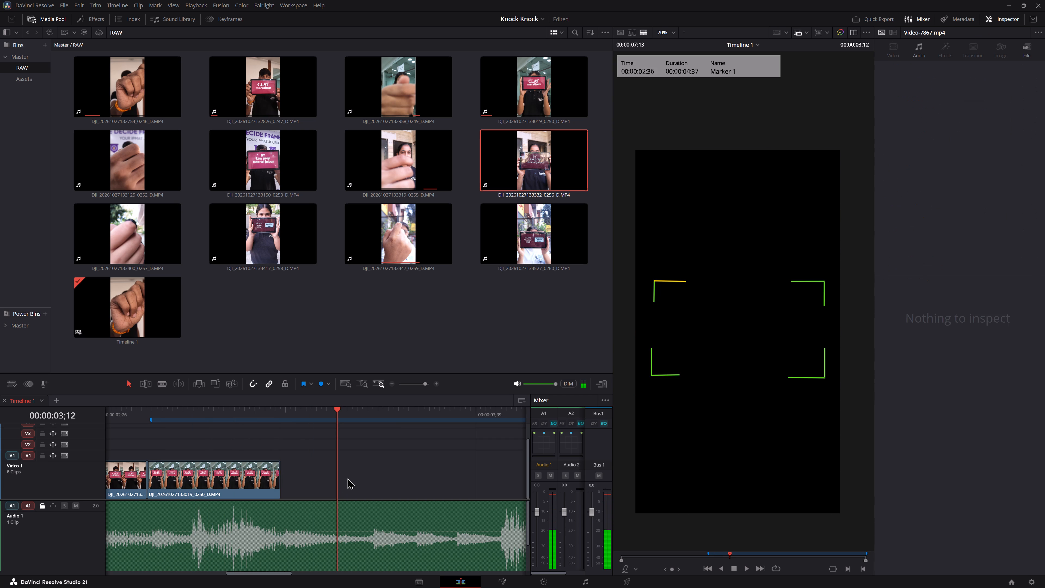
# Duplicate the 0247 CLAT marathon clip on Video 1 and butt the copy against the end of the 0250 clip.
pyautogui.keyDown('alt'); pyautogui.scroll(-16, 364, 471); pyautogui.keyUp('alt')
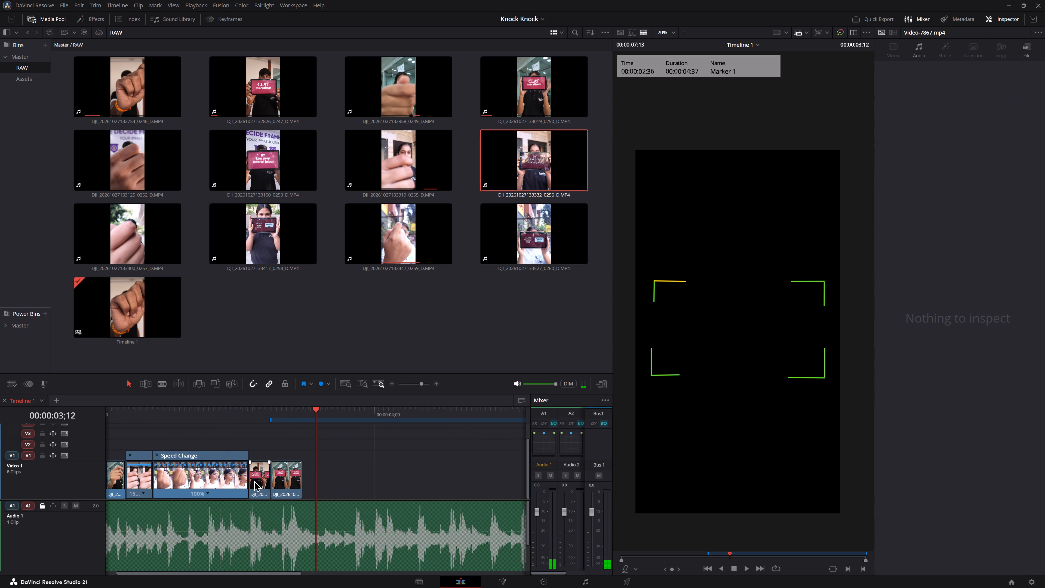
pyautogui.click(254, 480)
pyautogui.keyDown('alt'); pyautogui.moveTo(254, 480); pyautogui.dragTo(315, 485); pyautogui.keyUp('alt')
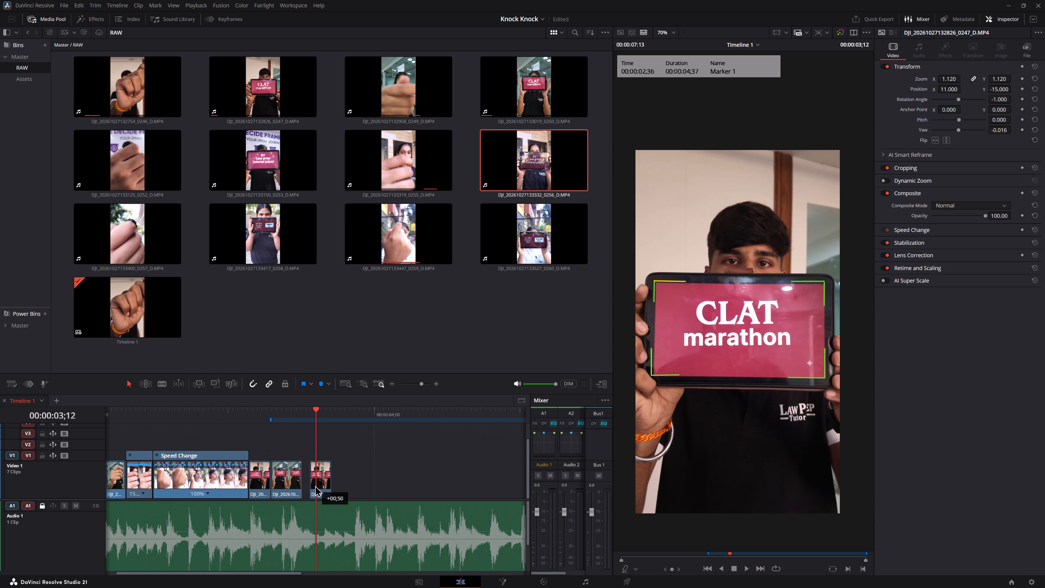
pyautogui.keyDown('alt'); pyautogui.moveTo(315, 485); pyautogui.dragTo(310, 486); pyautogui.keyUp('alt')
# Replay from the 0259 hand-to-ear clip through the repeated 0247 clip to check the CLAT marathon cuts against the audio.
pyautogui.click(202, 422)
pyautogui.press('space')
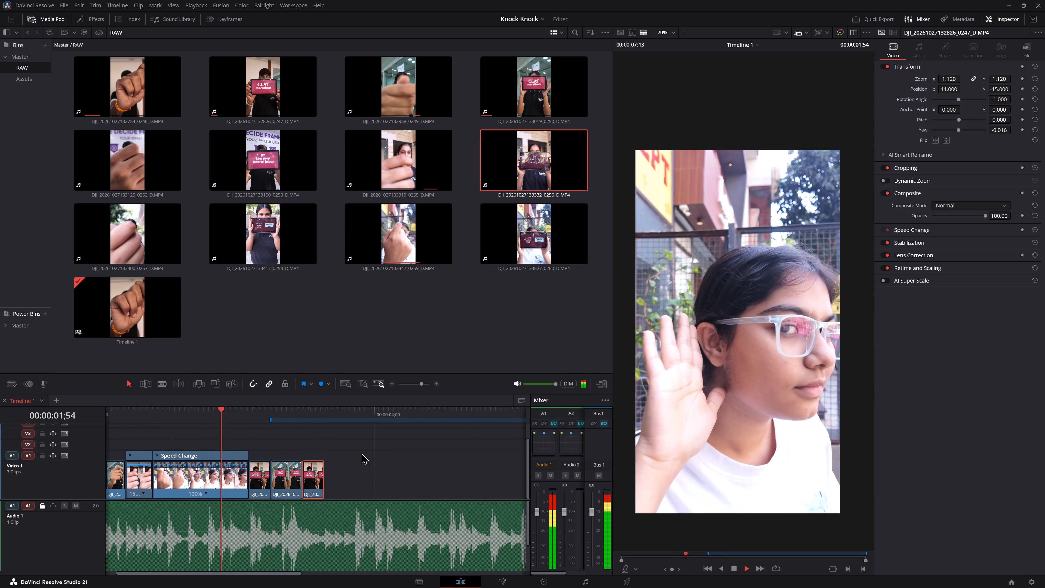
pyautogui.press('space')
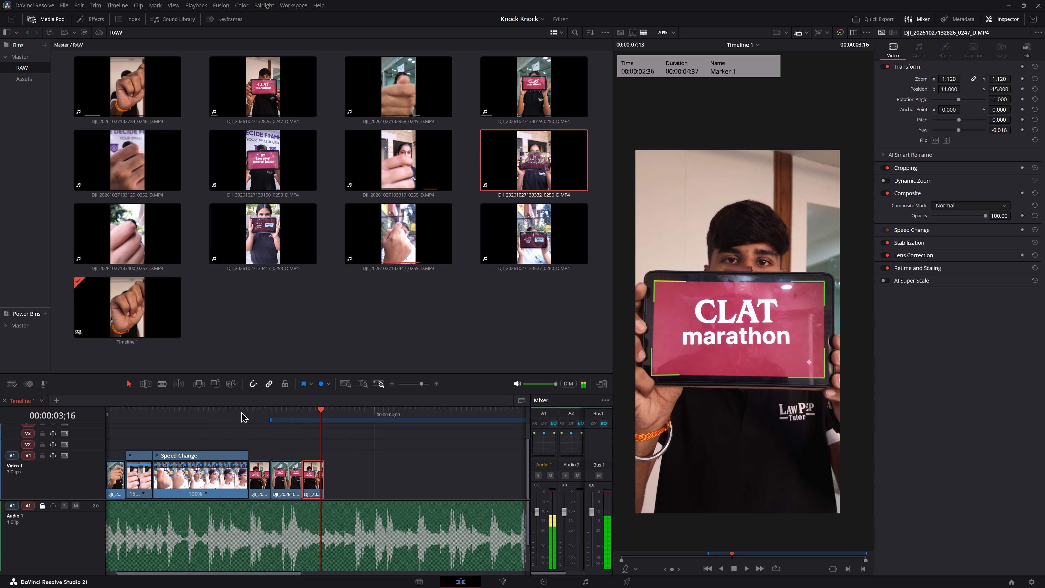
pyautogui.click(241, 412)
pyautogui.press('space')
pyautogui.press('space')
pyautogui.press('space')
pyautogui.press('space')
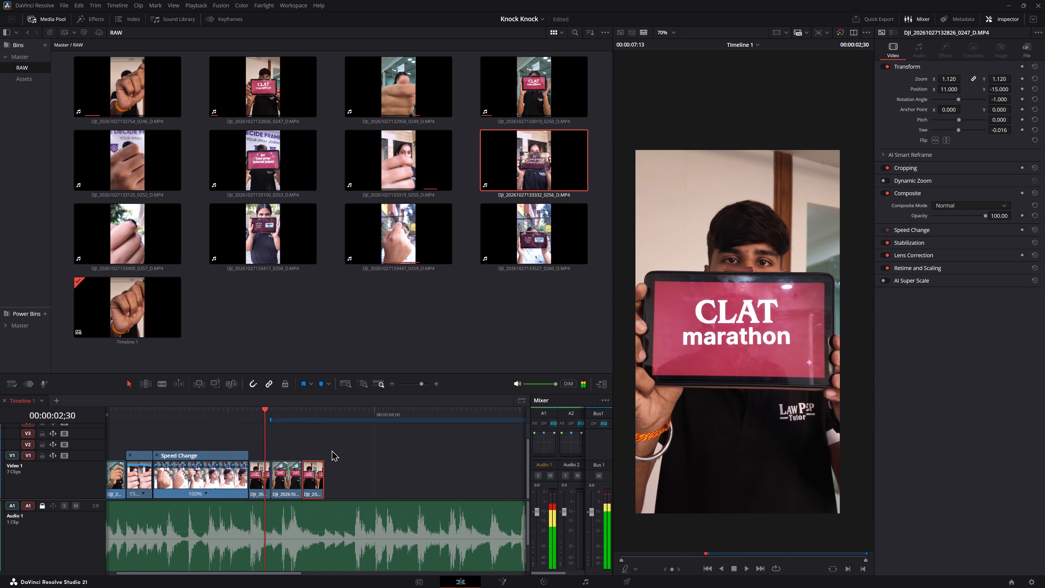
pyautogui.press('space')
pyautogui.press('space')
pyautogui.press('space')
pyautogui.press('space')
pyautogui.press('space')
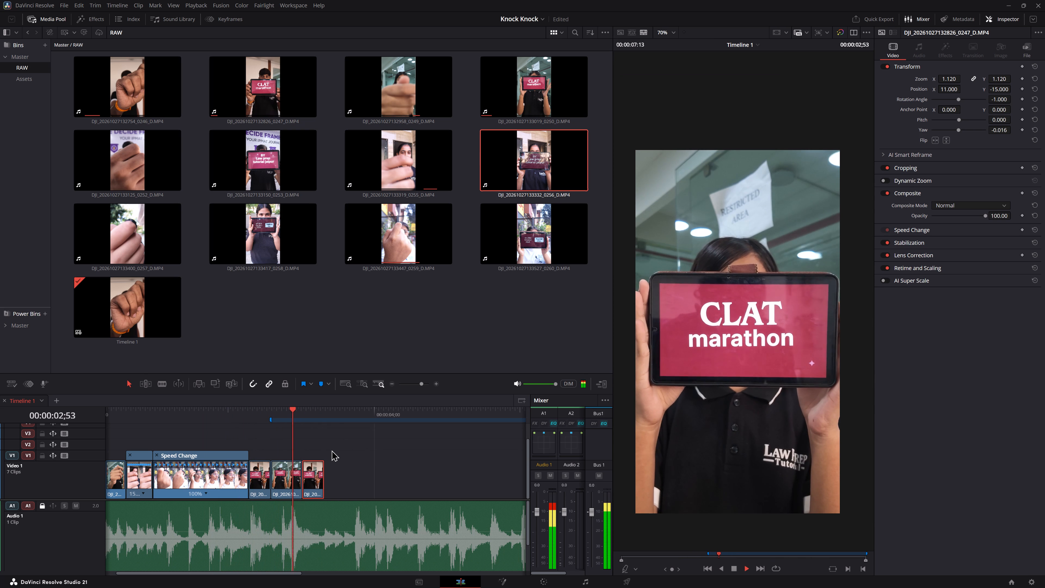
pyautogui.press('space')
pyautogui.click(208, 412)
pyautogui.press('space')
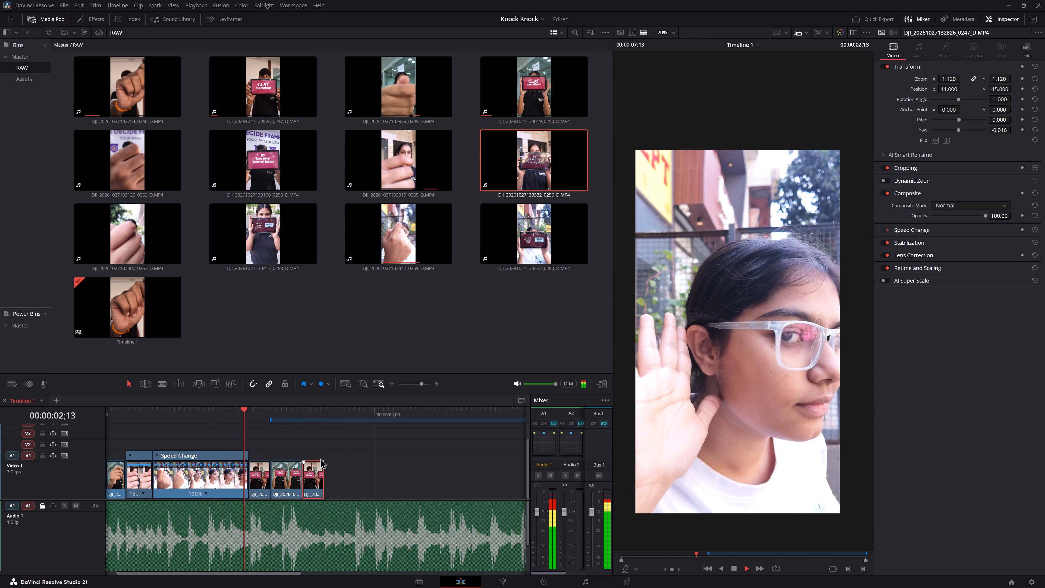
pyautogui.press('space')
pyautogui.press('space')
pyautogui.press('space')
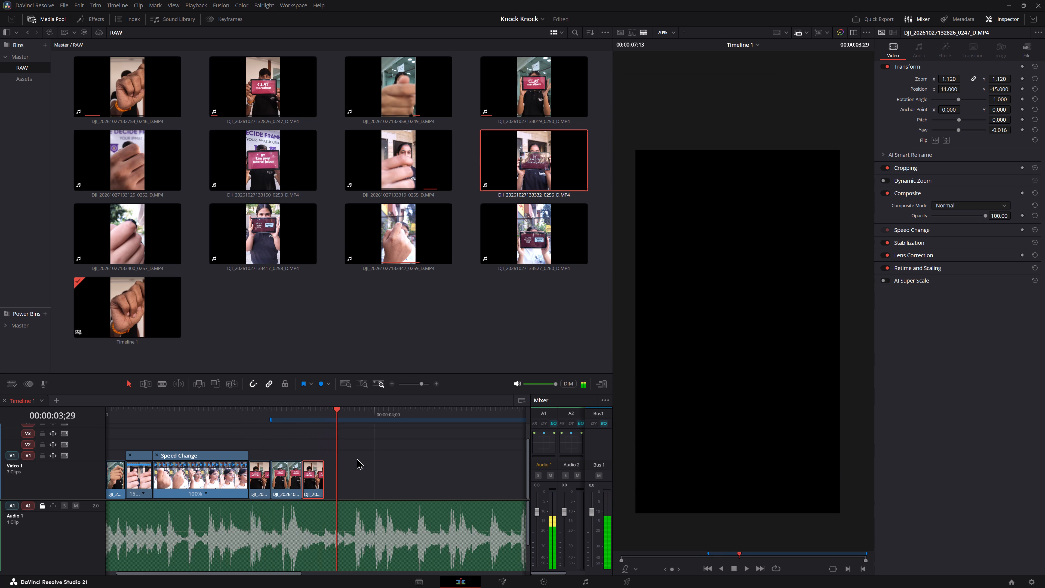
# Duplicate the 0250 CLAT marathon clip on Video 1 and place the copy shortly after the second 0247 clip.
pyautogui.keyDown('alt'); pyautogui.scroll(14, 369, 454); pyautogui.keyUp('alt')
pyautogui.keyDown('ctrl'); pyautogui.scroll(3, 373, 457); pyautogui.keyUp('ctrl')
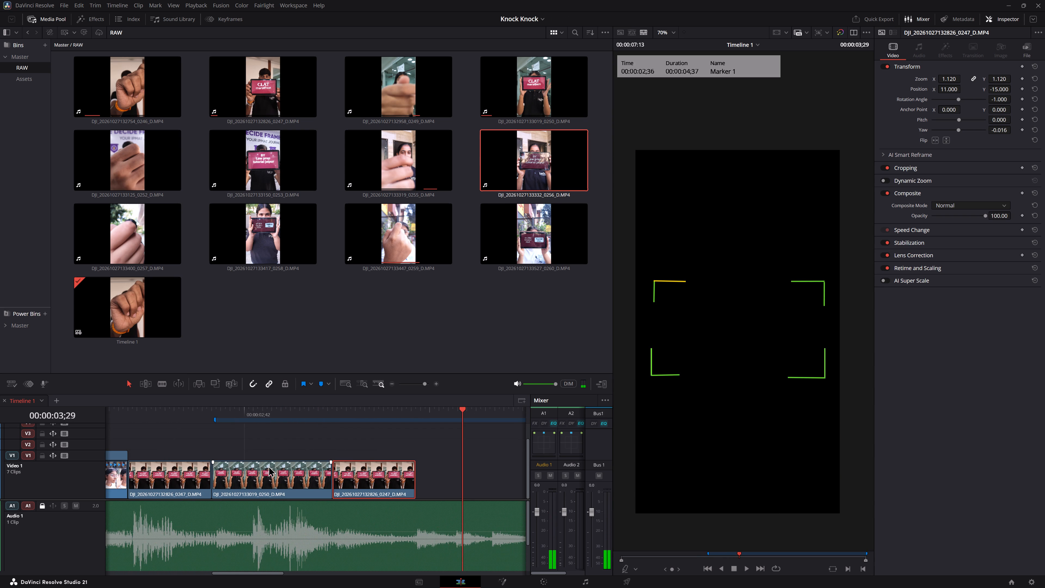
pyautogui.click(268, 466)
pyautogui.keyDown('alt'); pyautogui.moveTo(266, 473); pyautogui.dragTo(485, 473); pyautogui.keyUp('alt')
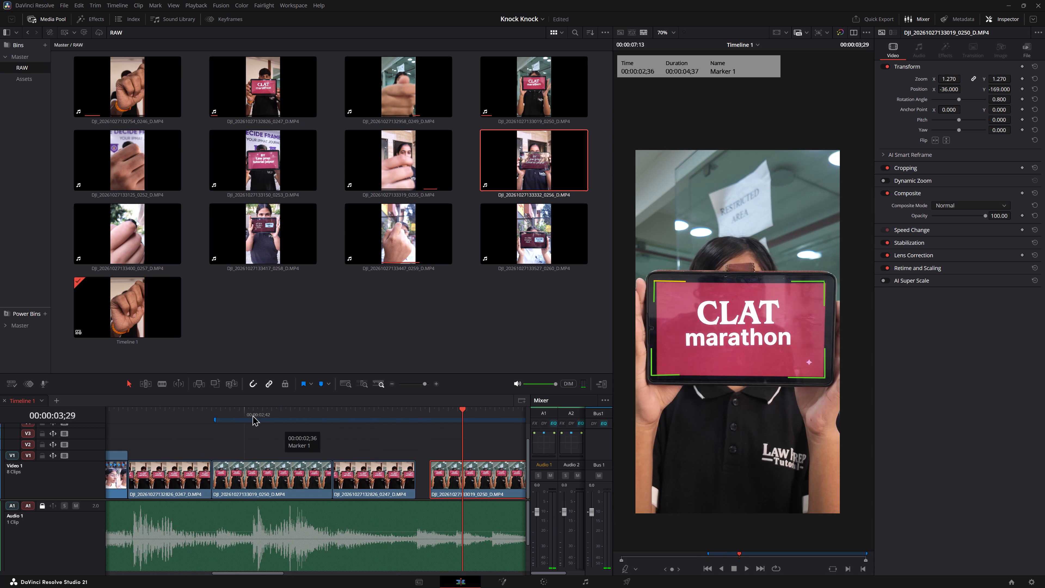
# Replay the first 0247 and 0250 clips through the second 0247 clip to judge the cut timing against the audio.
pyautogui.click(247, 413)
pyautogui.press('space')
pyautogui.press('space')
pyautogui.press('space')
pyautogui.press('space')
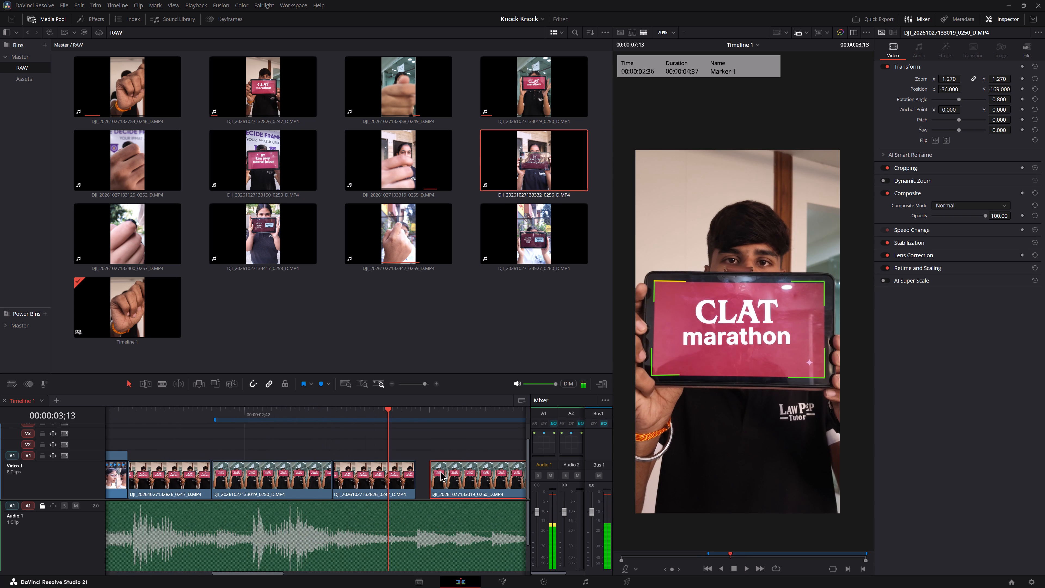
pyautogui.press('space')
pyautogui.press('space')
pyautogui.click(174, 409)
pyautogui.press('space')
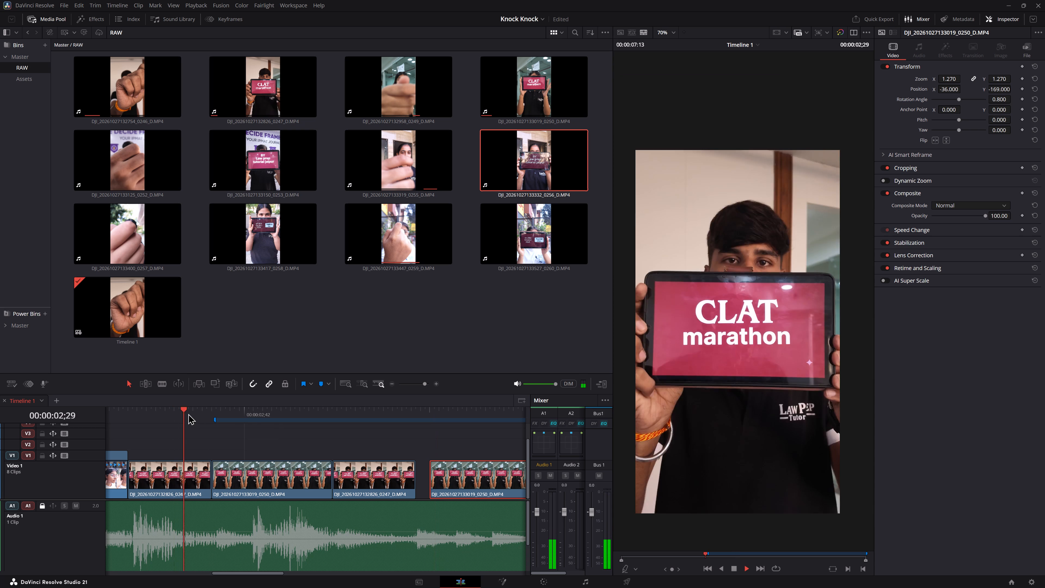
pyautogui.press('space')
pyautogui.press('space')
pyautogui.press('space')
pyautogui.press('space')
pyautogui.press('space')
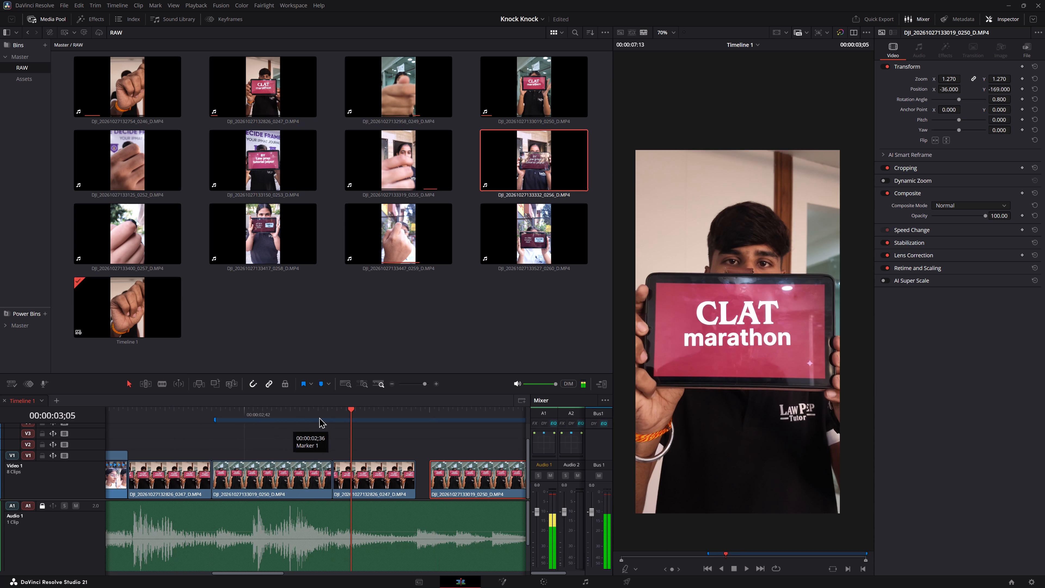
pyautogui.click(280, 412)
pyautogui.press('space')
pyautogui.press('space')
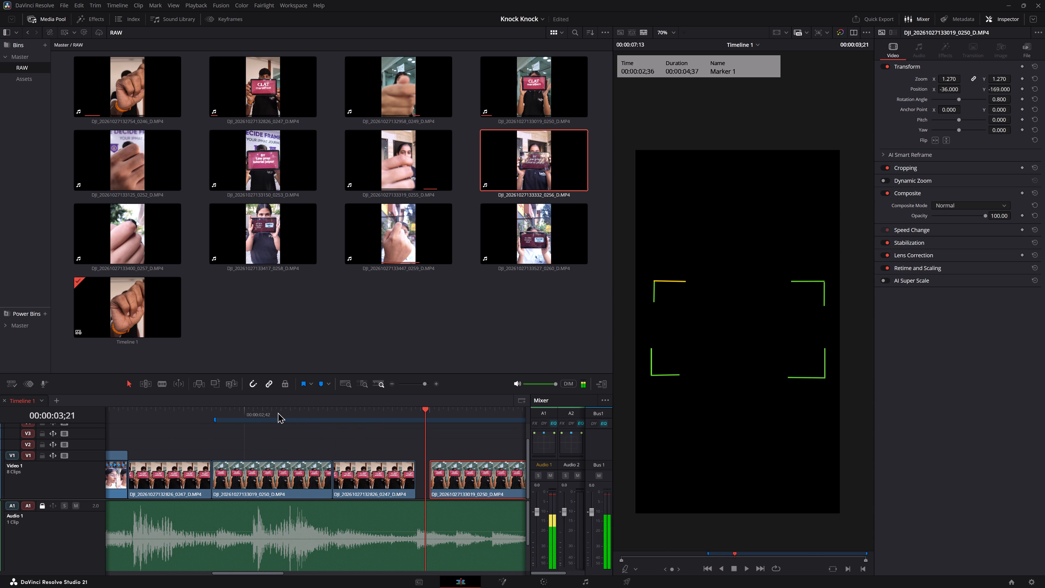
# Check the frames at the start of the second 0247 clip and replay the lead-in from the 0259 clip up to it.
pyautogui.write('c')
pyautogui.press('space')
pyautogui.press('space')
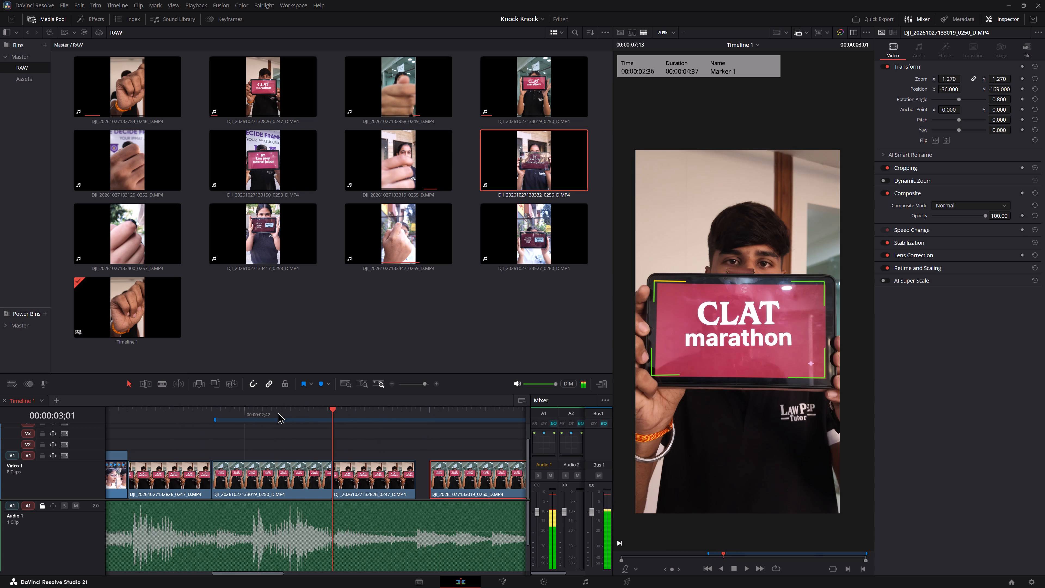
pyautogui.press('Right')
pyautogui.press('Right')
pyautogui.press('Right')
pyautogui.press('Right')
pyautogui.press('Right')
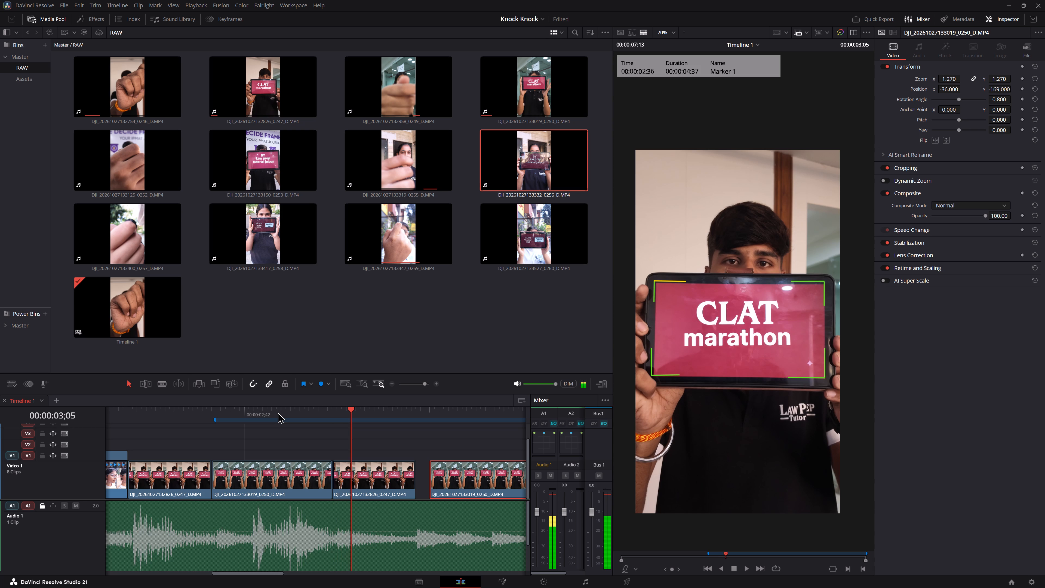
pyautogui.hotkey('shift', 'Left')
pyautogui.press('space')
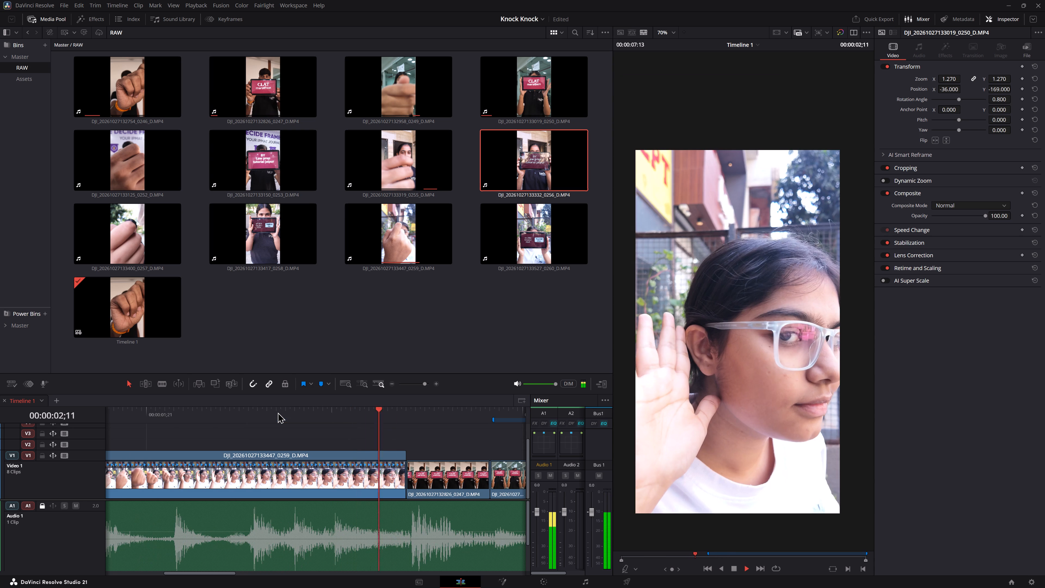
pyautogui.press('space')
pyautogui.moveTo(311, 437); pyautogui.dragTo(134, 430, button='middle')
pyautogui.press('space')
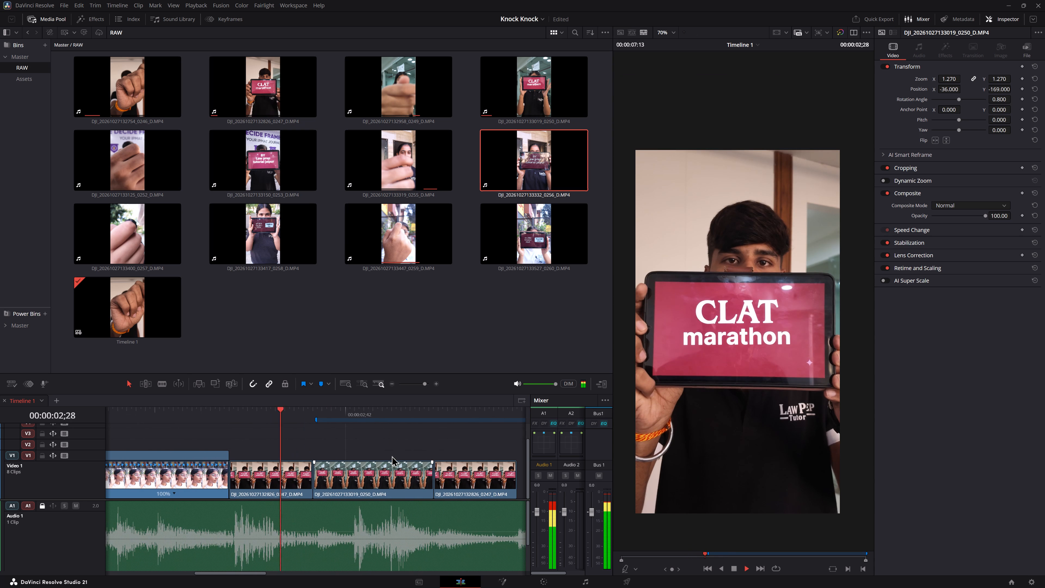
pyautogui.press('space')
pyautogui.press('space')
pyautogui.press('space')
pyautogui.press('space')
pyautogui.press('space')
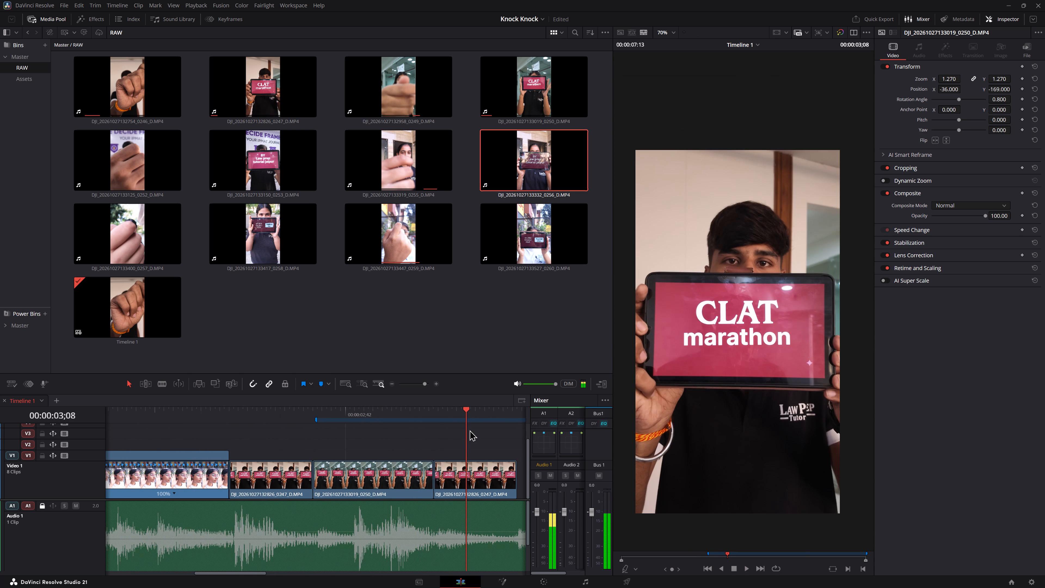
# Scrub and replay around the cut from the first 0250 clip to the second 0247 clip, comparing it with the audio waveform.
pyautogui.moveTo(440, 411); pyautogui.dragTo(437, 411)
pyautogui.moveTo(462, 440); pyautogui.dragTo(358, 440, button='middle')
pyautogui.press('space')
pyautogui.press('space')
pyautogui.press('space')
pyautogui.press('space')
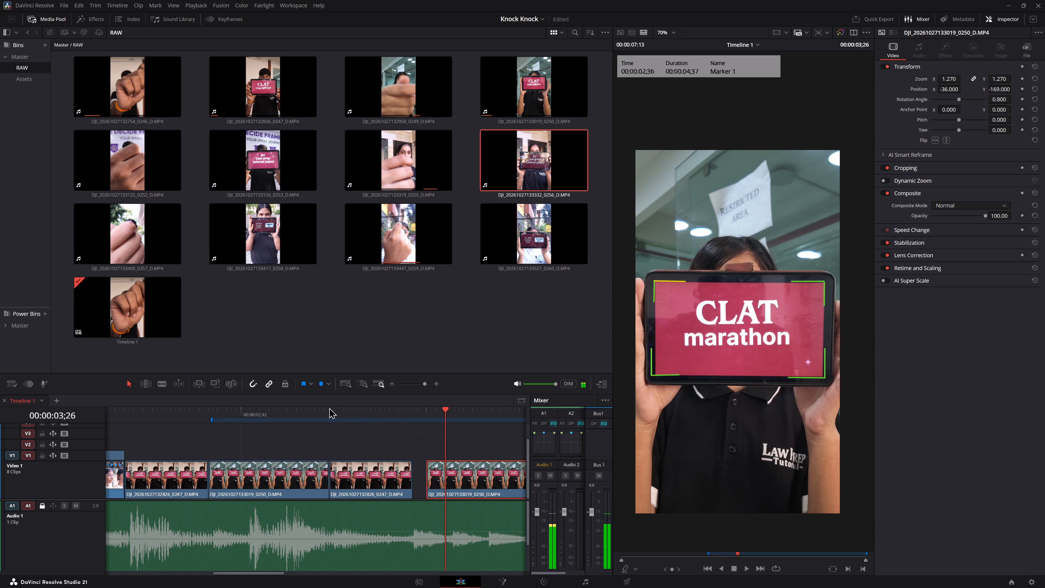
pyautogui.moveTo(323, 409); pyautogui.dragTo(285, 409)
pyautogui.press('space')
pyautogui.press('space')
pyautogui.moveTo(350, 412); pyautogui.dragTo(337, 414)
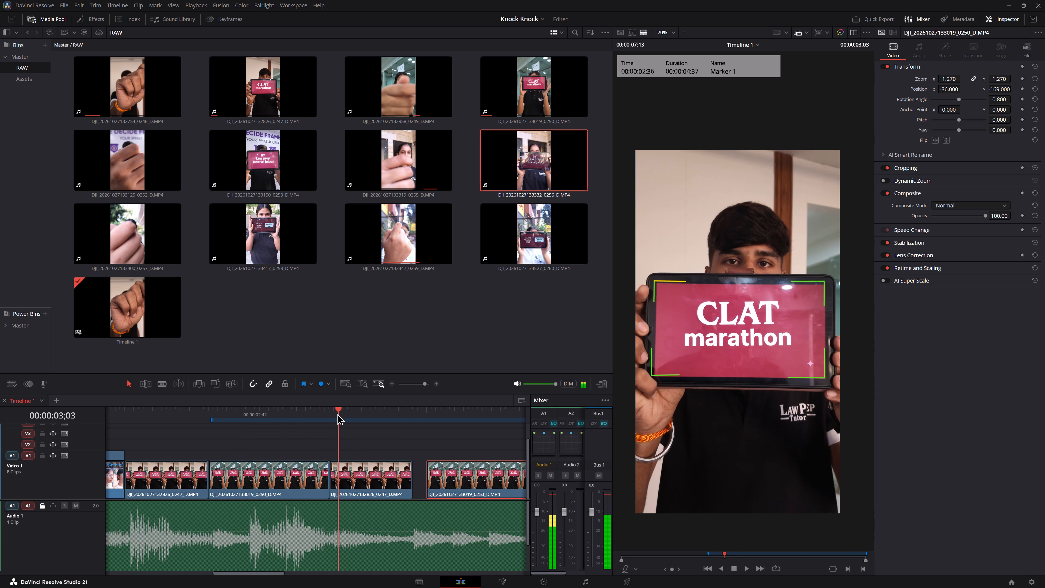
pyautogui.moveTo(337, 414); pyautogui.dragTo(335, 416)
pyautogui.press('Left')
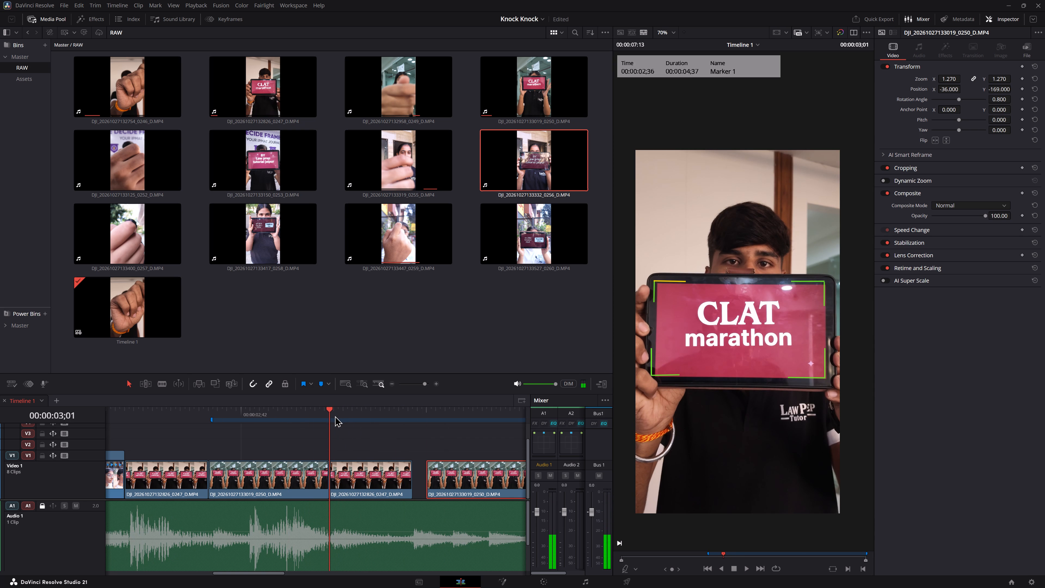
pyautogui.click(171, 419)
pyautogui.press('space')
pyautogui.press('space')
pyautogui.press('space')
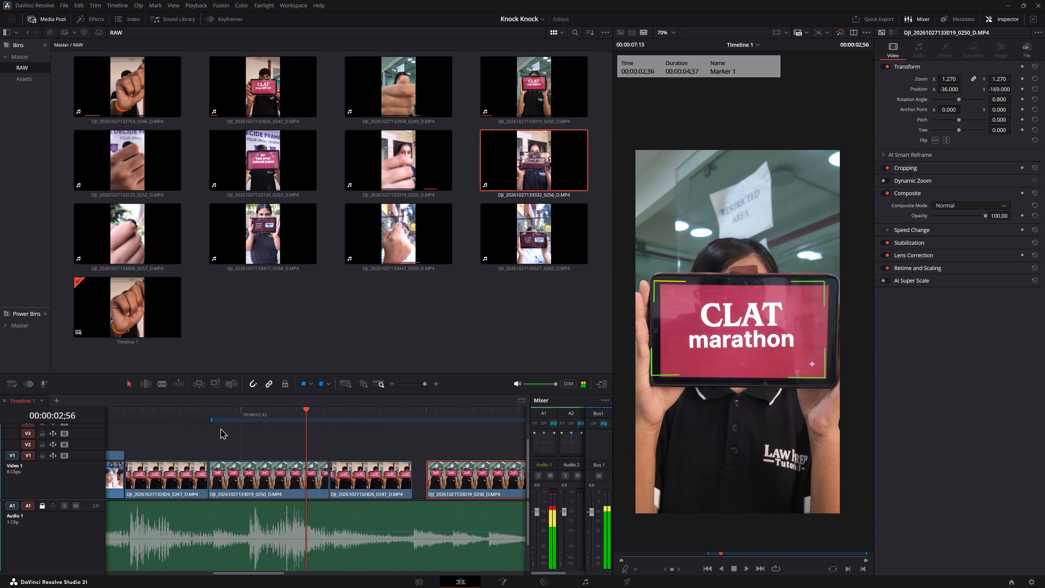
pyautogui.press('space')
pyautogui.press('space')
pyautogui.press('space')
# Move the second 0250 clip earlier on Video 1 so it butts against the end of the second 0247 clip.
pyautogui.moveTo(420, 409); pyautogui.dragTo(419, 409)
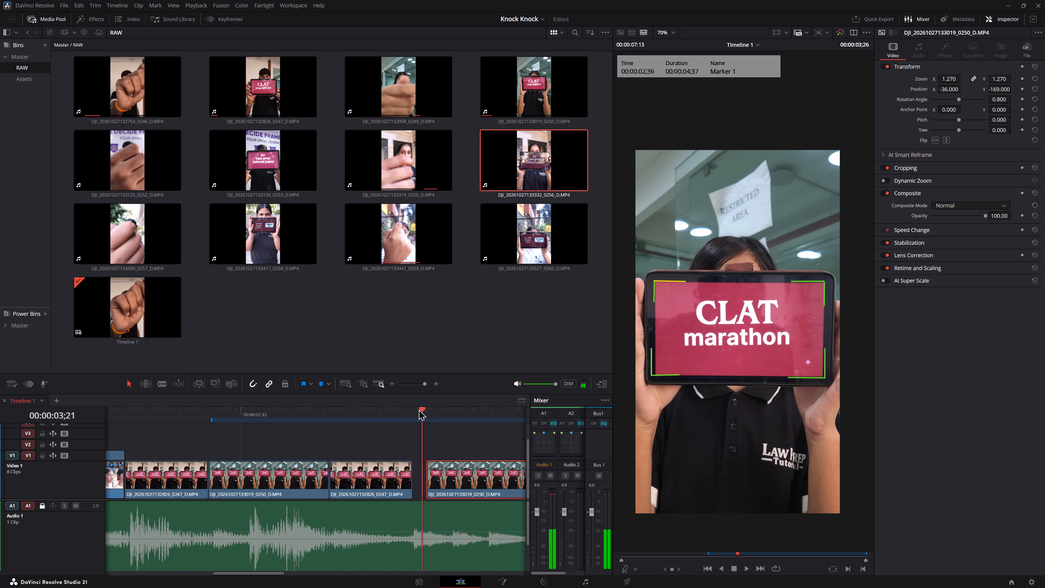
pyautogui.moveTo(419, 409); pyautogui.dragTo(407, 410)
pyautogui.moveTo(482, 476); pyautogui.dragTo(469, 477)
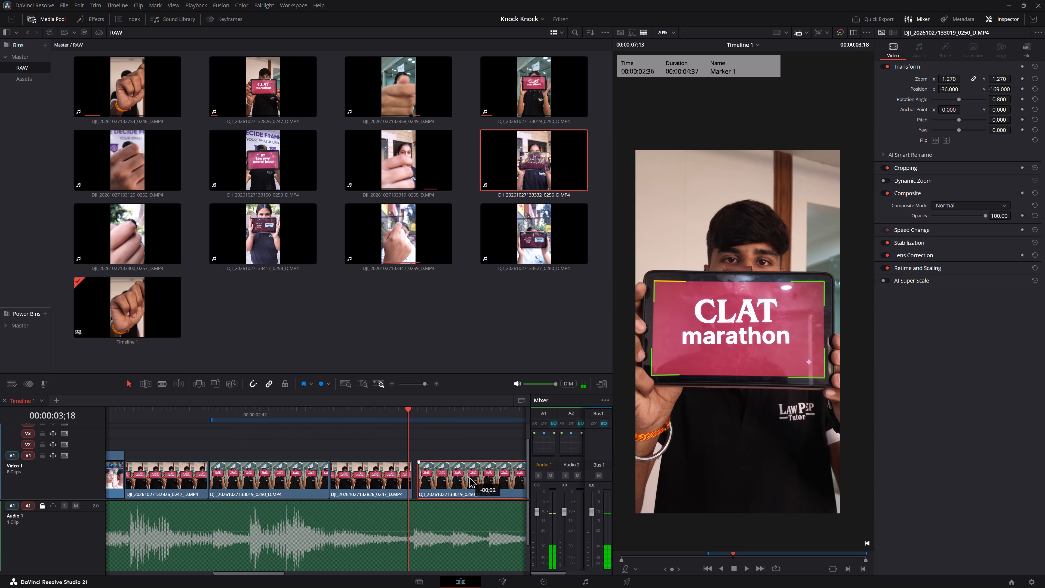
pyautogui.moveTo(469, 477); pyautogui.dragTo(466, 477)
# Replay the alternating 0247 and 0250 clips to check the closed-up sequence against the audio.
pyautogui.press('space')
pyautogui.press('space')
pyautogui.click(141, 415)
pyautogui.press('space')
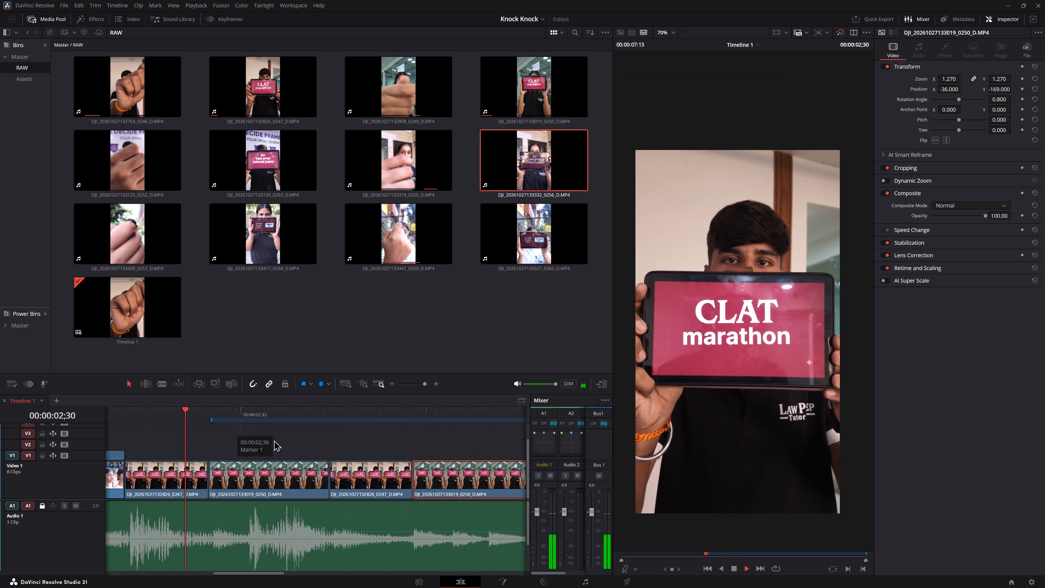
pyautogui.press('space')
pyautogui.press('space')
pyautogui.press('space')
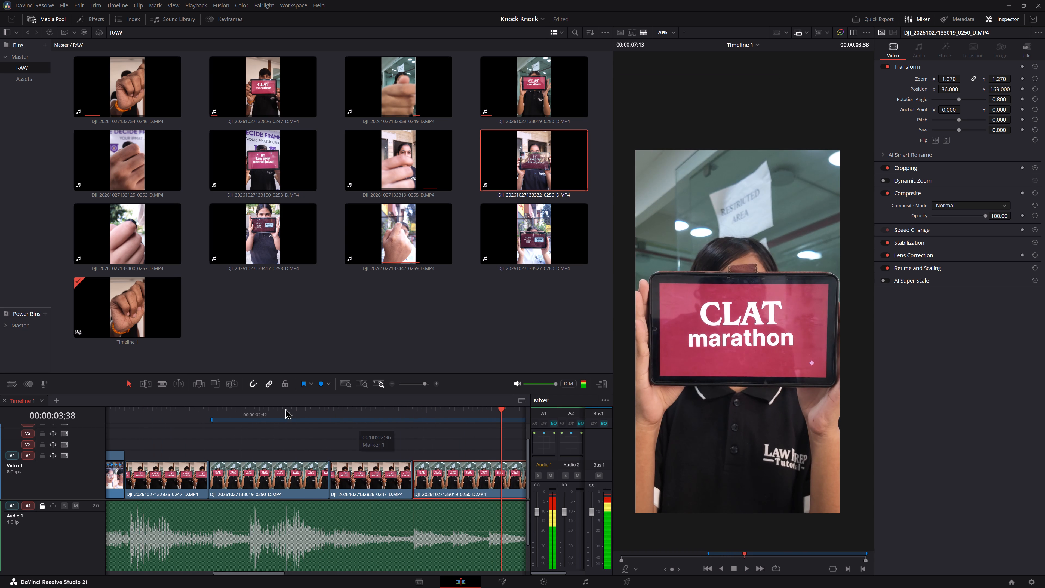
pyautogui.click(128, 414)
pyautogui.press('space')
pyautogui.press('space')
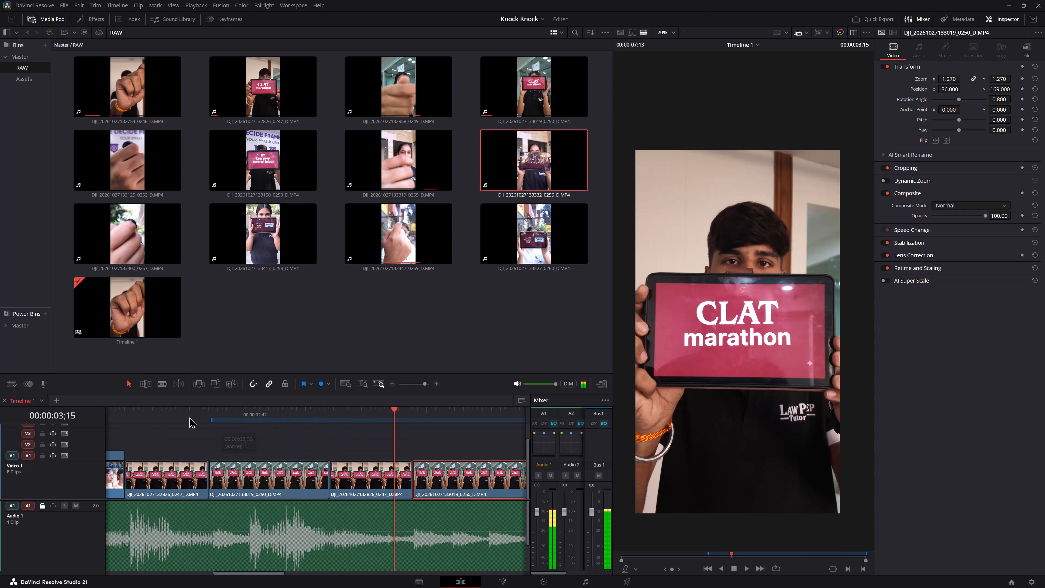
# Replay the alternating 0247 and 0250 clips to judge their cuts against the audio waveform.
pyautogui.click(136, 411)
pyautogui.press('space')
pyautogui.press('space')
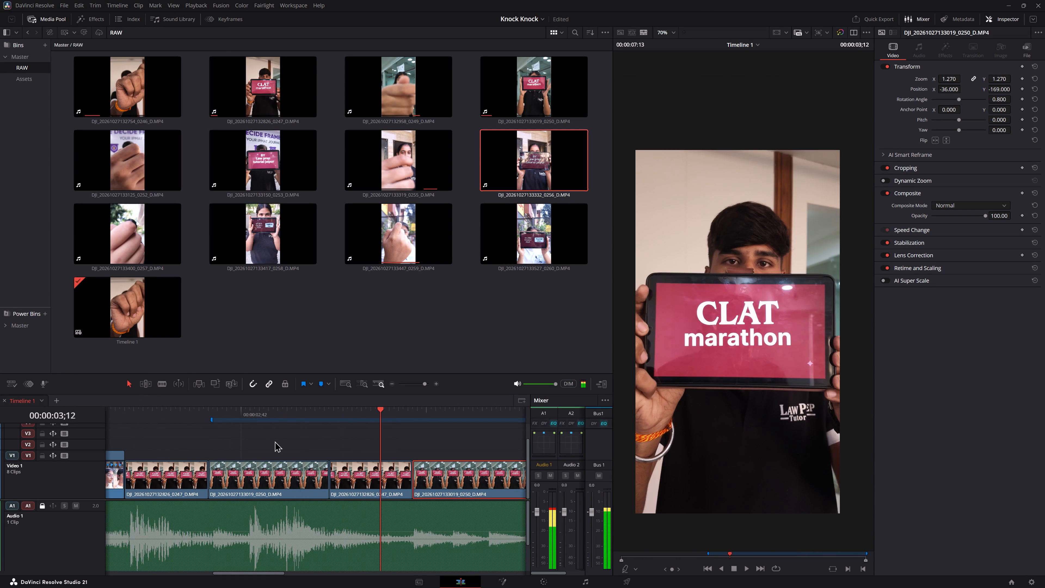
pyautogui.click(135, 410)
pyautogui.press('space')
pyautogui.press('space')
pyautogui.click(173, 419)
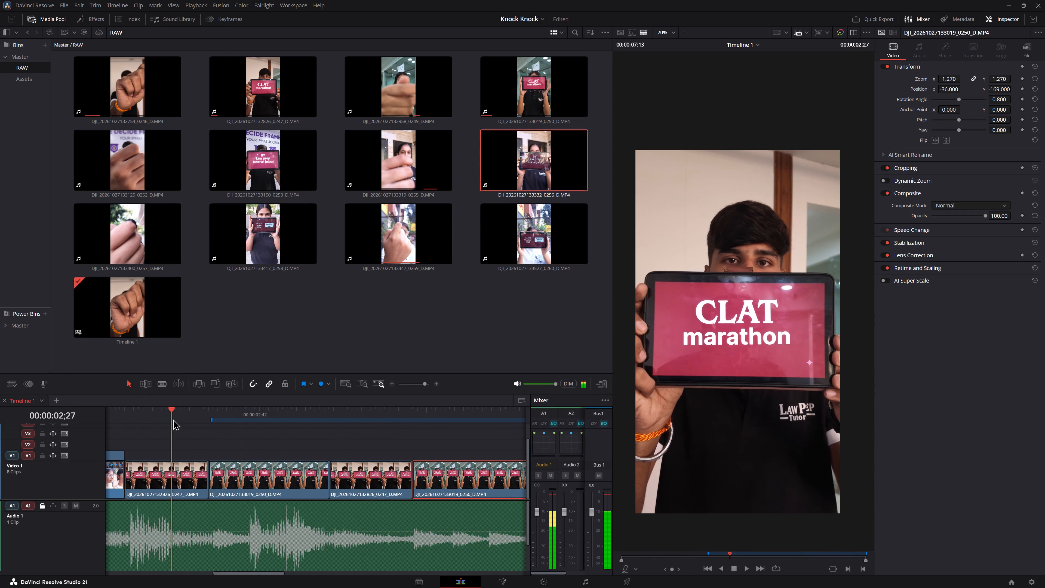
pyautogui.press('space')
pyautogui.press('space')
pyautogui.moveTo(357, 439); pyautogui.dragTo(245, 434, button='middle')
pyautogui.press('space')
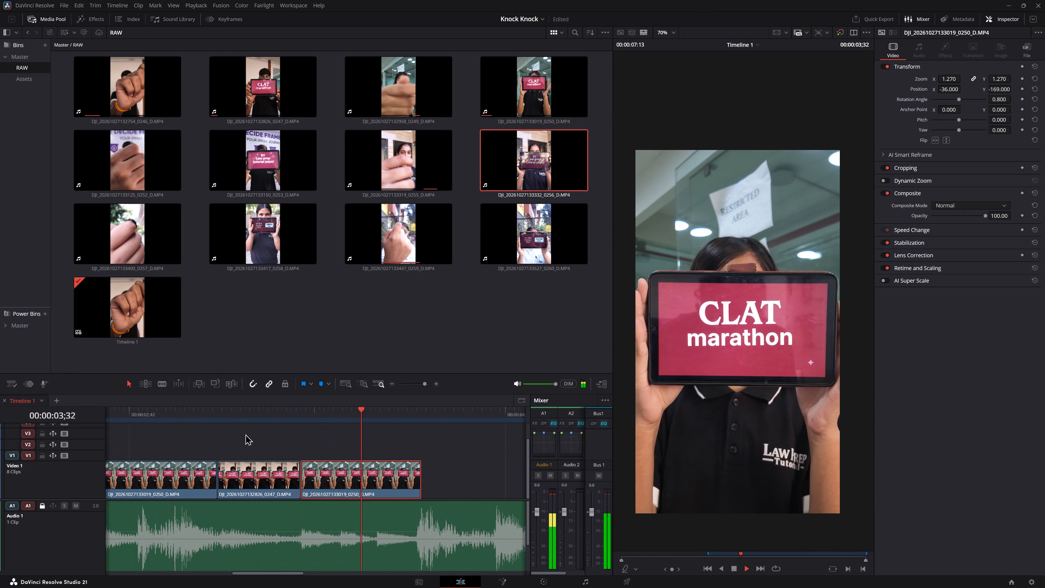
pyautogui.press('space')
pyautogui.keyDown('alt'); pyautogui.scroll(-16, 289, 439); pyautogui.keyUp('alt')
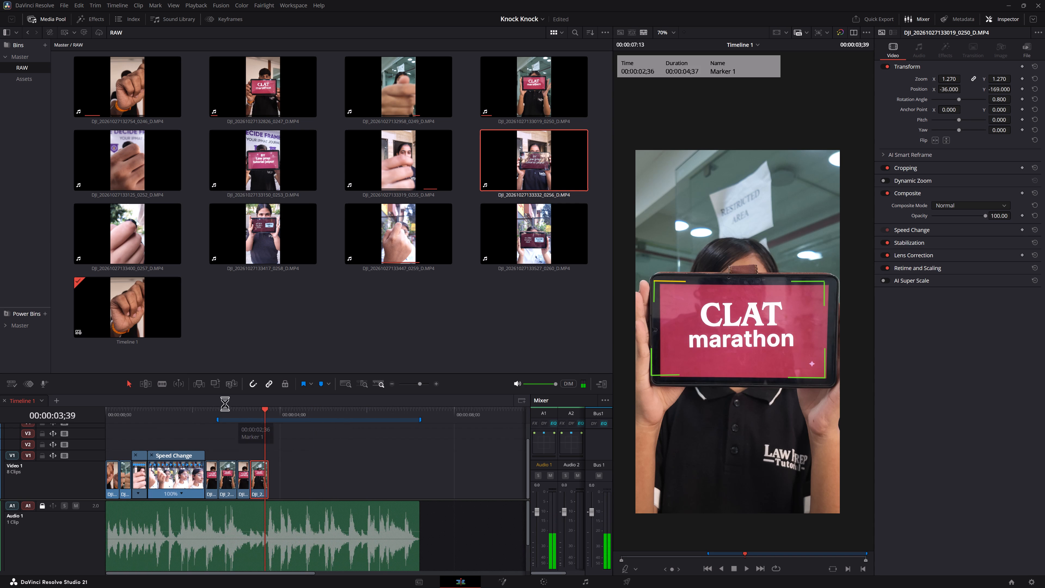
# Replay from the end of the speed-changed 0259 clip through the second 0250 clip to check the timing against the beats.
pyautogui.click(203, 412)
pyautogui.press('space')
pyautogui.press('space')
pyautogui.press('space')
pyautogui.press('space')
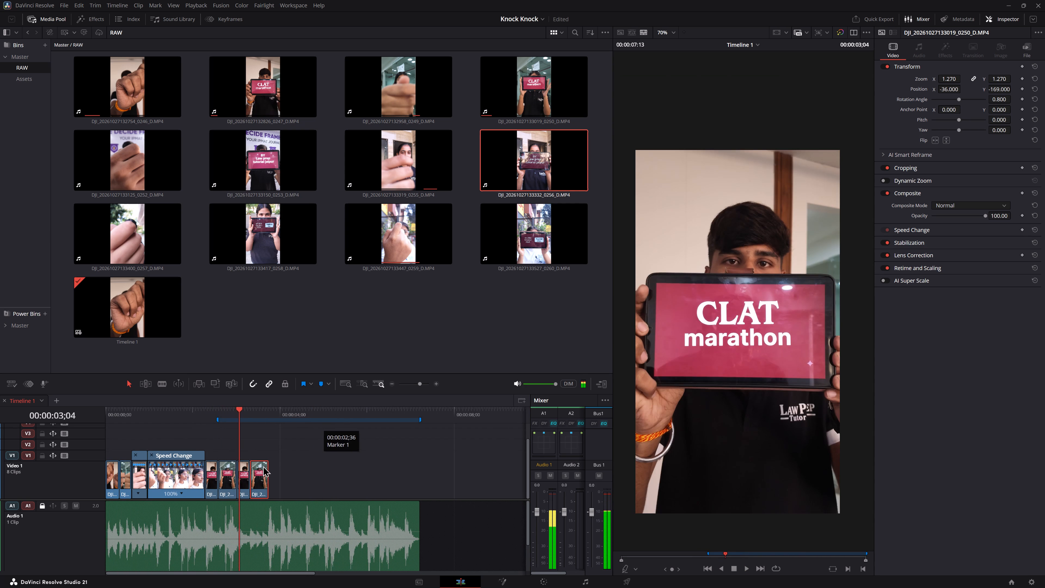
pyautogui.press('space')
pyautogui.press('space')
pyautogui.keyDown('alt'); pyautogui.scroll(11, 342, 469); pyautogui.keyUp('alt')
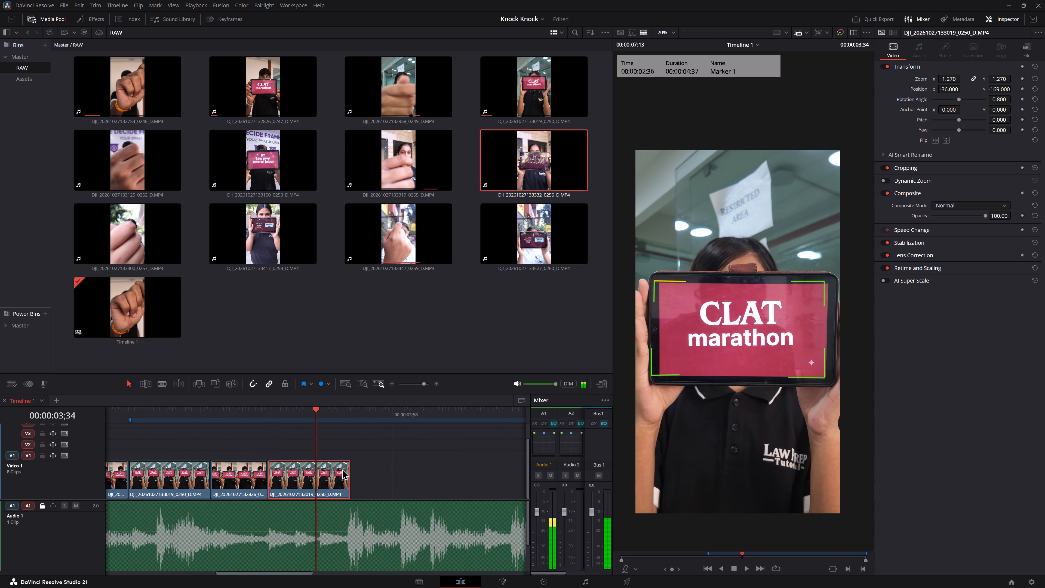
pyautogui.click(186, 408)
pyautogui.press('space')
pyautogui.press('space')
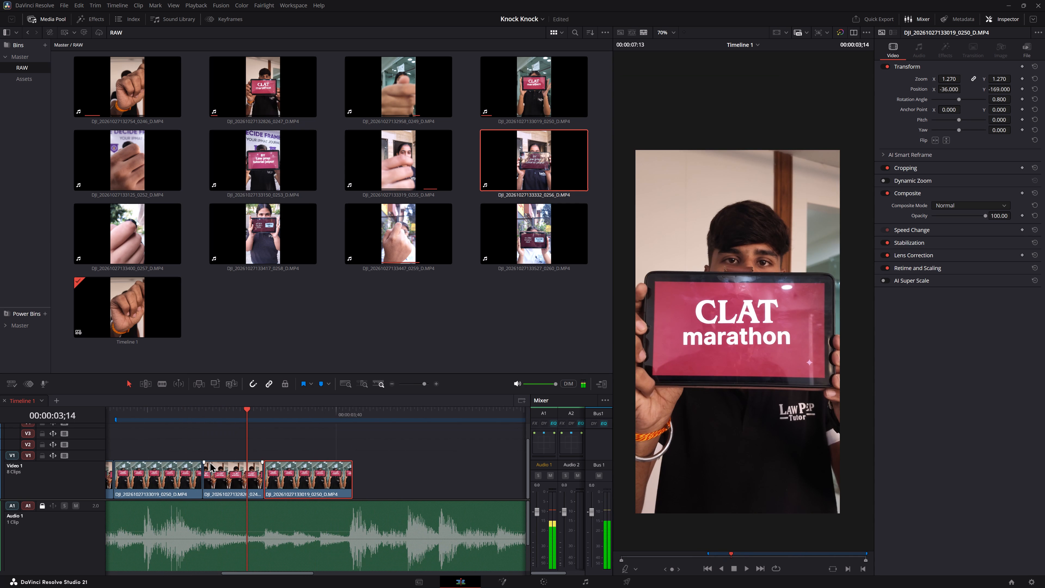
# Move the second 0247 clip on Video 1 earlier to start at 00:00:02;53, overwriting the end of the first 0250 clip.
pyautogui.moveTo(218, 444); pyautogui.dragTo(351, 442, button='middle')
pyautogui.click(217, 409)
pyautogui.press('space')
pyautogui.press('space')
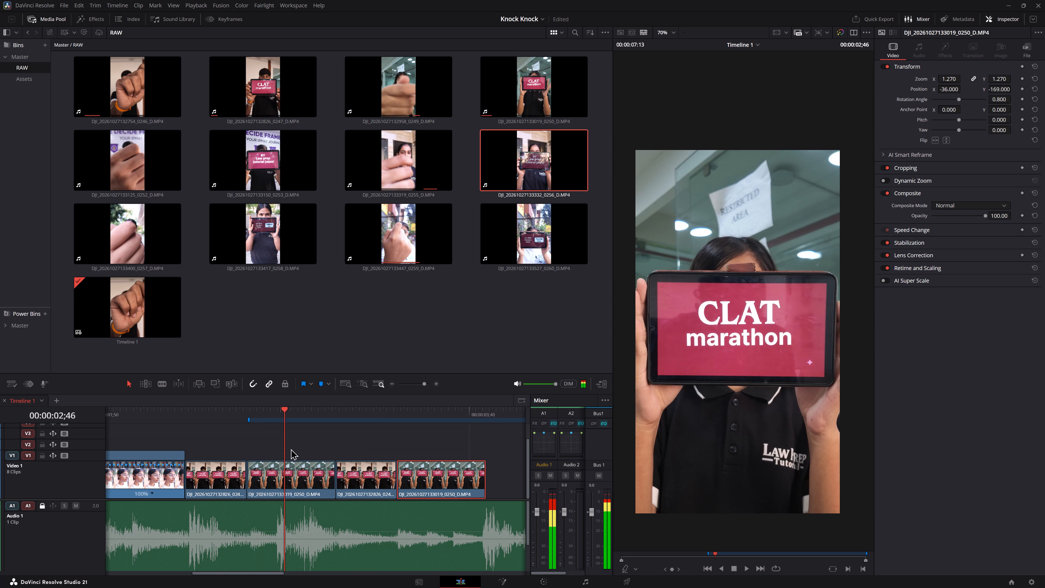
pyautogui.press('space')
pyautogui.press('space')
pyautogui.moveTo(313, 413); pyautogui.dragTo(281, 415)
pyautogui.press('space')
pyautogui.press('space')
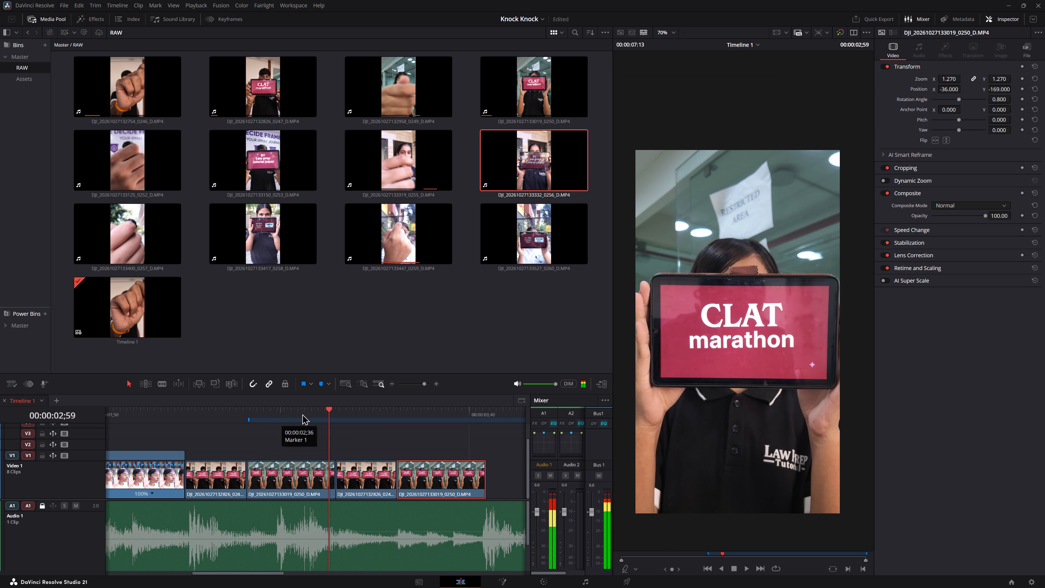
pyautogui.moveTo(303, 413); pyautogui.dragTo(307, 414)
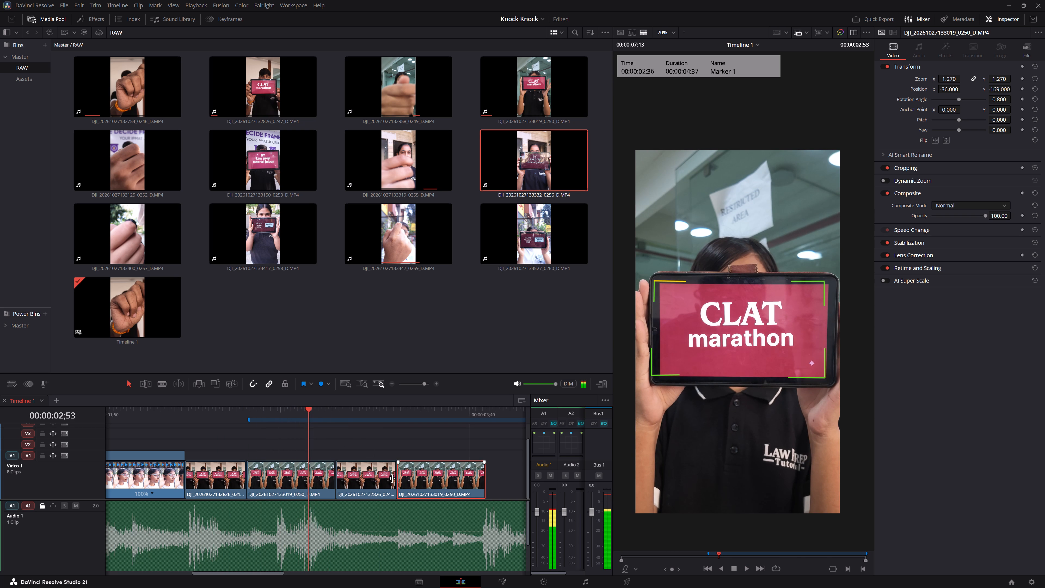
pyautogui.moveTo(364, 480); pyautogui.dragTo(334, 481)
# Replay the cut from the shortened 0250 clip to the moved 0247 clip and check it against the beat.
pyautogui.click(230, 418)
pyautogui.press('space')
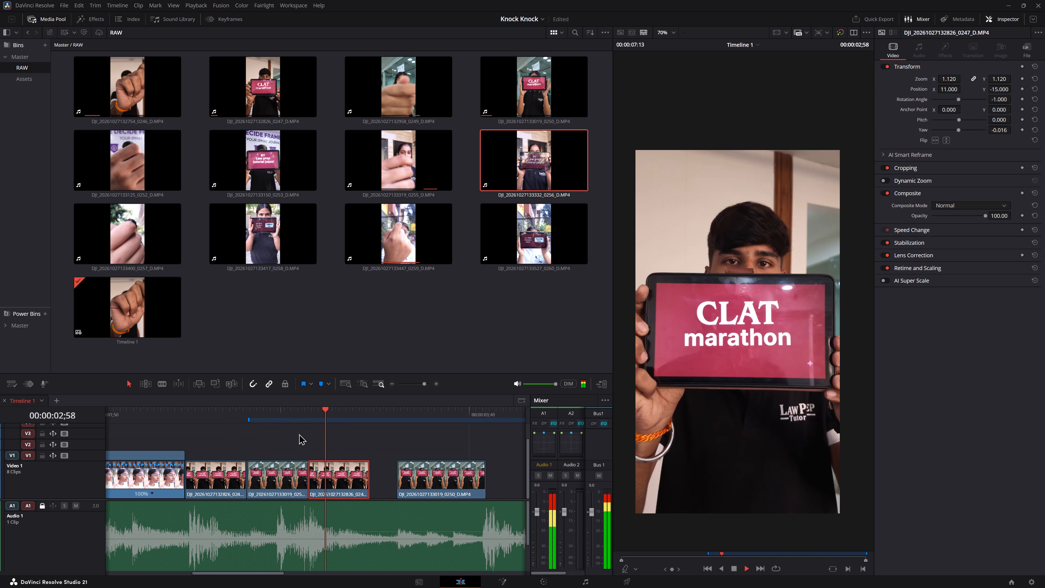
pyautogui.press('space')
pyautogui.click(234, 415)
pyautogui.press('space')
pyautogui.press('space')
pyautogui.press('space')
pyautogui.press('space')
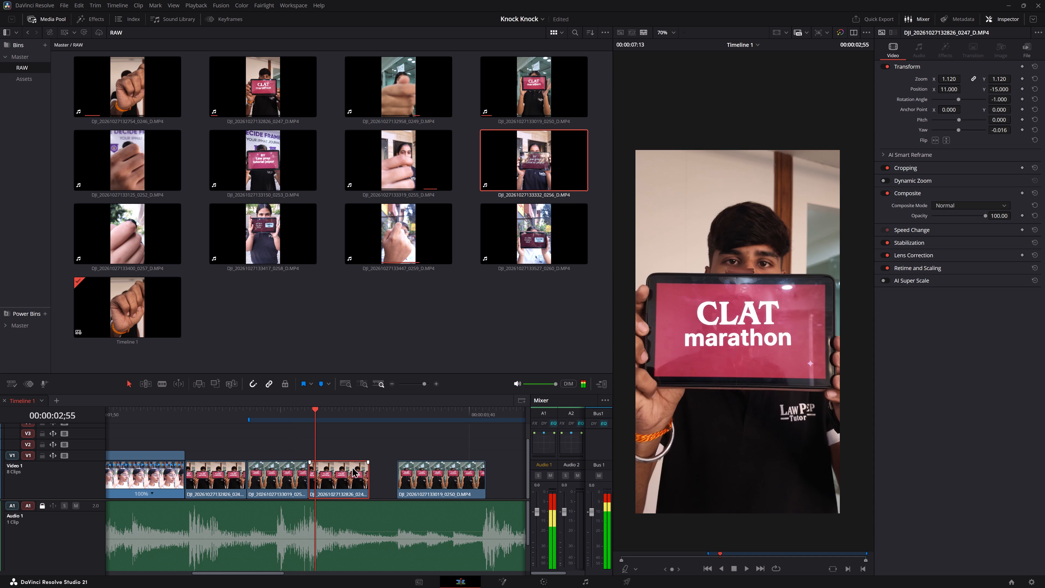
pyautogui.press('space')
pyautogui.press('space')
# Move the second 0250 clip earlier to start at 00:00:03;02, overwriting the end of the second 0247 clip.
pyautogui.moveTo(347, 412); pyautogui.dragTo(342, 412)
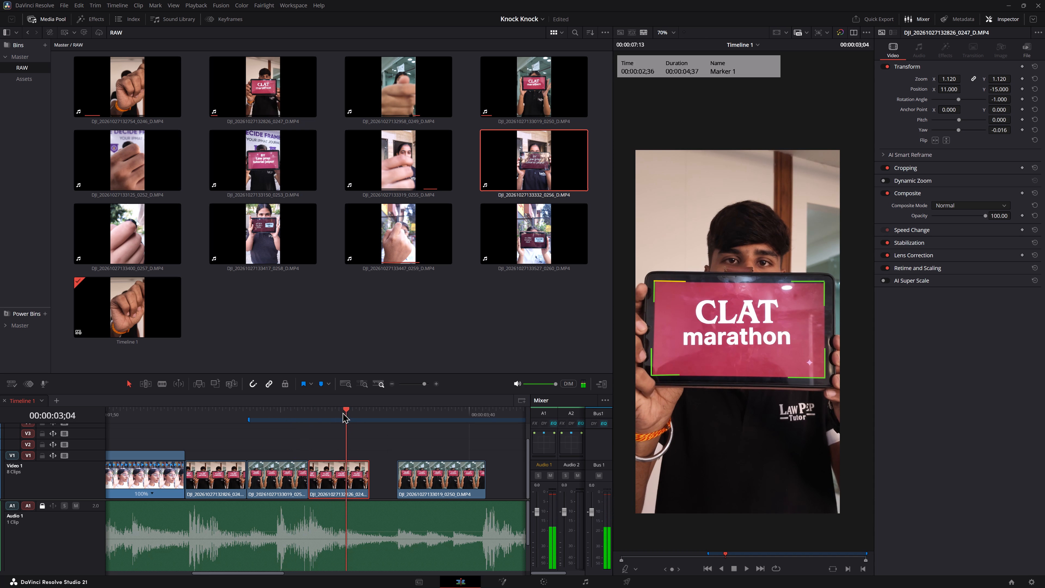
pyautogui.moveTo(342, 412); pyautogui.dragTo(339, 412)
pyautogui.moveTo(444, 477); pyautogui.dragTo(390, 478)
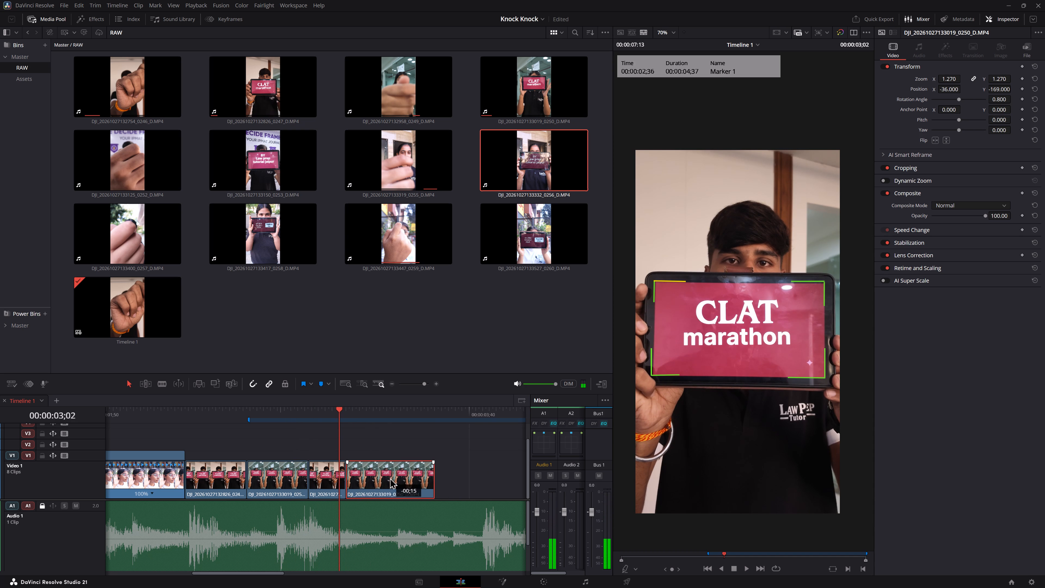
pyautogui.moveTo(390, 478); pyautogui.dragTo(387, 478)
# Replay the tightened run of 0247 and 0250 clips to check the new cuts against the audio.
pyautogui.click(156, 413)
pyautogui.press('space')
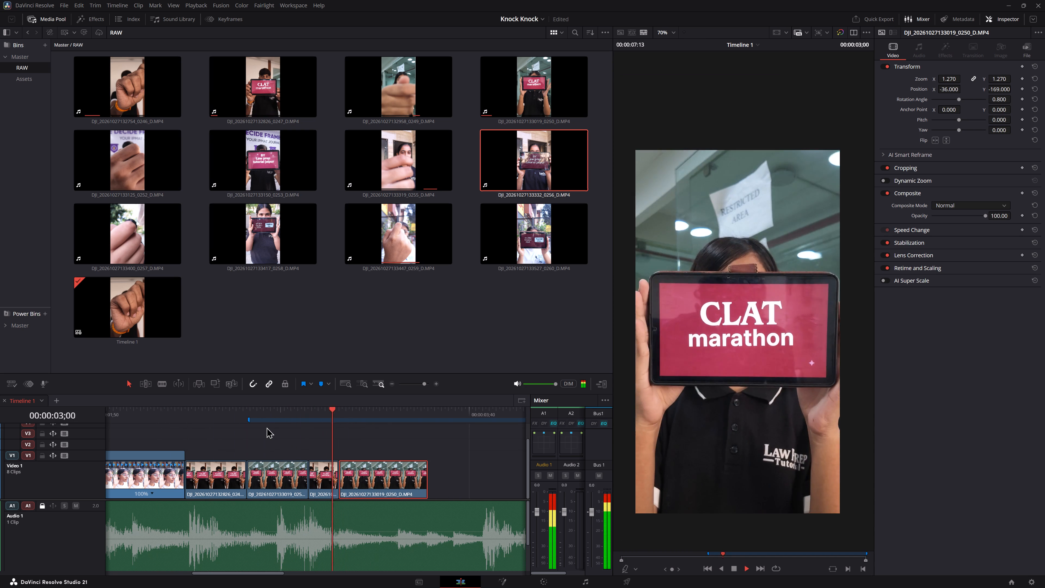
pyautogui.press('space')
pyautogui.click(184, 412)
pyautogui.press('space')
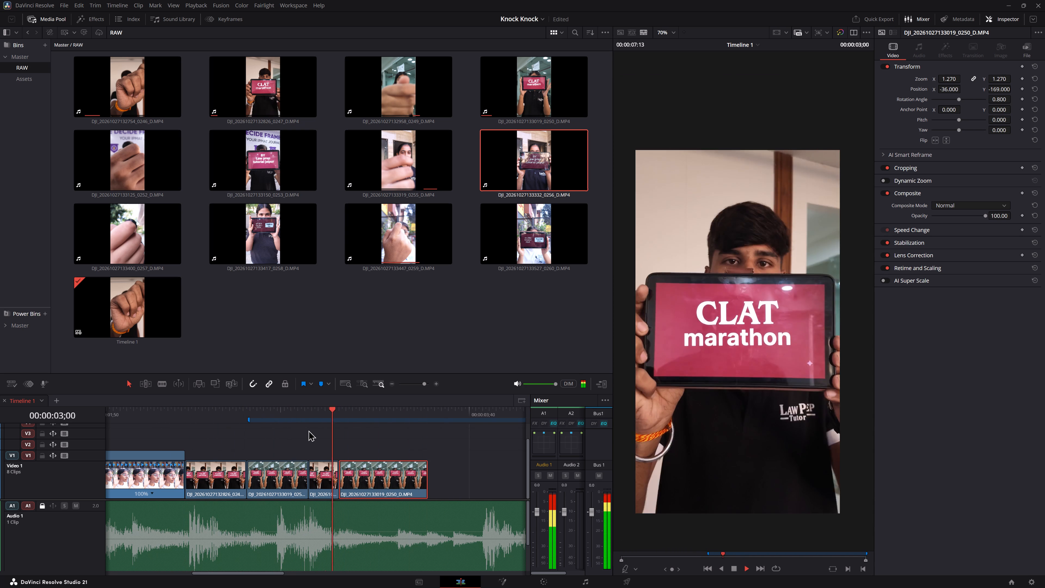
pyautogui.press('space')
pyautogui.moveTo(468, 458); pyautogui.dragTo(378, 458, button='middle')
pyautogui.scroll(1, 381, 458)
pyautogui.press('space')
pyautogui.press('space')
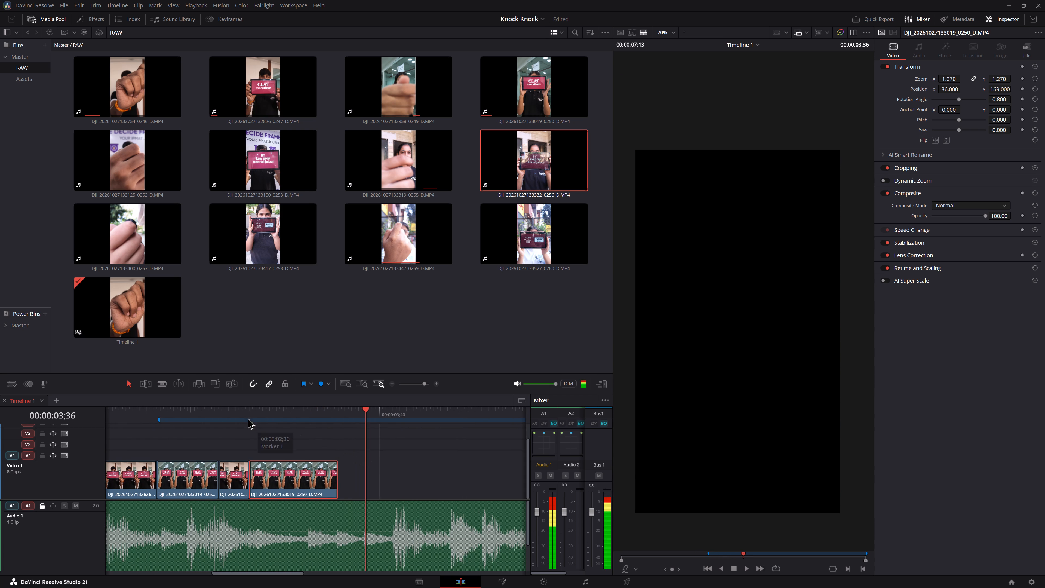
# Replay the second 0250 clip and the empty stretch after it to locate the next beat in the audio.
pyautogui.click(233, 412)
pyautogui.press('space')
pyautogui.press('space')
pyautogui.click(125, 406)
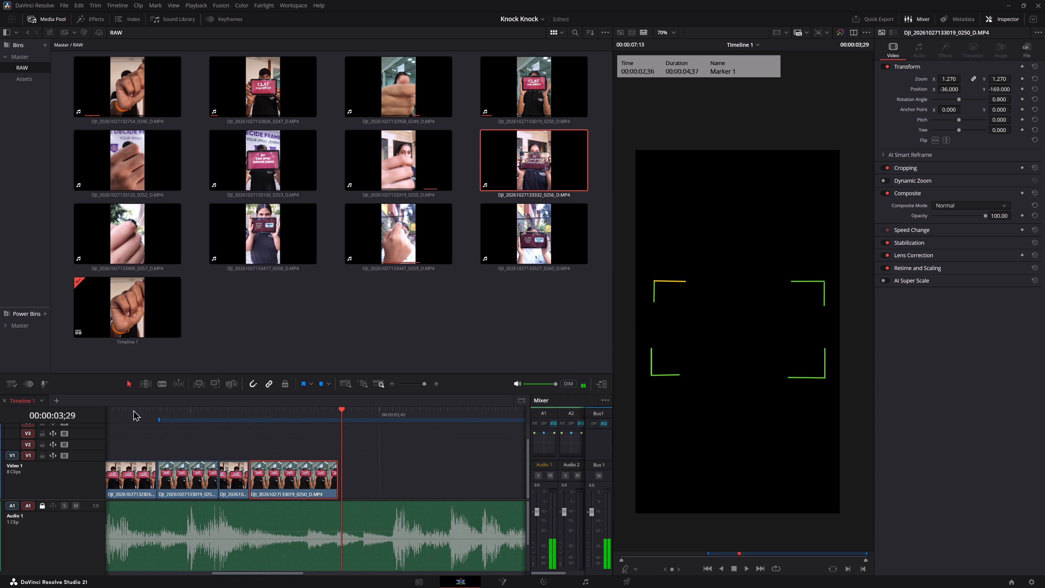
pyautogui.press('space')
pyautogui.click(135, 416)
pyautogui.press('space')
pyautogui.press('space')
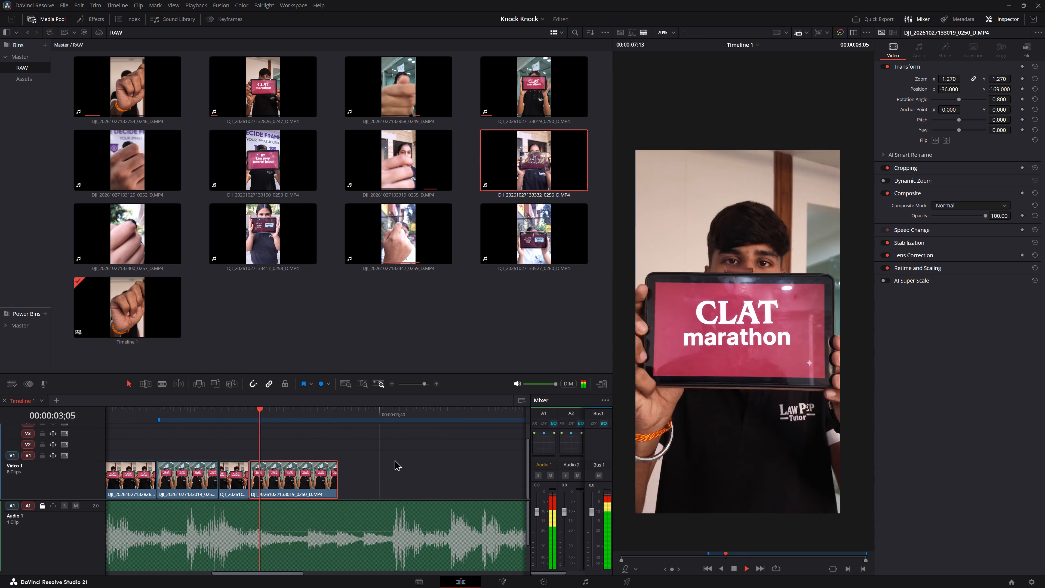
pyautogui.press('space')
pyautogui.press('space')
pyautogui.press('space')
pyautogui.press('space')
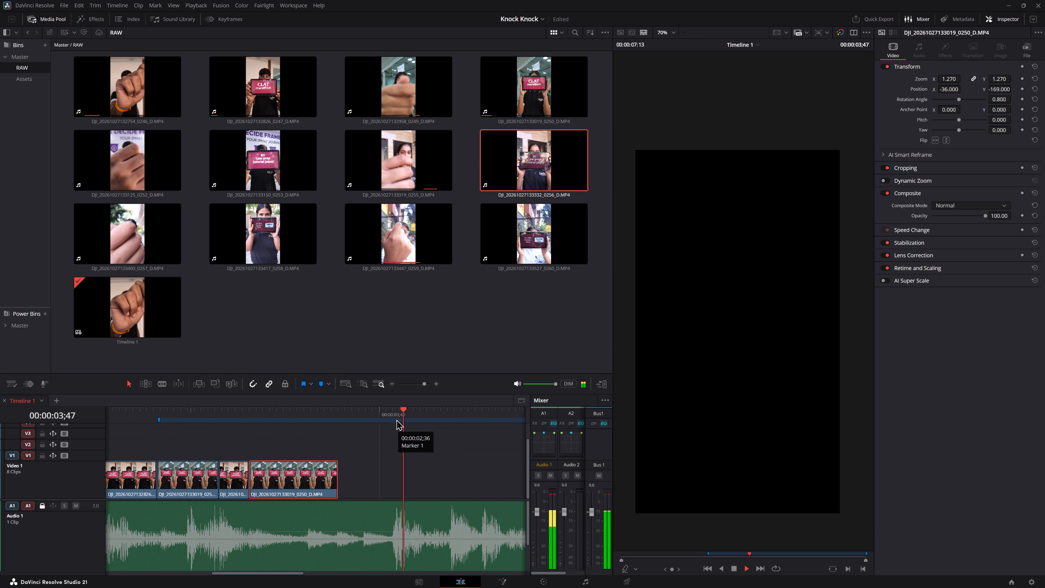
pyautogui.press('space')
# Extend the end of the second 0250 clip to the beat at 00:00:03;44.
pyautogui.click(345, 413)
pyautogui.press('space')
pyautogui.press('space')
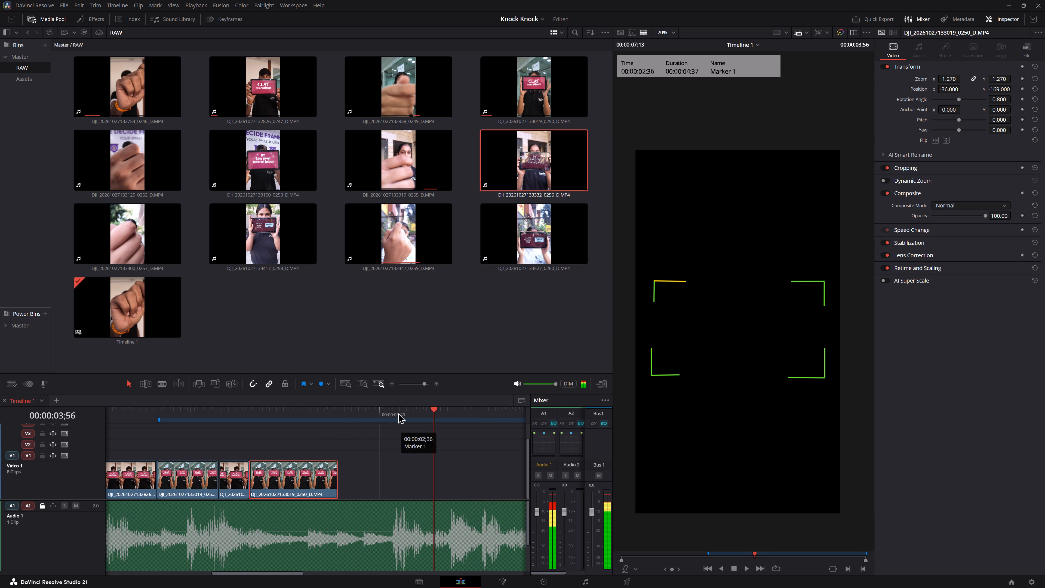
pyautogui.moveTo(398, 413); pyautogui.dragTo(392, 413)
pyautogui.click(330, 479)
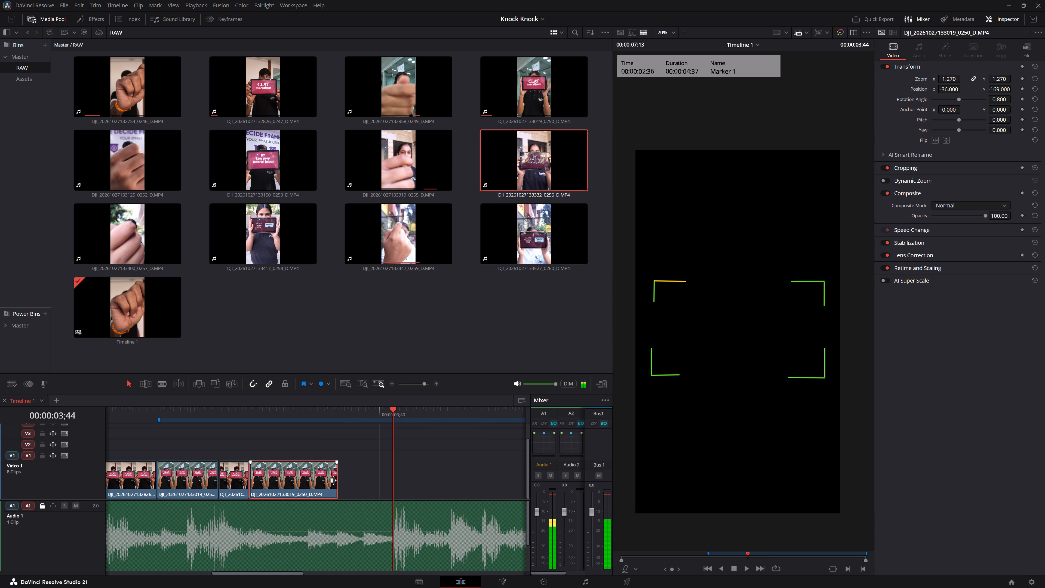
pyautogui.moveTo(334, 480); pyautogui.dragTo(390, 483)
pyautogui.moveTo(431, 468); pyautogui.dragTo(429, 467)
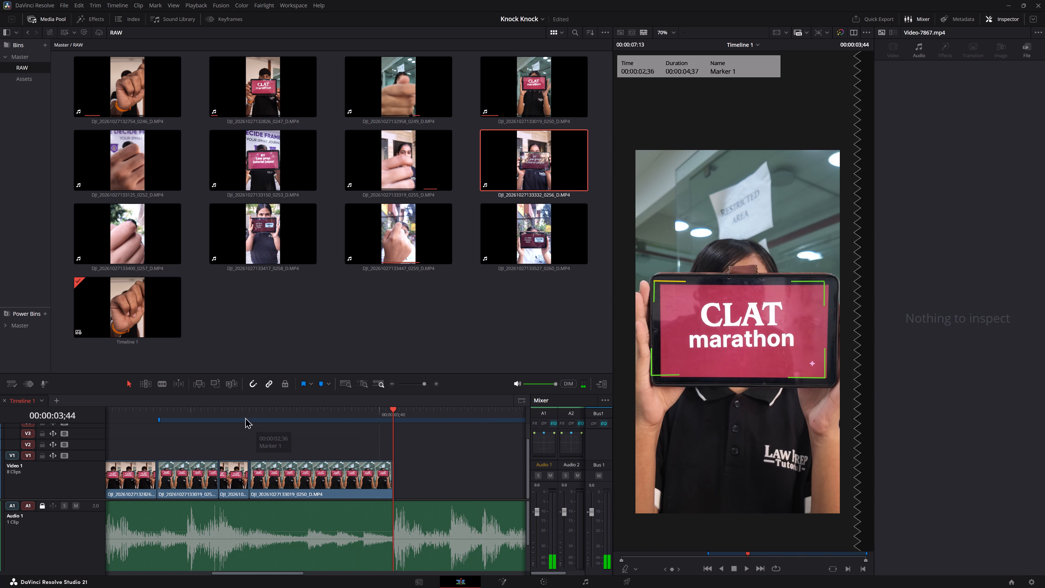
# Replay across the end of the extended 0250 clip and examine the remaining audio waveform.
pyautogui.click(219, 411)
pyautogui.press('space')
pyautogui.moveTo(383, 450); pyautogui.dragTo(297, 443, button='middle')
pyautogui.press('space')
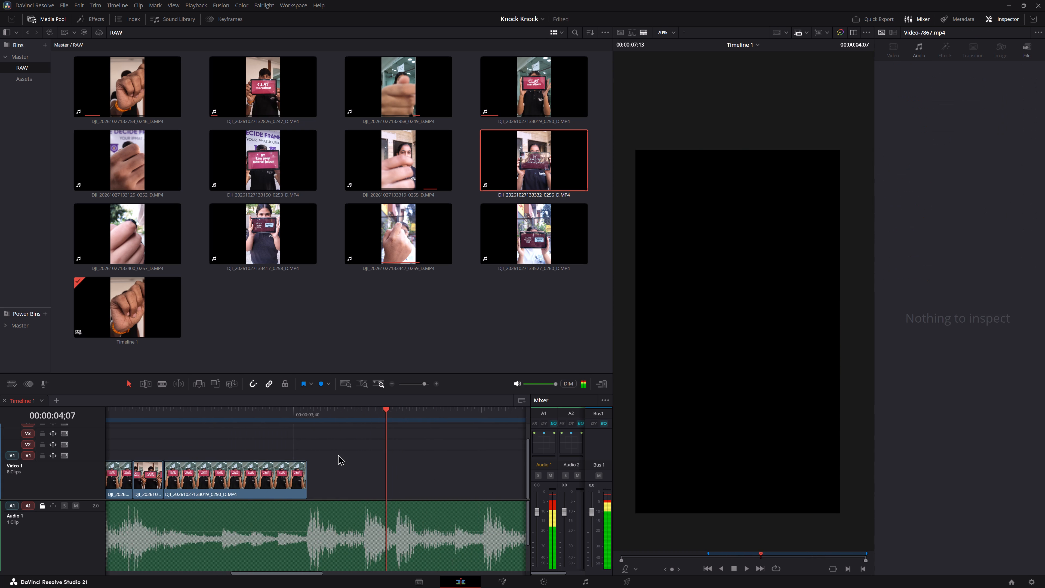
pyautogui.scroll(-2, 338, 454)
pyautogui.keyDown('alt'); pyautogui.scroll(-12, 339, 457); pyautogui.keyUp('alt')
pyautogui.keyDown('alt'); pyautogui.scroll(6, 335, 460); pyautogui.keyUp('alt')
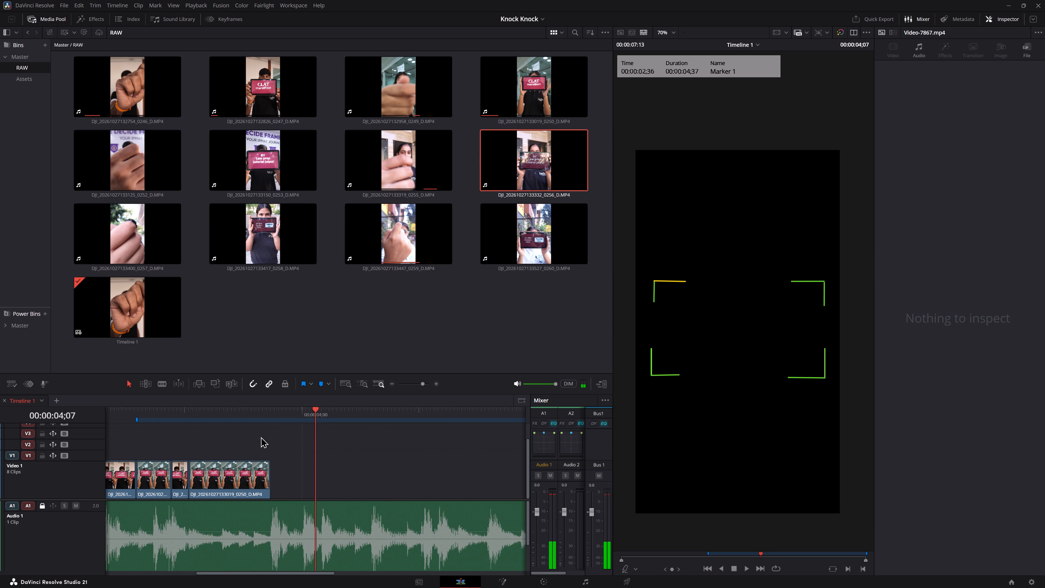
pyautogui.keyDown('ctrl'); pyautogui.scroll(4, 330, 445); pyautogui.keyUp('ctrl')
pyautogui.click(136, 411)
# Save the project.
pyautogui.hotkey('ctrl', 's')
pyautogui.hotkey('ctrl', 's')
# Replay from the speed-changed knock clips through the CLAT marathon shots and past the end of the second 0250 clip.
pyautogui.press('space')
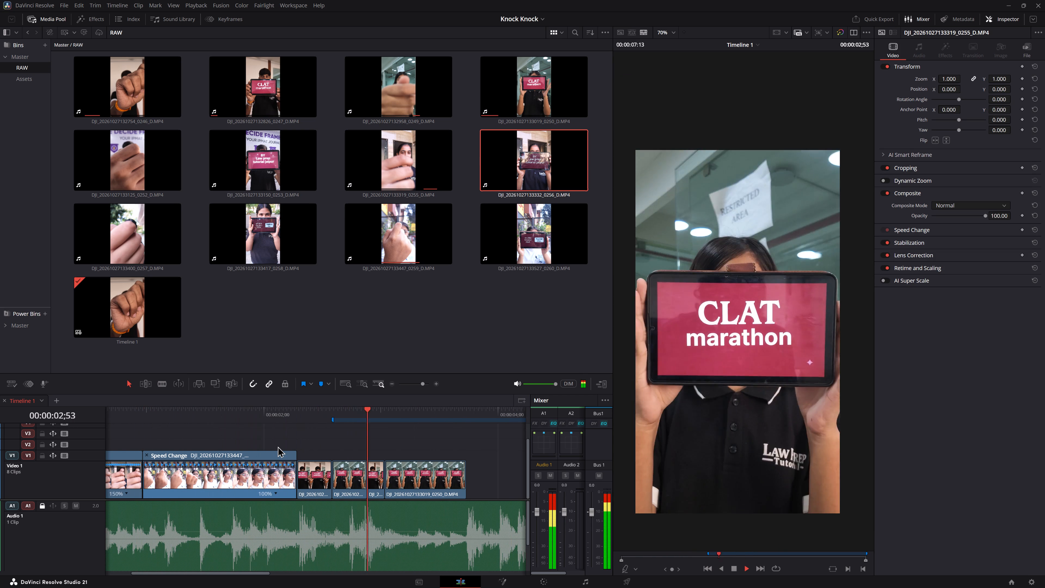
pyautogui.press('space')
pyautogui.moveTo(440, 447); pyautogui.dragTo(394, 445, button='middle')
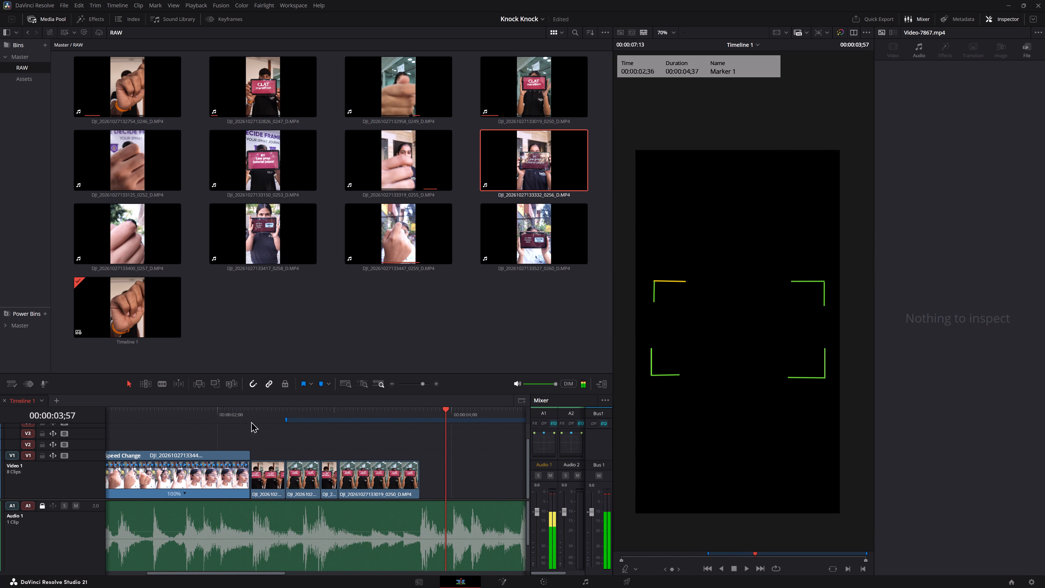
pyautogui.click(242, 417)
pyautogui.press('space')
pyautogui.moveTo(382, 451); pyautogui.dragTo(332, 453, button='middle')
pyautogui.press('space')
pyautogui.press('space')
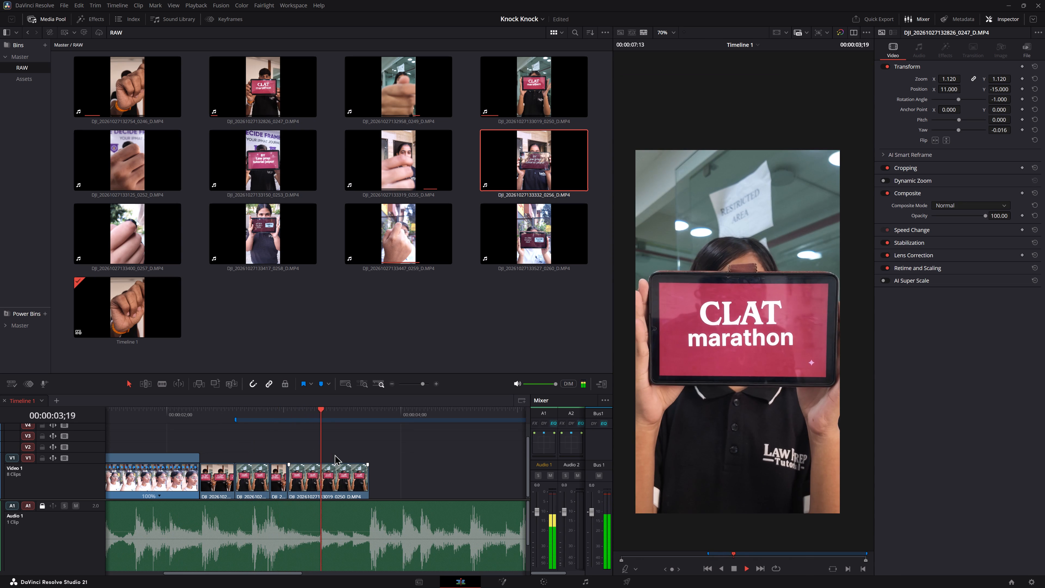
pyautogui.press('space')
pyautogui.press('space')
pyautogui.press('space')
pyautogui.press('space')
pyautogui.press('space')
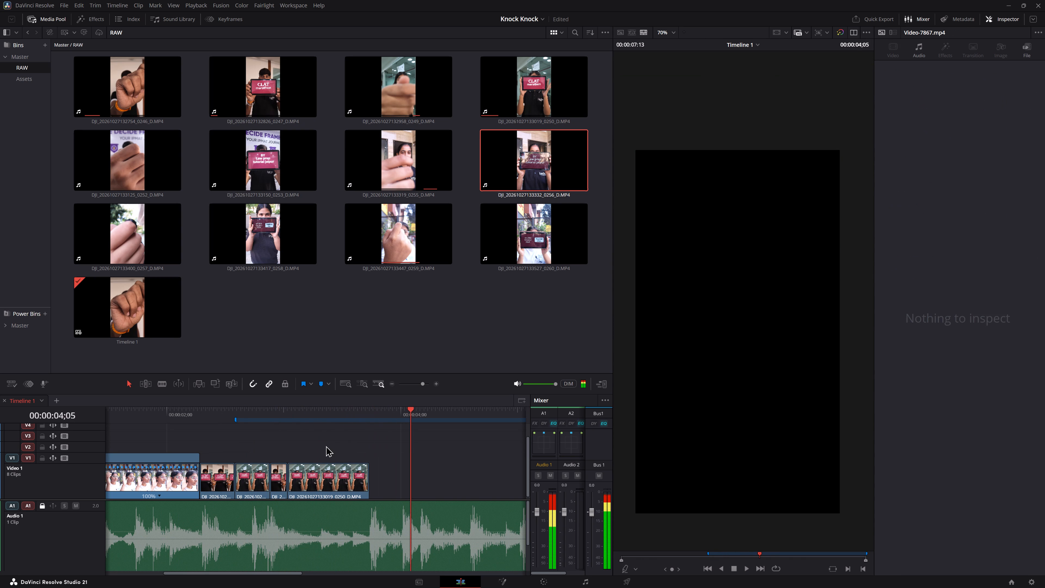
# Replay the 0247 and 0250 alternation again, checking which beats fall within the long second 0250 clip.
pyautogui.click(231, 413)
pyautogui.press('space')
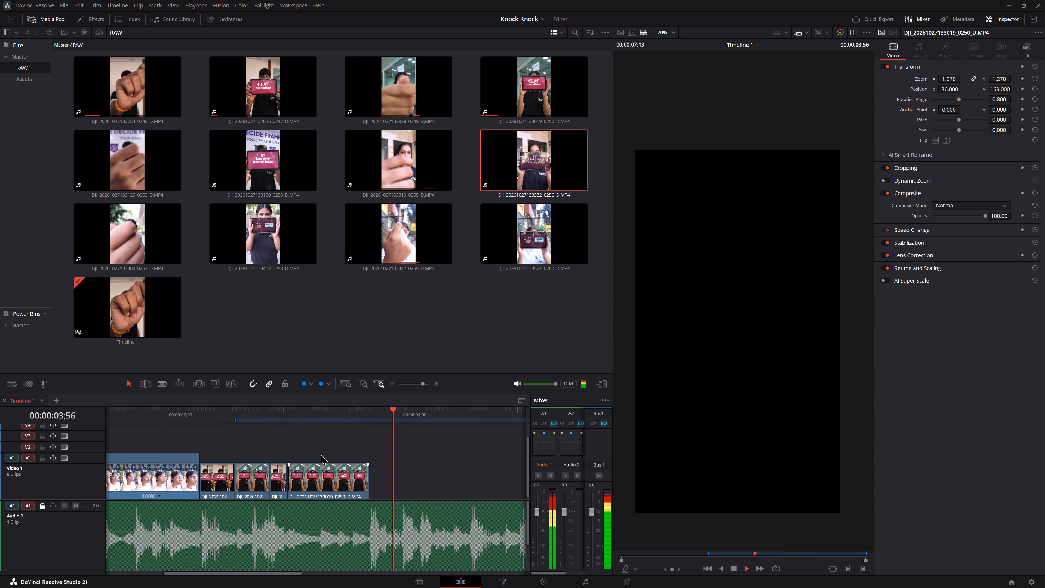
pyautogui.press('space')
pyautogui.moveTo(390, 452); pyautogui.dragTo(335, 442, button='middle')
pyautogui.click(212, 414)
pyautogui.press('space')
pyautogui.press('space')
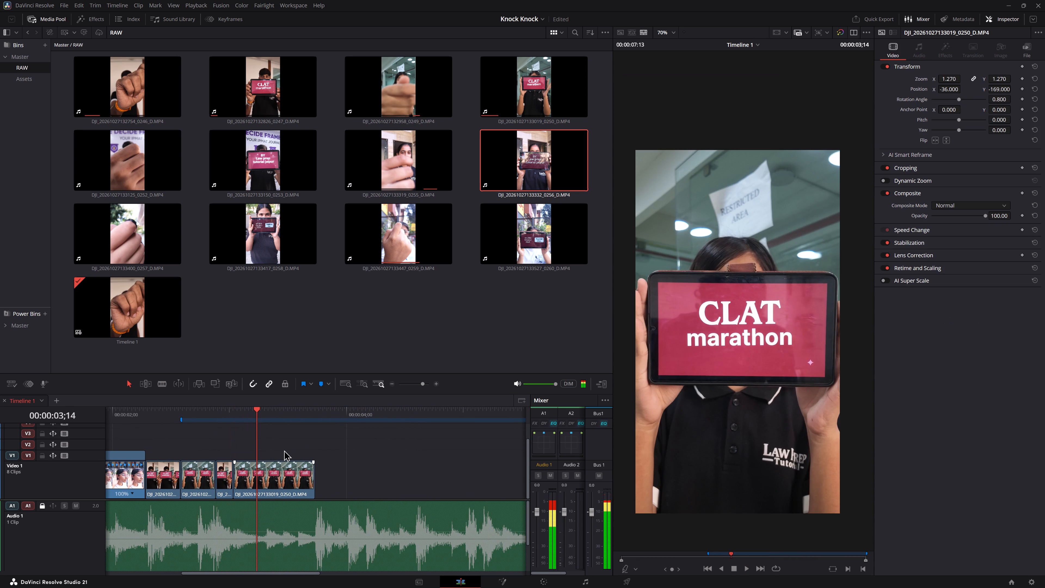
pyautogui.press('space')
pyautogui.press('space')
pyautogui.press('space')
pyautogui.press('space')
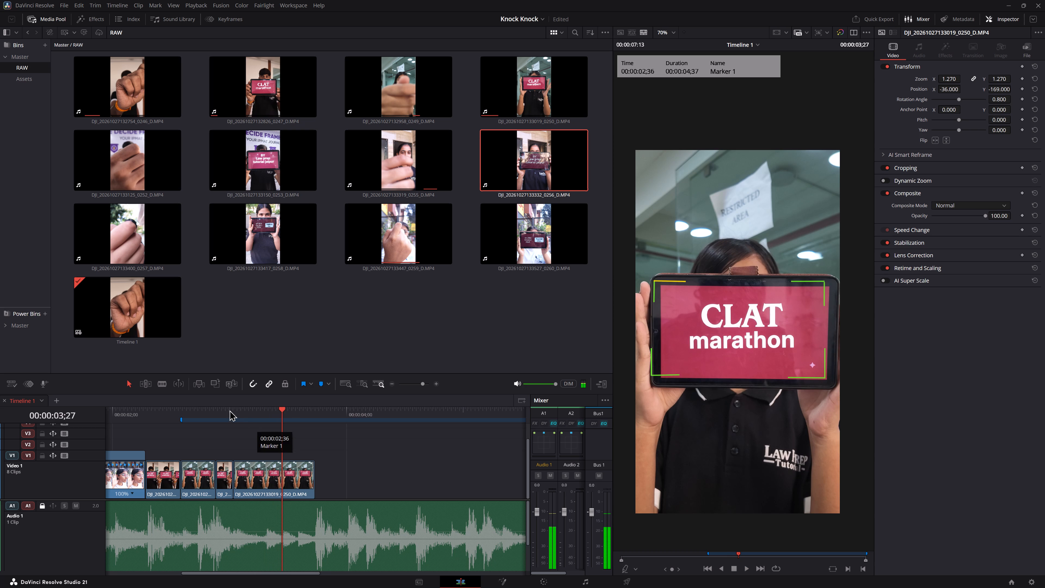
# Trim the end of the second 0250 clip to the beat at 00:00:03;19.
pyautogui.click(229, 410)
pyautogui.press('space')
pyautogui.press('space')
pyautogui.press('space')
pyautogui.press('space')
pyautogui.keyDown('alt'); pyautogui.scroll(4, 360, 460); pyautogui.keyUp('alt')
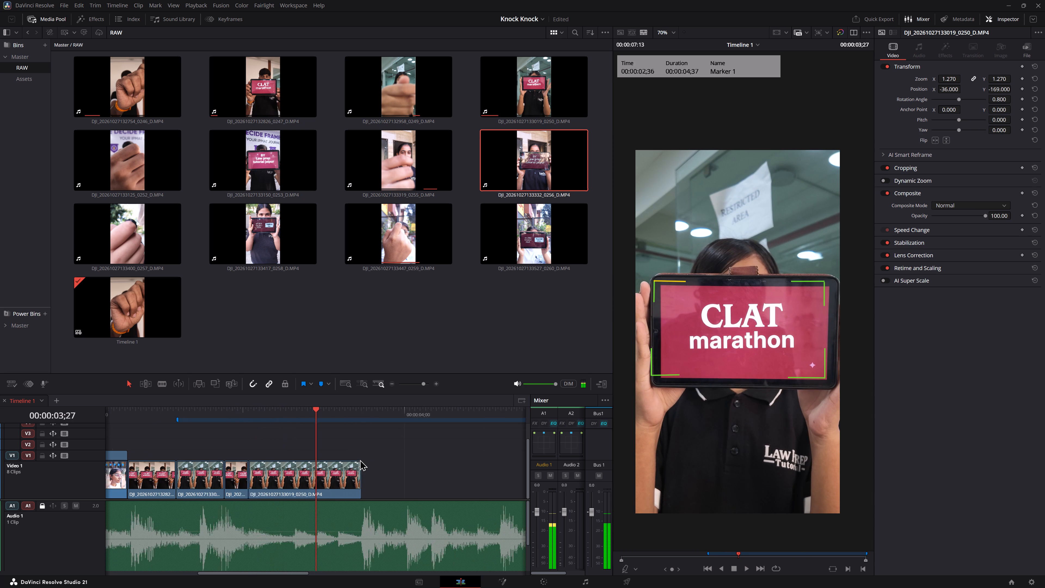
pyautogui.keyDown('alt'); pyautogui.scroll(8, 360, 460); pyautogui.keyUp('alt')
pyautogui.keyDown('ctrl'); pyautogui.scroll(2, 382, 468); pyautogui.keyUp('ctrl')
pyautogui.click(372, 413)
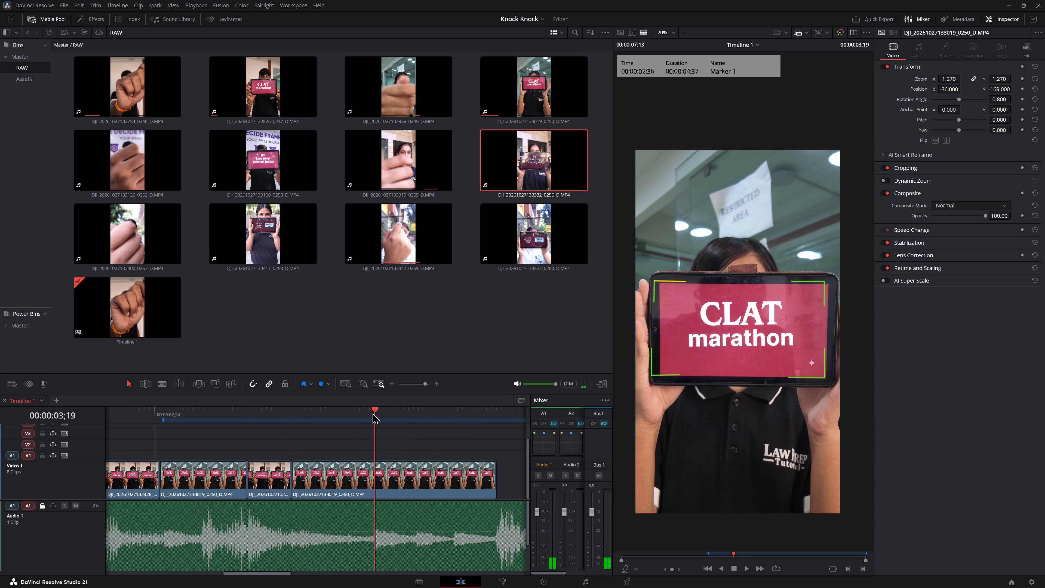
pyautogui.click(394, 480)
pyautogui.press('2')
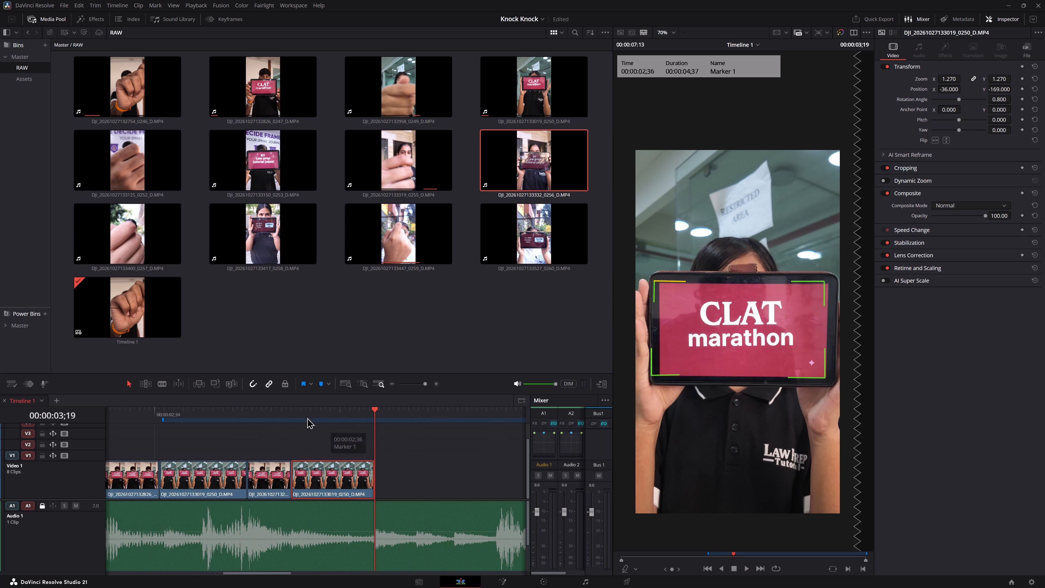
# Replay the last 0247 and 0250 CLAT marathon shots, checking the second 0250 clip's trimmed end against the beat.
pyautogui.click(273, 407)
pyautogui.press('space')
pyautogui.press('space')
pyautogui.moveTo(343, 411); pyautogui.dragTo(271, 408)
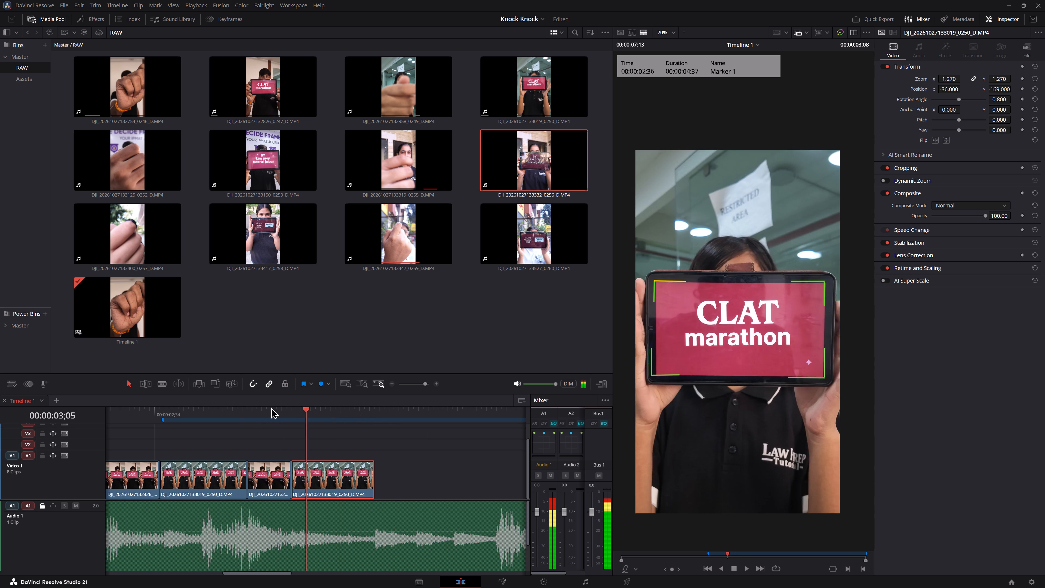
pyautogui.moveTo(271, 408); pyautogui.dragTo(232, 408)
pyautogui.press('space')
pyautogui.press('space')
pyautogui.press('space')
pyautogui.press('space')
pyautogui.press('space')
pyautogui.press('space')
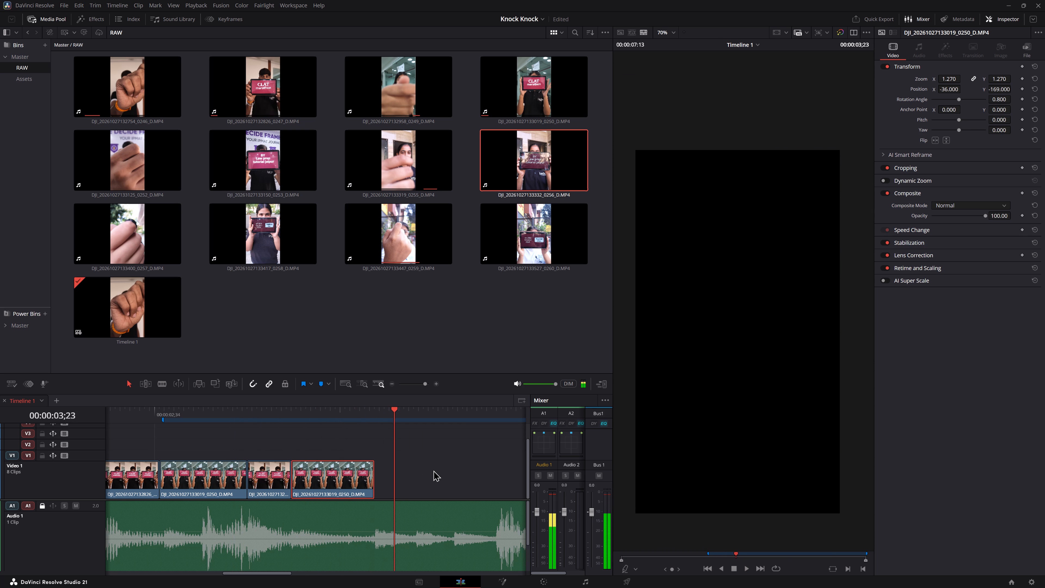
# Add the 0256 "BY Law prep tutorial jaipur" clip to Video 1 directly after the second 0250 clip, at 00:00:03;19.
pyautogui.keyDown('alt'); pyautogui.scroll(-11, 423, 460); pyautogui.keyUp('alt')
pyautogui.moveTo(316, 412); pyautogui.dragTo(313, 412)
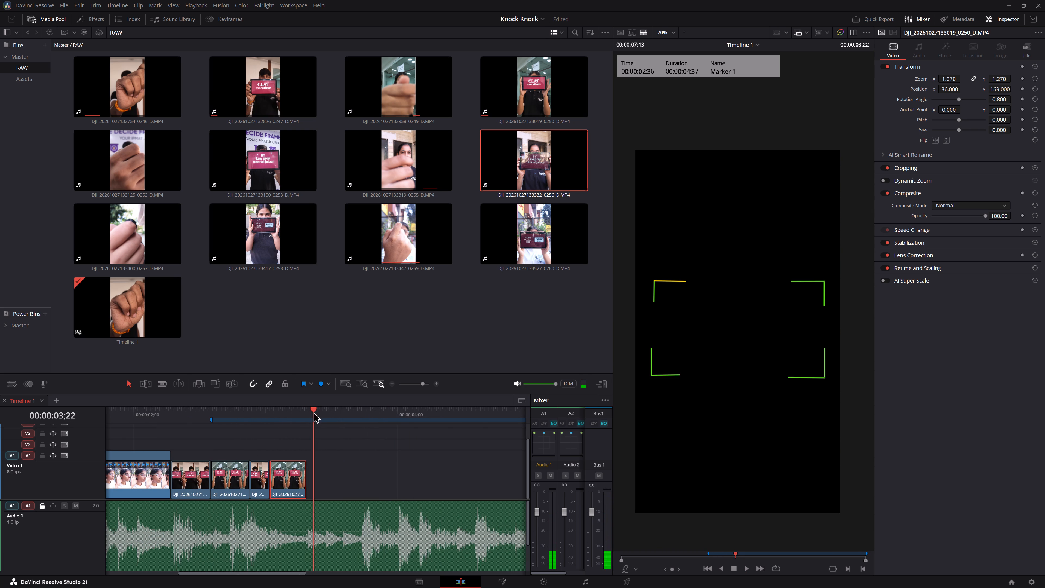
pyautogui.moveTo(313, 412); pyautogui.dragTo(311, 415)
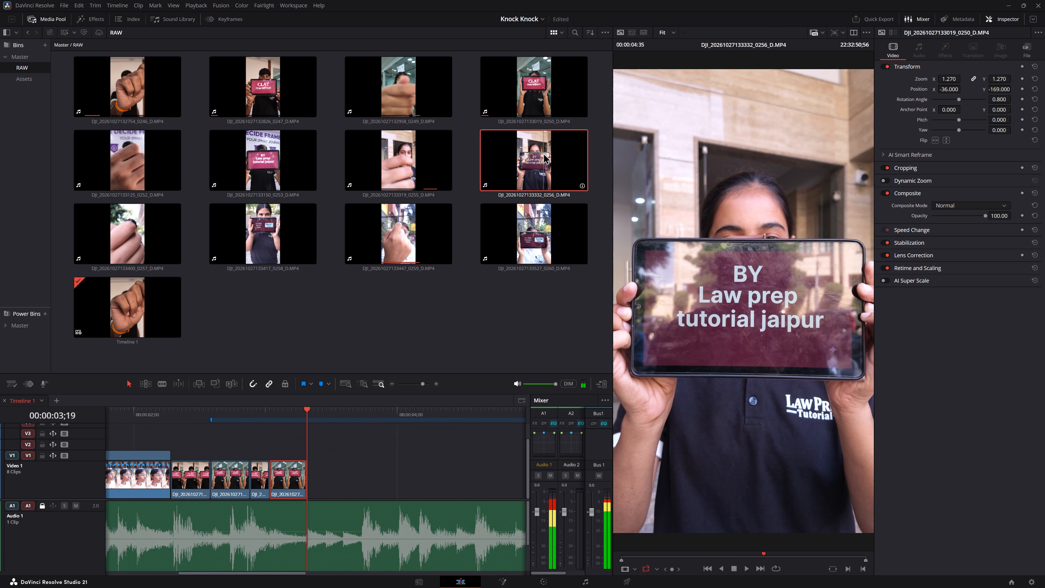
pyautogui.moveTo(543, 153); pyautogui.dragTo(371, 477)
pyautogui.moveTo(434, 472); pyautogui.dragTo(373, 473)
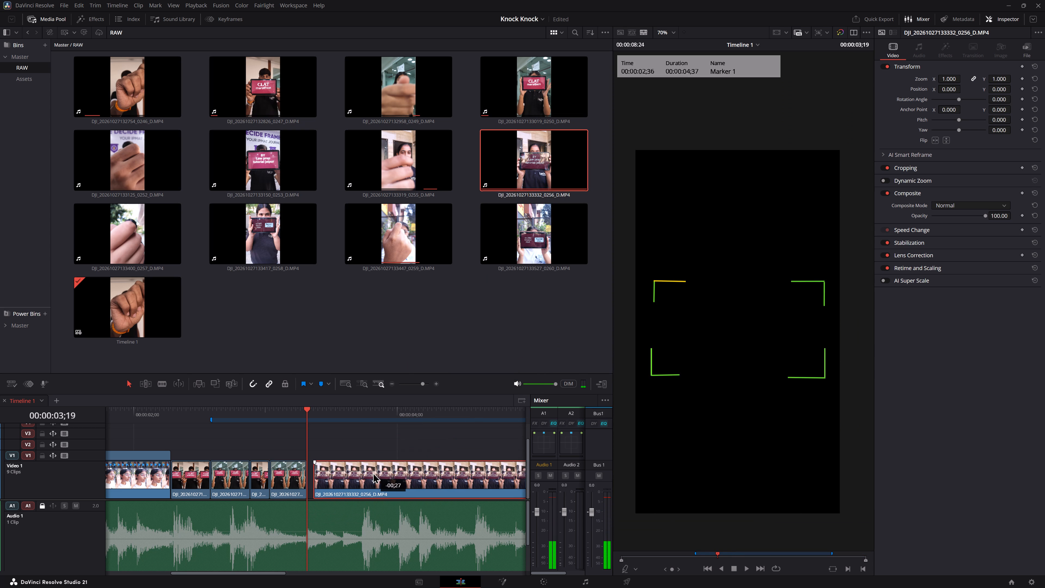
pyautogui.moveTo(373, 473); pyautogui.dragTo(370, 471)
pyautogui.moveTo(393, 479); pyautogui.dragTo(396, 479)
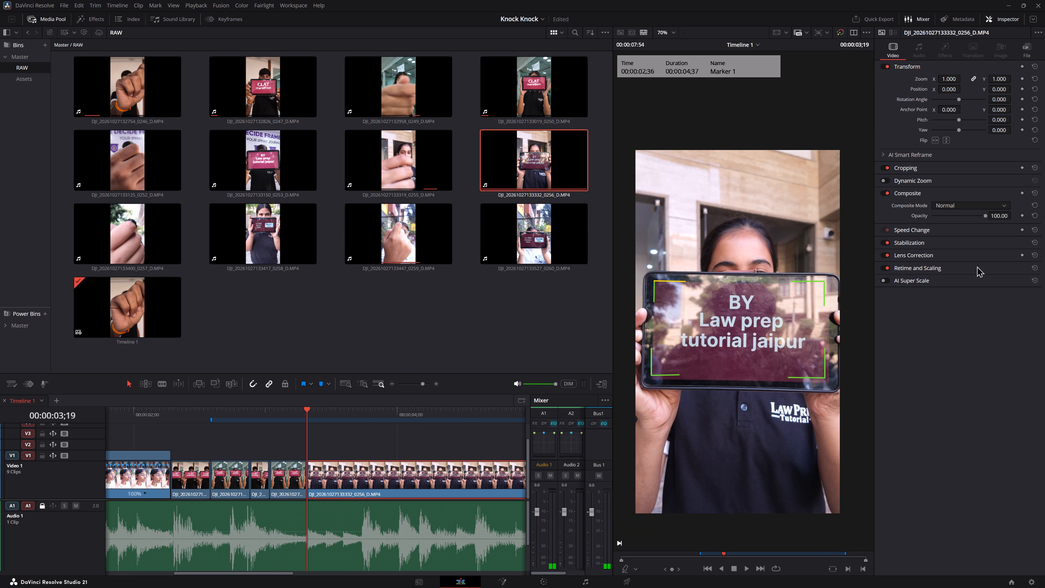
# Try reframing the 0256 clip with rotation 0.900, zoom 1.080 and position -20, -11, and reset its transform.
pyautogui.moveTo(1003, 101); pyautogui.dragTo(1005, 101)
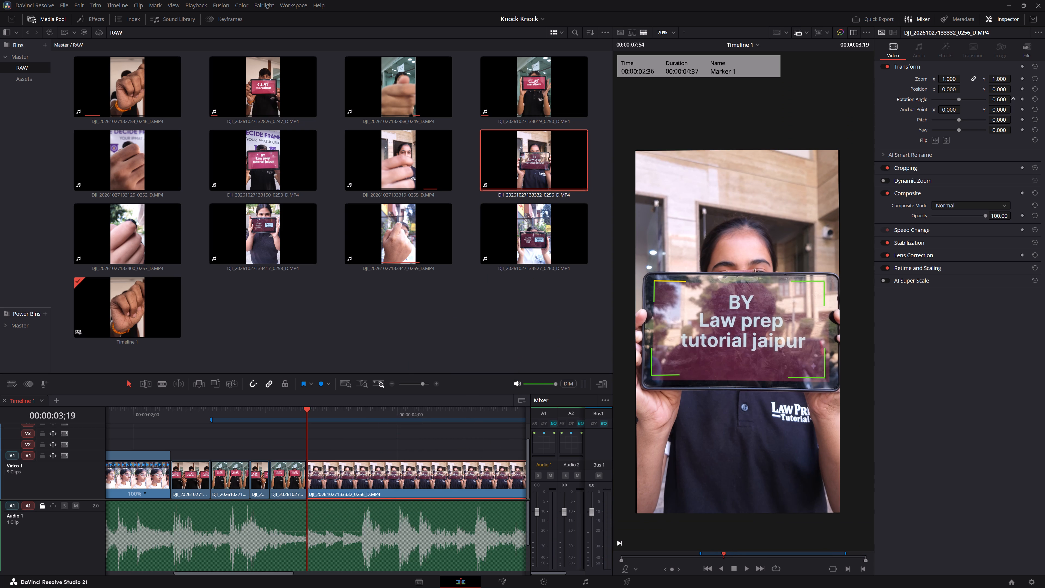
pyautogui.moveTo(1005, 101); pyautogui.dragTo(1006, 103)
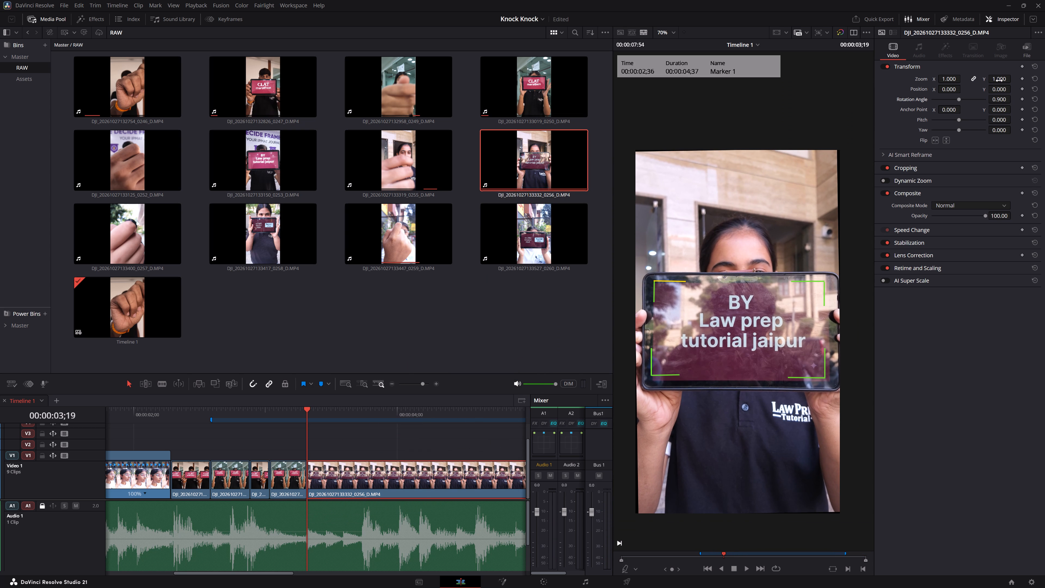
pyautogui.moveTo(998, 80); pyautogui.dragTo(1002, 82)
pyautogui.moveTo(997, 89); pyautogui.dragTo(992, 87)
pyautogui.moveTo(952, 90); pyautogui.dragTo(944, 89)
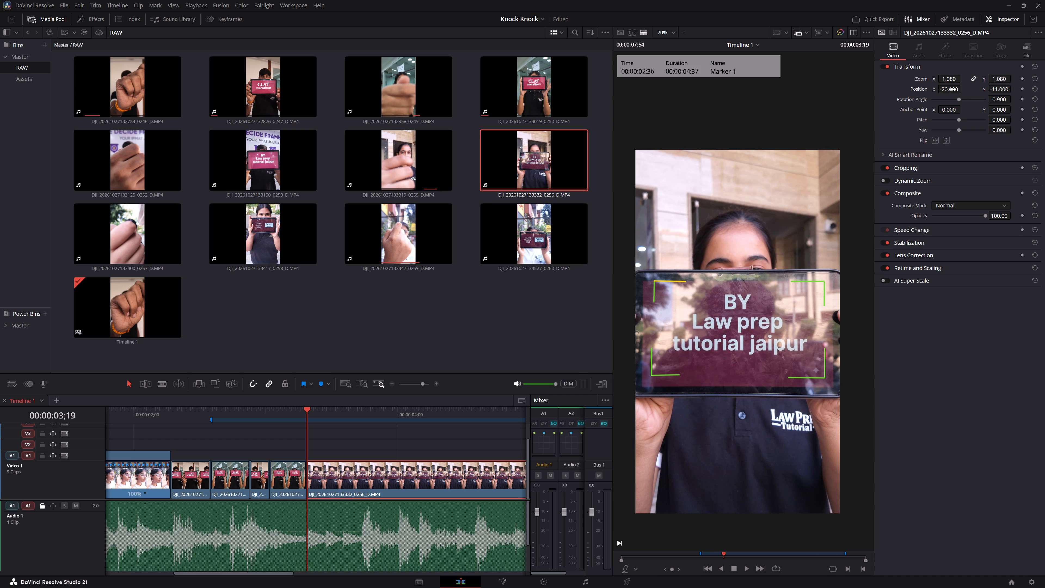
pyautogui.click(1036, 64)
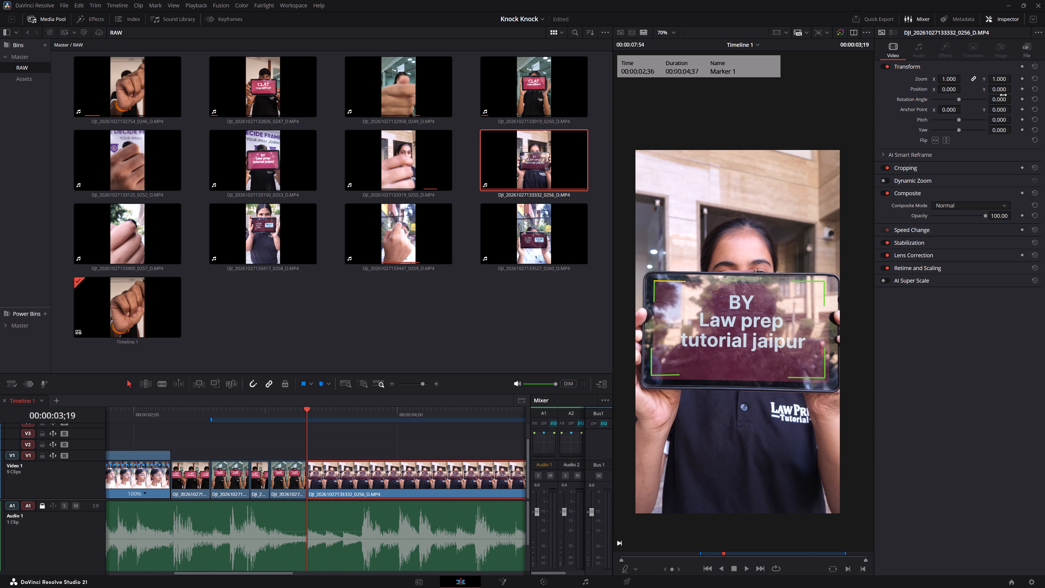
# Add two serial nodes after node 01 in the 0256 clip's colour grade.
pyautogui.press('space')
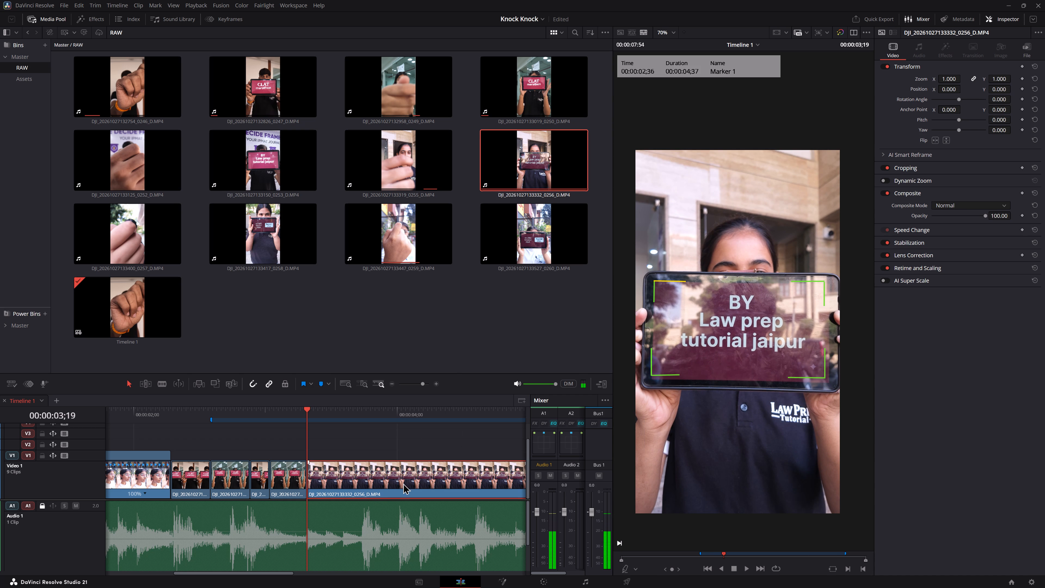
pyautogui.press('space')
pyautogui.press('space')
pyautogui.click(541, 576)
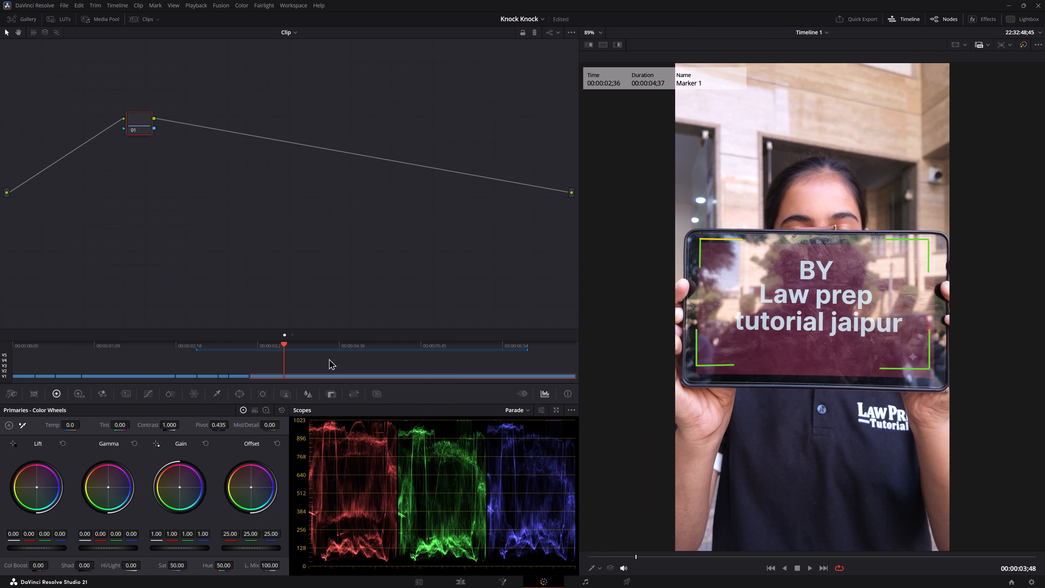
pyautogui.moveTo(139, 124); pyautogui.dragTo(140, 132)
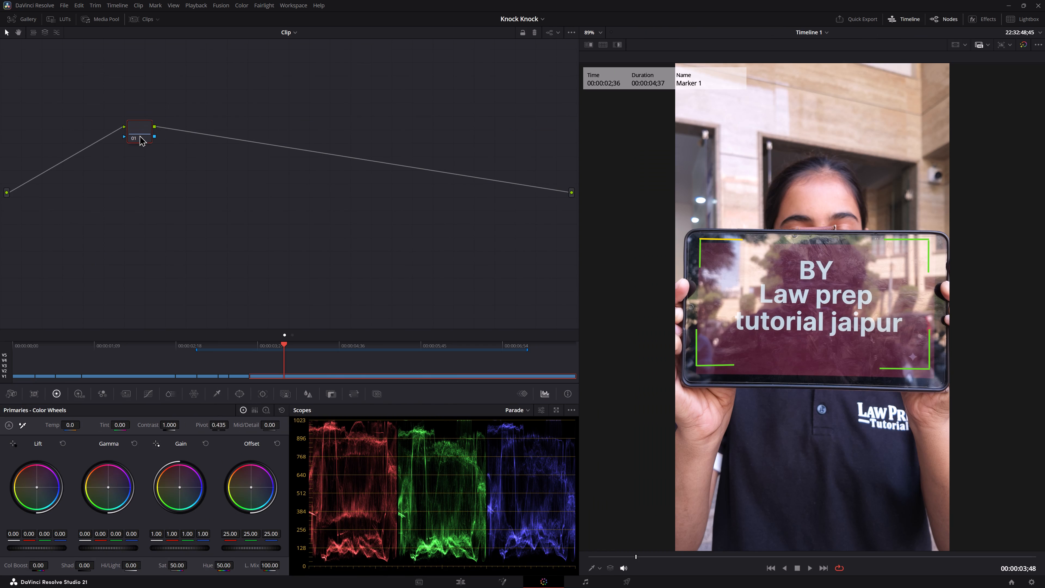
pyautogui.hotkey('alt', 's')
pyautogui.hotkey('alt', 's')
pyautogui.click(160, 140)
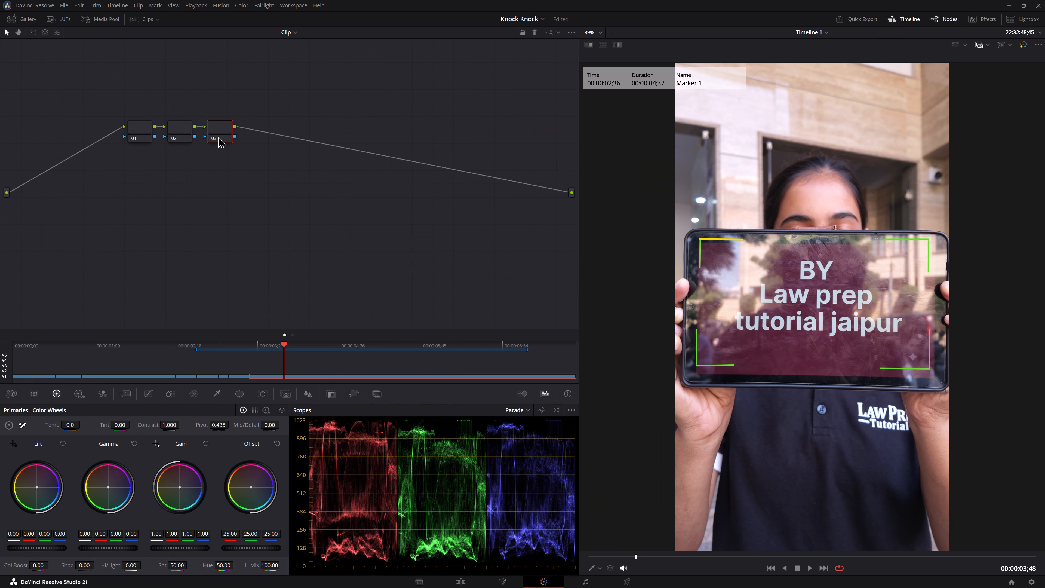
# On node 02 of the 0256 clip, set contrast to 1.012 and midtone detail to -100.
pyautogui.click(176, 131)
pyautogui.moveTo(173, 426); pyautogui.dragTo(167, 427)
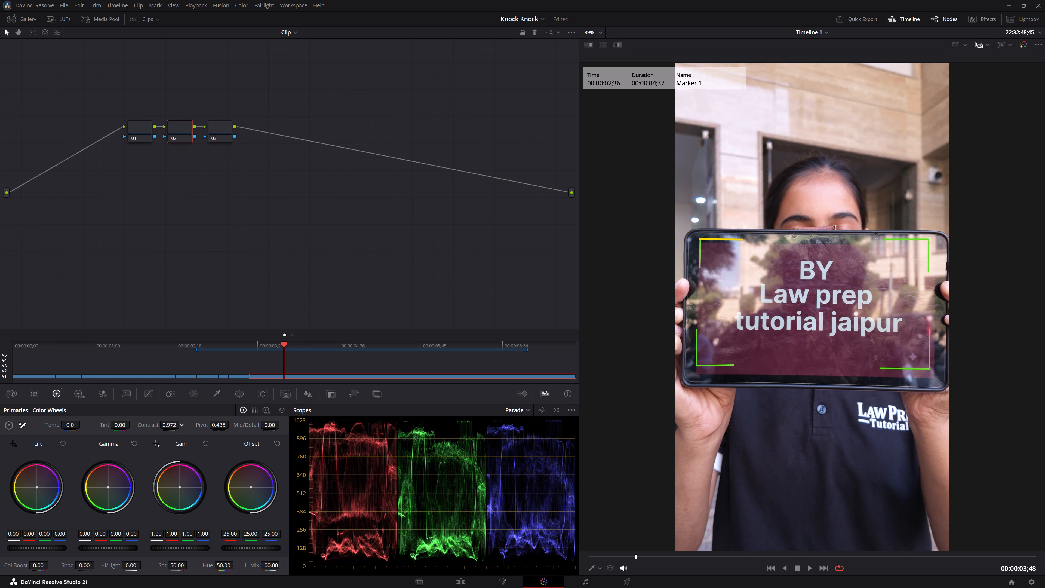
pyautogui.moveTo(167, 427); pyautogui.dragTo(175, 428)
pyautogui.moveTo(266, 424); pyautogui.dragTo(232, 424)
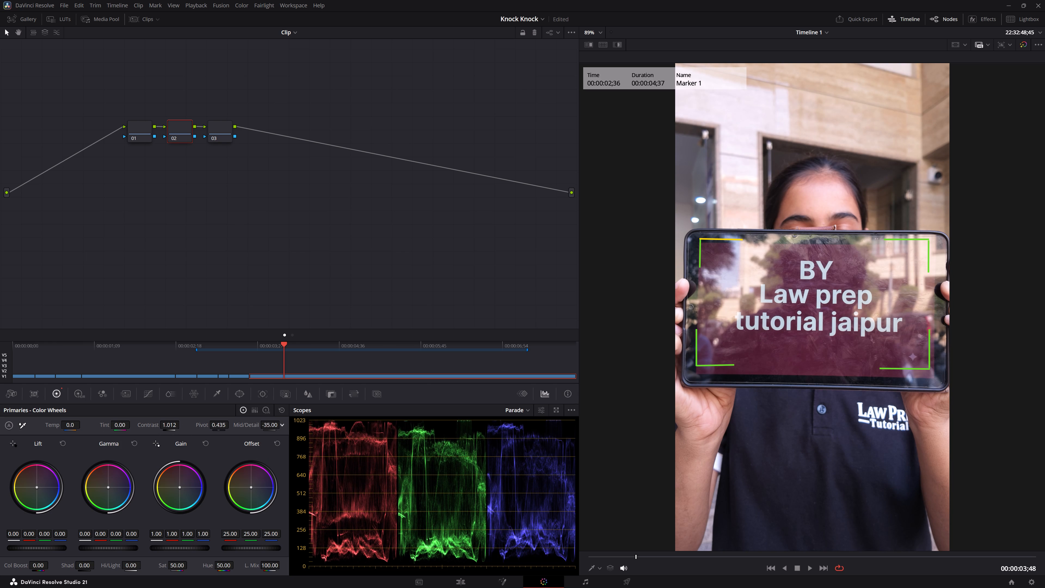
pyautogui.moveTo(232, 424); pyautogui.dragTo(124, 440)
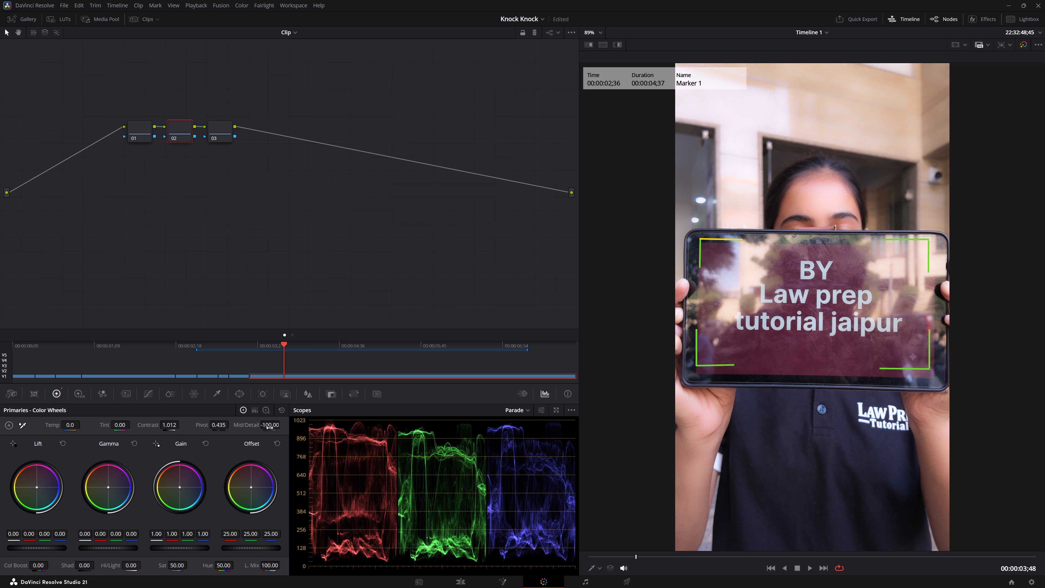
pyautogui.moveTo(273, 421); pyautogui.dragTo(462, 272)
# Adjust node 02's tones to gamma -0.07, lift -0.08, gain 0.99 and shadows 13.00.
pyautogui.moveTo(121, 546); pyautogui.dragTo(64, 540)
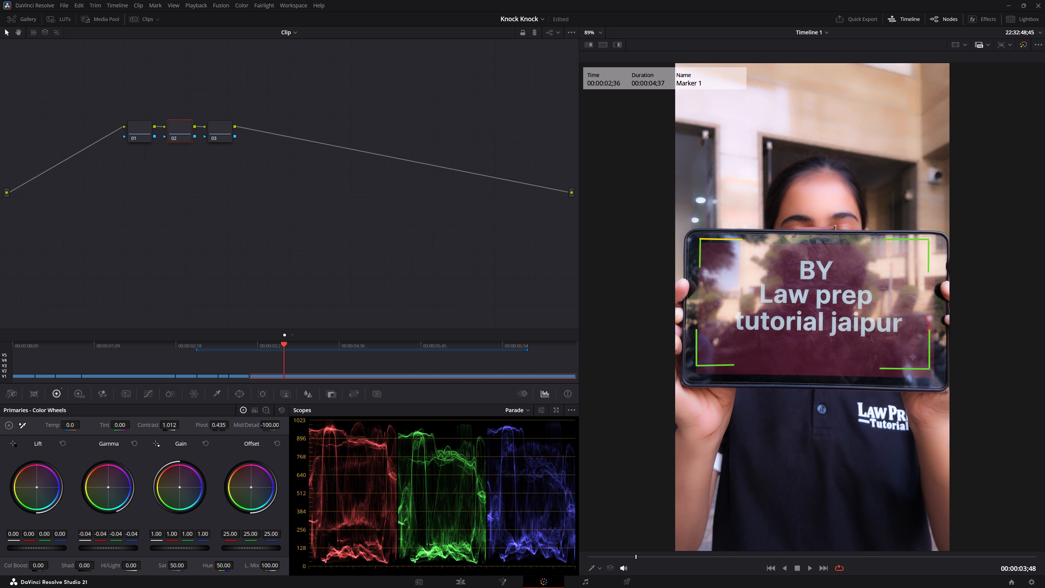
pyautogui.moveTo(64, 540); pyautogui.dragTo(14, 545)
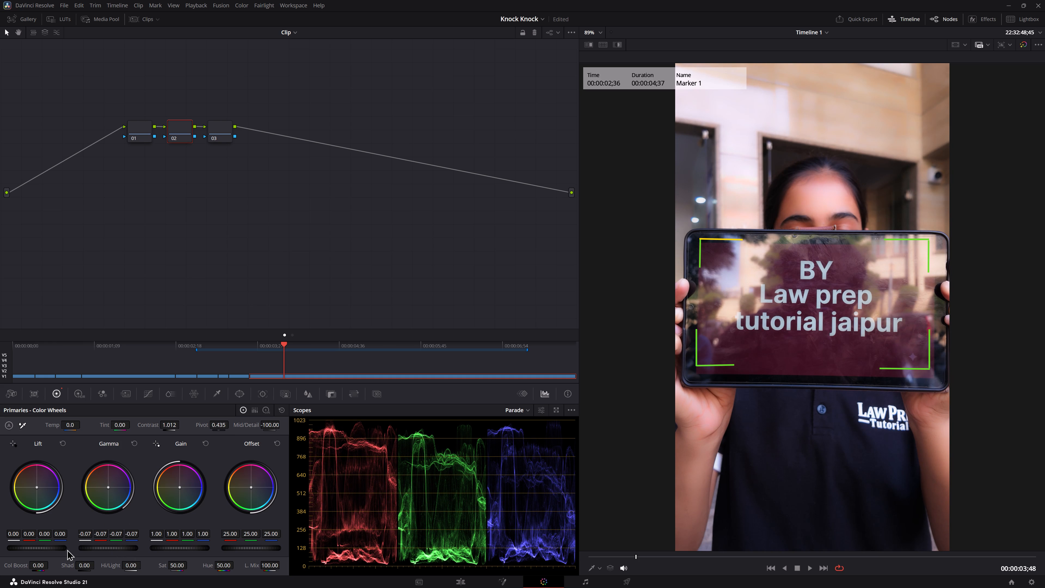
pyautogui.moveTo(61, 549); pyautogui.dragTo(522, 294)
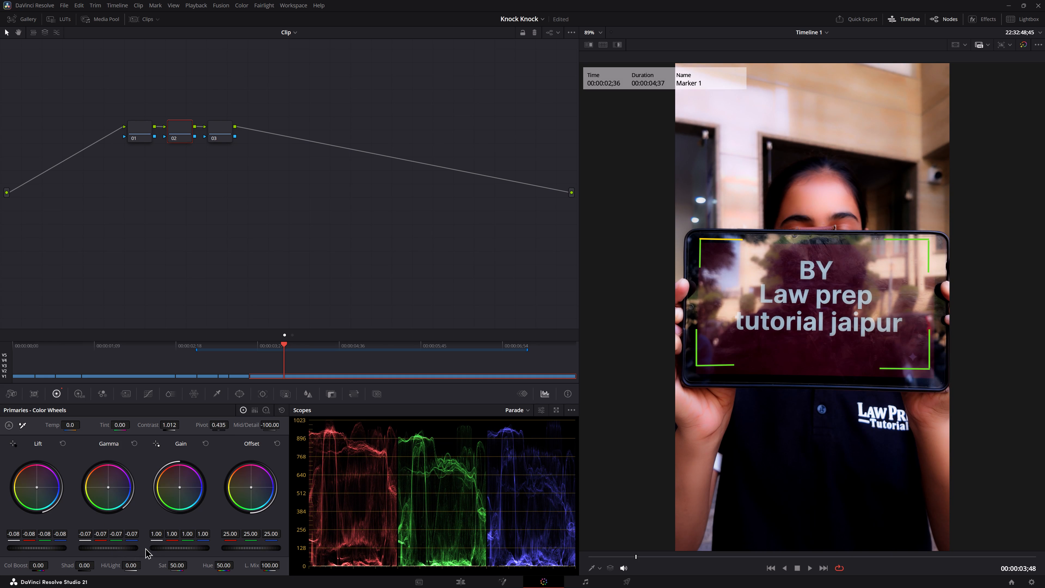
pyautogui.moveTo(156, 548); pyautogui.dragTo(185, 542)
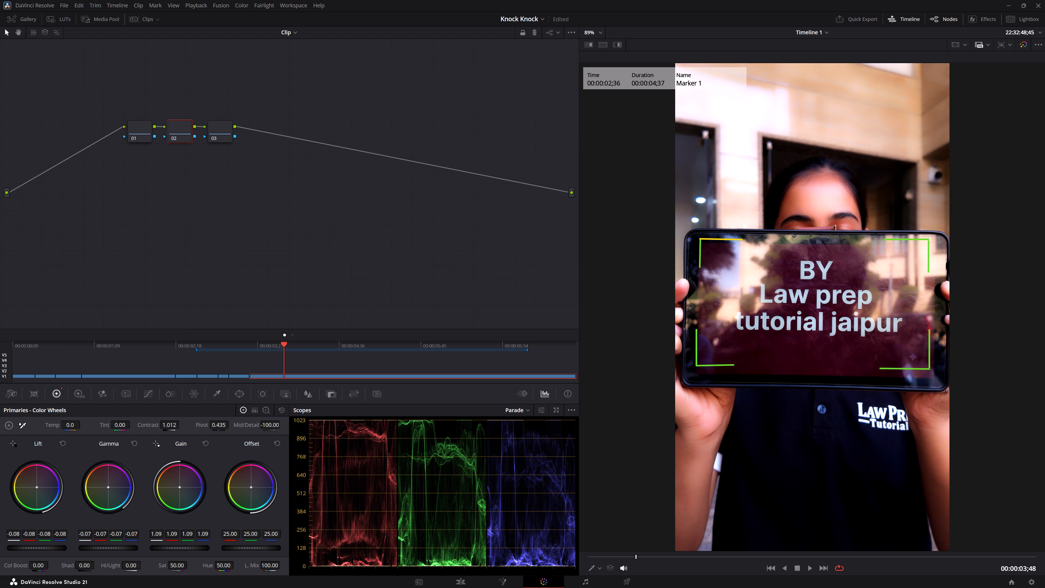
pyautogui.moveTo(185, 542); pyautogui.dragTo(141, 544)
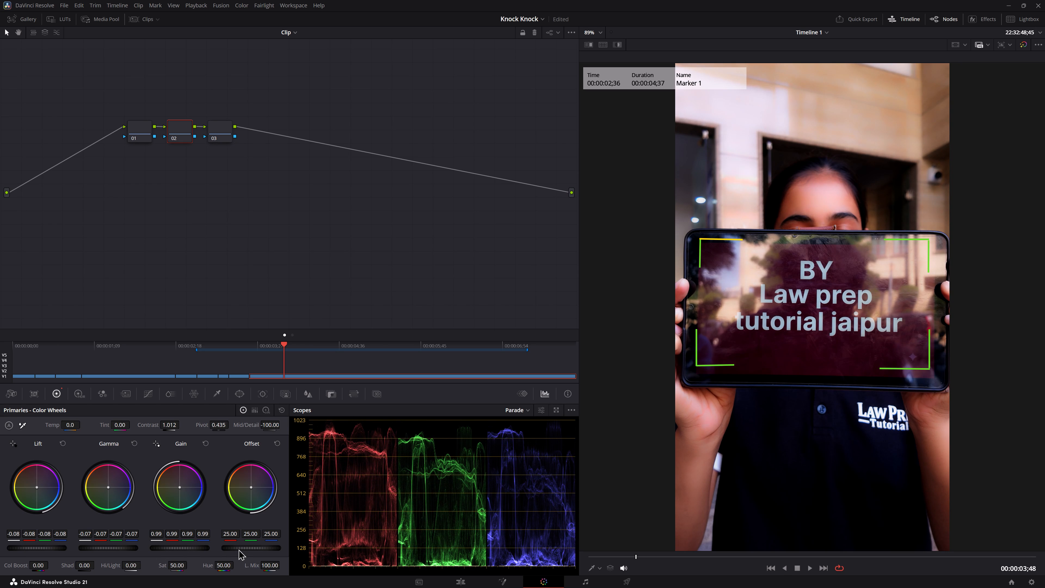
pyautogui.moveTo(83, 568); pyautogui.dragTo(110, 563)
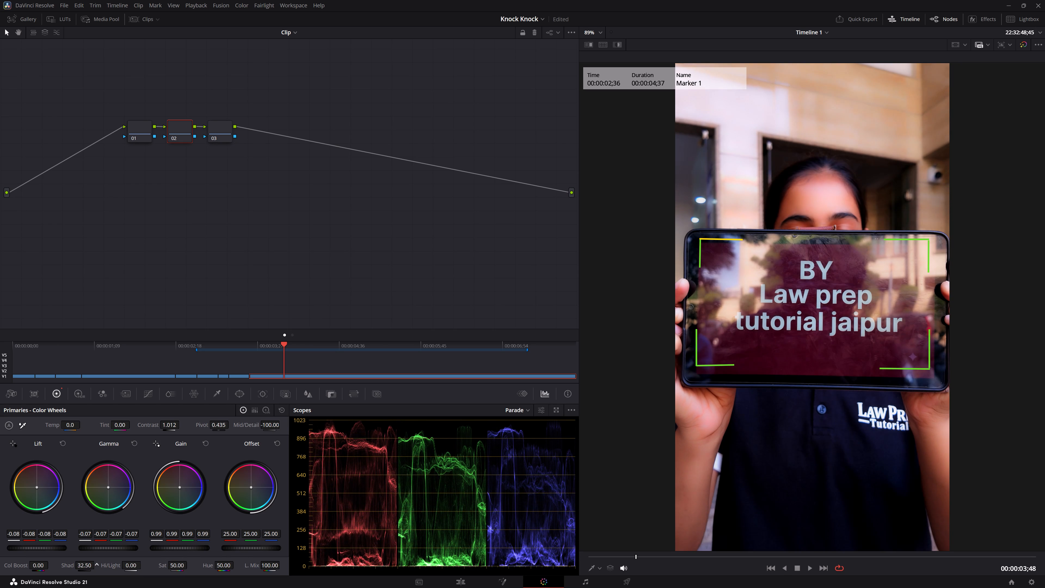
pyautogui.moveTo(110, 563); pyautogui.dragTo(93, 564)
# Return to the edit timeline and replay from the CLAT marathon shots into the graded 0256 clip.
pyautogui.click(449, 577)
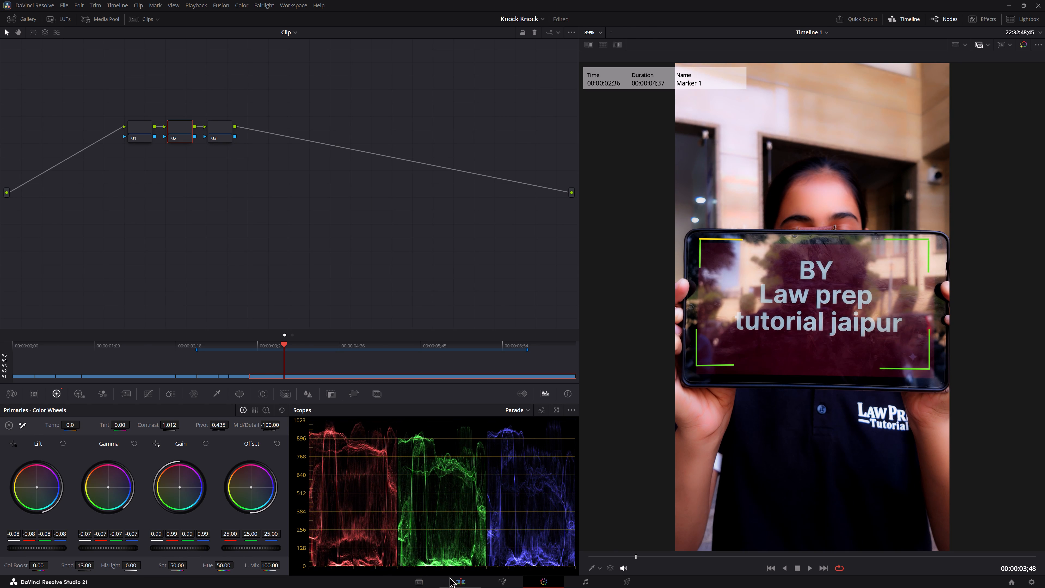
pyautogui.click(202, 414)
pyautogui.press('space')
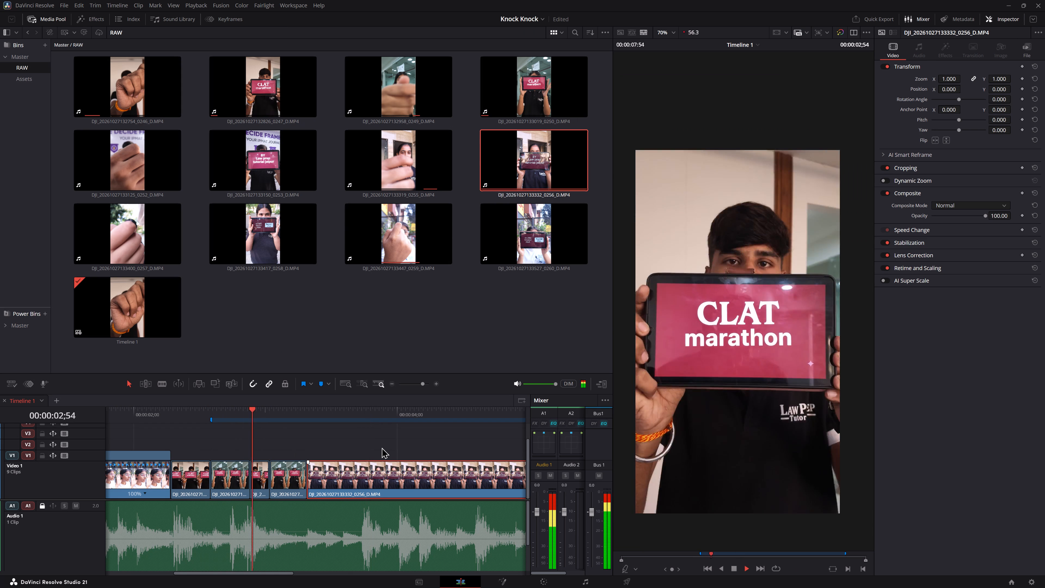
pyautogui.press('space')
pyautogui.click(182, 414)
pyautogui.press('space')
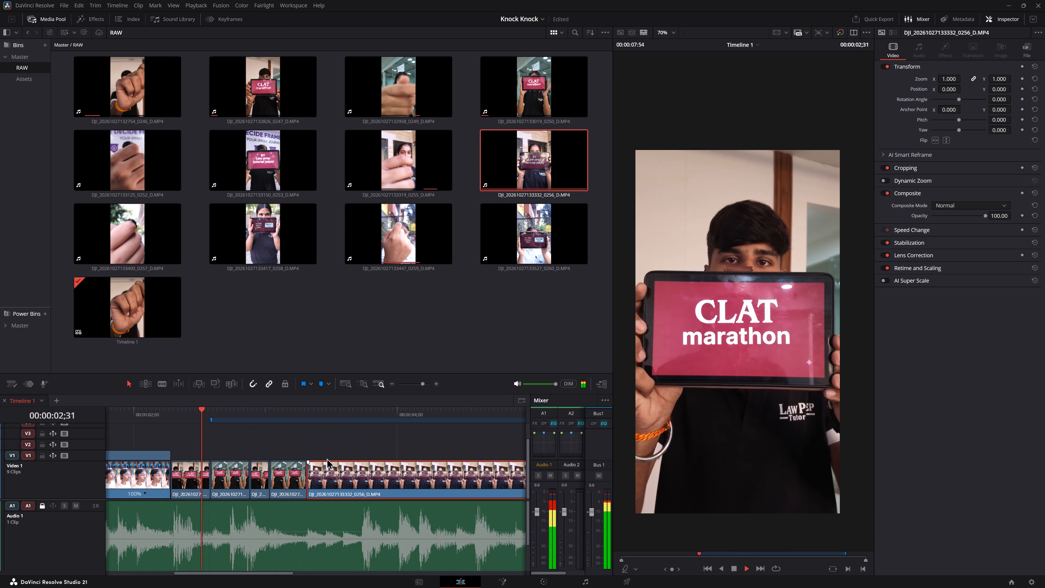
pyautogui.press('space')
pyautogui.press('space')
pyautogui.press('space')
pyautogui.moveTo(354, 457); pyautogui.dragTo(291, 451, button='middle')
pyautogui.press('space')
pyautogui.press('space')
pyautogui.click(189, 416)
pyautogui.press('space')
pyautogui.press('space')
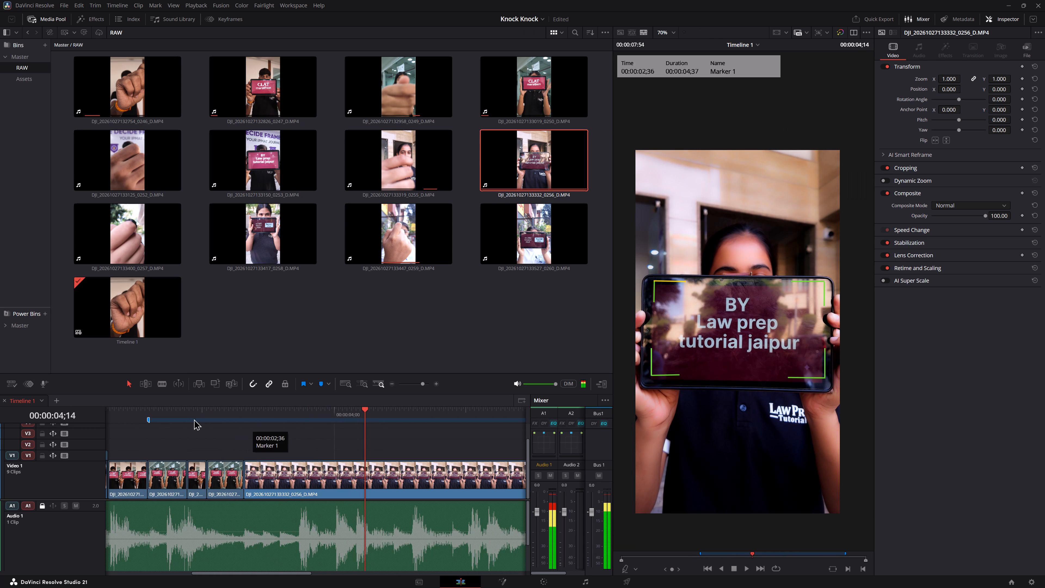
# Replay the cut from the CLAT marathon shots into the 0256 clip several times to locate the next audio beat.
pyautogui.press('c')
pyautogui.press('space')
pyautogui.press('space')
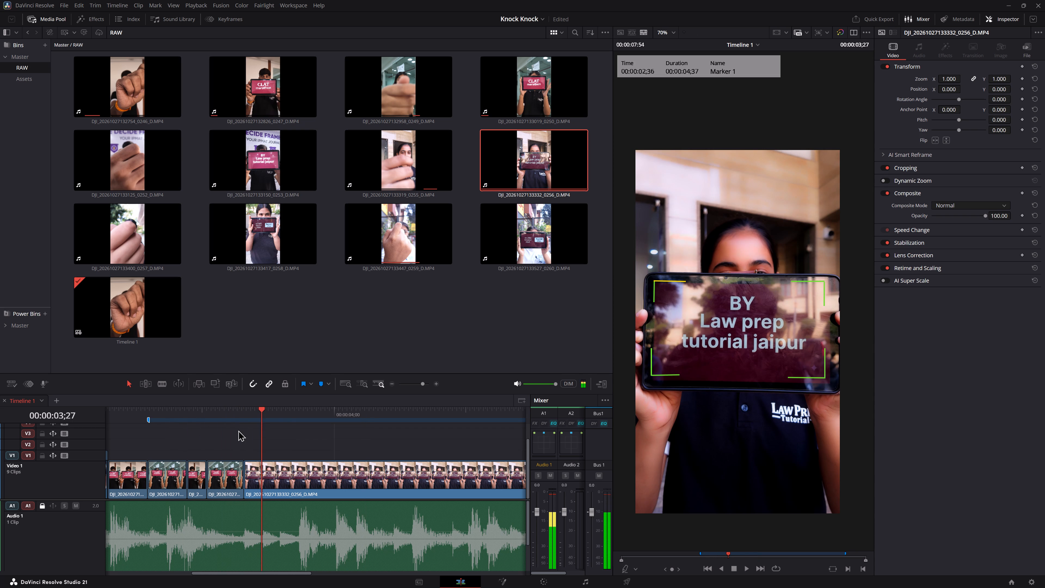
pyautogui.press('space')
pyautogui.press('space')
pyautogui.click(200, 407)
pyautogui.press('space')
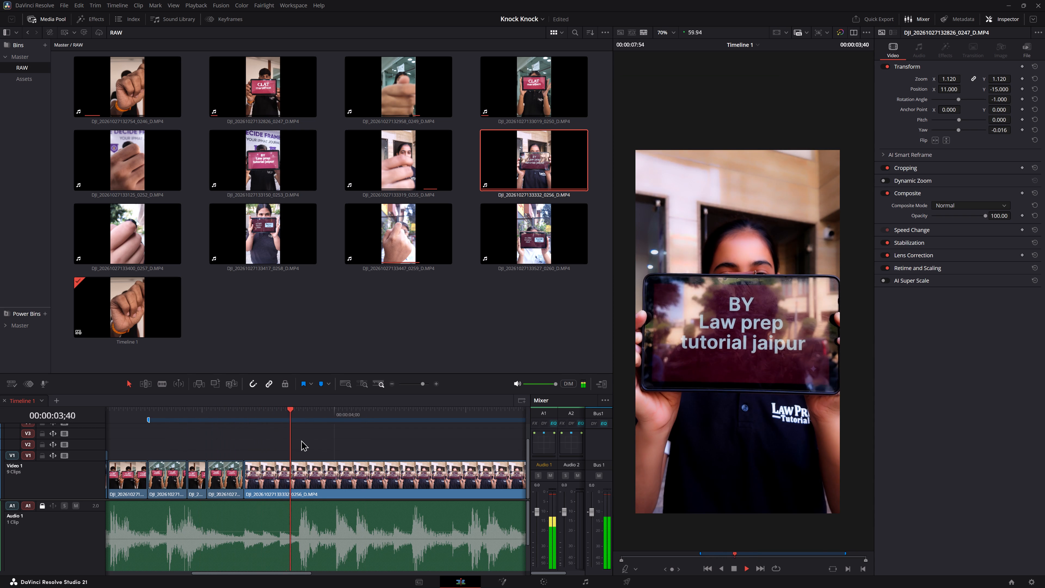
pyautogui.press('space')
pyautogui.click(186, 416)
pyautogui.press('space')
pyautogui.click(186, 410)
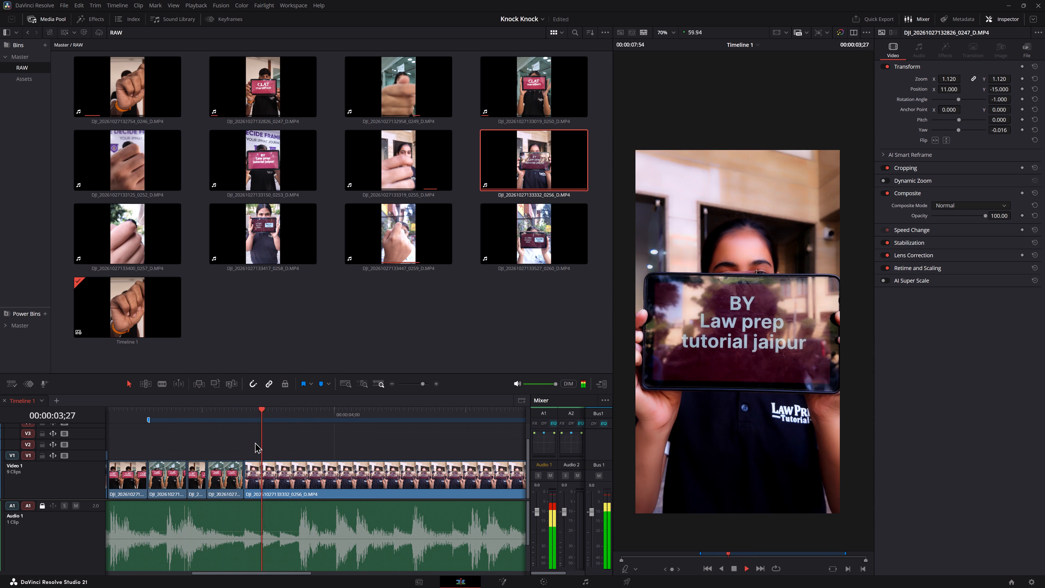
pyautogui.press('space')
pyautogui.press('space')
pyautogui.press('space')
pyautogui.click(186, 414)
pyautogui.press('space')
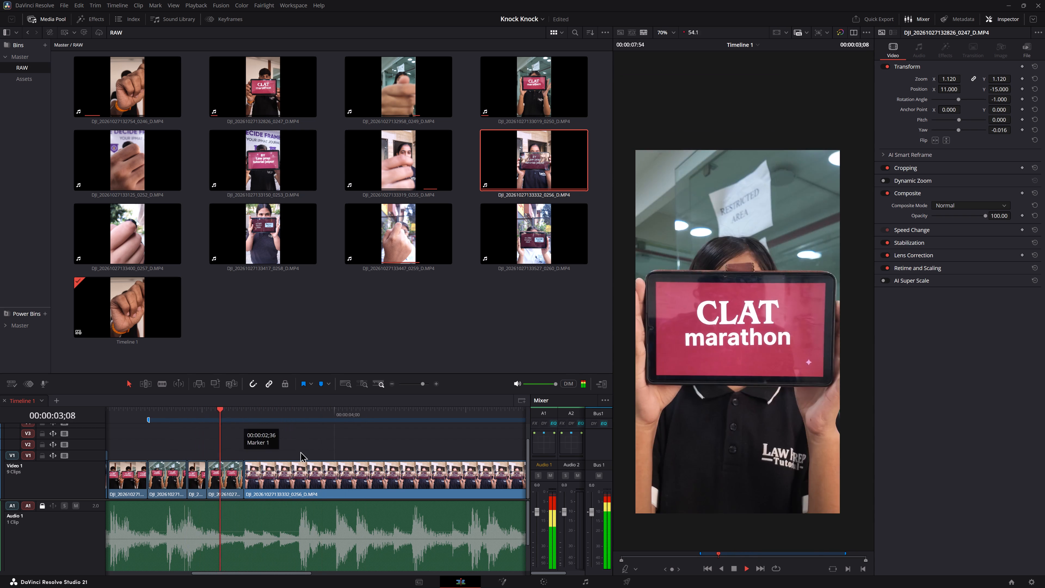
pyautogui.press('space')
pyautogui.press('space')
pyautogui.press('space')
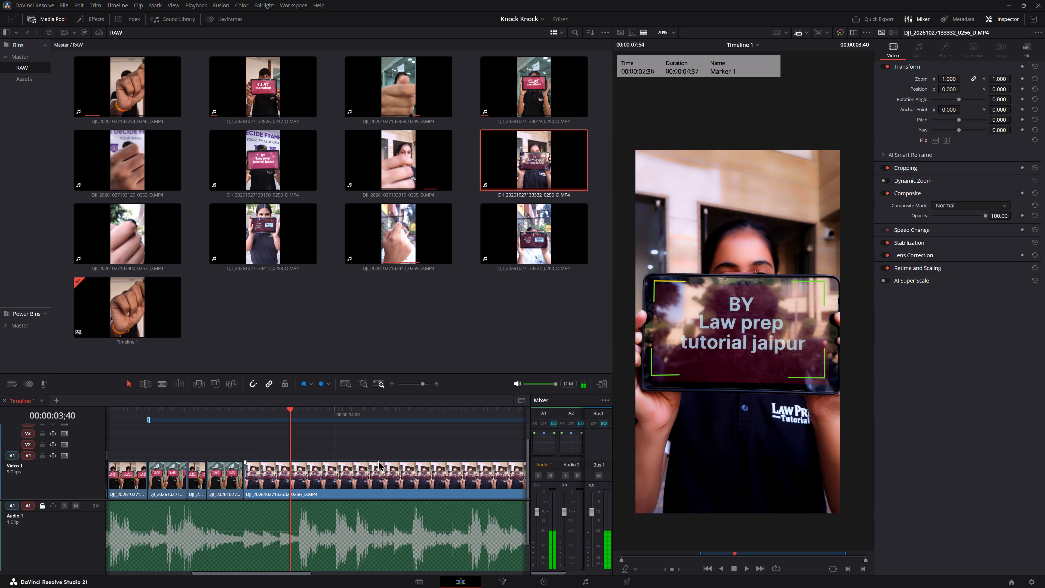
pyautogui.keyDown('alt'); pyautogui.scroll(7, 378, 460); pyautogui.keyUp('alt')
pyautogui.press('space')
pyautogui.press('space')
pyautogui.click(177, 412)
pyautogui.press('space')
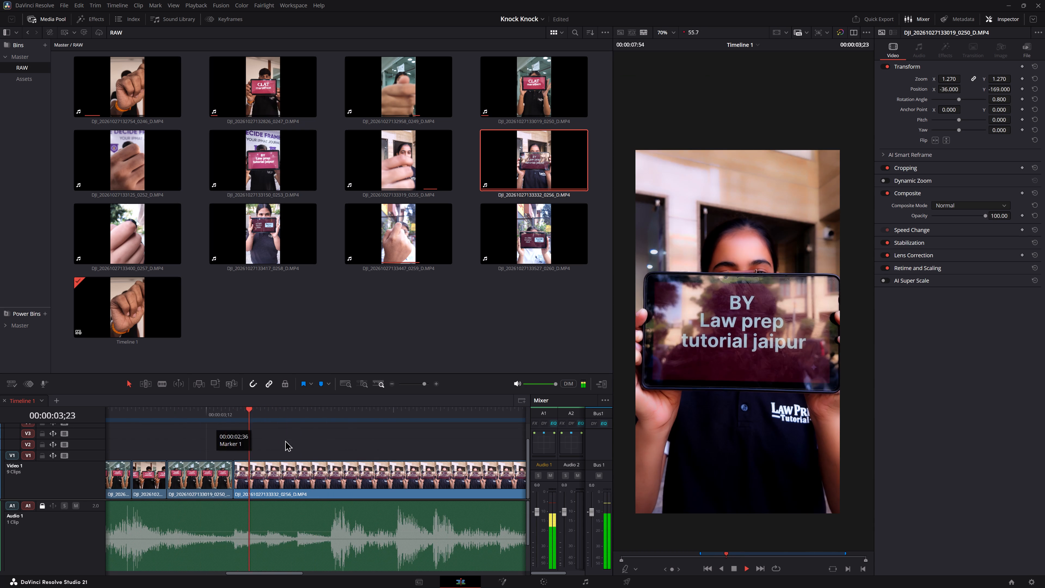
pyautogui.press('space')
pyautogui.click(205, 413)
pyautogui.press('space')
pyautogui.press('space')
pyautogui.press('space')
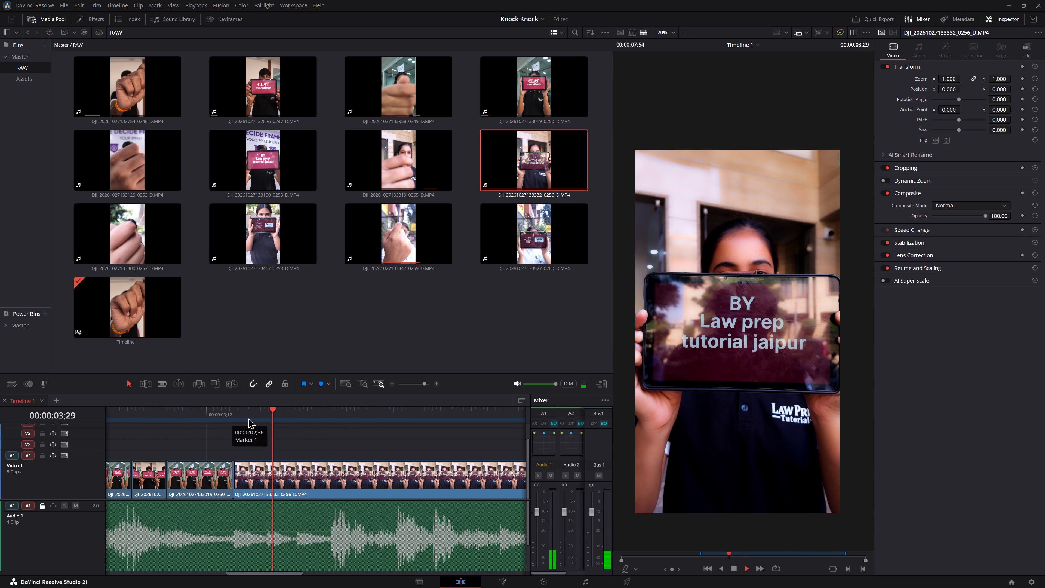
pyautogui.press('space')
# Trim the end of the 0256 clip to the beat at 00:00:03;35 and replay the shortened shot.
pyautogui.moveTo(302, 416); pyautogui.dragTo(295, 416)
pyautogui.moveTo(303, 412); pyautogui.dragTo(300, 412)
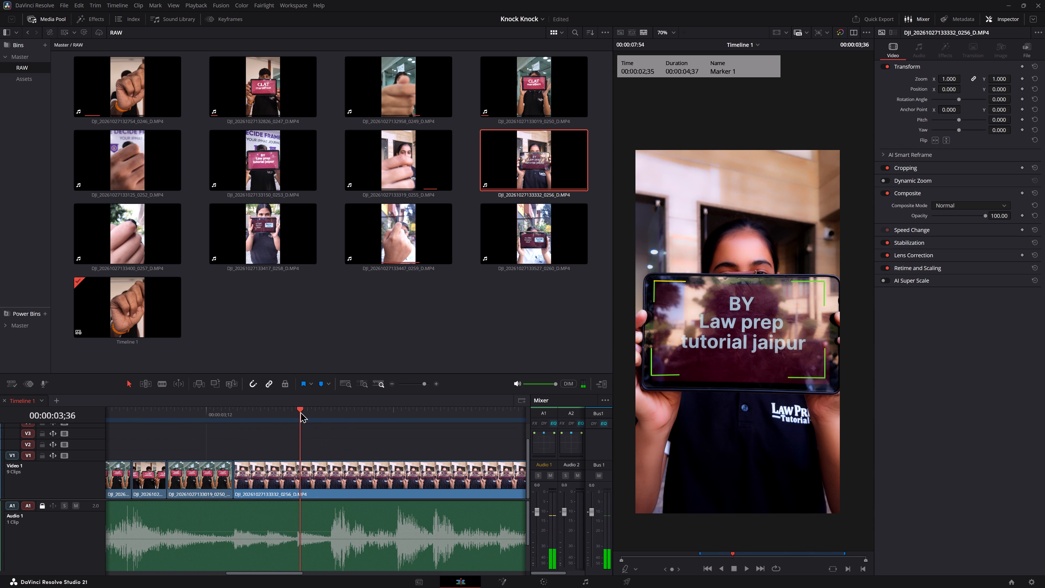
pyautogui.moveTo(300, 412); pyautogui.dragTo(296, 412)
pyautogui.press('Right')
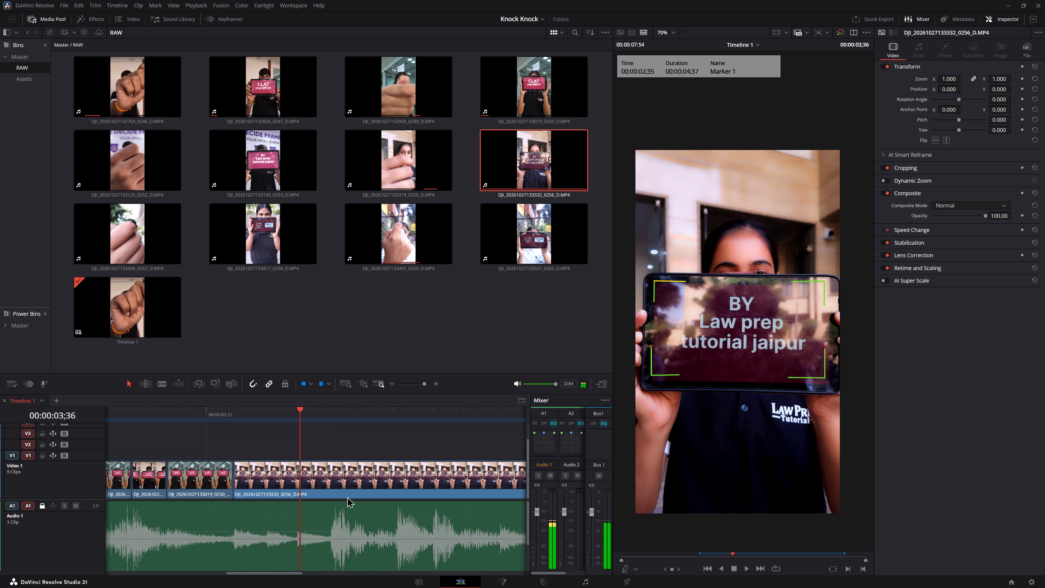
pyautogui.press('Left')
pyautogui.click(346, 497)
pyautogui.press('2')
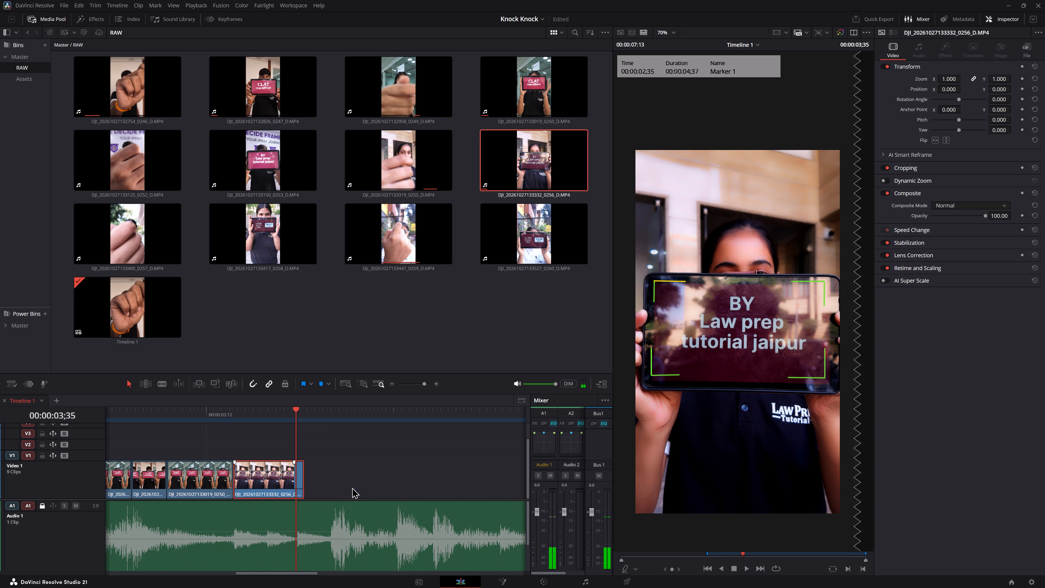
pyautogui.click(156, 410)
pyautogui.press('space')
pyautogui.press('space')
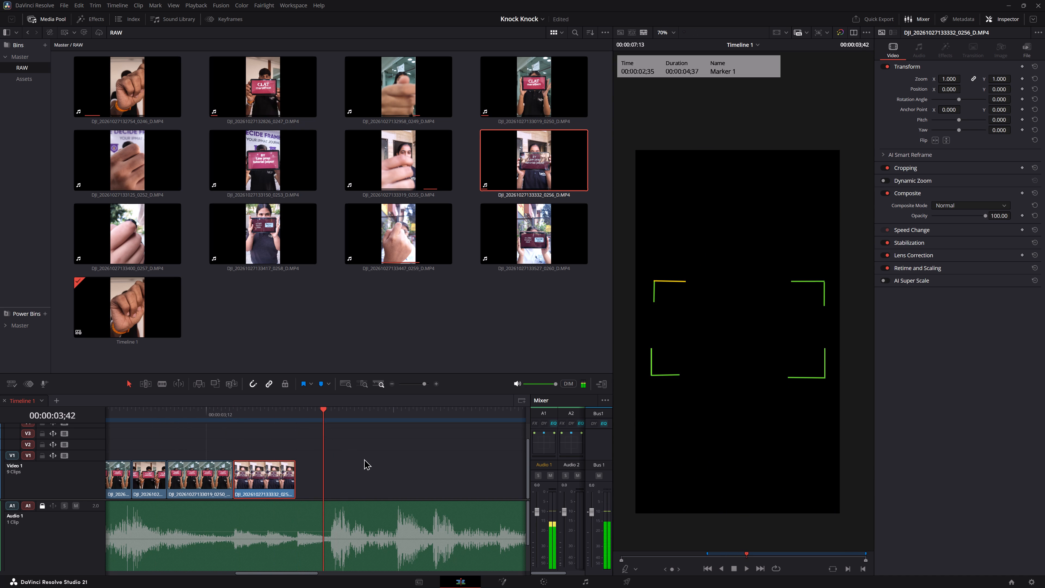
pyautogui.click(192, 410)
pyautogui.press('space')
pyautogui.press('space')
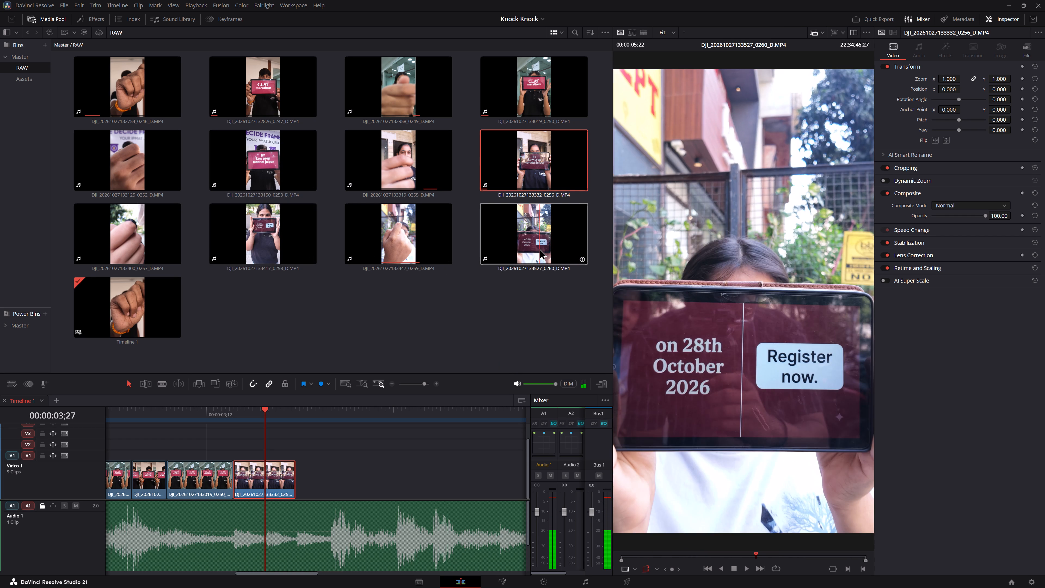
# Place the 0253 Law prep tutorial jaipur clip on Video 1, directly against the end of the 0256 clip.
pyautogui.moveTo(262, 165); pyautogui.dragTo(357, 517)
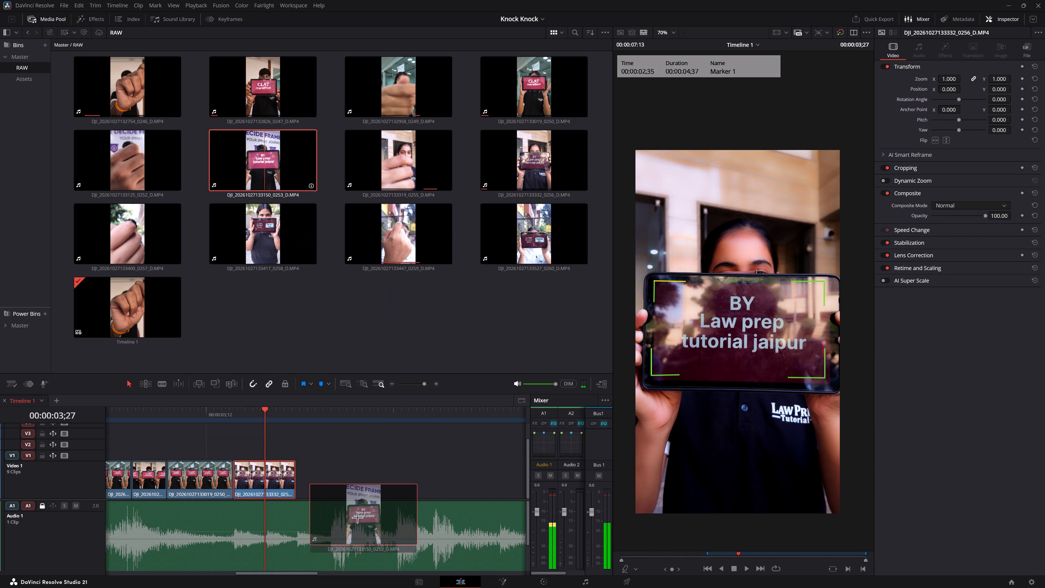
pyautogui.moveTo(357, 517); pyautogui.dragTo(326, 474)
pyautogui.moveTo(241, 412); pyautogui.dragTo(191, 412)
pyautogui.press('space')
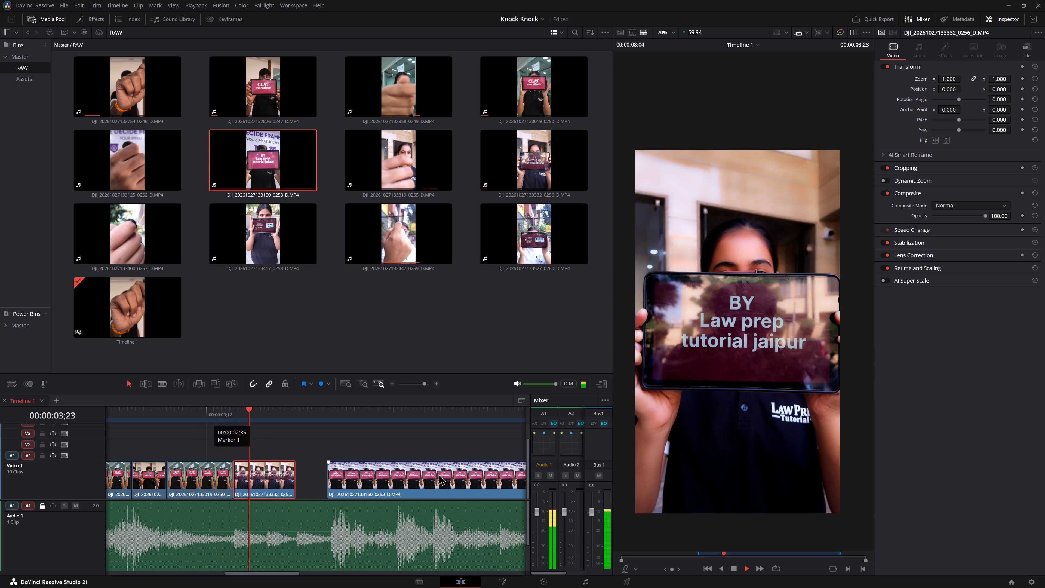
pyautogui.press('space')
pyautogui.moveTo(423, 477); pyautogui.dragTo(387, 477)
# Replay from the CLAT marathon shots into the added 0253 clip to check the cut's timing and framing.
pyautogui.click(134, 409)
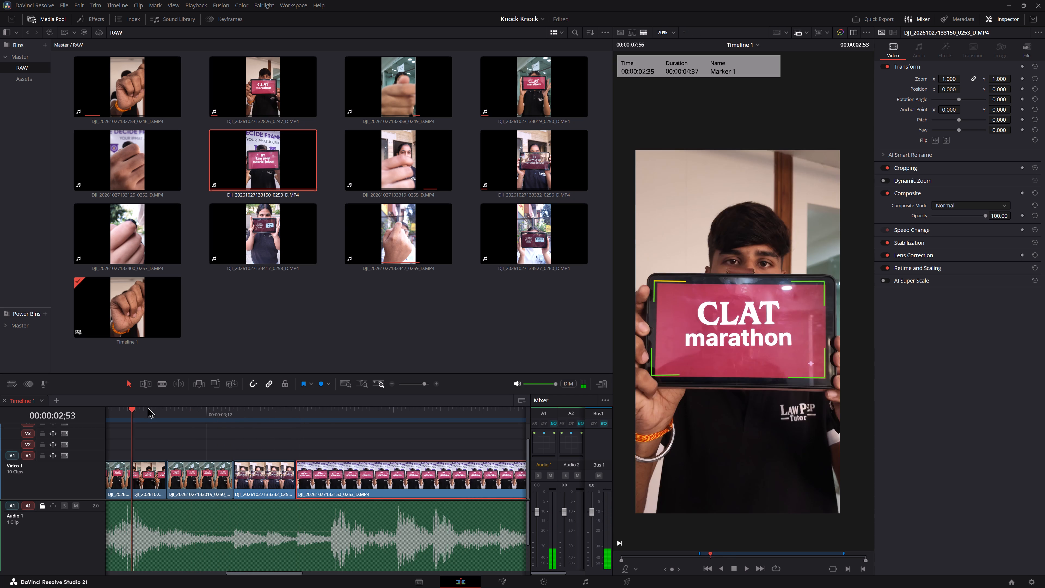
pyautogui.press('space')
pyautogui.press('space')
pyautogui.click(180, 409)
pyautogui.press('space')
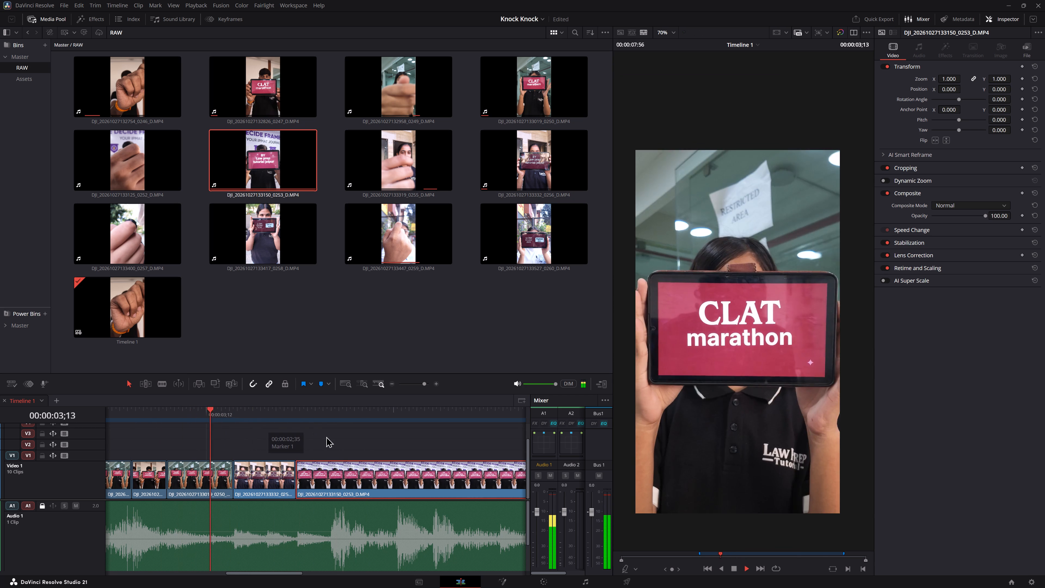
pyautogui.press('space')
pyautogui.press('space')
pyautogui.press('space')
pyautogui.press('space')
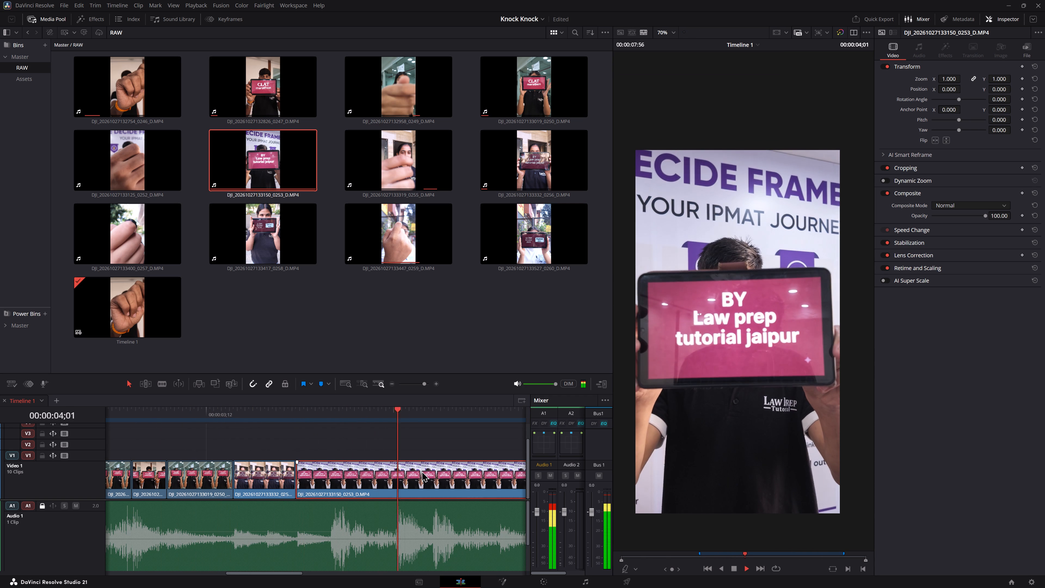
# Ripple-trim the opening of the 0253 clip so it still starts at 00:00:03;35, and replay the cut.
pyautogui.press('space')
pyautogui.click(422, 471)
pyautogui.press('1')
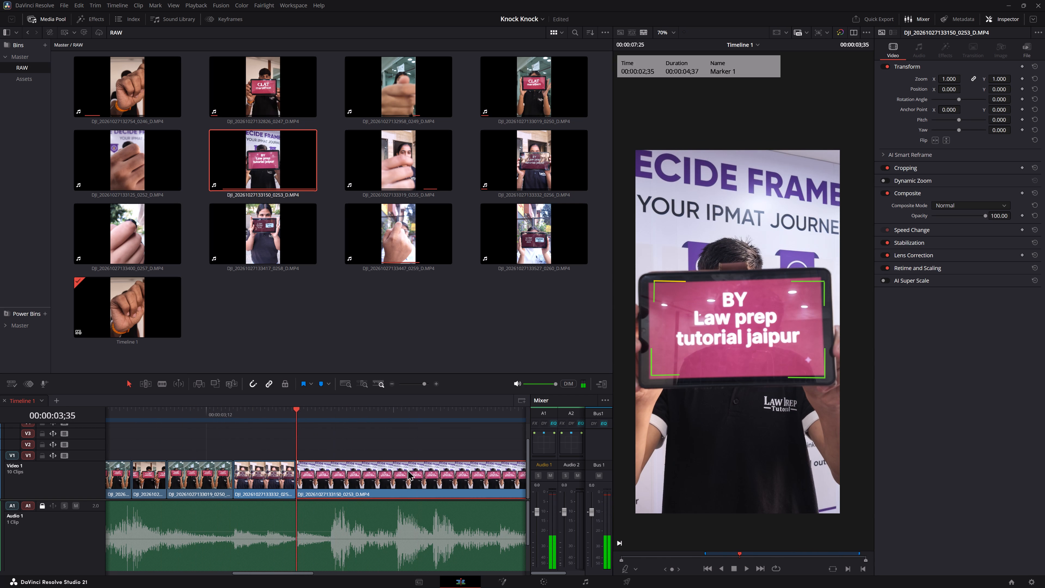
pyautogui.click(247, 405)
pyautogui.click(248, 408)
pyautogui.press('space')
pyautogui.press('space')
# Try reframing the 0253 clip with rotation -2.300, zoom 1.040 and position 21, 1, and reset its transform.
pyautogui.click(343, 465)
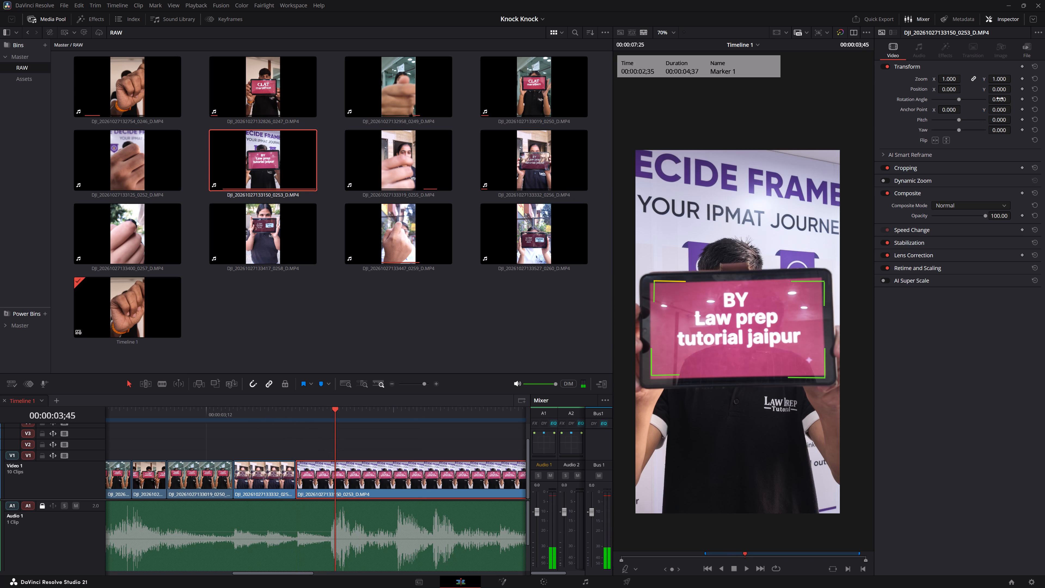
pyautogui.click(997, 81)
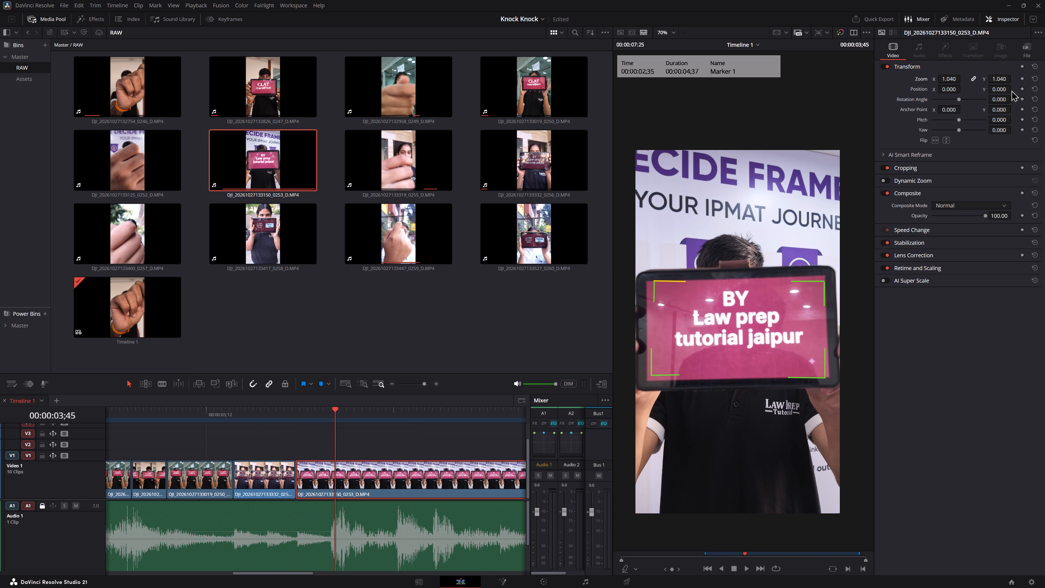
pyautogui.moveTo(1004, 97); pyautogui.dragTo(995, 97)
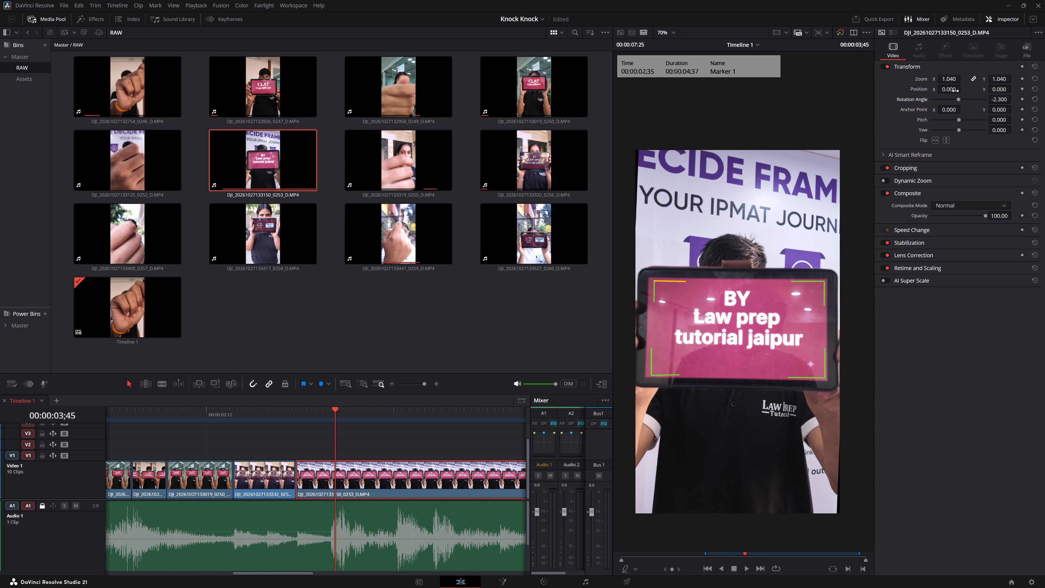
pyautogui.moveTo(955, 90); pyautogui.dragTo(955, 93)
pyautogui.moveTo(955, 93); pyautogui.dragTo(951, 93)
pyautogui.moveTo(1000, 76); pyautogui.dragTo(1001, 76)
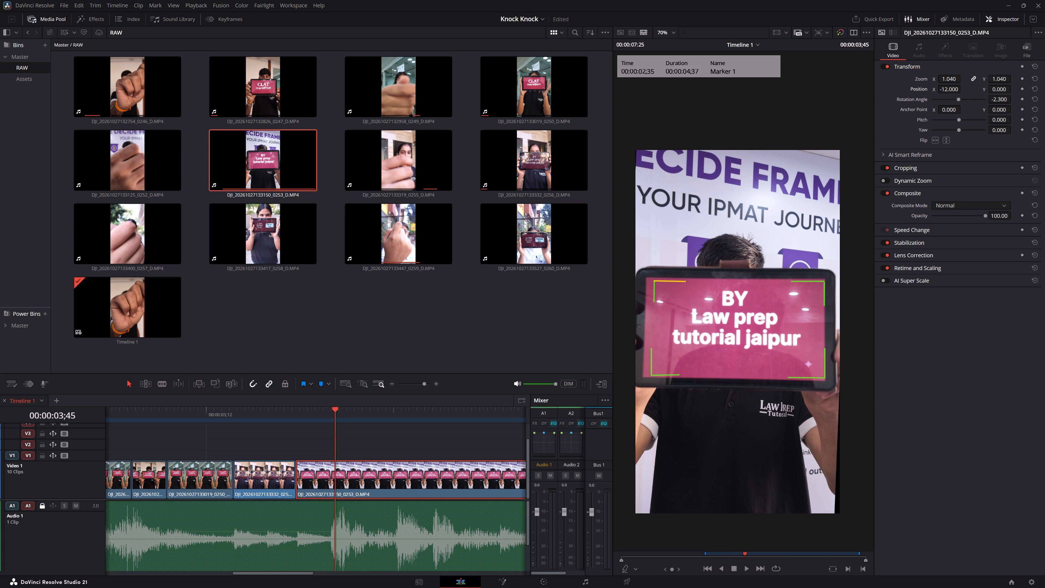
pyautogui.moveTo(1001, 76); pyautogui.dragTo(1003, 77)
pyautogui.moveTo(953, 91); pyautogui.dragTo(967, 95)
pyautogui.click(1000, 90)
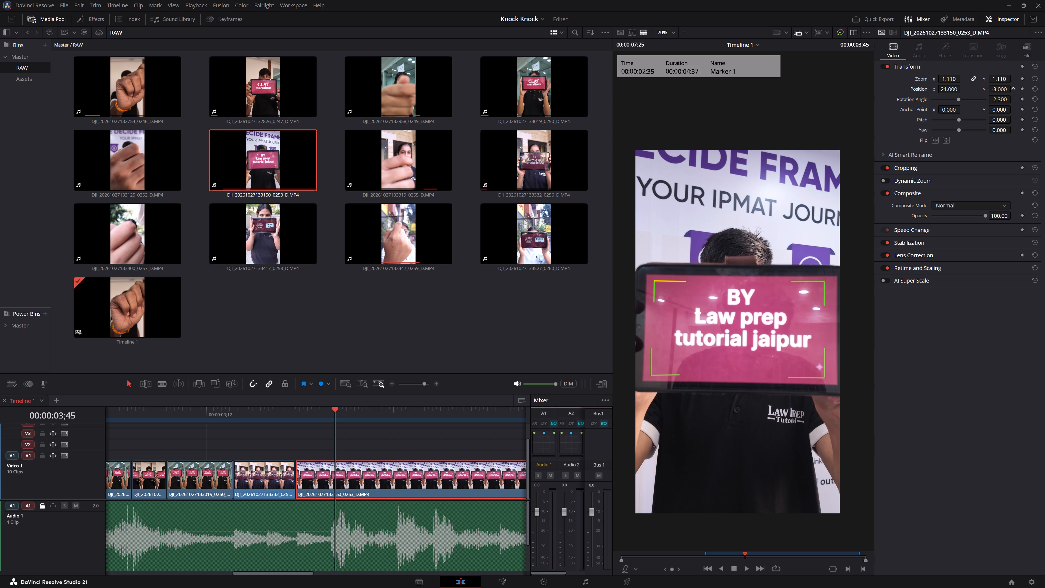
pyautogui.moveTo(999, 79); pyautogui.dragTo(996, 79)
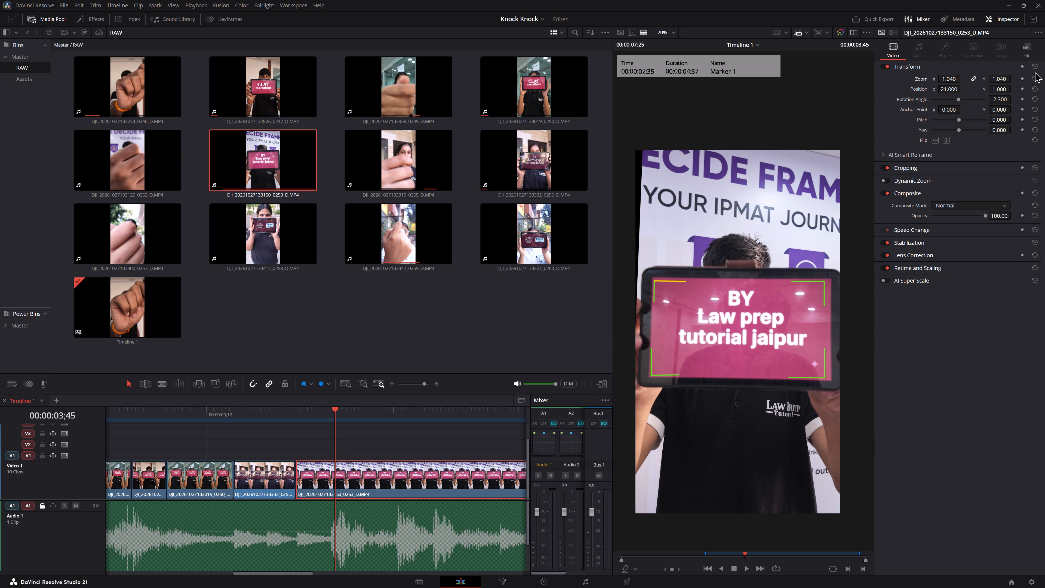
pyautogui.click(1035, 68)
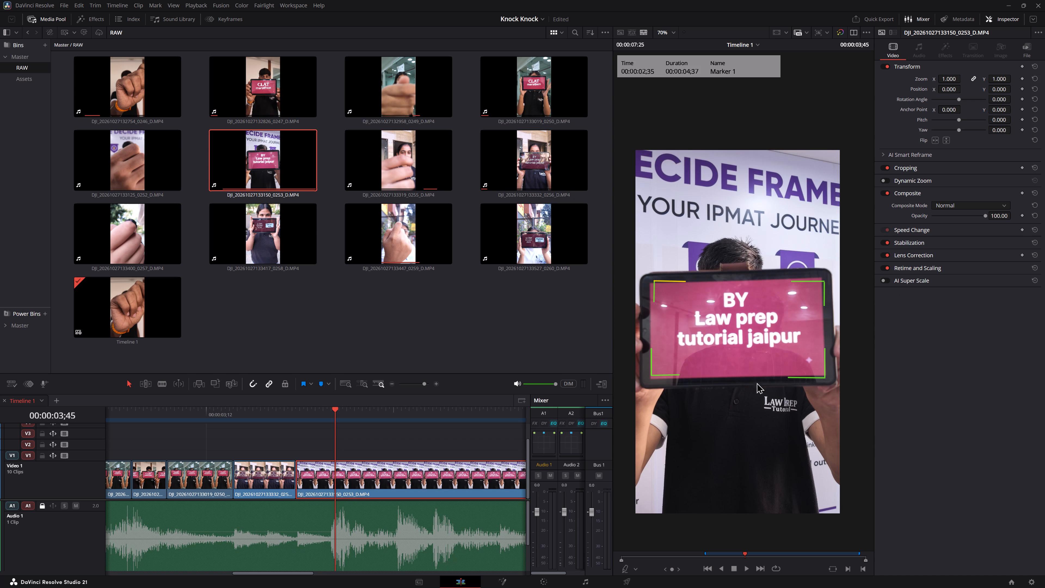
# Play through the 0253 clip to examine how the tablet sits within the green framing guides.
pyautogui.click(350, 479)
pyautogui.press('space')
pyautogui.press('space')
pyautogui.press('space')
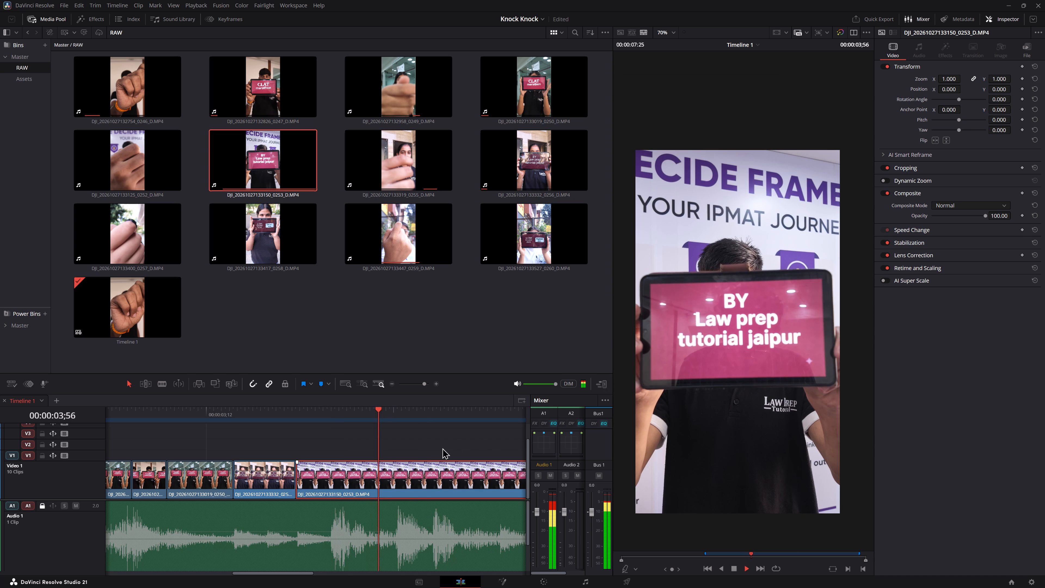
pyautogui.press('space')
pyautogui.press('space')
pyautogui.press('space')
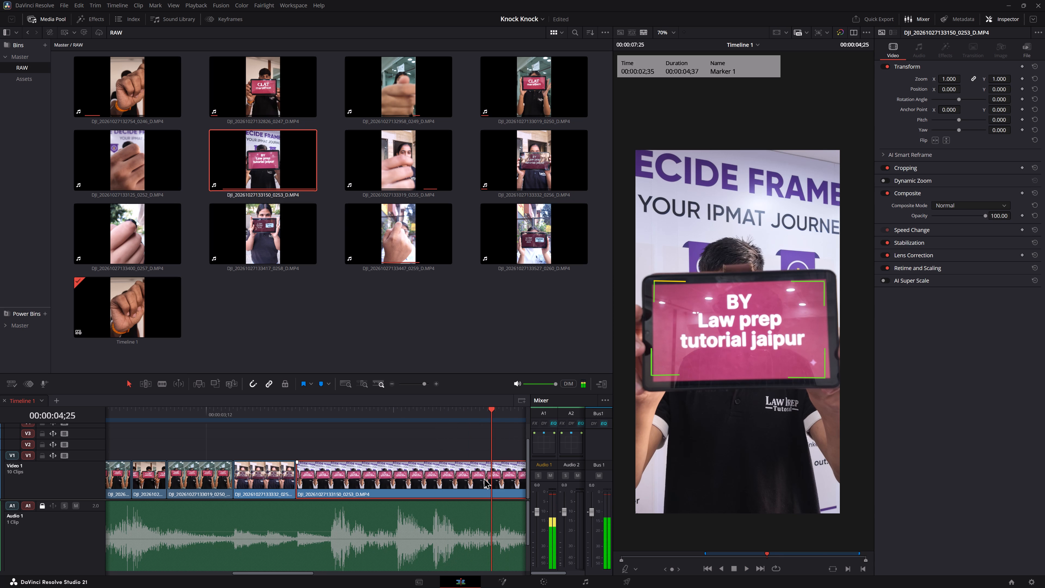
pyautogui.press('space')
pyautogui.press('space')
# Align the 0253 clip's tablet to the framing guides with rotation -1.300, position X -5, Y 10, and zoom 1.070.
pyautogui.moveTo(441, 491); pyautogui.dragTo(448, 489)
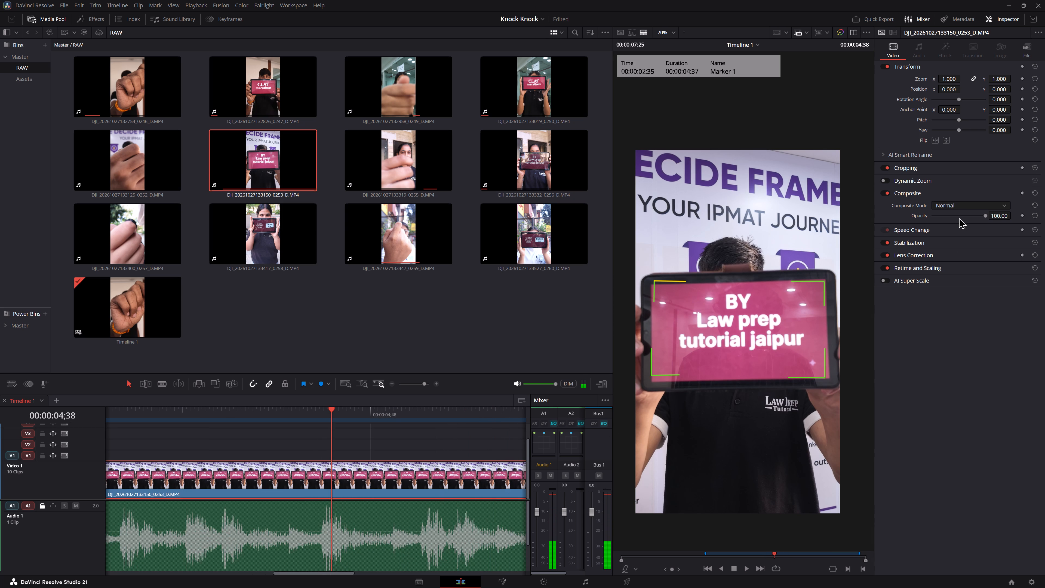
pyautogui.moveTo(1007, 101); pyautogui.dragTo(1003, 101)
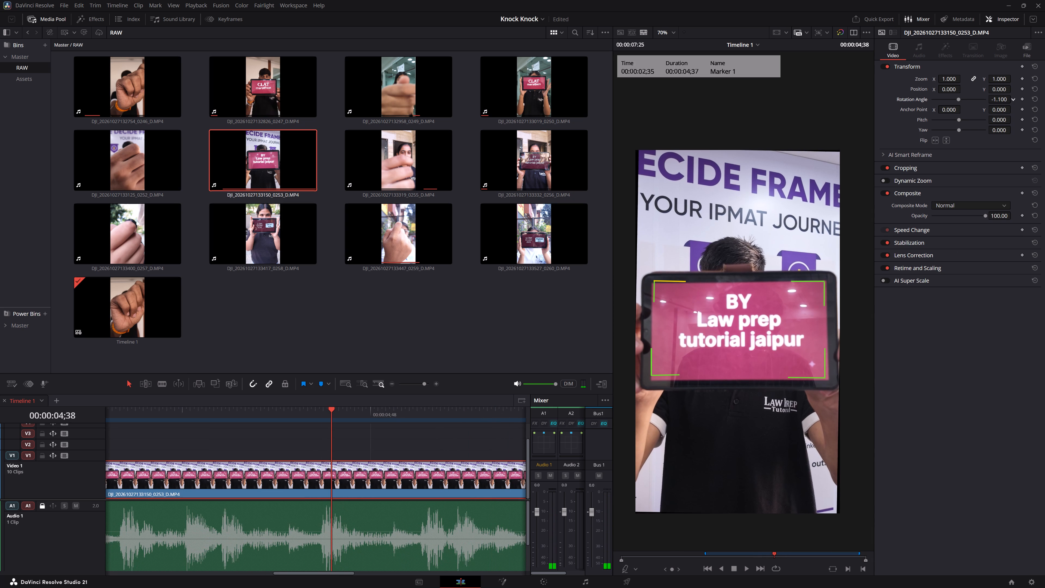
pyautogui.moveTo(1003, 101); pyautogui.dragTo(998, 101)
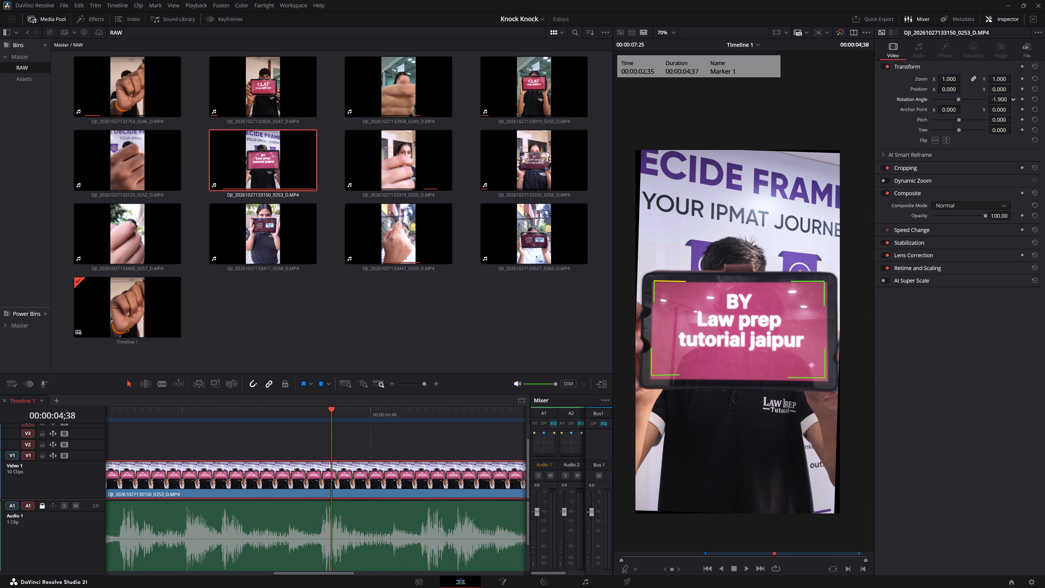
pyautogui.moveTo(998, 101); pyautogui.dragTo(996, 101)
pyautogui.click(950, 90)
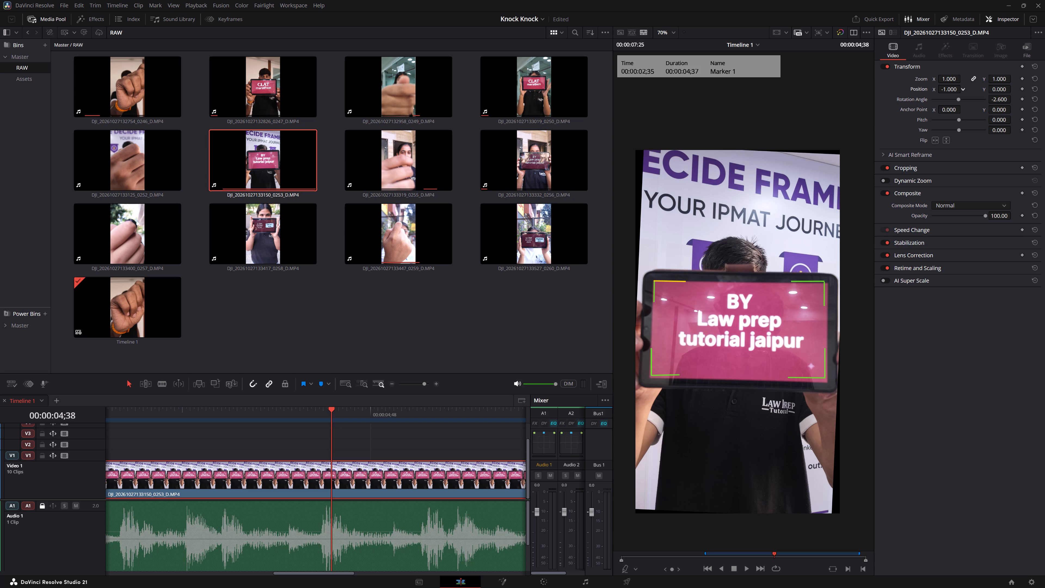
pyautogui.moveTo(1003, 90); pyautogui.dragTo(1003, 90)
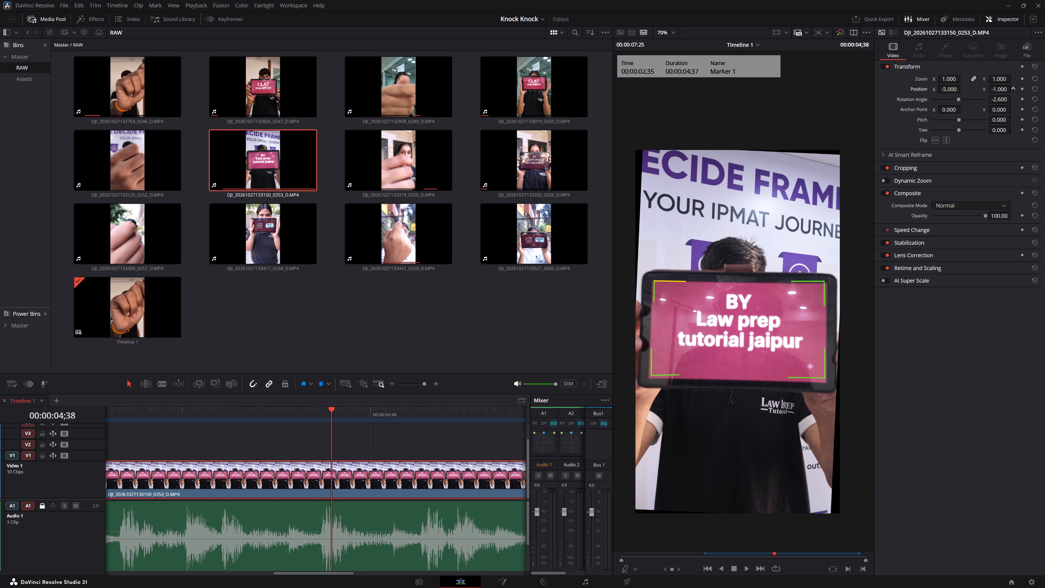
pyautogui.moveTo(1003, 90); pyautogui.dragTo(1007, 90)
pyautogui.moveTo(998, 99); pyautogui.dragTo(1004, 100)
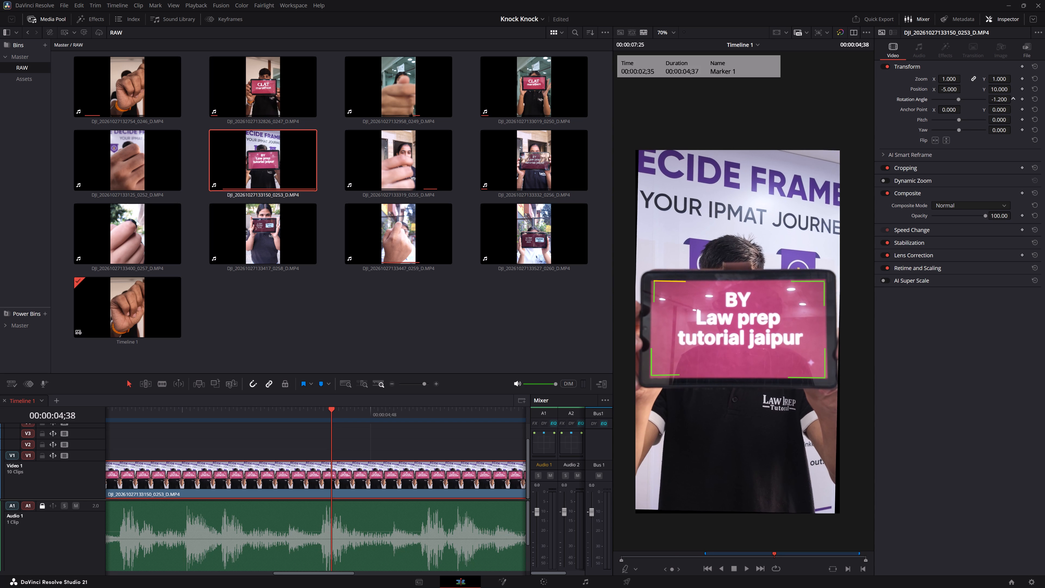
pyautogui.moveTo(1004, 100); pyautogui.dragTo(1003, 100)
pyautogui.click(994, 81)
pyautogui.click(994, 81)
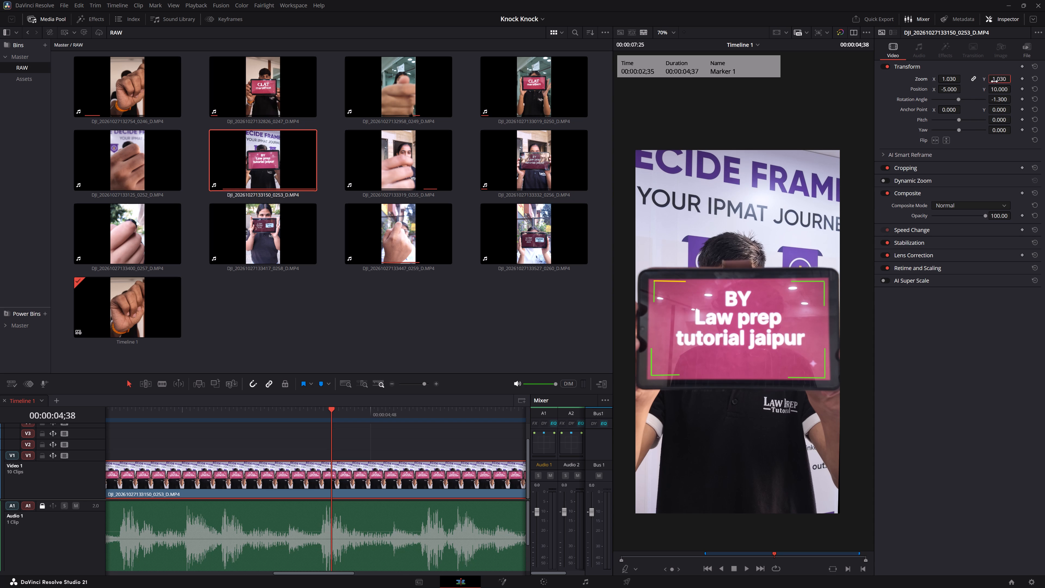
pyautogui.click(995, 79)
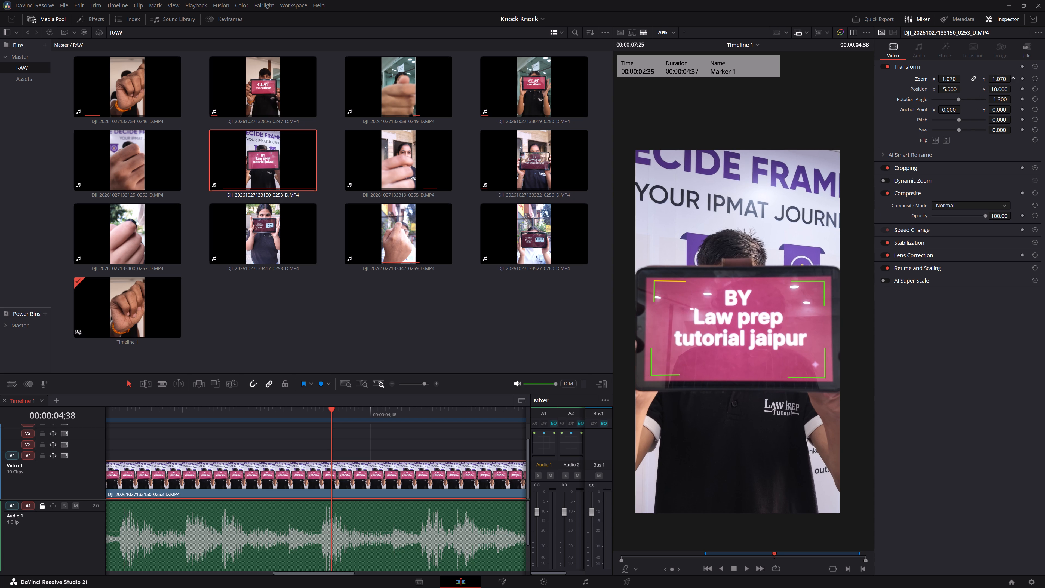
# Reduce the 0253 clip's zoom to 1.040.
pyautogui.click(1002, 79)
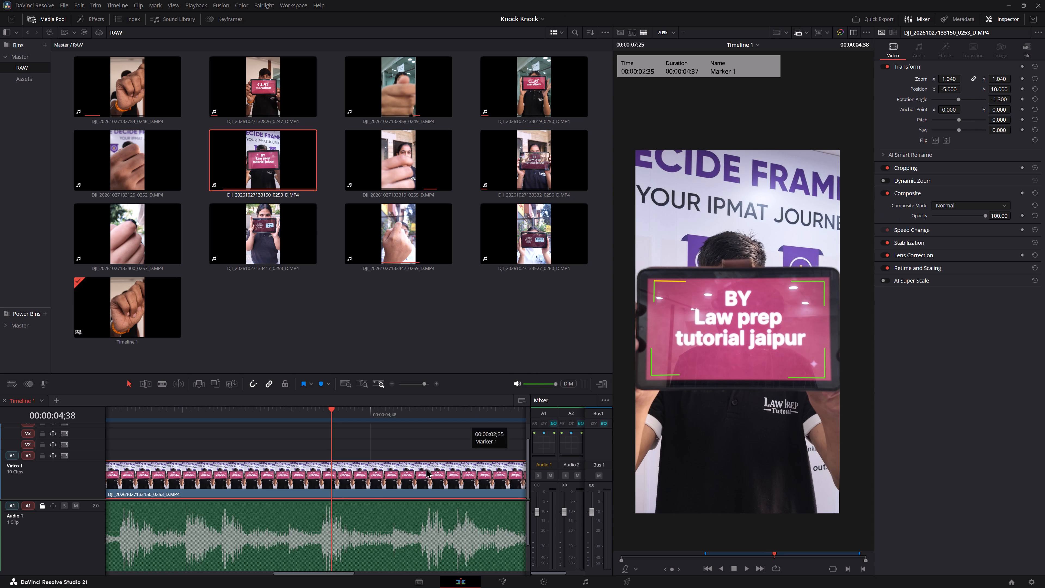
# Replay the preceding clips and the cut into the 0253 clip to examine its reframing in motion.
pyautogui.click(339, 488)
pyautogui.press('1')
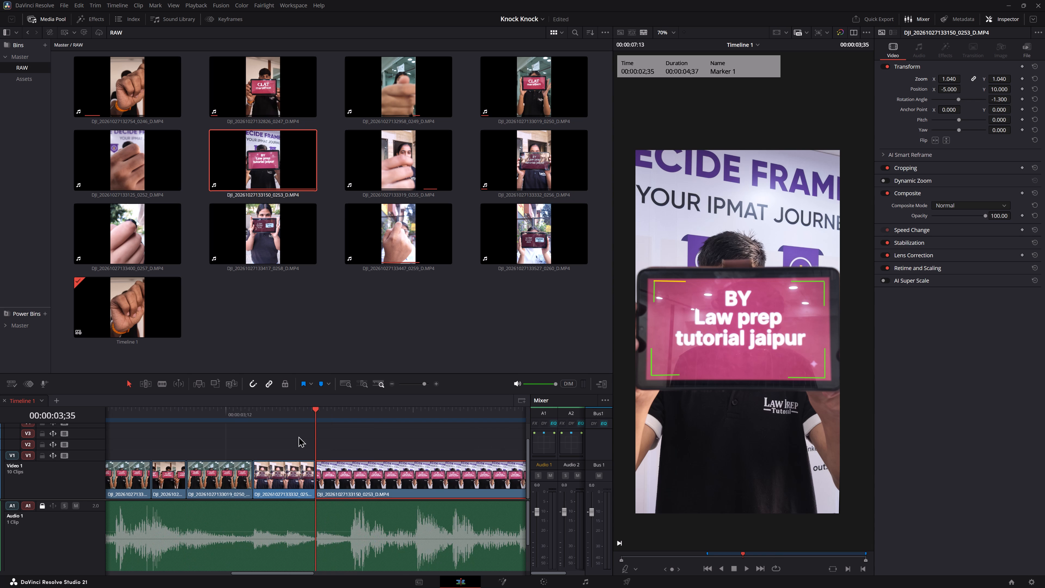
pyautogui.click(245, 416)
pyautogui.click(246, 403)
pyautogui.click(240, 409)
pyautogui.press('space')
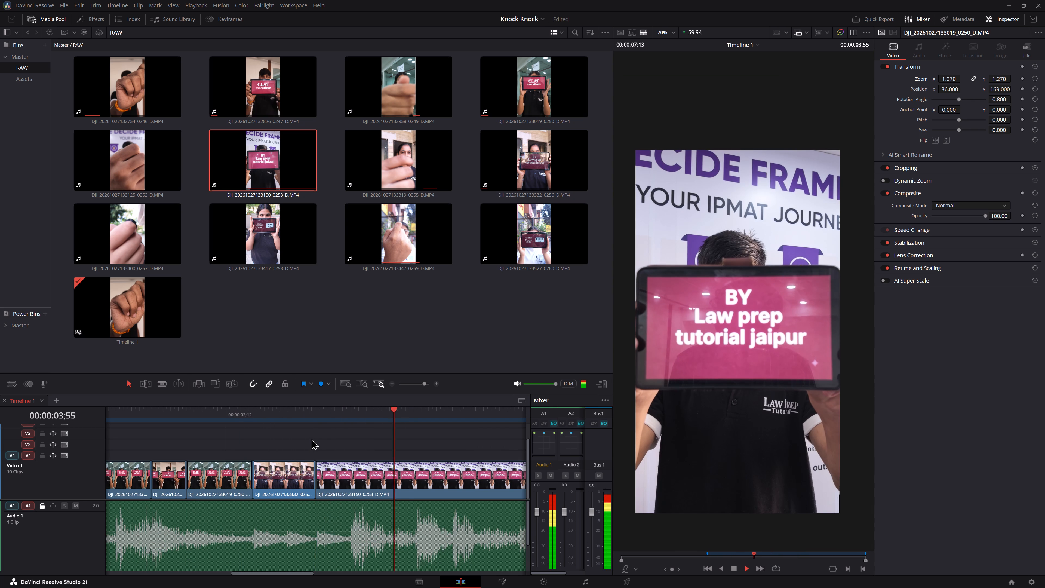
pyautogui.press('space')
pyautogui.click(182, 411)
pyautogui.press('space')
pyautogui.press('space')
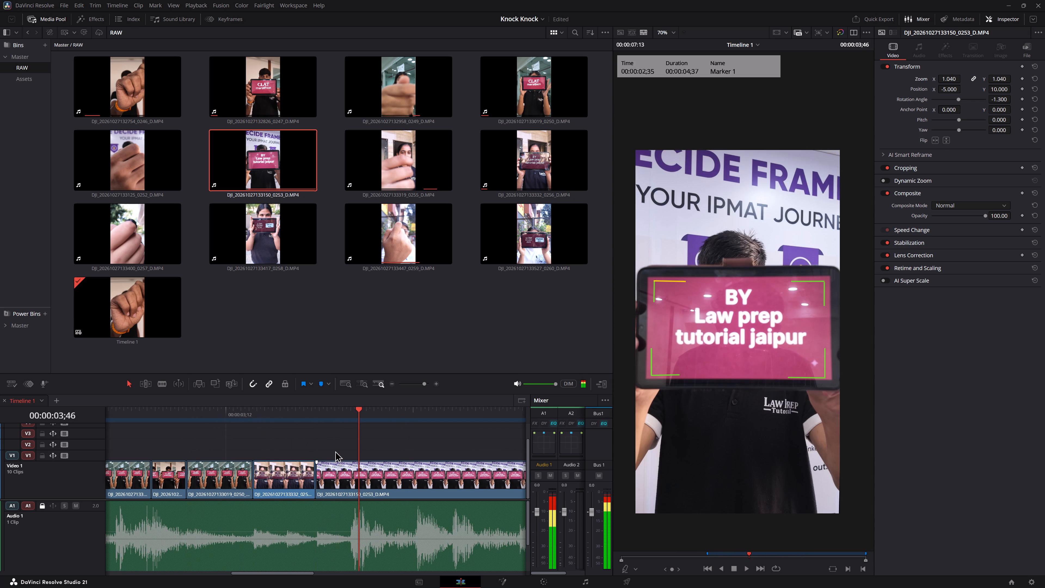
# Add two serial nodes after node 01 in the 0253 clip's colour grade, and select the first node.
pyautogui.click(375, 492)
pyautogui.click(545, 577)
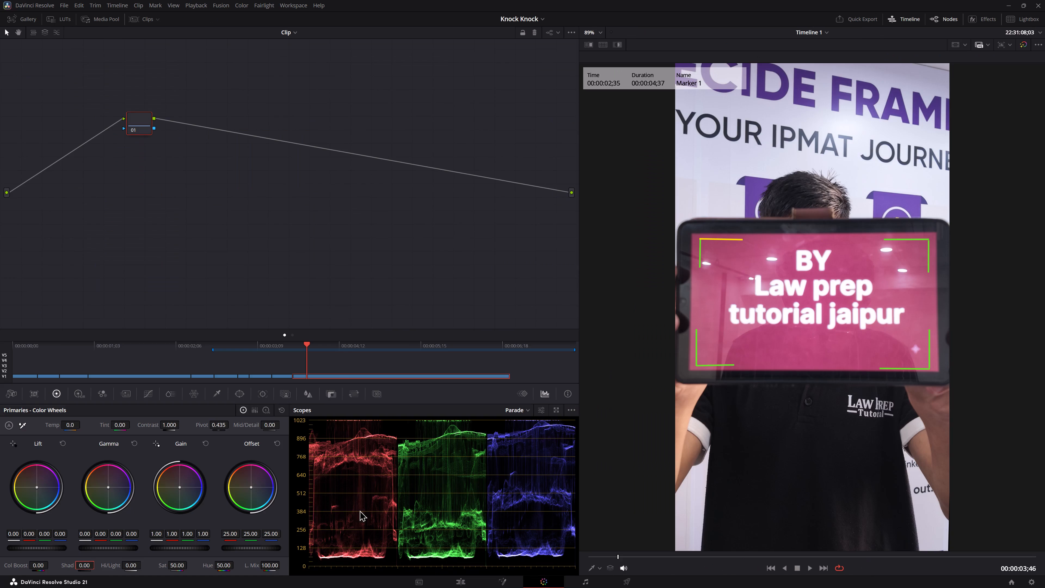
pyautogui.moveTo(136, 130); pyautogui.dragTo(135, 136)
pyautogui.hotkey('alt', 's')
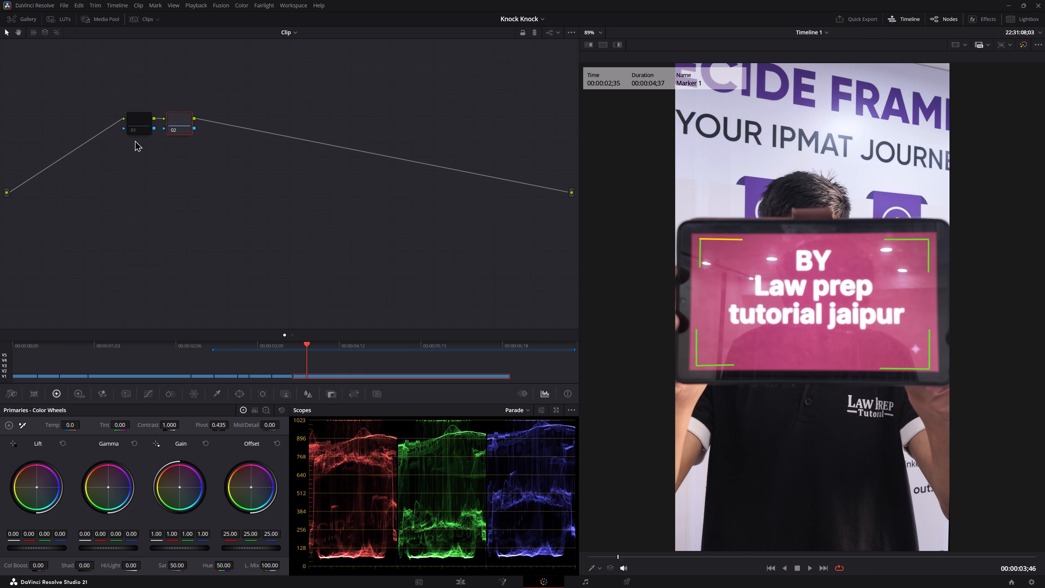
pyautogui.hotkey('alt', 's')
pyautogui.click(128, 132)
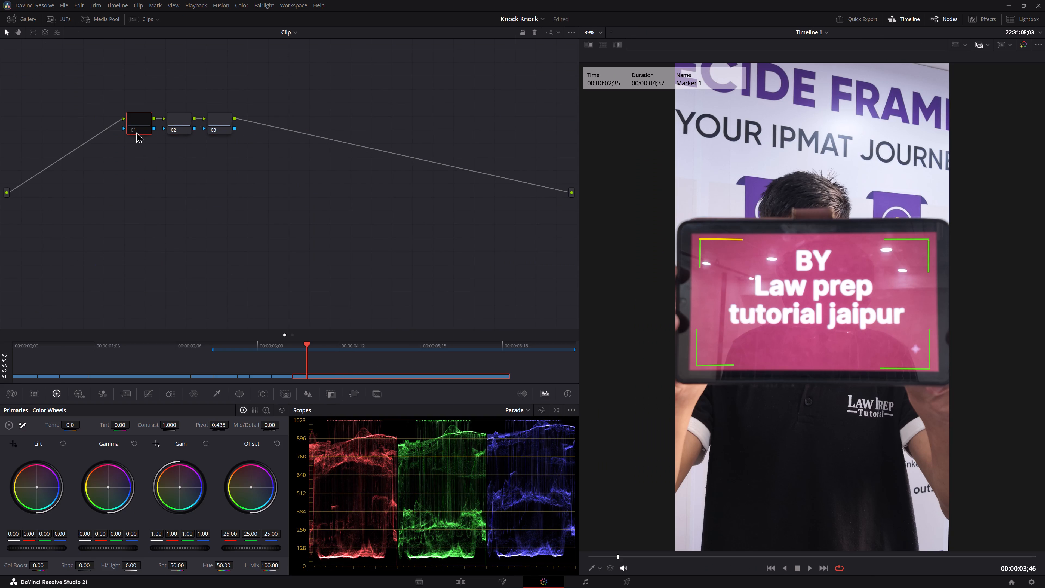
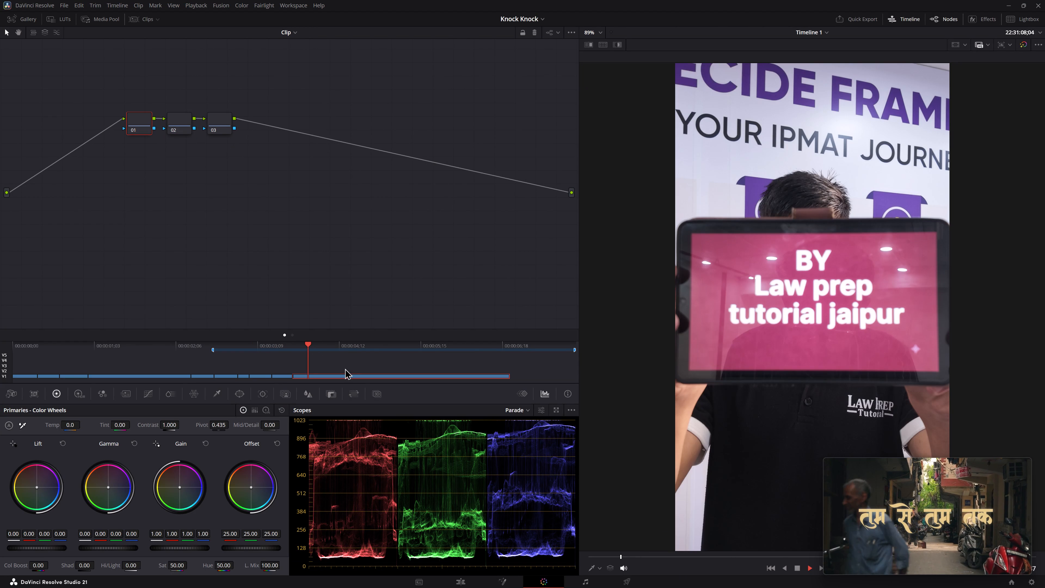
# Stop playback on the tablet shot and raise the 0253 clip's contrast to 1.090 on node 01.
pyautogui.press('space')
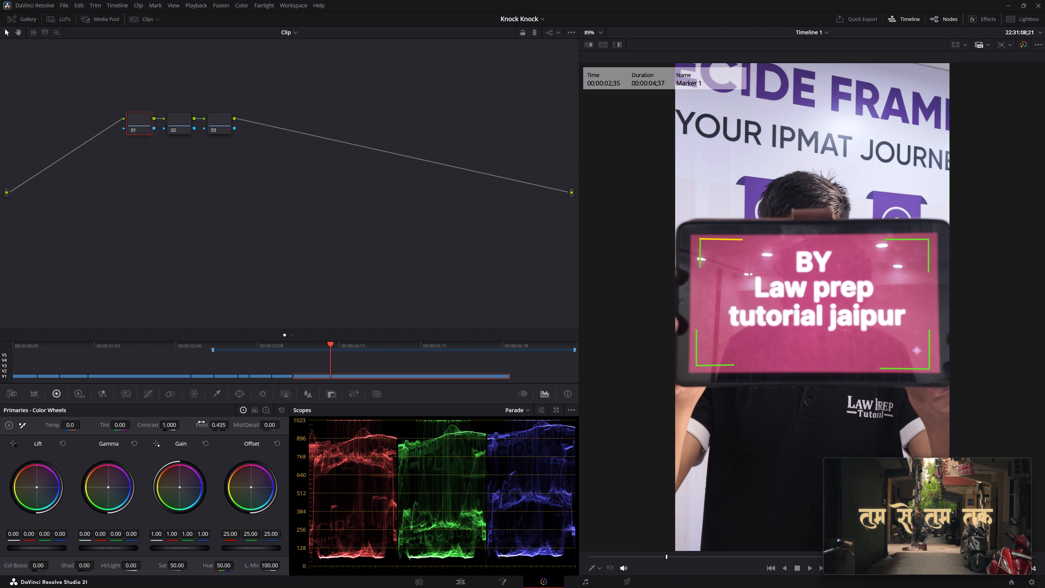
pyautogui.moveTo(171, 424); pyautogui.dragTo(167, 424)
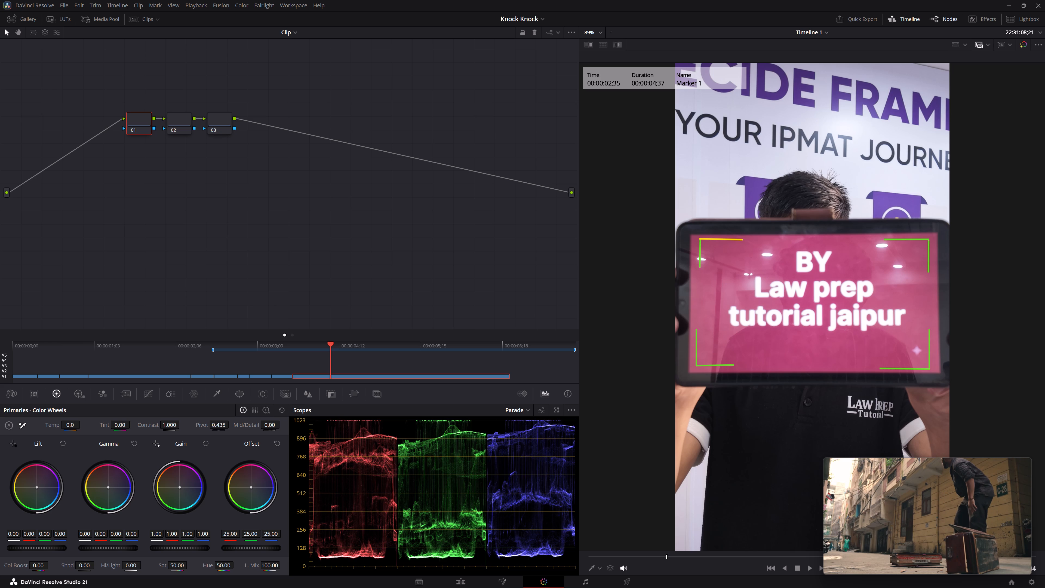
pyautogui.moveTo(167, 424); pyautogui.dragTo(178, 422)
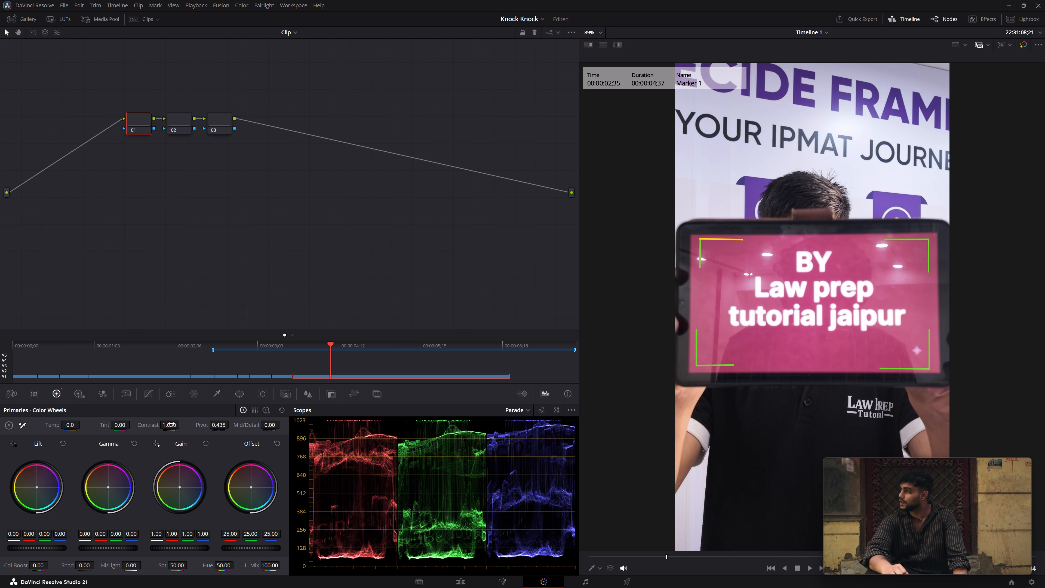
pyautogui.moveTo(170, 425); pyautogui.dragTo(162, 425)
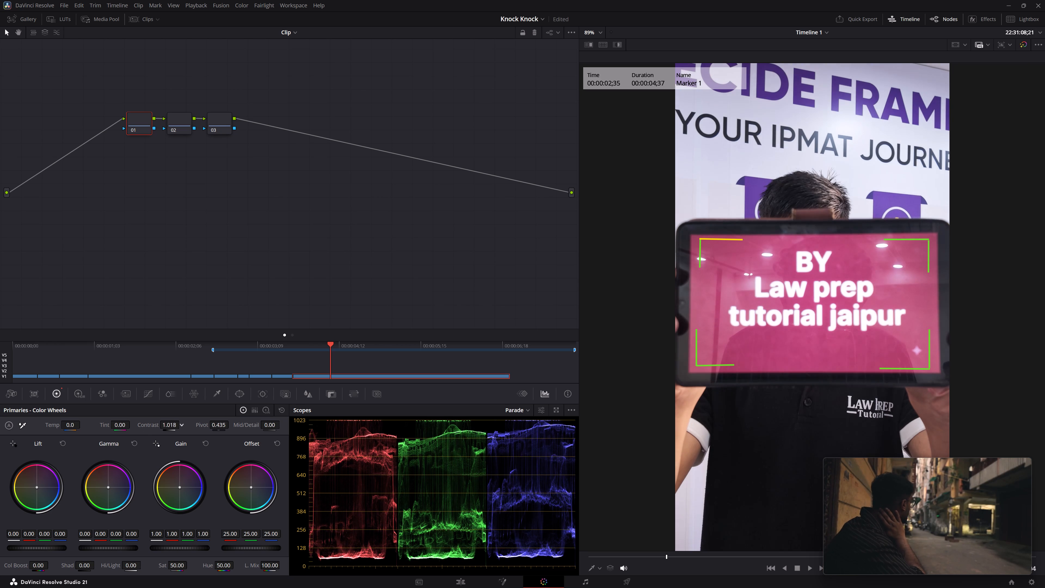
pyautogui.moveTo(162, 425); pyautogui.dragTo(183, 424)
# Raise the midtone detail to 100.00 on node 01 of the 0253 clip and inspect the tablet image up close.
pyautogui.moveTo(273, 426); pyautogui.dragTo(278, 426)
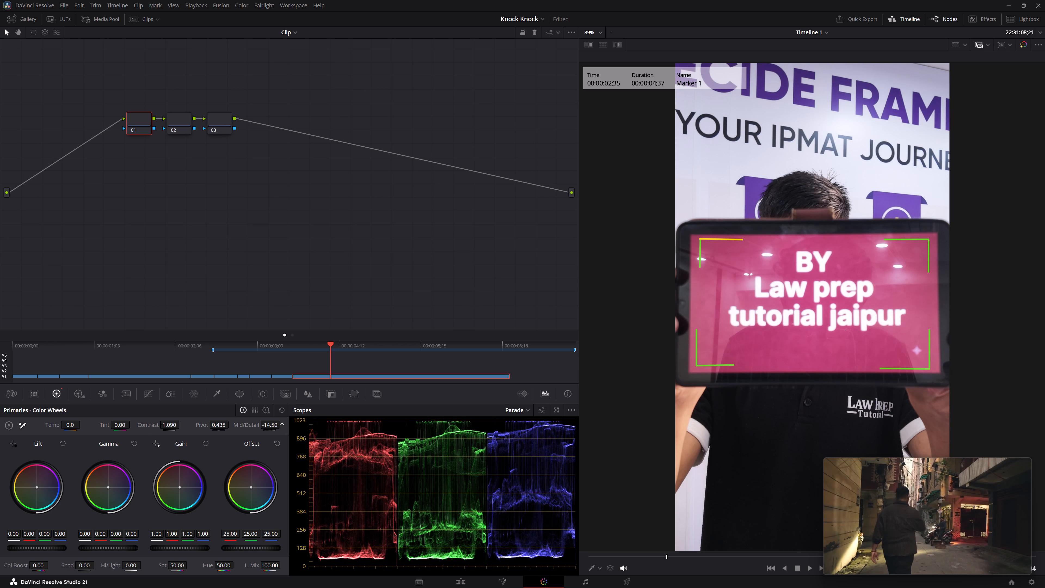
pyautogui.moveTo(278, 426); pyautogui.dragTo(321, 426)
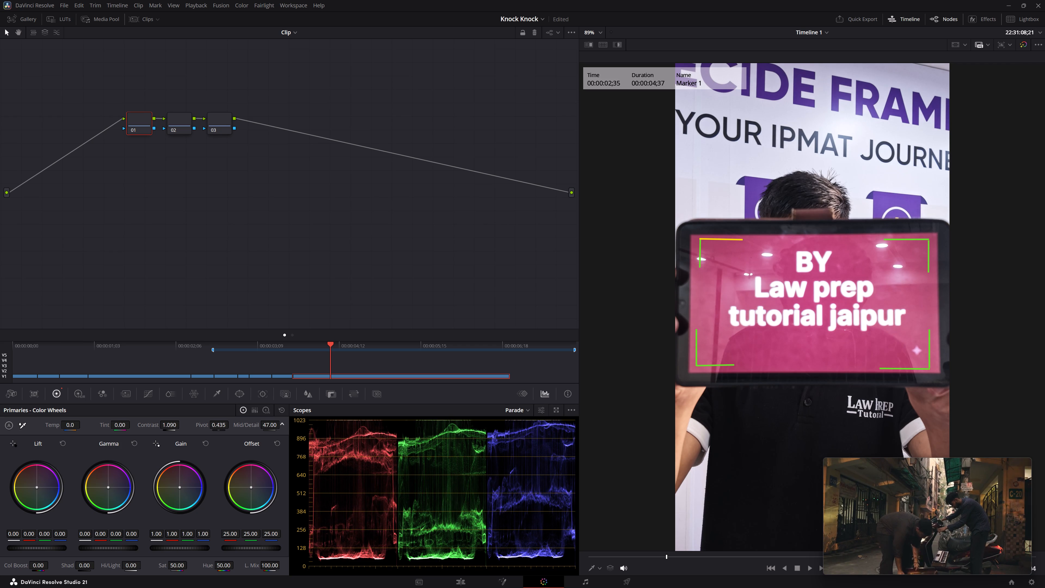
pyautogui.moveTo(321, 426); pyautogui.dragTo(882, 228)
pyautogui.scroll(7, 694, 373)
pyautogui.scroll(3, 803, 343)
pyautogui.moveTo(807, 341); pyautogui.dragTo(690, 355, button='middle')
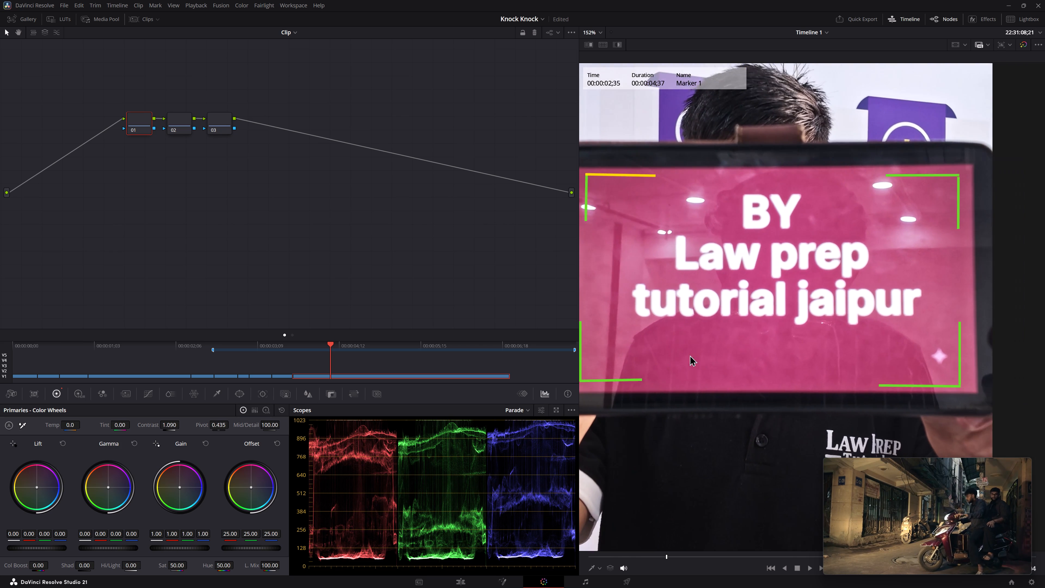
# Grade the 0253 clip on node 01 with midtone detail 58, gamma -0.06, lift -0.04 and gain 0.94, and fine-tune its highlights.
pyautogui.moveTo(690, 355); pyautogui.dragTo(690, 354, button='middle')
pyautogui.scroll(19, 780, 368)
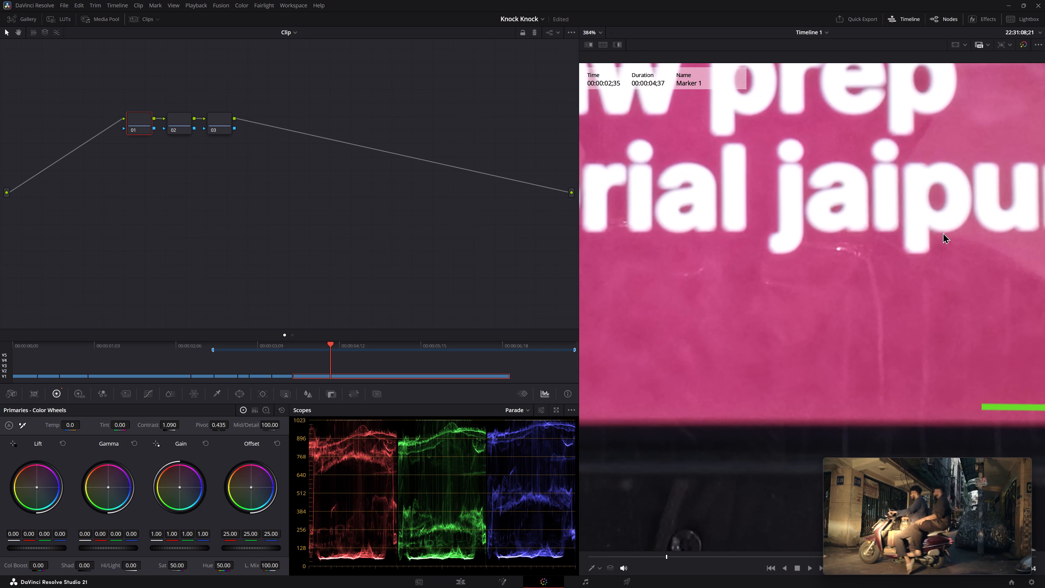
pyautogui.press('z')
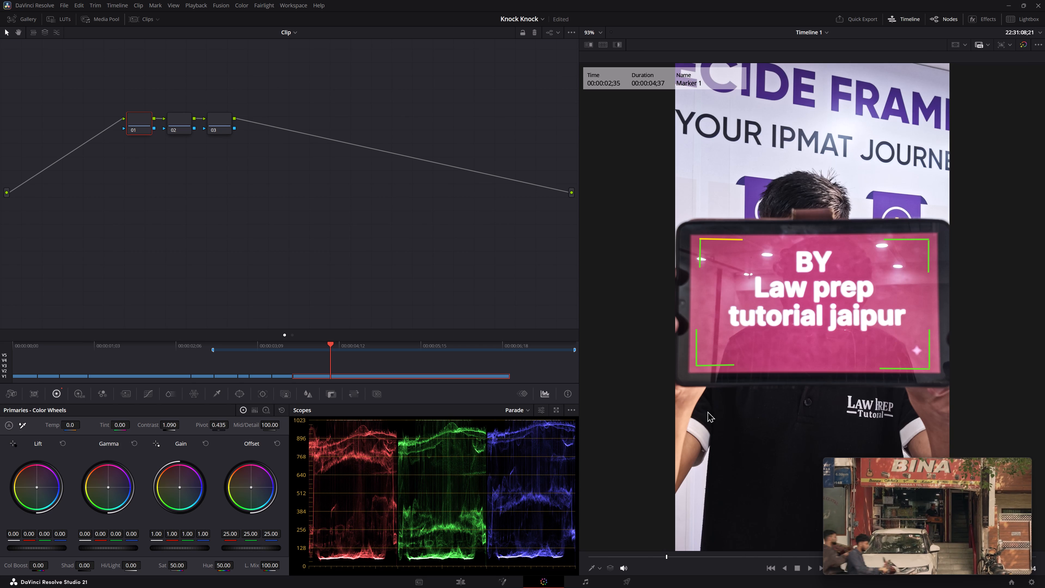
pyautogui.moveTo(269, 427); pyautogui.dragTo(268, 427)
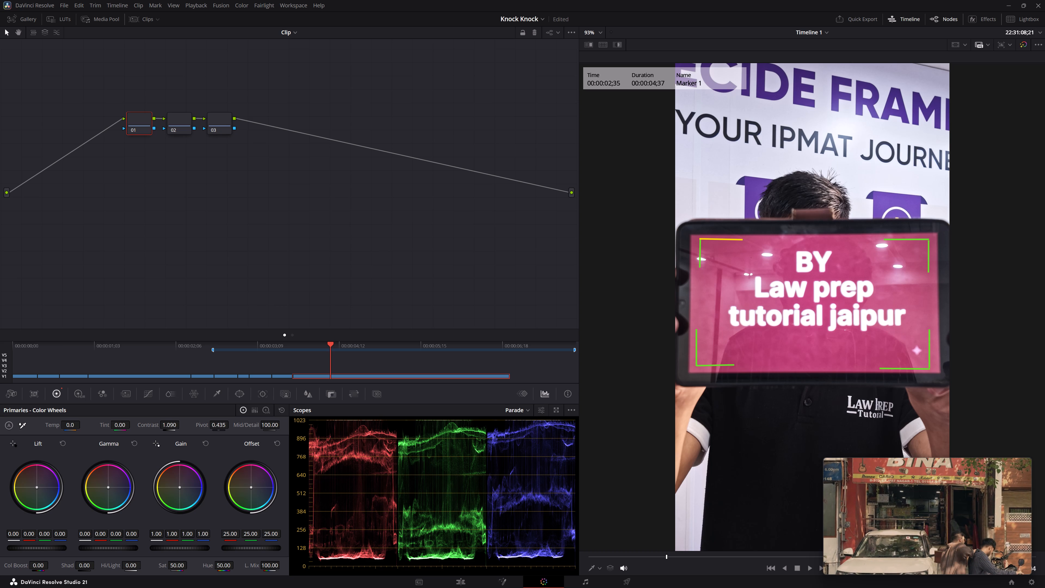
pyautogui.moveTo(268, 427); pyautogui.dragTo(235, 429)
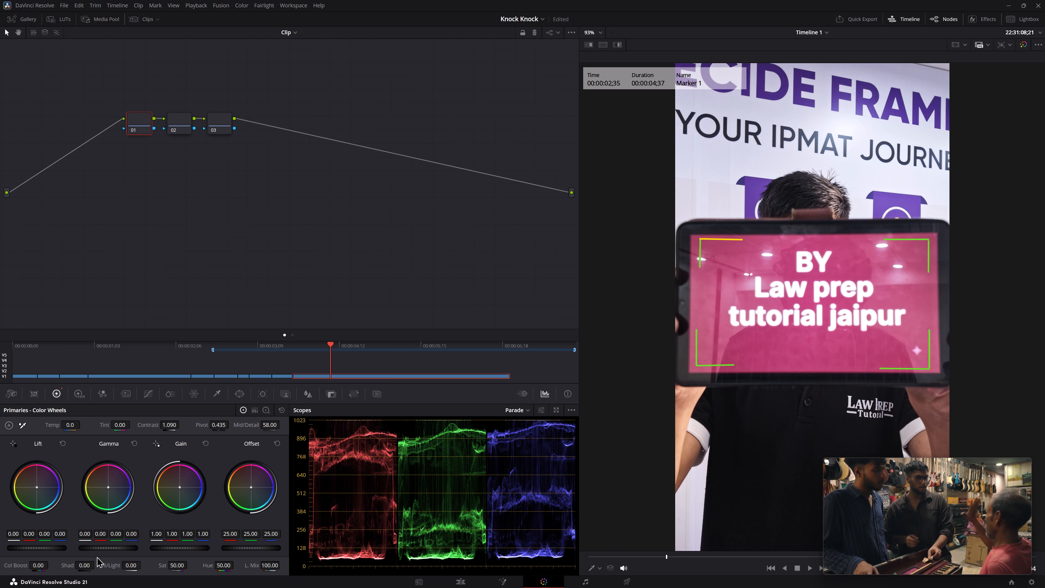
pyautogui.moveTo(102, 549); pyautogui.dragTo(51, 534)
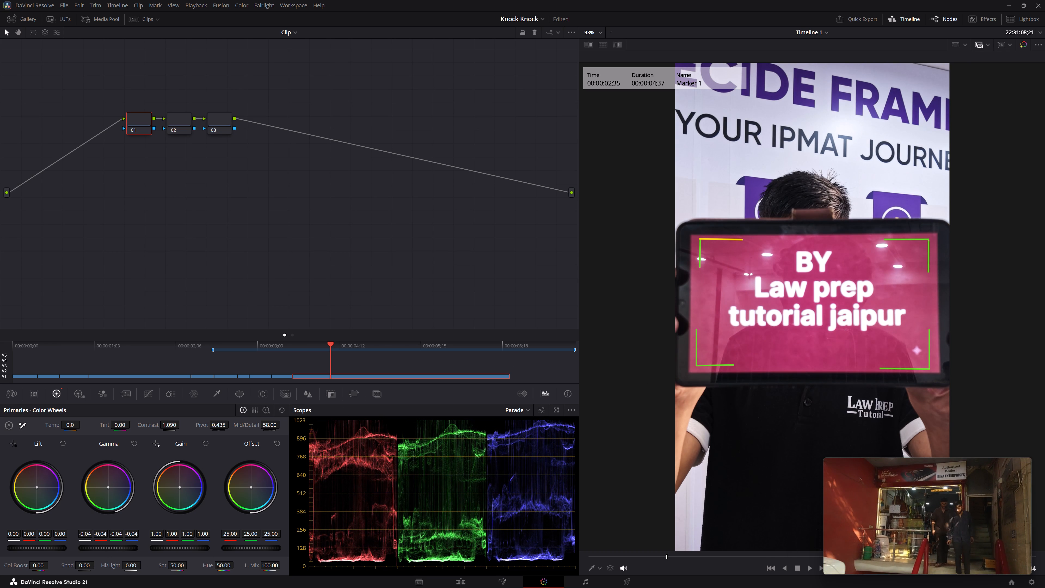
pyautogui.moveTo(51, 534); pyautogui.dragTo(10, 525)
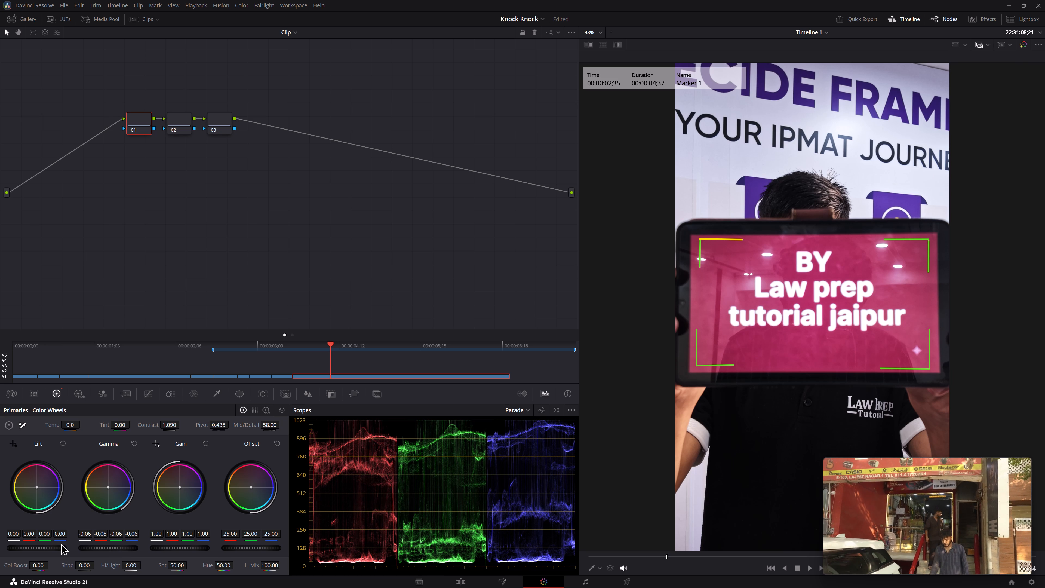
pyautogui.moveTo(56, 546); pyautogui.dragTo(21, 545)
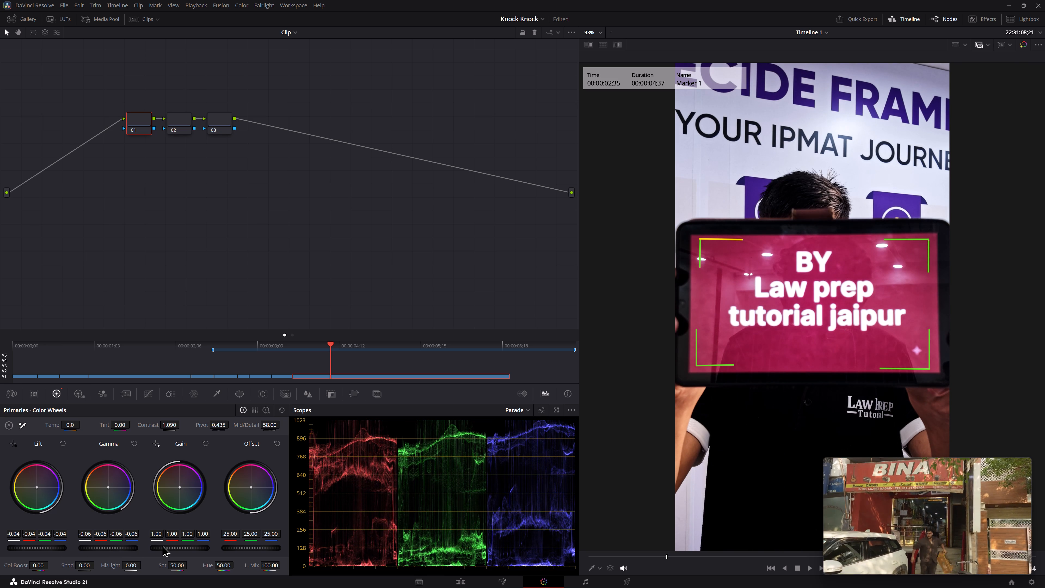
pyautogui.moveTo(161, 547); pyautogui.dragTo(136, 546)
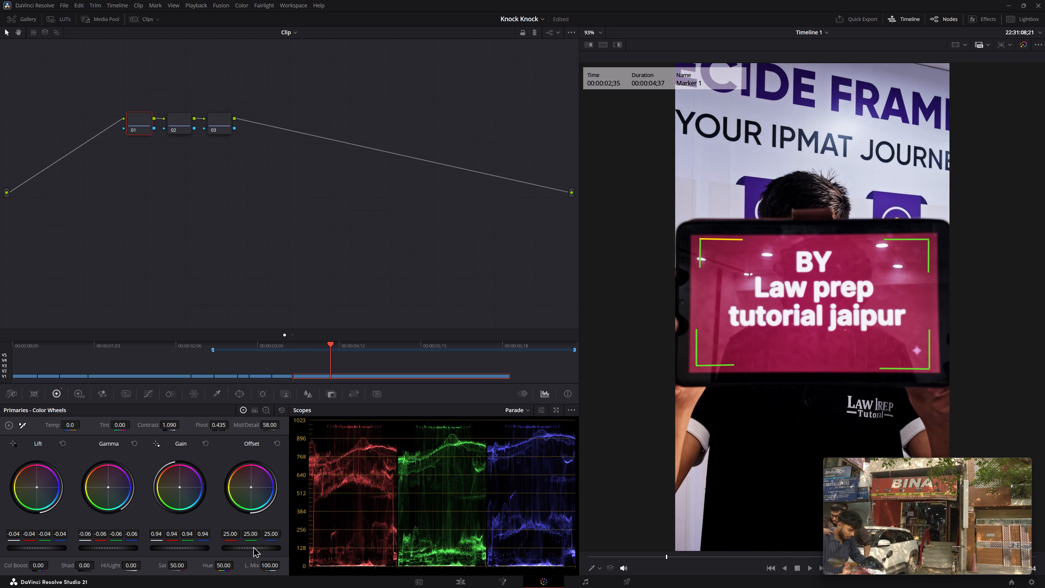
pyautogui.moveTo(135, 566); pyautogui.dragTo(129, 559)
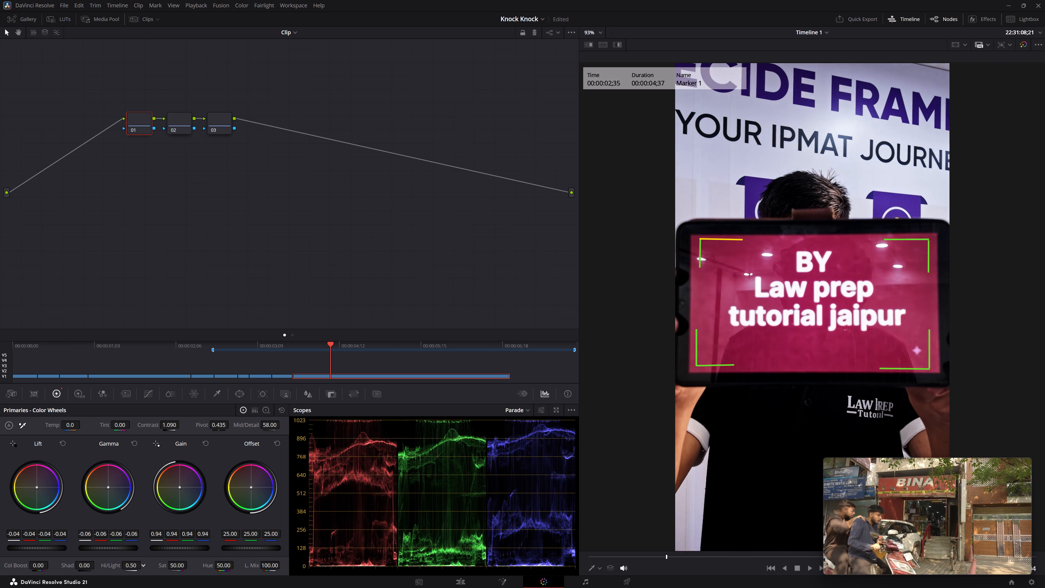
pyautogui.moveTo(129, 559); pyautogui.dragTo(136, 559)
# Add a Sharpen effect to node 02 with Sharpen Amount 1.742, Fine Detail Size 0.100 and Fine Details 1.703.
pyautogui.click(182, 124)
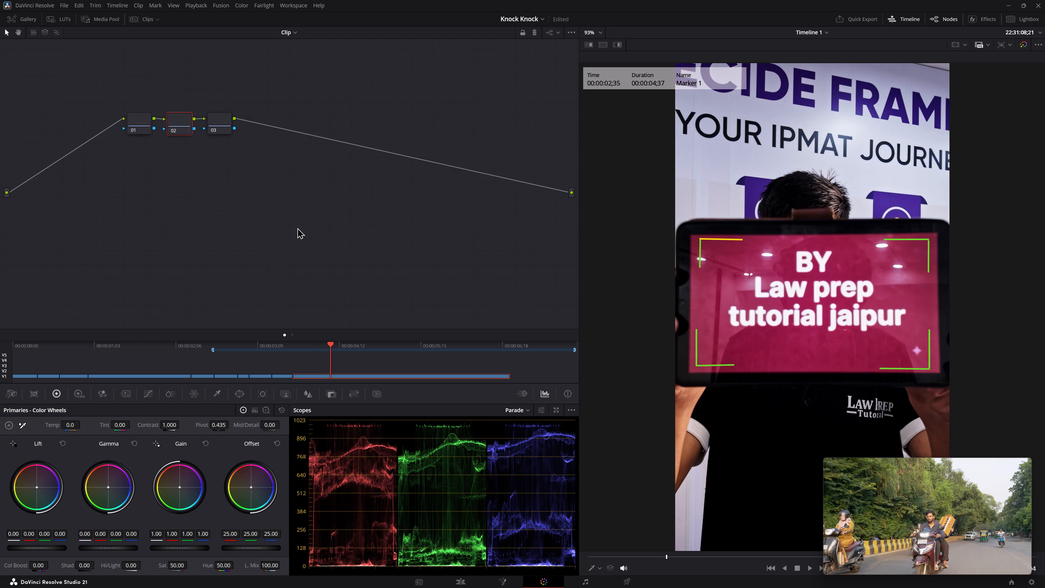
pyautogui.press('space')
pyautogui.write('shar')
pyautogui.press('Return')
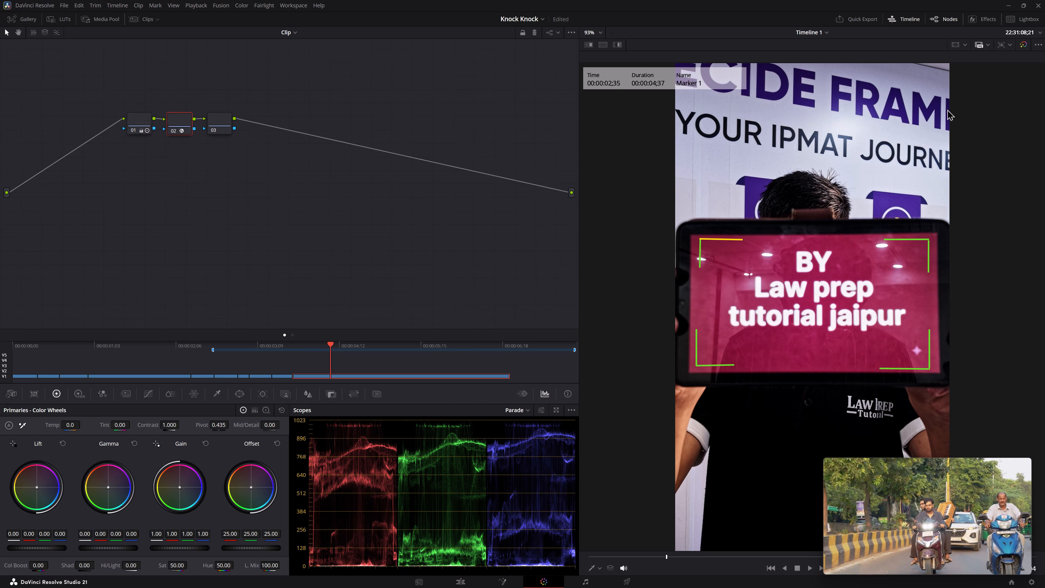
pyautogui.click(178, 127)
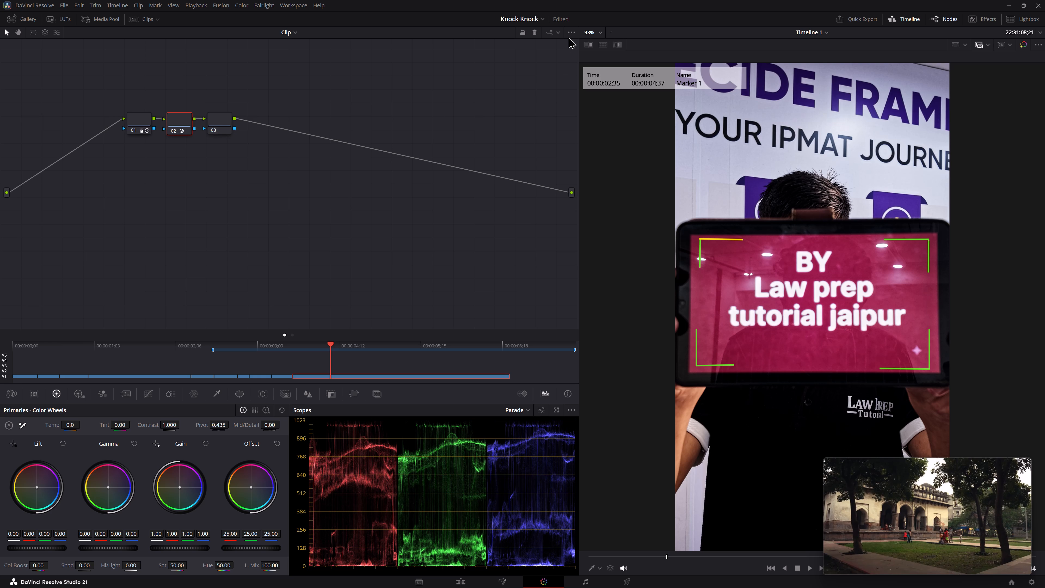
pyautogui.click(976, 17)
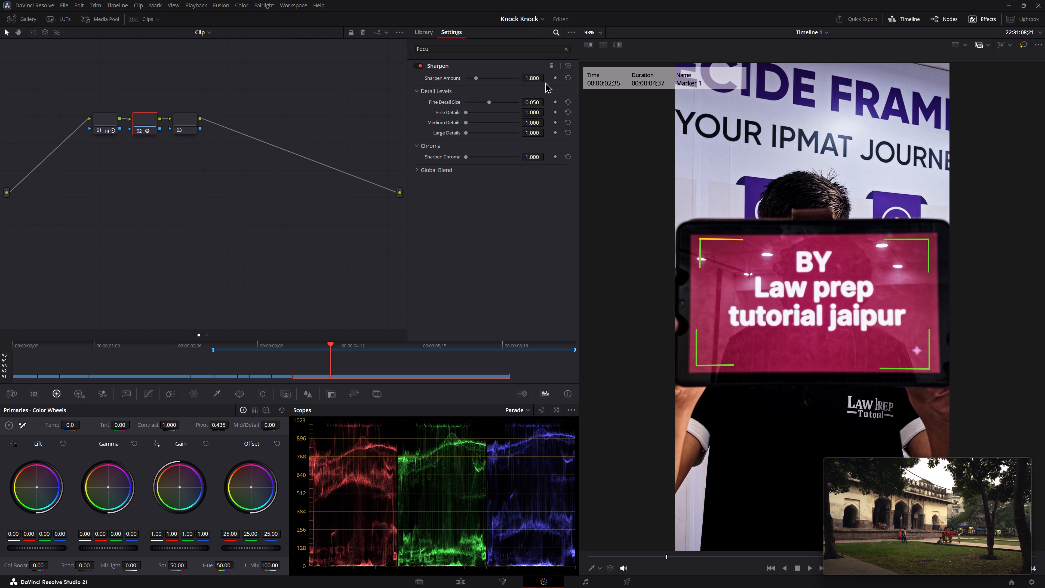
pyautogui.moveTo(533, 79); pyautogui.dragTo(509, 68)
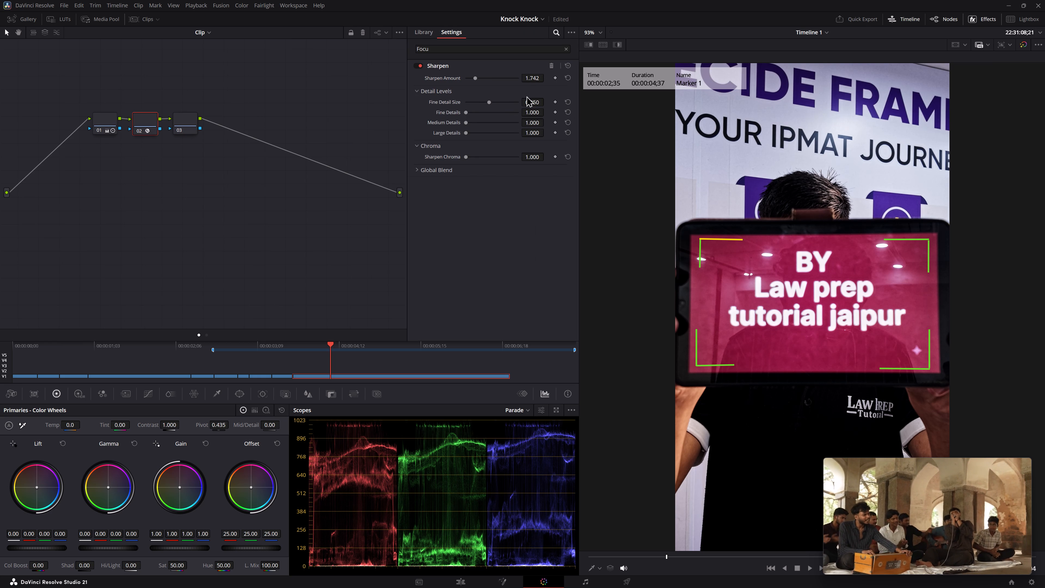
pyautogui.moveTo(529, 102); pyautogui.dragTo(689, 96)
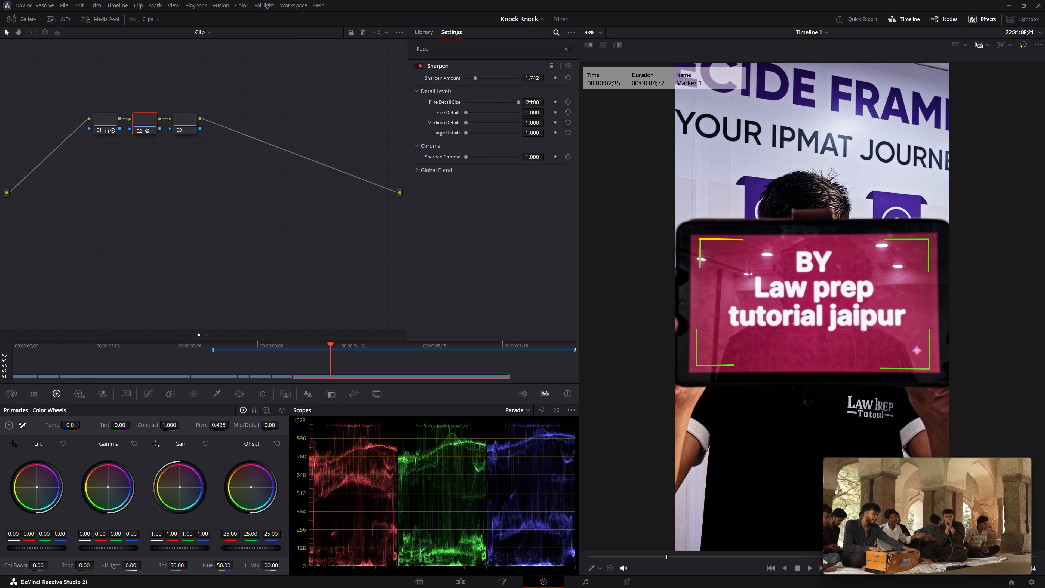
pyautogui.moveTo(531, 114); pyautogui.dragTo(741, 104)
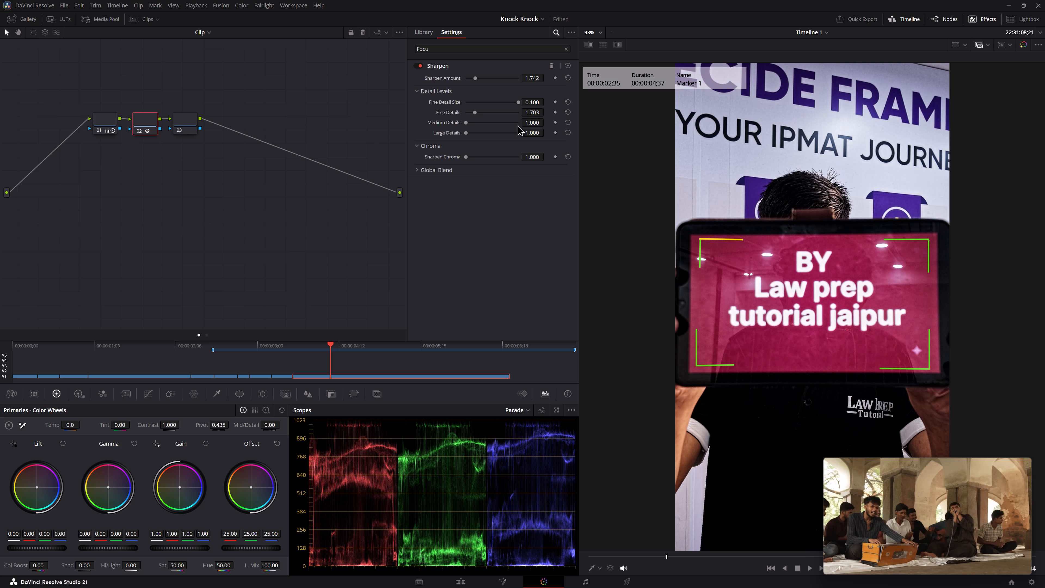
# Limit node 02 to the pink tablet screen with a rectangular window rotated 87.20 and stretched across the screen's width, checked in highlight view.
pyautogui.click(151, 118)
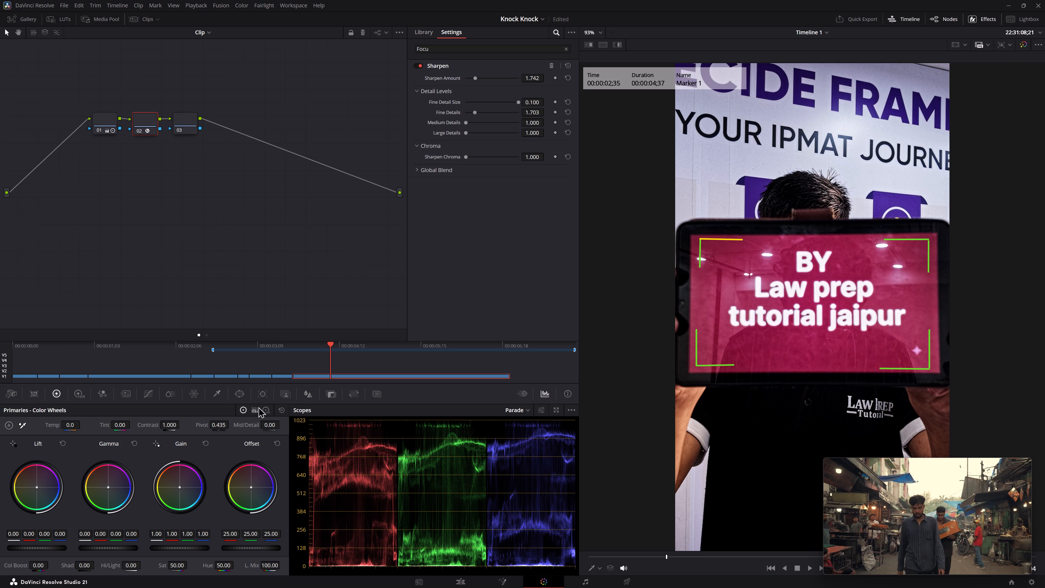
pyautogui.click(241, 395)
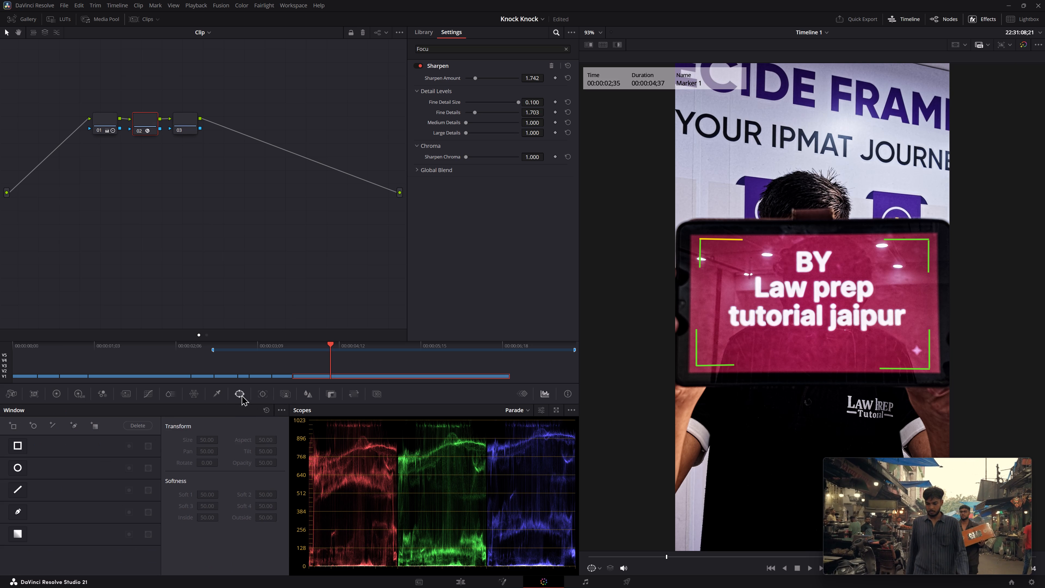
pyautogui.click(16, 448)
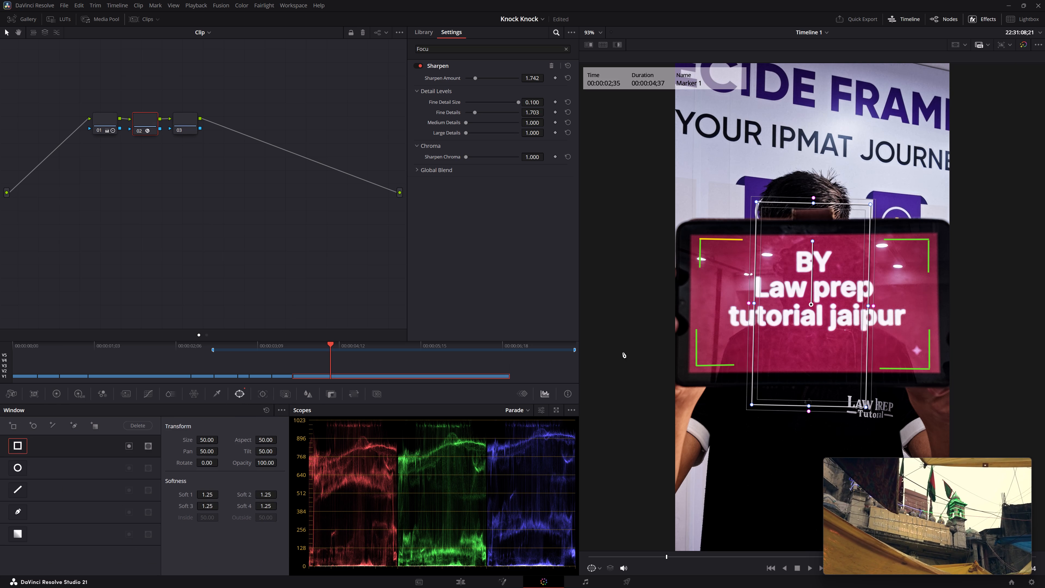
pyautogui.moveTo(812, 305); pyautogui.dragTo(667, 248)
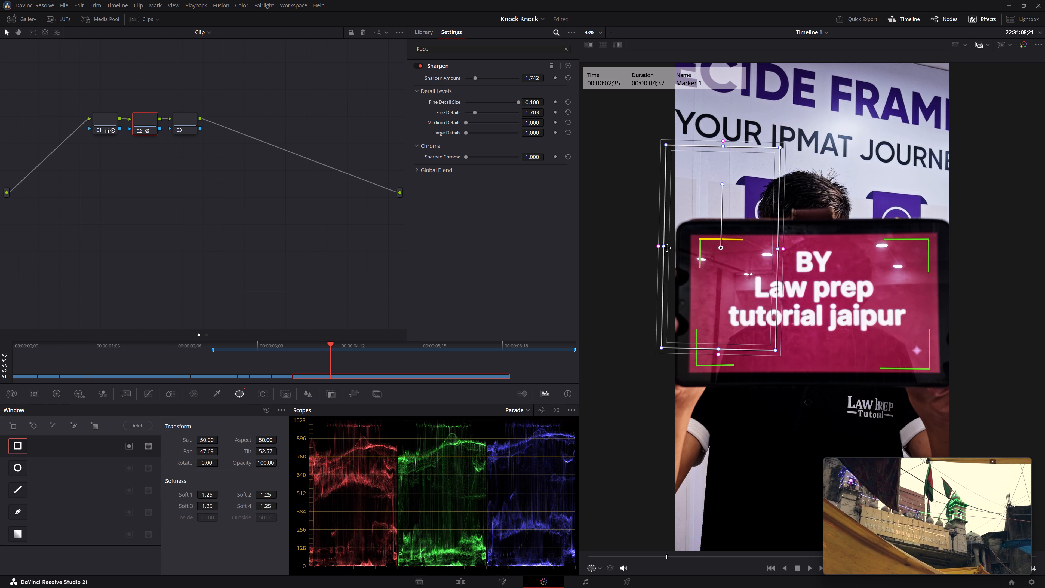
pyautogui.moveTo(667, 248); pyautogui.dragTo(775, 274)
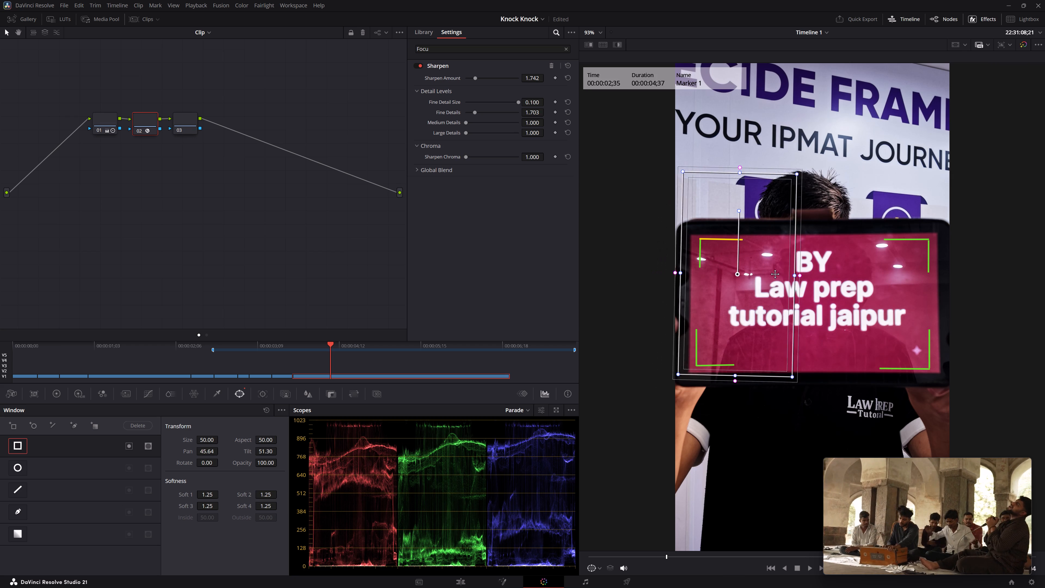
pyautogui.moveTo(775, 274); pyautogui.dragTo(804, 275)
pyautogui.click(621, 44)
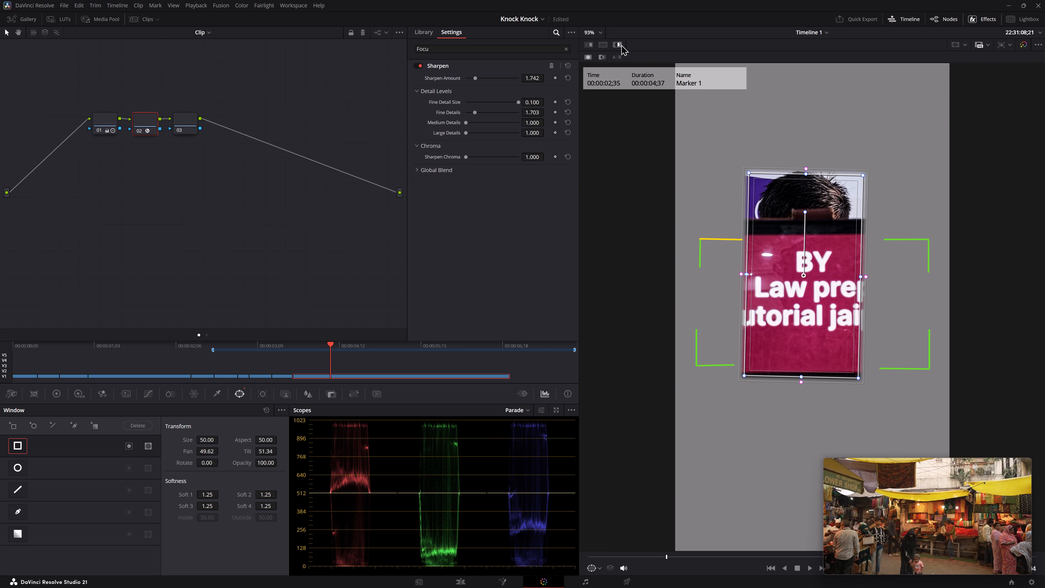
pyautogui.moveTo(806, 212); pyautogui.dragTo(883, 228)
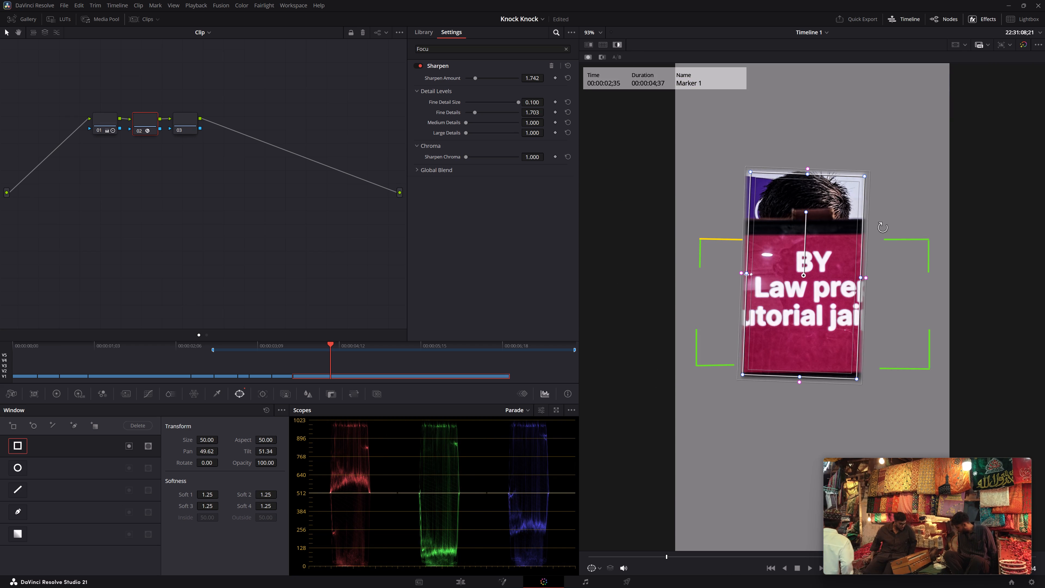
pyautogui.moveTo(883, 228); pyautogui.dragTo(929, 272)
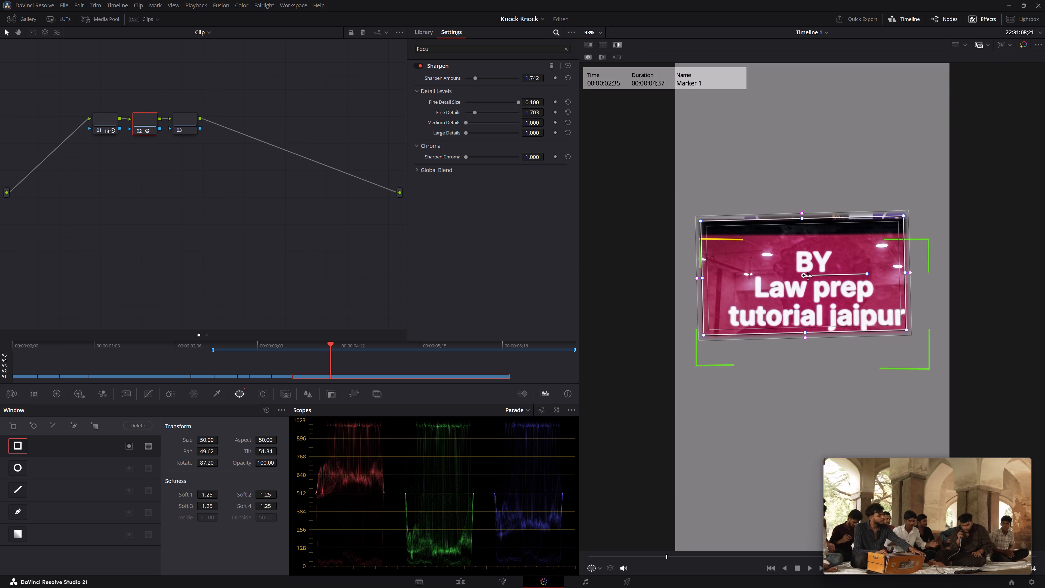
pyautogui.moveTo(804, 276); pyautogui.dragTo(816, 305)
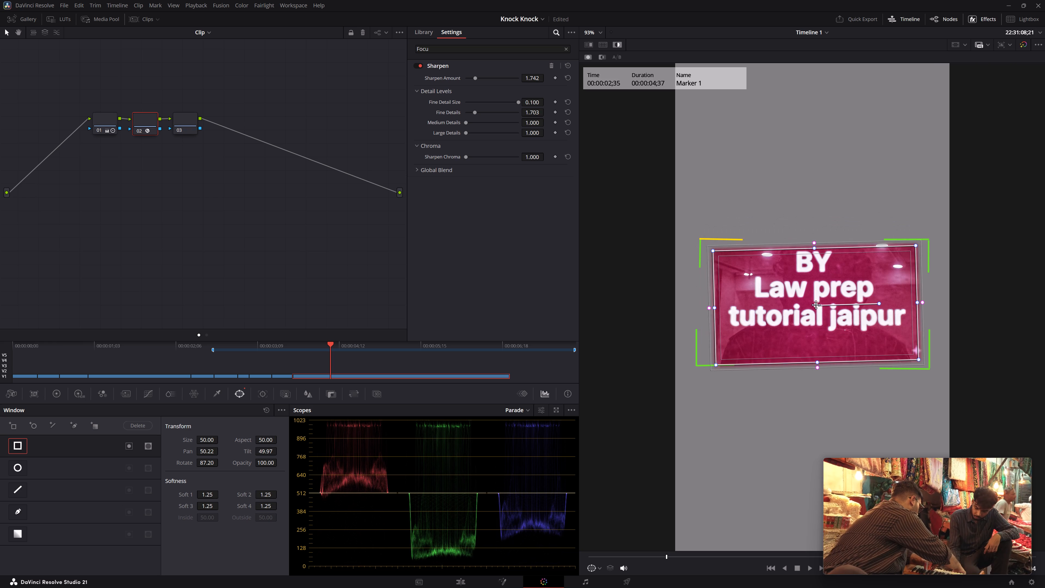
pyautogui.moveTo(816, 305); pyautogui.dragTo(810, 299)
pyautogui.moveTo(709, 304); pyautogui.dragTo(689, 299)
pyautogui.moveTo(911, 298); pyautogui.dragTo(927, 305)
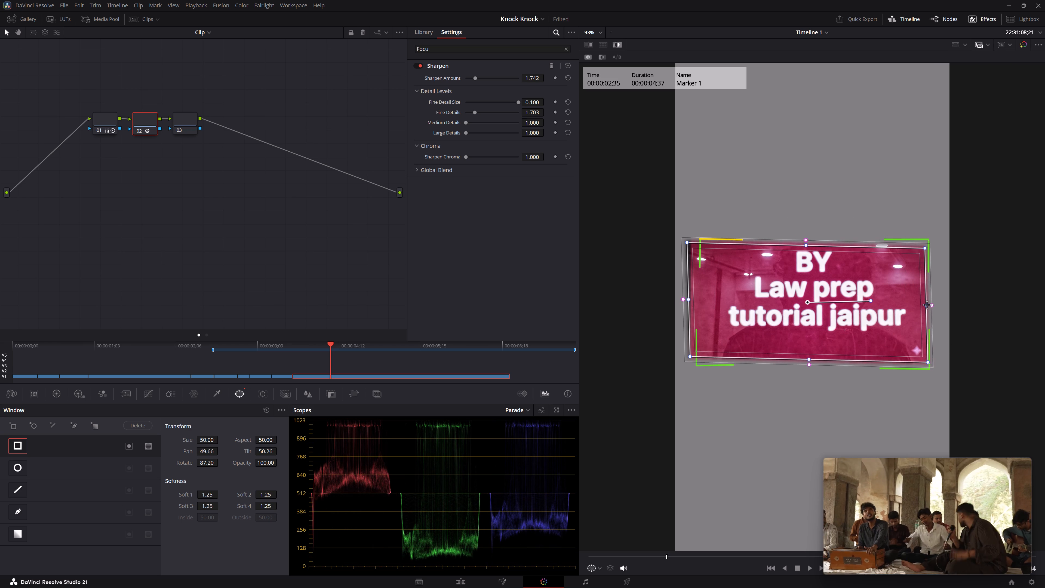
pyautogui.moveTo(927, 305); pyautogui.dragTo(928, 300)
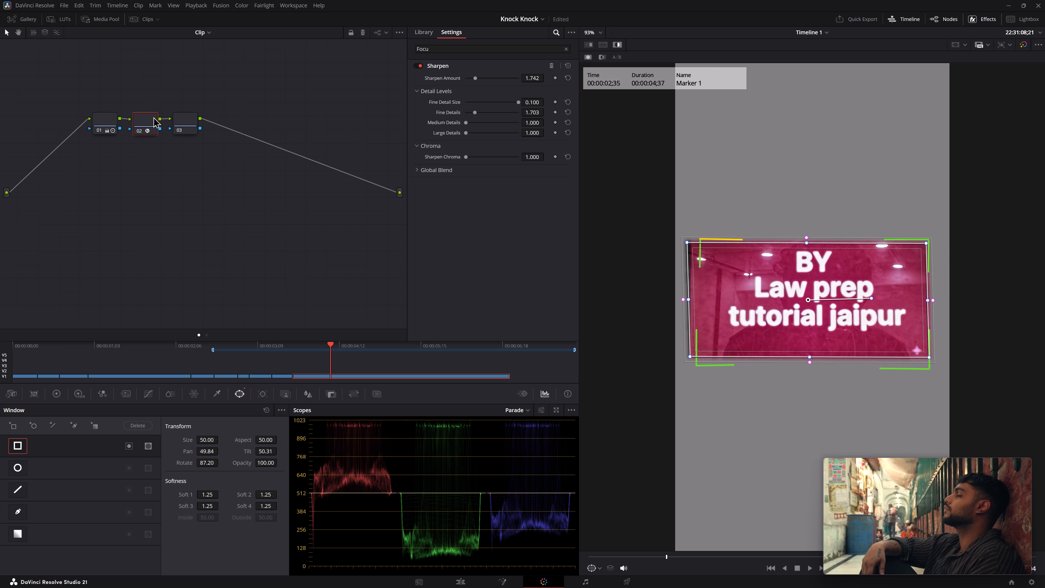
# Strengthen the windowed tablet screen on node 02 with contrast 1.160 and Sharpen Amount 3.039, nudging the window's upper-left corner inward.
pyautogui.click(147, 120)
pyautogui.click(51, 391)
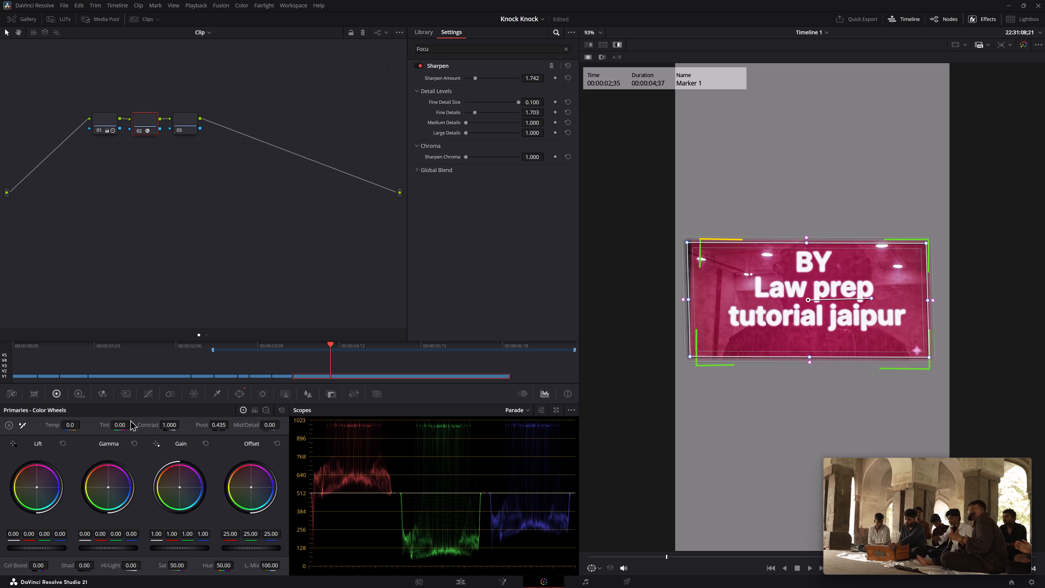
pyautogui.moveTo(175, 425); pyautogui.dragTo(208, 422)
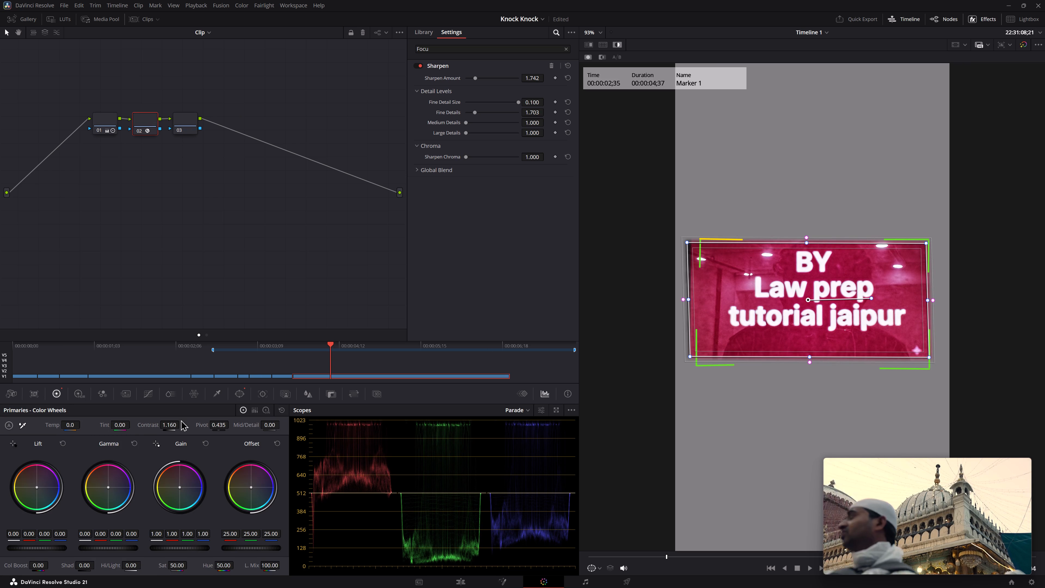
pyautogui.moveTo(686, 242); pyautogui.dragTo(692, 243)
pyautogui.moveTo(528, 79); pyautogui.dragTo(696, 76)
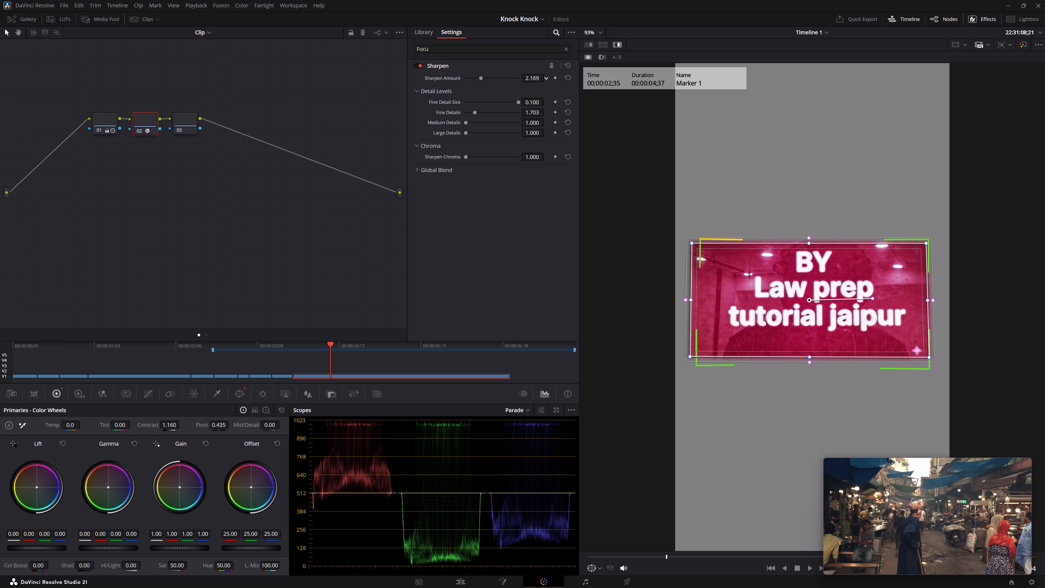
pyautogui.moveTo(696, 76); pyautogui.dragTo(604, 280)
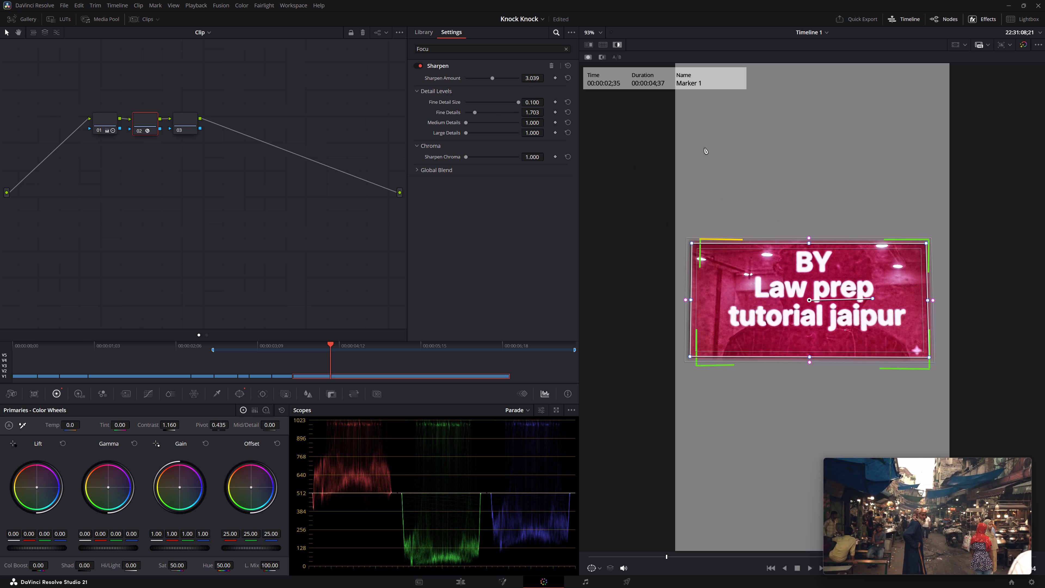
pyautogui.click(620, 45)
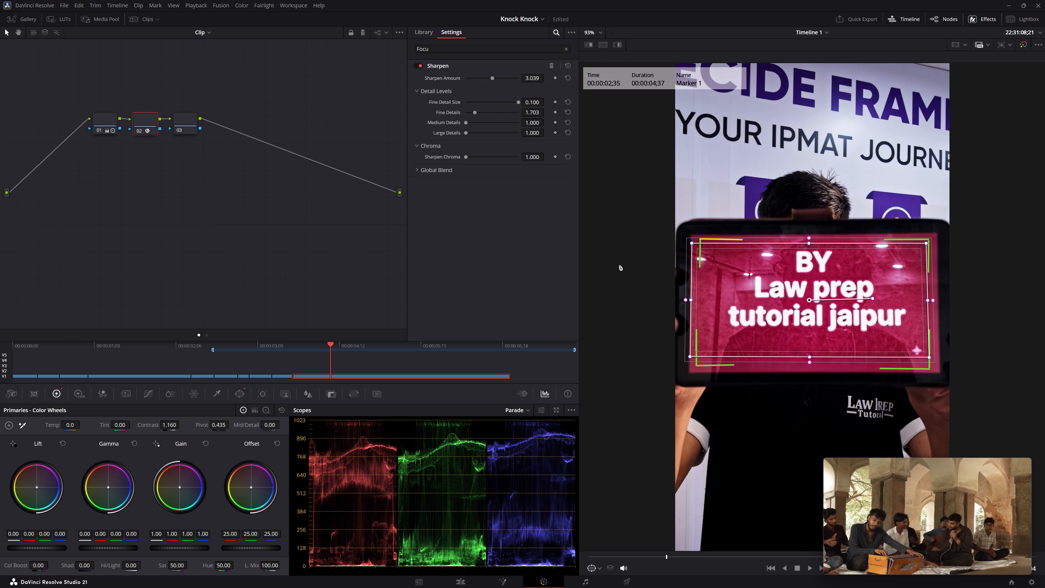
pyautogui.click(838, 130)
# Select node 03 and play through the 0253 clip and the preceding tablet shots to compare their look.
pyautogui.moveTo(187, 120); pyautogui.dragTo(189, 120)
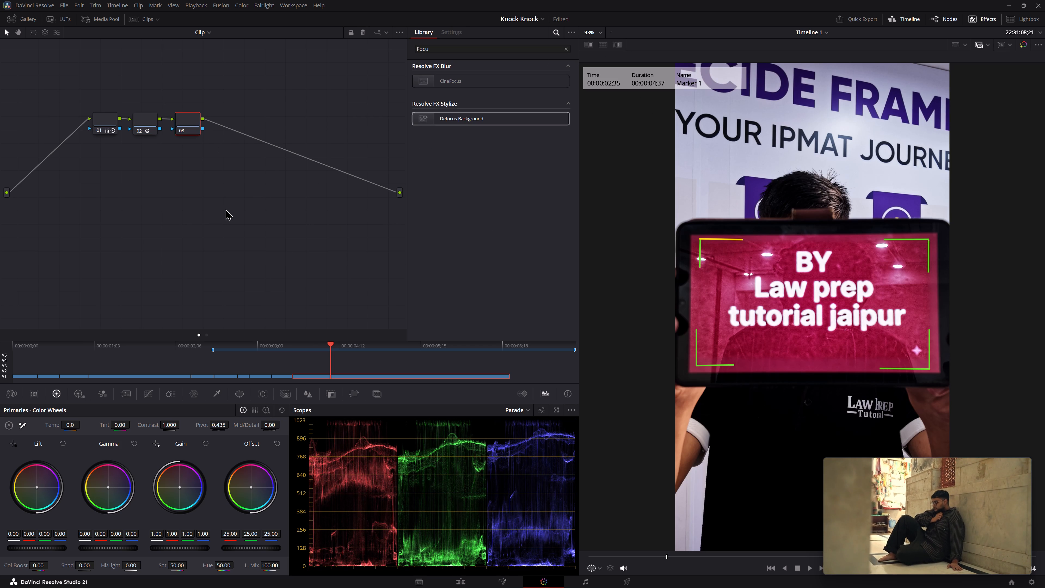
pyautogui.click(225, 209)
pyautogui.click(292, 345)
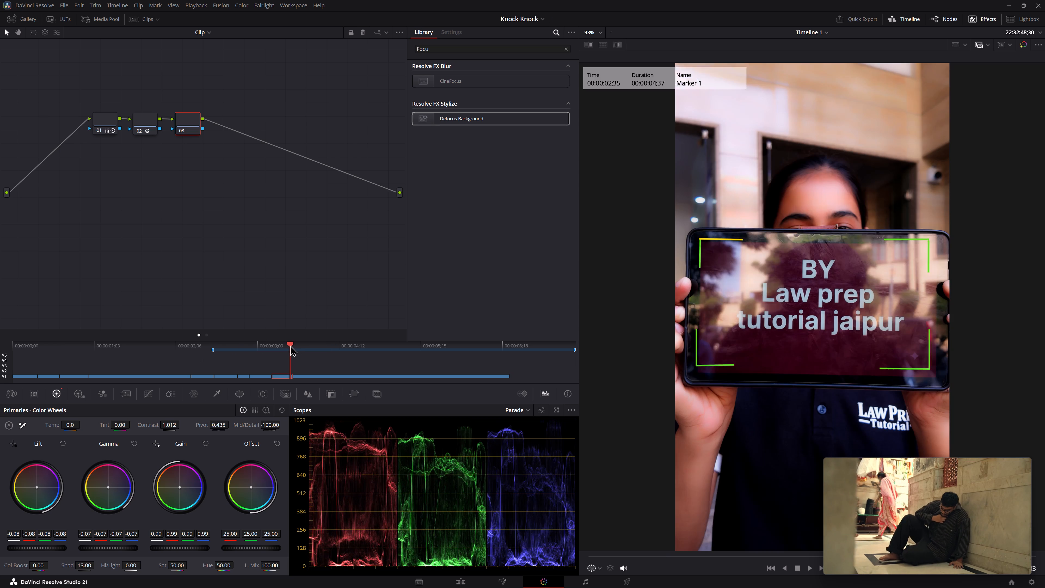
pyautogui.press('space')
pyautogui.press('space')
pyautogui.click(326, 342)
pyautogui.press('space')
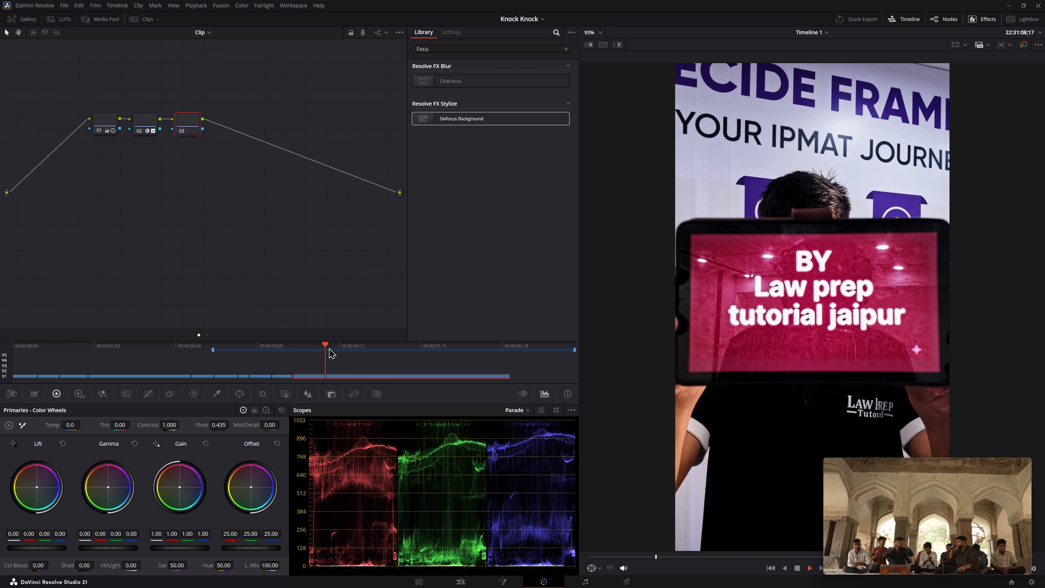
pyautogui.press('space')
pyautogui.moveTo(252, 346); pyautogui.dragTo(240, 346)
pyautogui.click(236, 346)
pyautogui.press('space')
pyautogui.press('space')
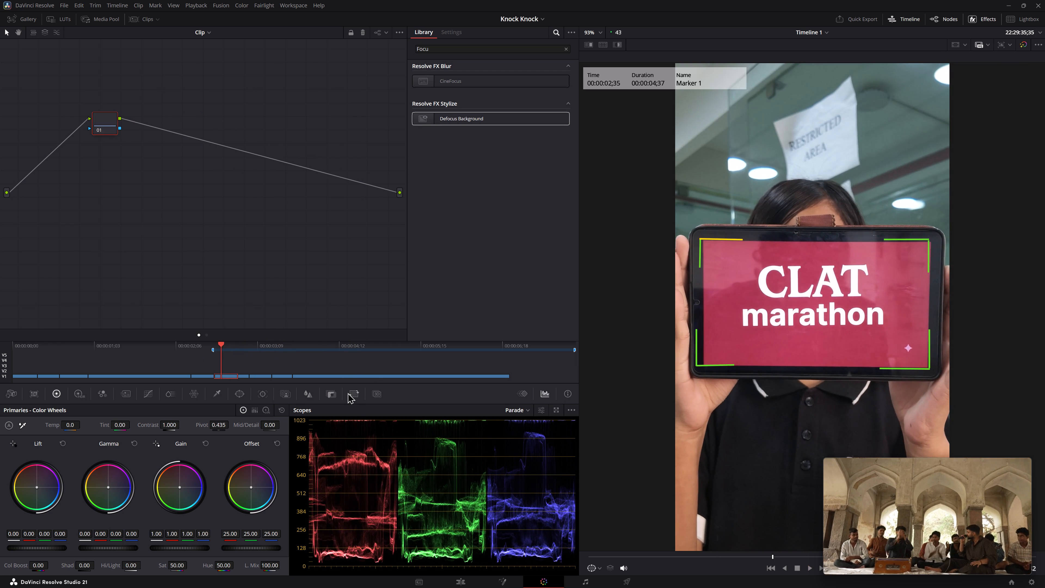
pyautogui.click(331, 374)
pyautogui.press('space')
pyautogui.press('space')
# Lower the midtone detail on node 03 of the 0253 clip to -100.
pyautogui.moveTo(273, 424); pyautogui.dragTo(86, 393)
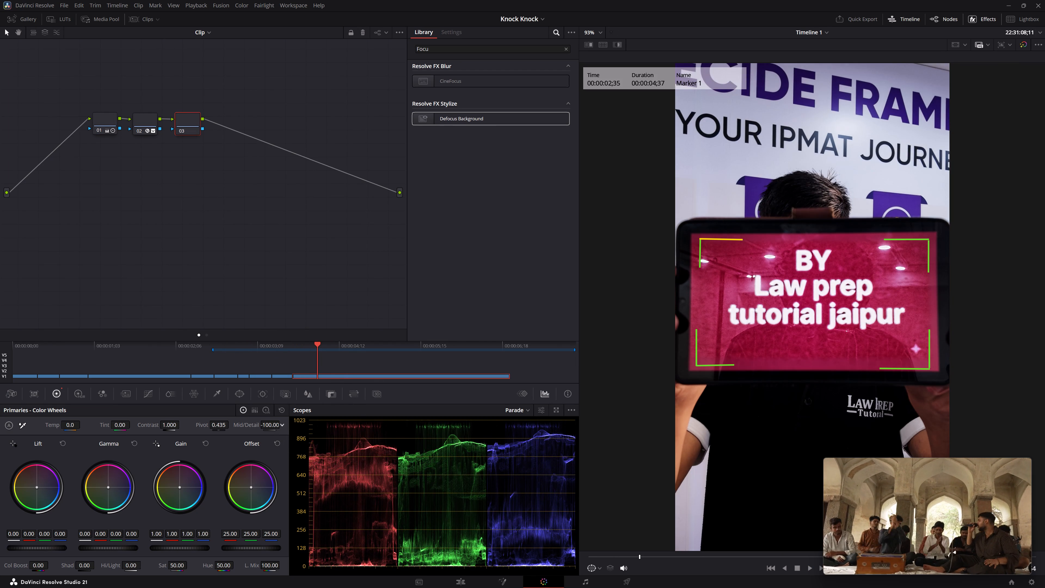
pyautogui.moveTo(86, 393); pyautogui.dragTo(396, 231)
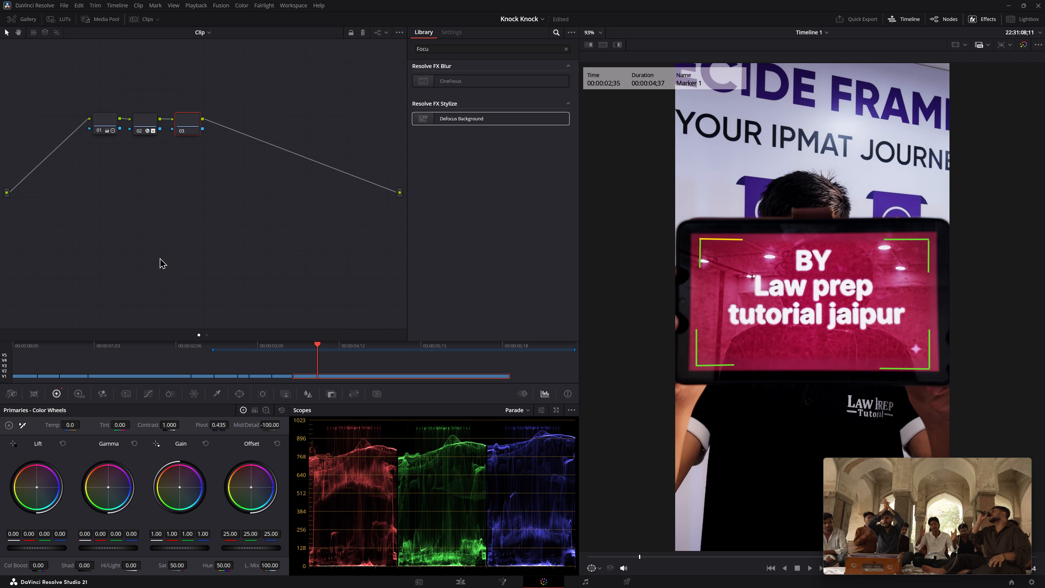
# Set the midtone detail on the windowed node 02 of the 0253 clip to -35.
pyautogui.click(143, 117)
pyautogui.moveTo(270, 422); pyautogui.dragTo(269, 422)
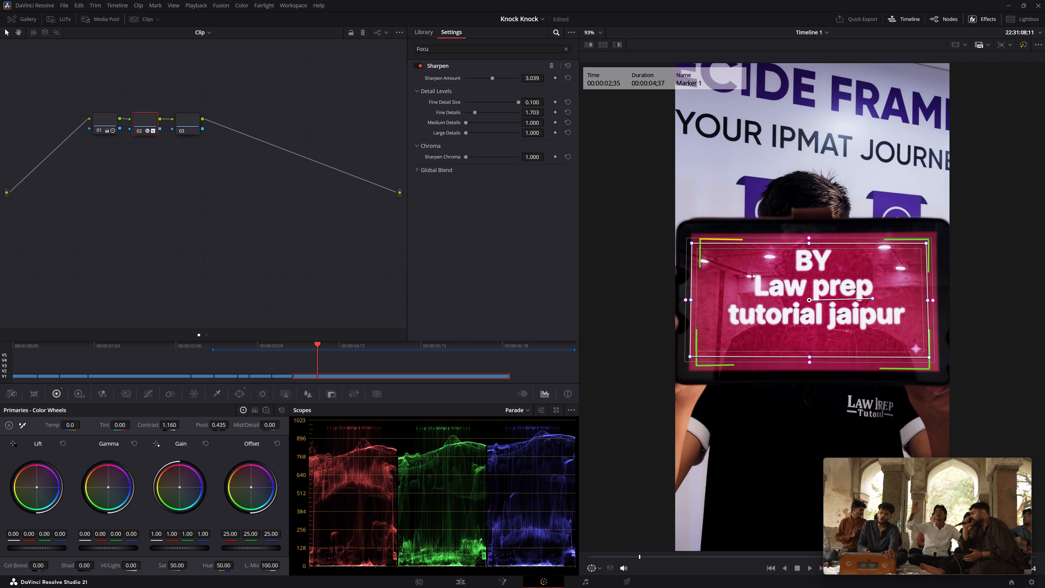
pyautogui.moveTo(269, 422); pyautogui.dragTo(296, 393)
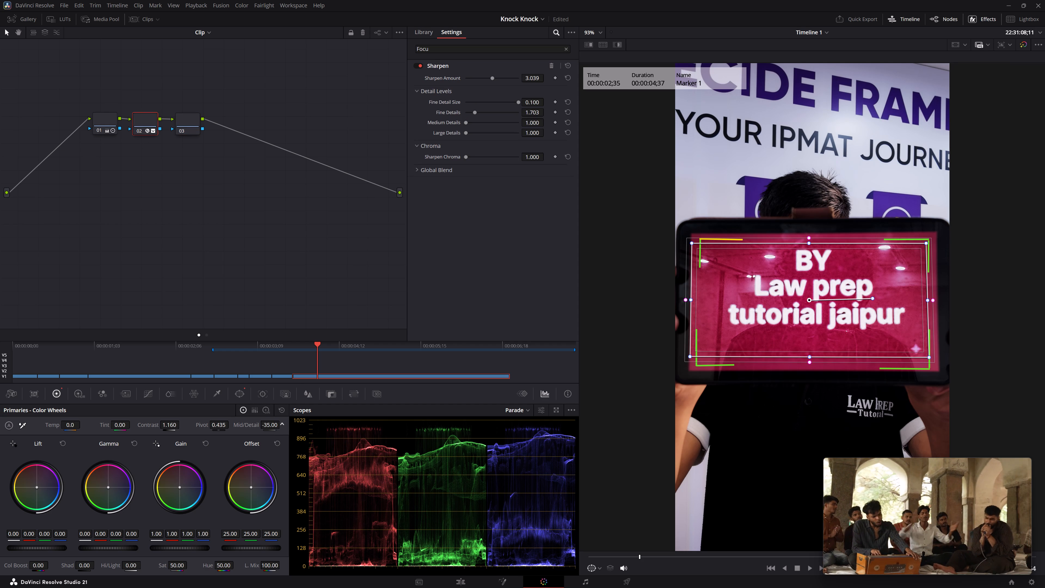
pyautogui.moveTo(296, 393); pyautogui.dragTo(296, 393)
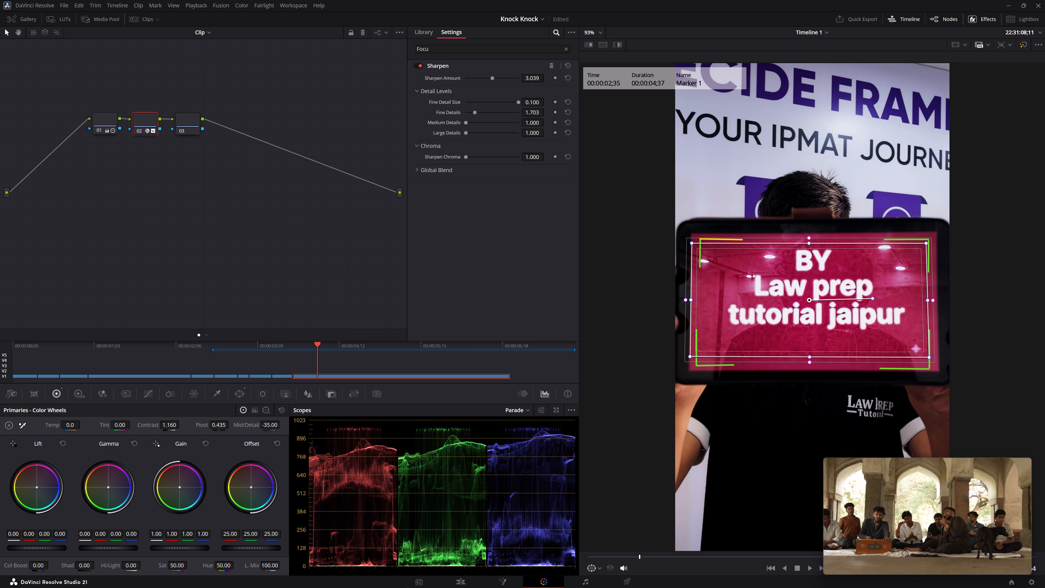
# Review the cut from the CLAT marathon shot through the 0256 and 0253 clips in the edit timeline, replaying it several times.
pyautogui.click(472, 580)
pyautogui.click(269, 418)
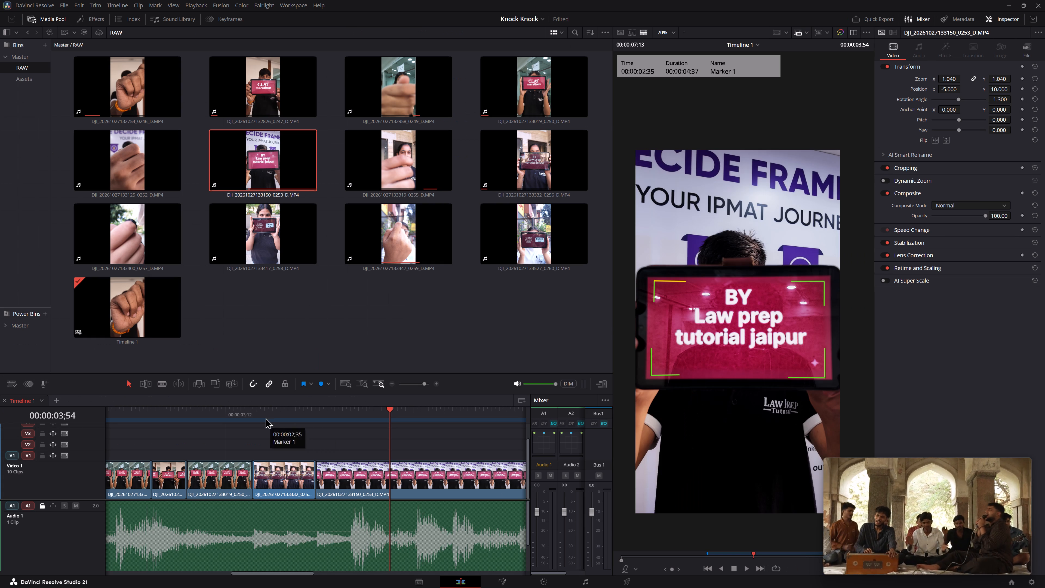
pyautogui.click(260, 404)
pyautogui.press('space')
pyautogui.press('space')
pyautogui.click(212, 408)
pyautogui.press('space')
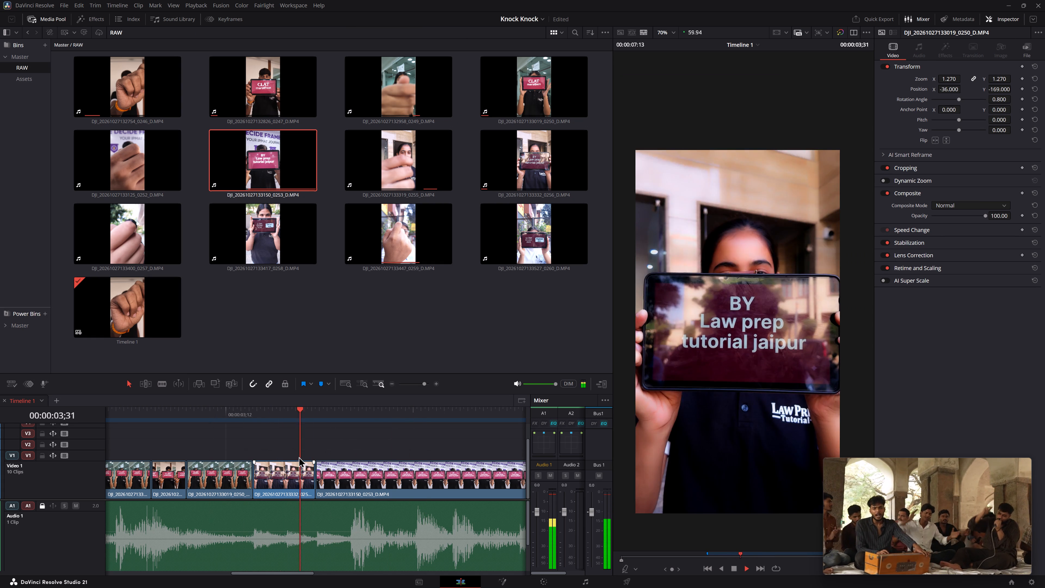
pyautogui.press('space')
pyautogui.moveTo(419, 443); pyautogui.dragTo(349, 431, button='middle')
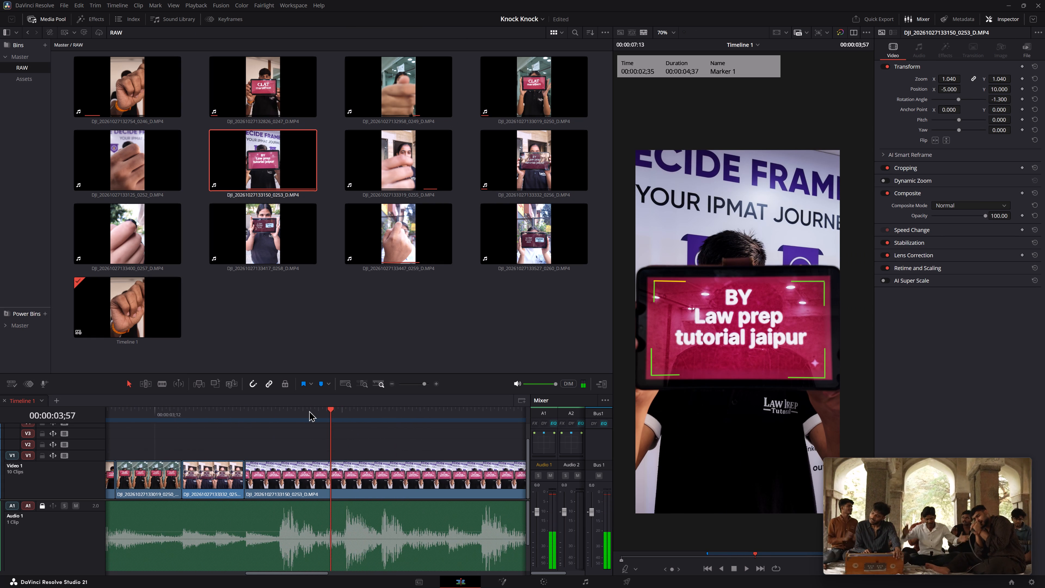
pyautogui.click(182, 408)
pyautogui.press('space')
pyautogui.press('space')
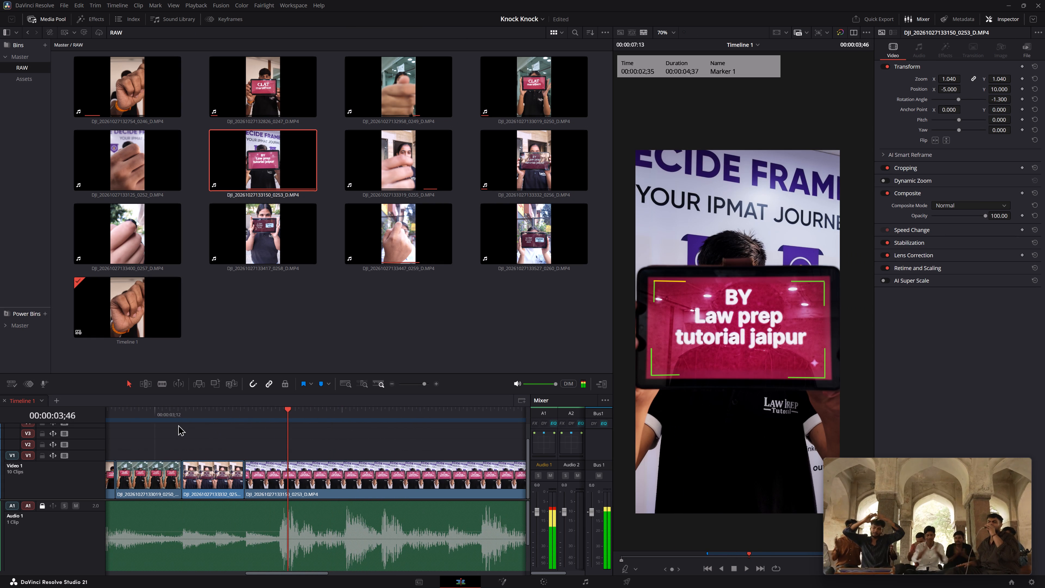
pyautogui.click(134, 407)
pyautogui.press('space')
pyautogui.press('space')
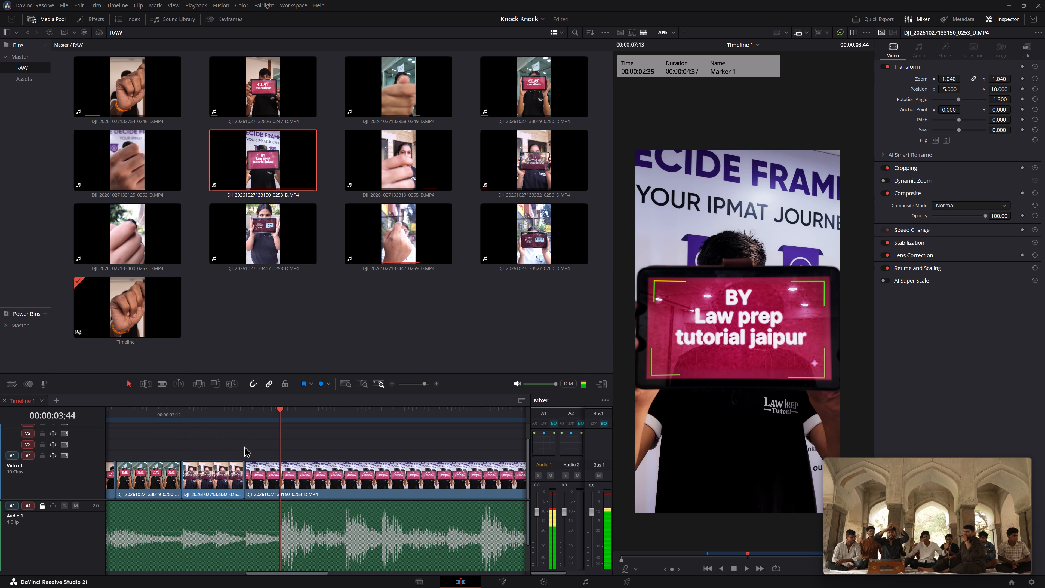
pyautogui.click(131, 414)
pyautogui.press('space')
pyautogui.press('space')
pyautogui.press('space')
pyautogui.press('space')
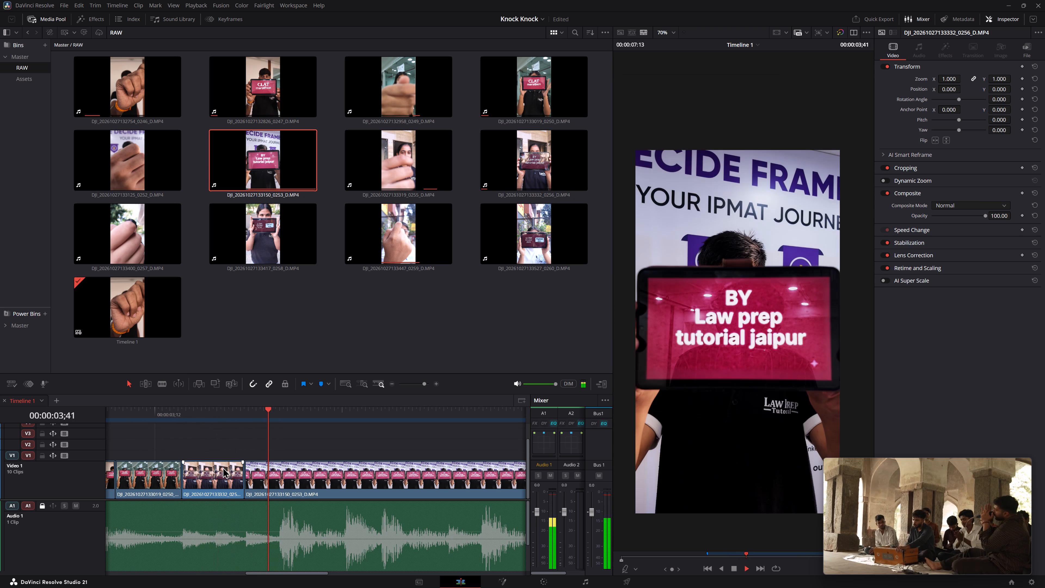
# Compare the 0256 clip with the CLAT marathon shot before it, and set midtone detail on 0256's node 02 to -52.50.
pyautogui.click(217, 470)
pyautogui.click(206, 411)
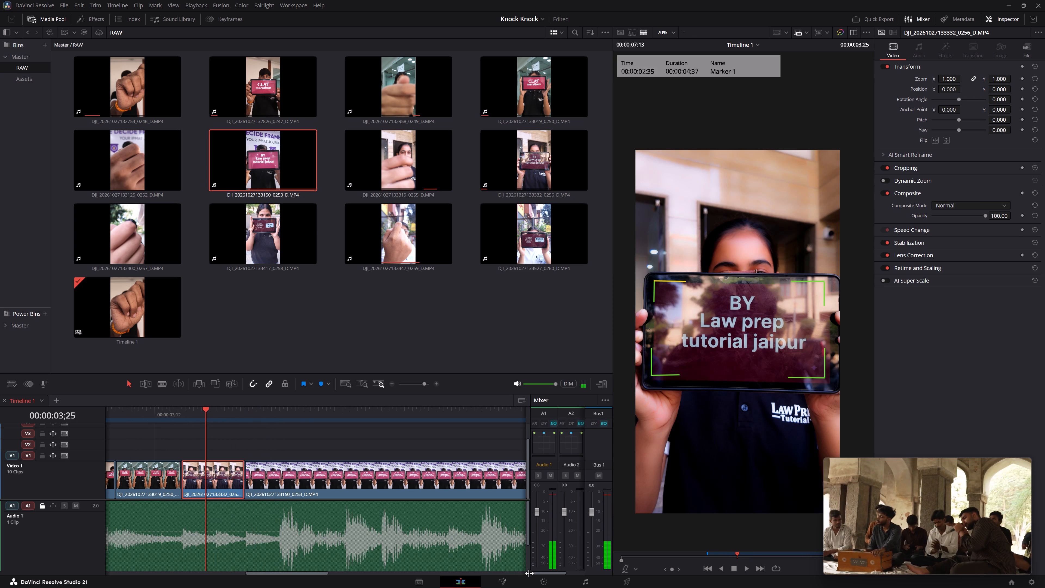
pyautogui.click(541, 579)
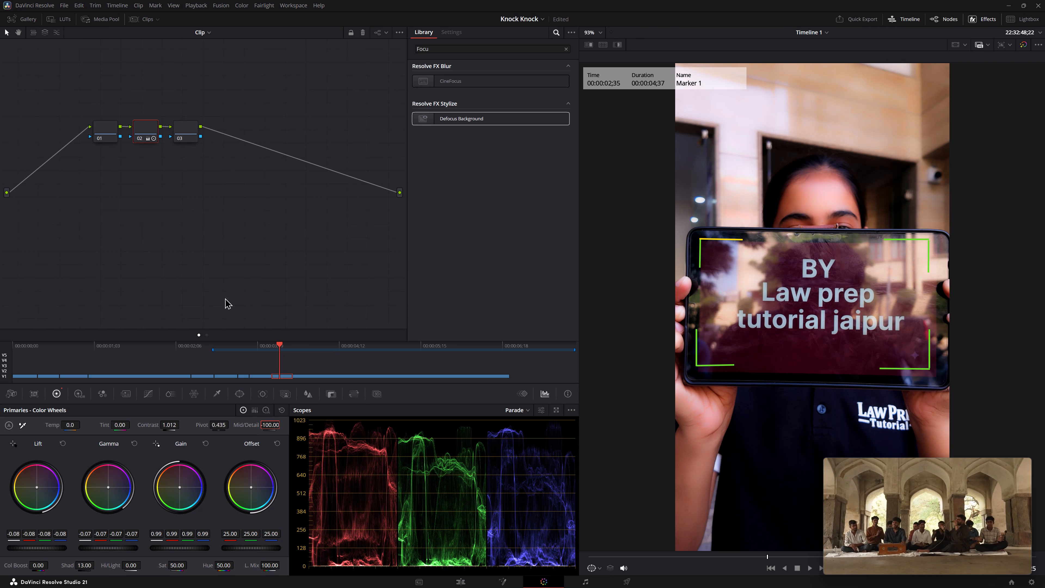
pyautogui.click(254, 377)
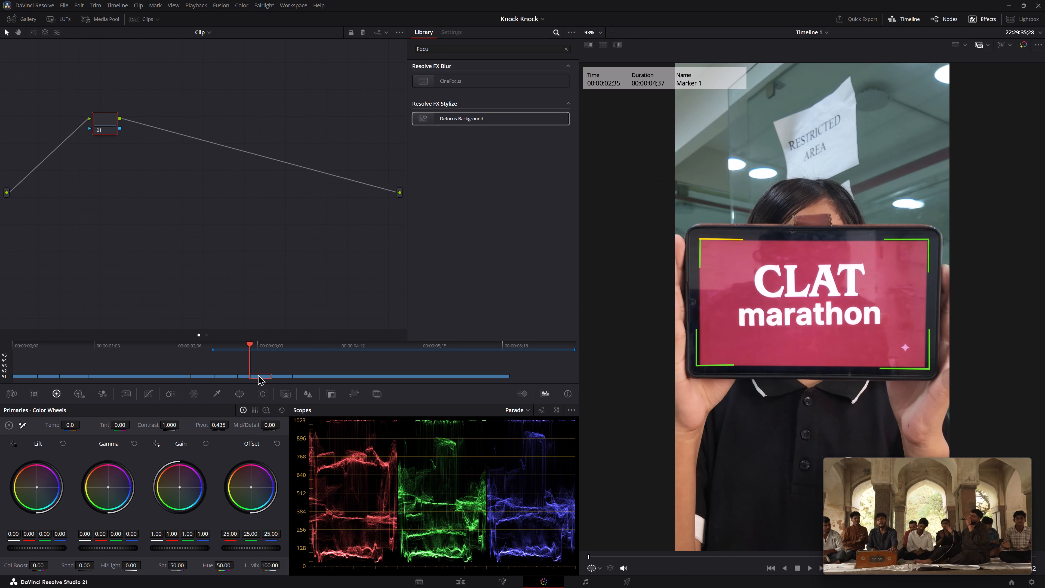
pyautogui.press('space')
pyautogui.press('space')
pyautogui.click(280, 376)
pyautogui.press('space')
pyautogui.press('space')
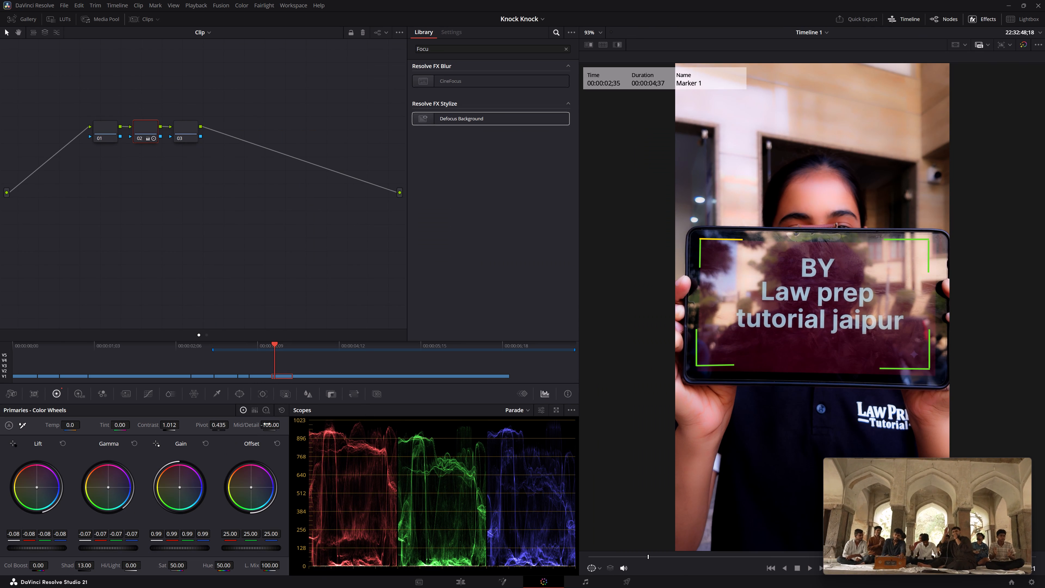
pyautogui.moveTo(267, 424); pyautogui.dragTo(306, 424)
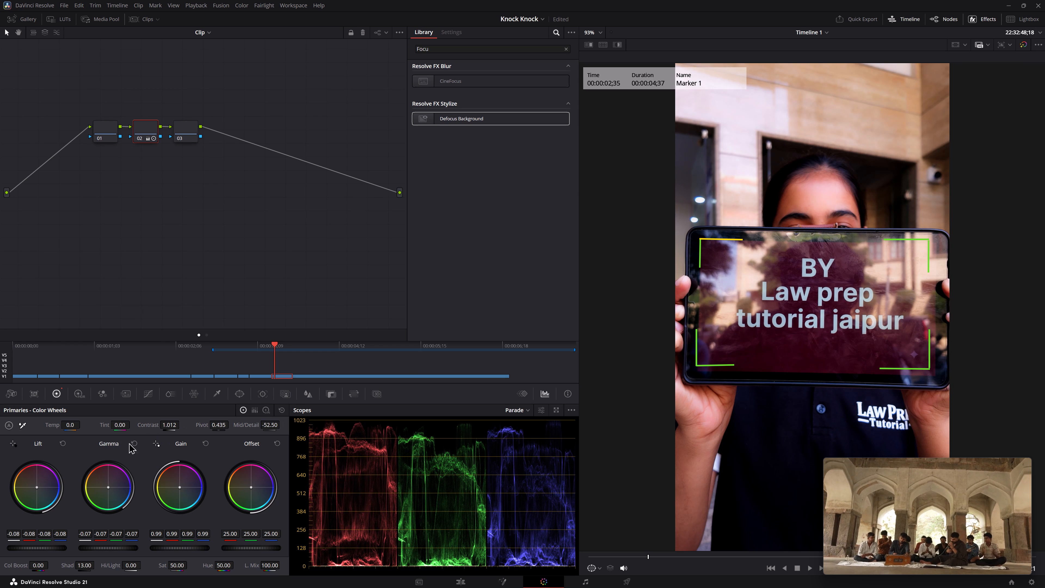
# Adjust node 02 of the 0256 clip to lift -0.03, red gamma -0.05 and contrast 1.162, and reset its gain.
pyautogui.moveTo(48, 545); pyautogui.dragTo(57, 543)
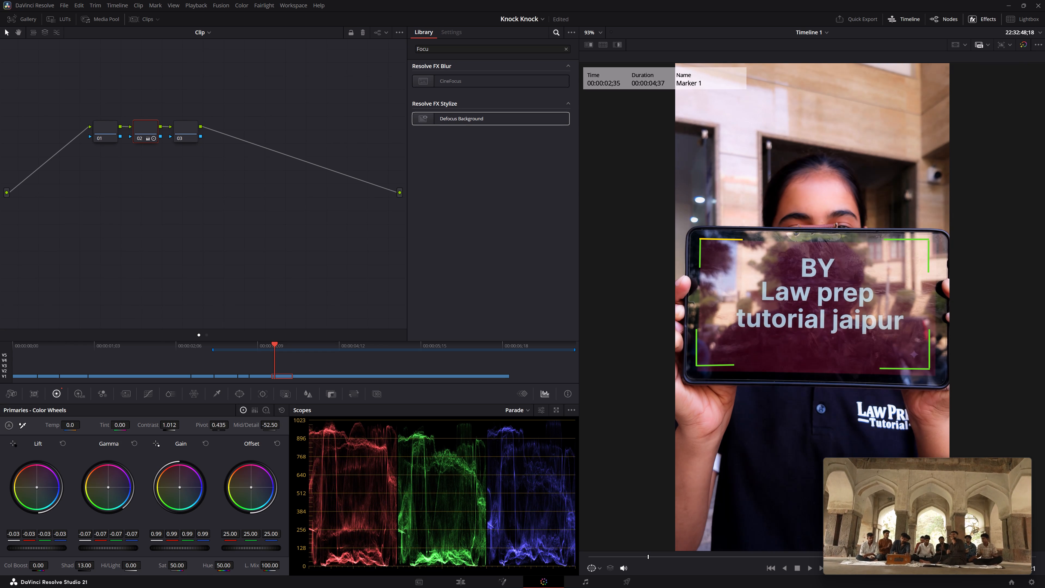
pyautogui.moveTo(57, 543); pyautogui.dragTo(76, 543)
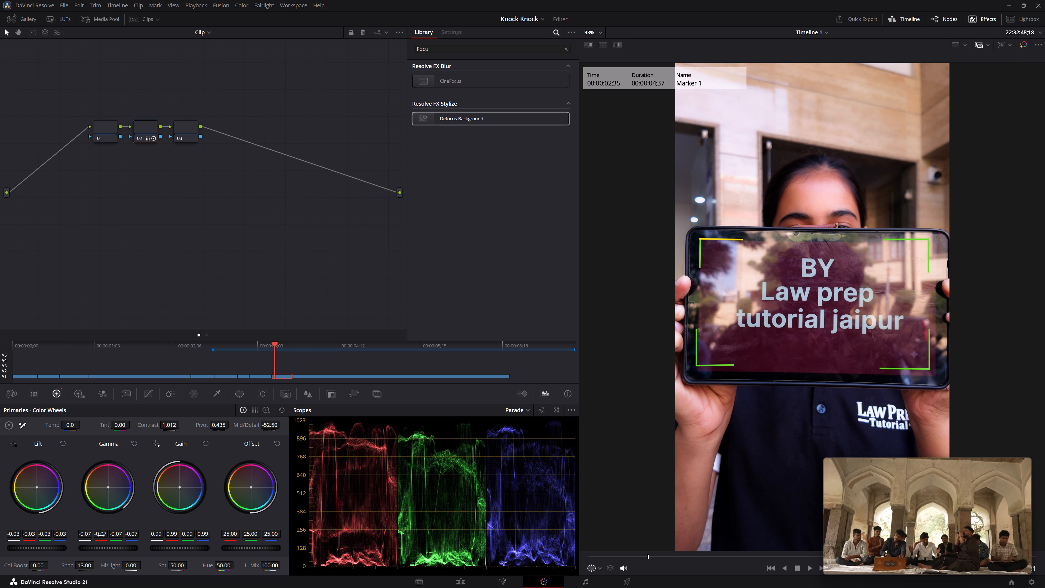
pyautogui.moveTo(101, 535); pyautogui.dragTo(130, 520)
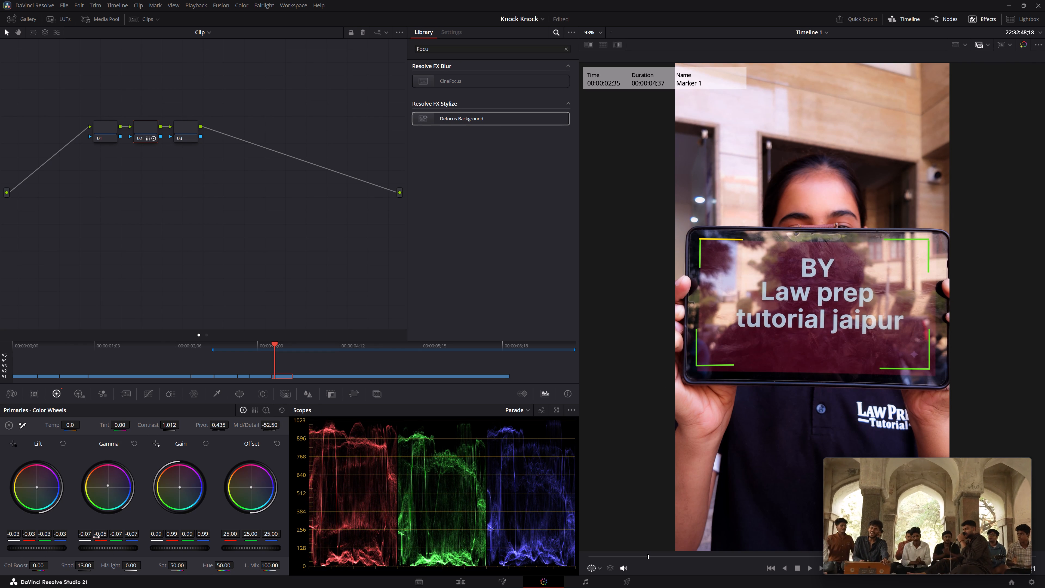
pyautogui.moveTo(173, 537); pyautogui.dragTo(161, 535)
pyautogui.click(203, 442)
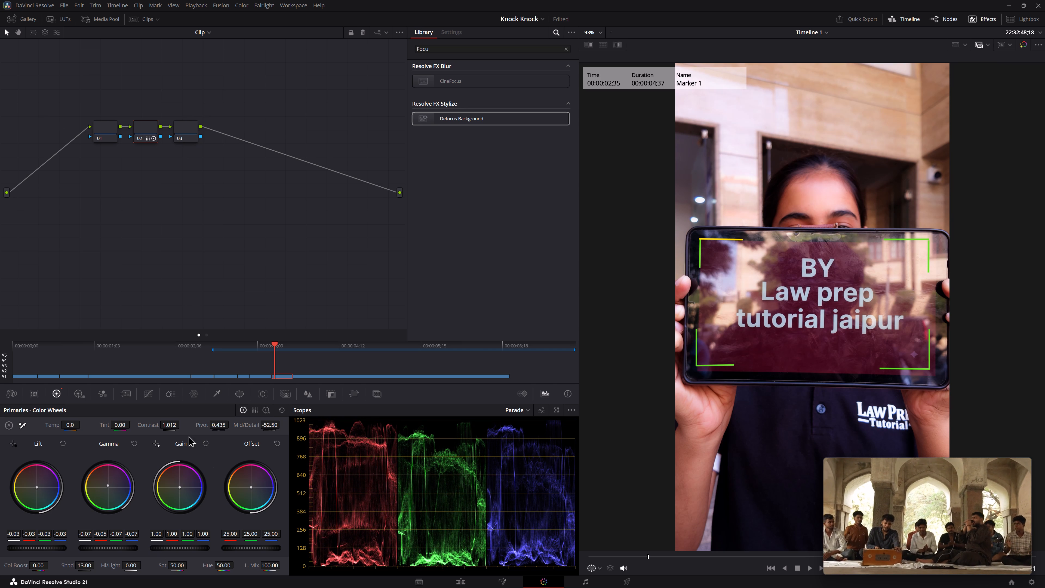
pyautogui.moveTo(167, 427); pyautogui.dragTo(158, 428)
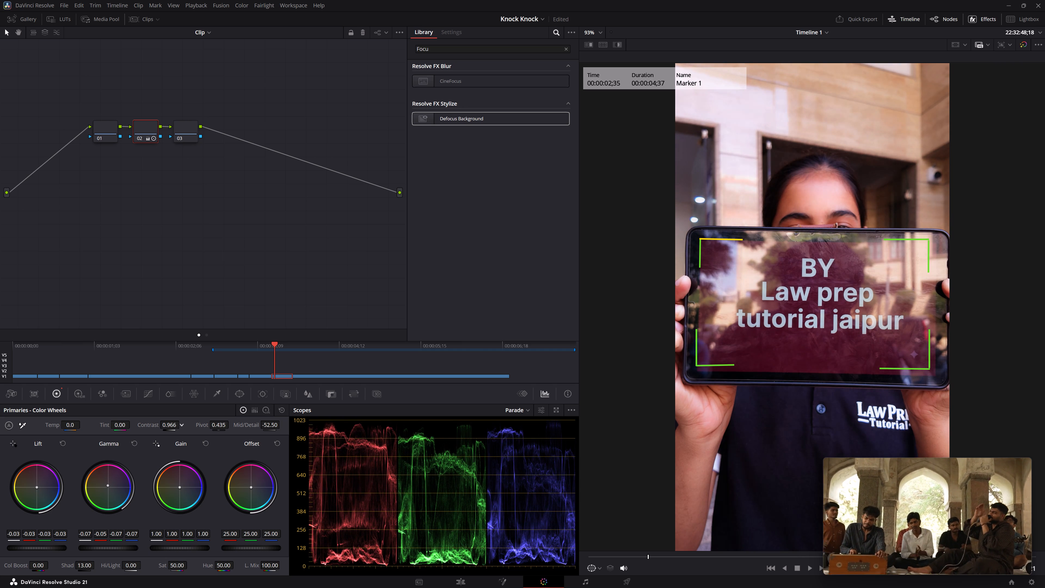
pyautogui.moveTo(158, 428); pyautogui.dragTo(198, 428)
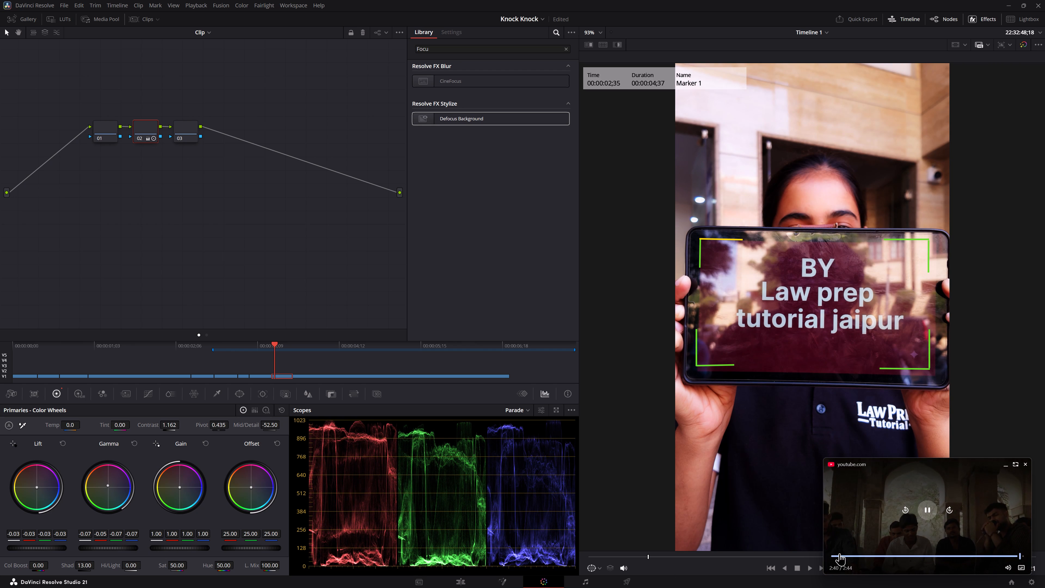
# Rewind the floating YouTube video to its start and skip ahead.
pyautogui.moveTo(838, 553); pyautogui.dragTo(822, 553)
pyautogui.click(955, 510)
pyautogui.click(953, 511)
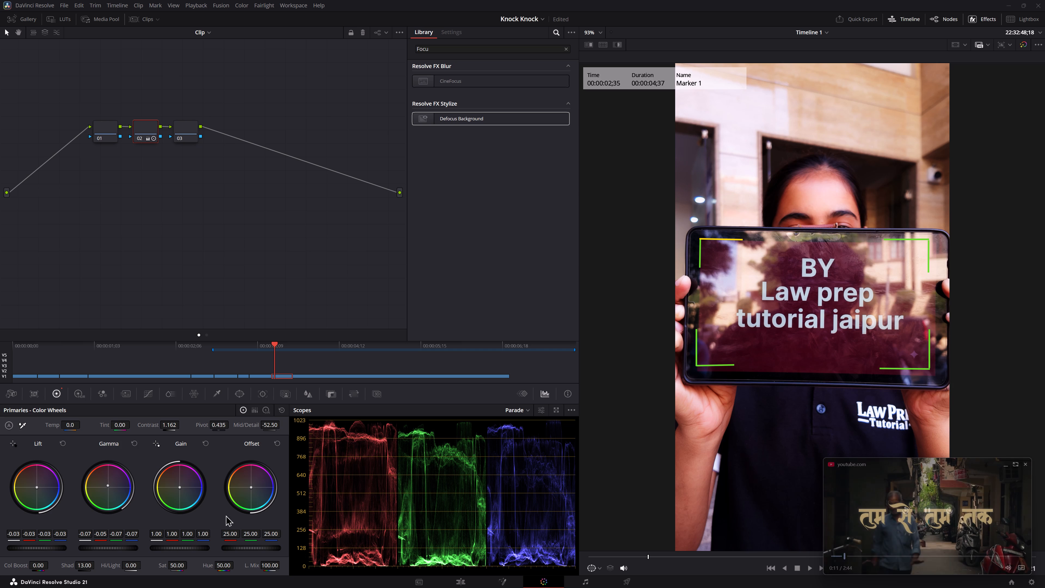
# Refine node 02 of the 0256 clip with offset 25.50, gain 1.03, gamma -0.10 with red at -0.06, and lift -0.04.
pyautogui.moveTo(248, 546); pyautogui.dragTo(257, 545)
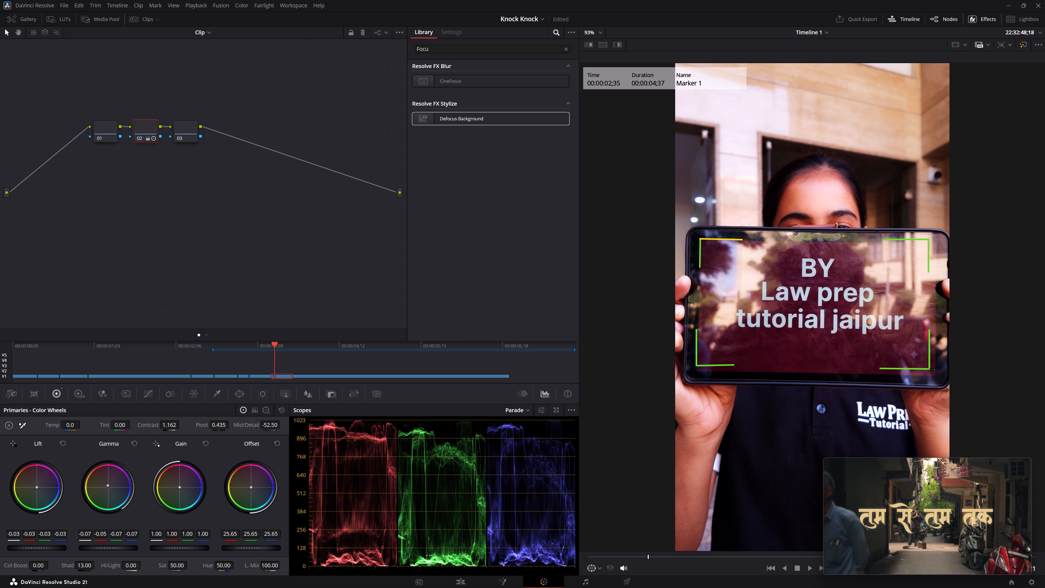
pyautogui.moveTo(257, 545); pyautogui.dragTo(255, 545)
pyautogui.moveTo(171, 548); pyautogui.dragTo(177, 546)
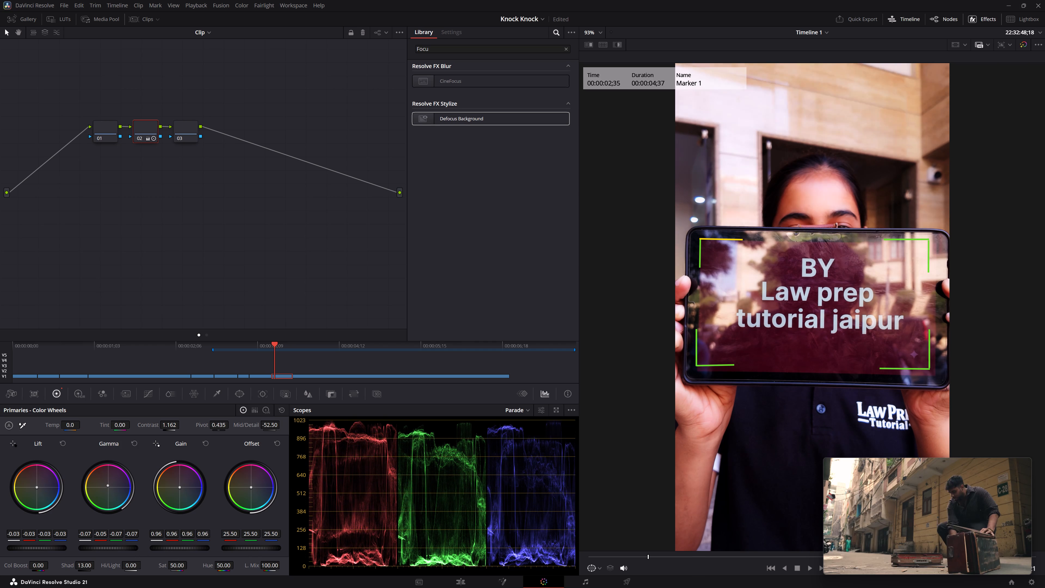
pyautogui.moveTo(177, 546); pyautogui.dragTo(180, 546)
pyautogui.moveTo(99, 548); pyautogui.dragTo(87, 545)
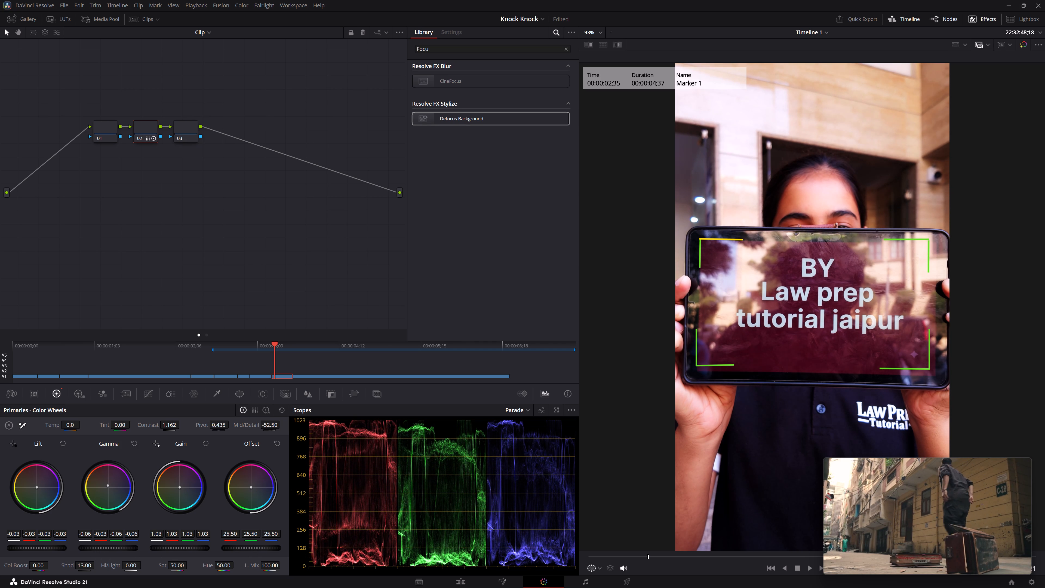
pyautogui.moveTo(87, 545); pyautogui.dragTo(69, 541)
pyautogui.moveTo(39, 549); pyautogui.dragTo(43, 549)
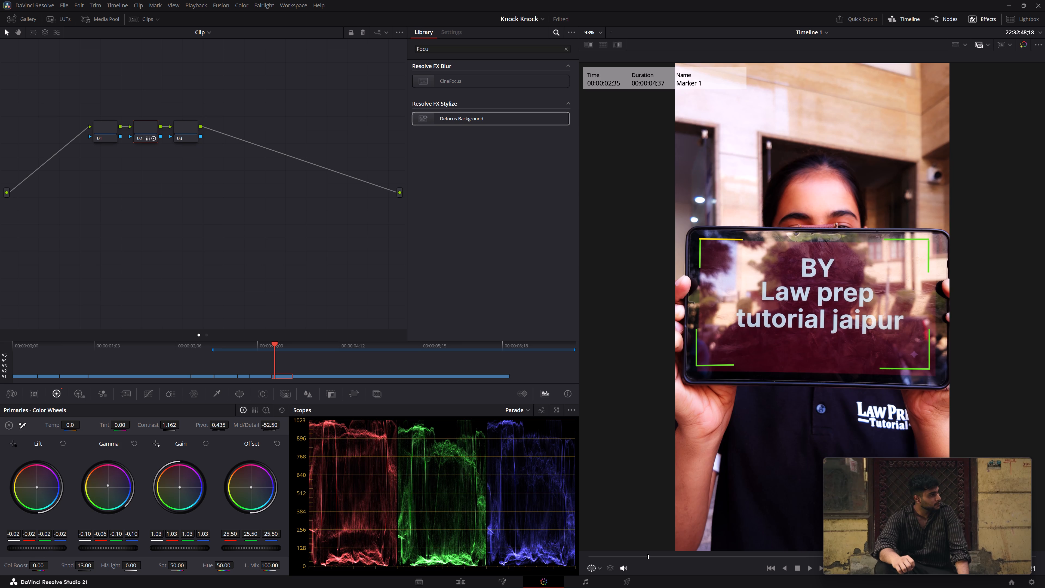
pyautogui.moveTo(43, 549); pyautogui.dragTo(32, 549)
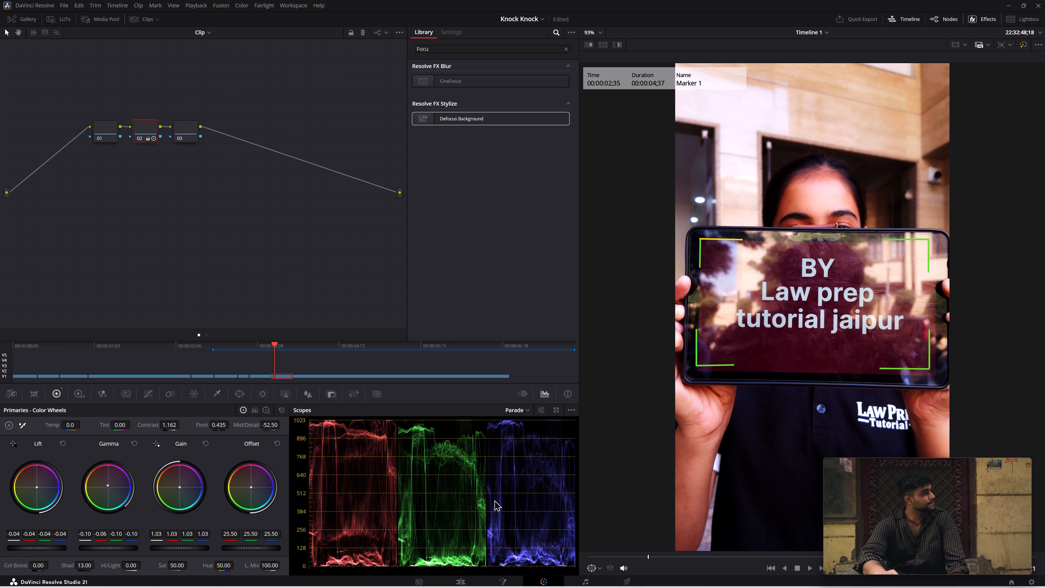
# Return to editing the timeline and play the 0256 and 0253 clips repeatedly to check their cut against the audio beats.
pyautogui.click(460, 576)
pyautogui.moveTo(196, 410); pyautogui.dragTo(195, 412)
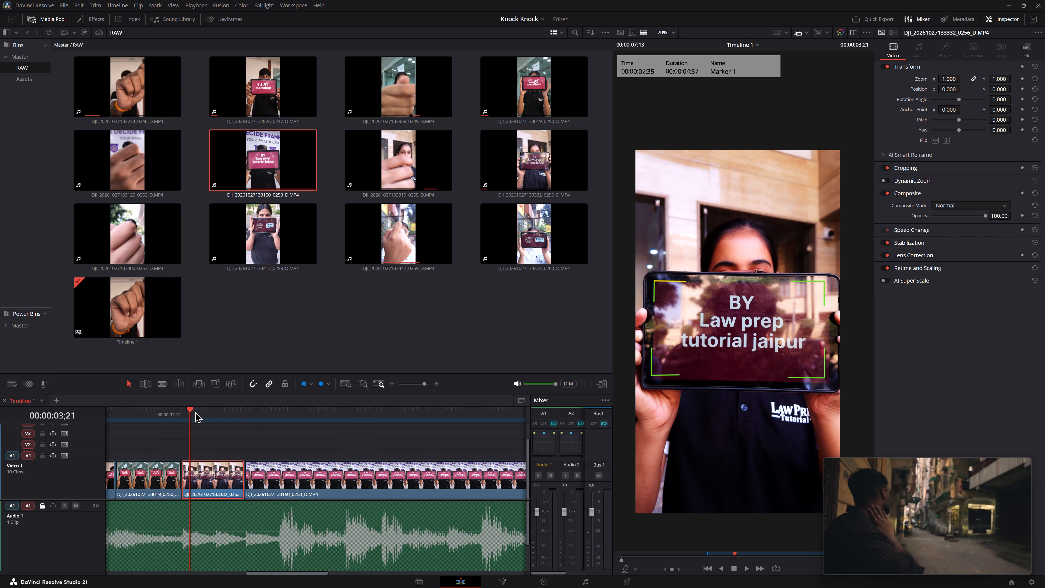
pyautogui.moveTo(195, 412); pyautogui.dragTo(146, 418)
pyautogui.press('space')
pyautogui.press('space')
pyautogui.press('space')
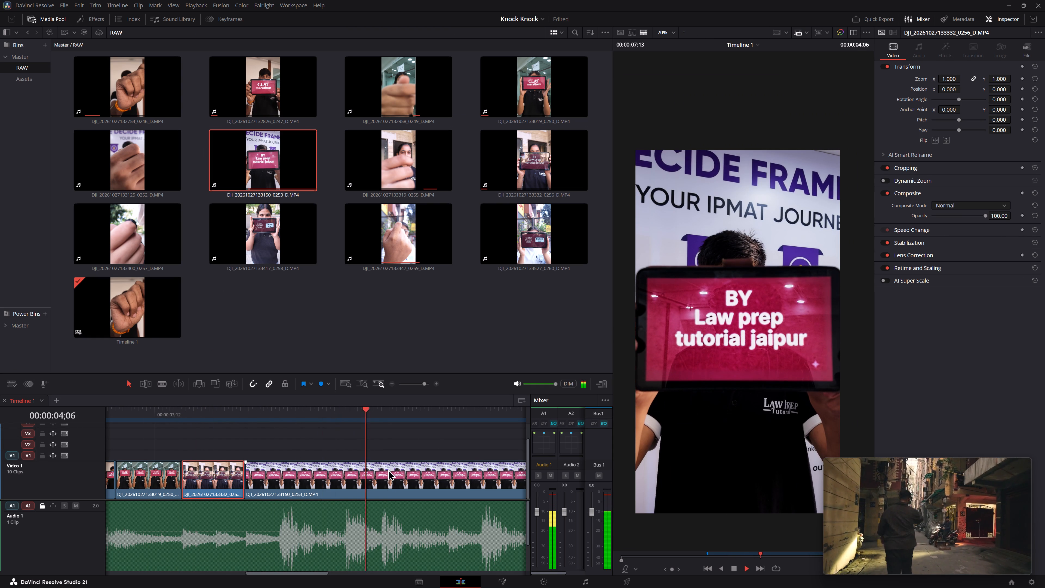
pyautogui.press('space')
pyautogui.moveTo(359, 448); pyautogui.dragTo(354, 444, button='middle')
pyautogui.click(116, 416)
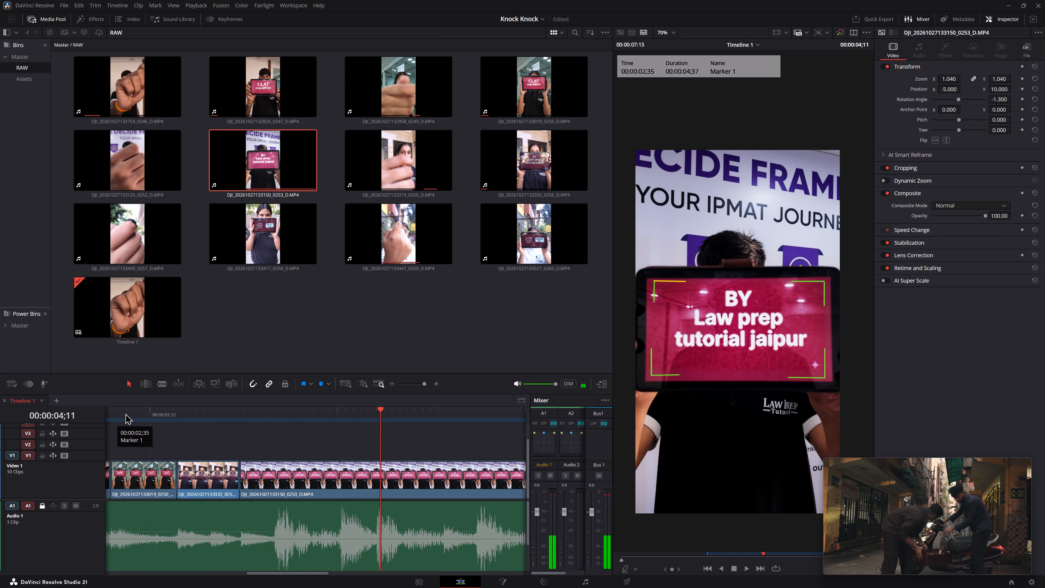
pyautogui.click(125, 413)
pyautogui.press('space')
pyautogui.press('space')
pyautogui.moveTo(318, 455); pyautogui.dragTo(248, 449, button='middle')
pyautogui.press('space')
pyautogui.press('space')
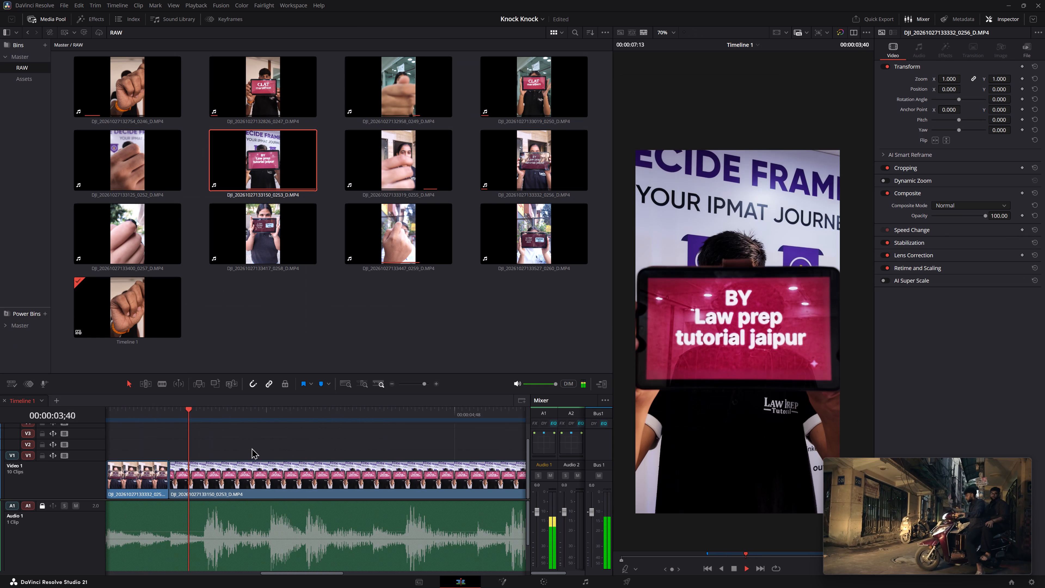
pyautogui.press('space')
pyautogui.press('space')
pyautogui.press('space')
pyautogui.press('space')
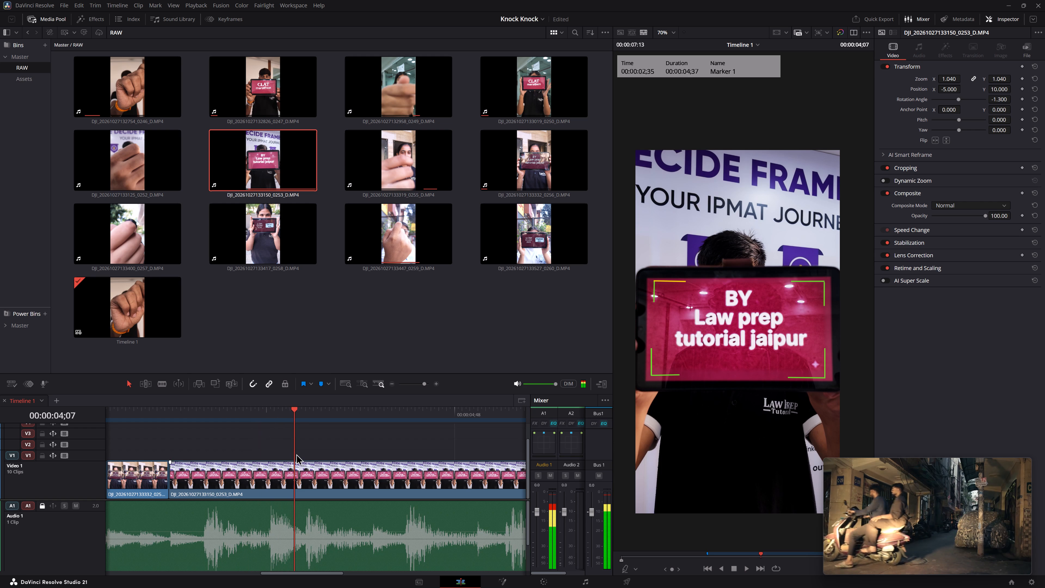
pyautogui.keyDown('alt'); pyautogui.scroll(-11, 296, 454); pyautogui.keyUp('alt')
pyautogui.keyDown('ctrl'); pyautogui.scroll(2, 406, 457); pyautogui.keyUp('ctrl')
pyautogui.click(255, 407)
pyautogui.click(257, 410)
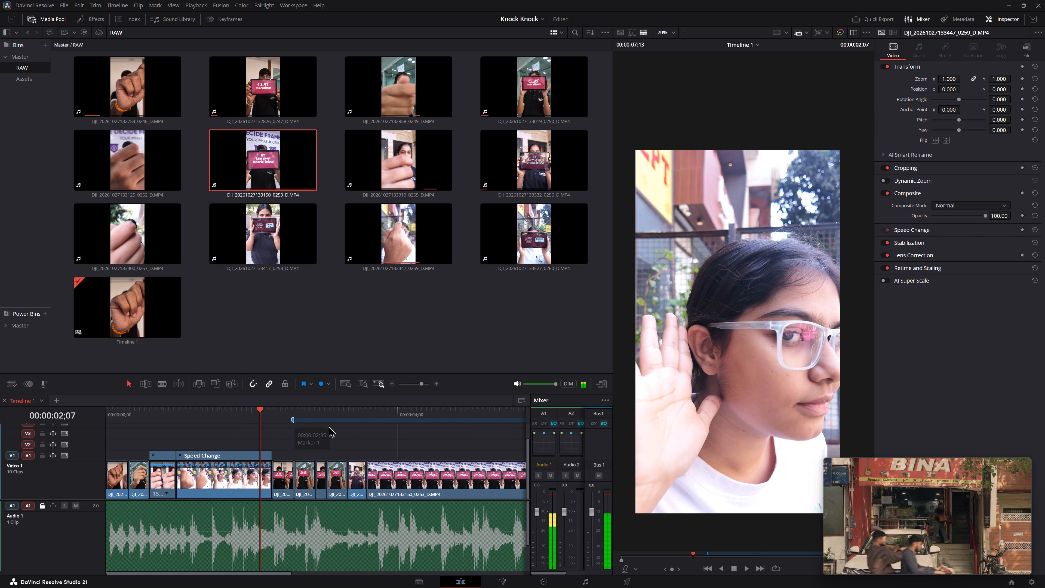
# Save the project.
pyautogui.hotkey('ctrl', 's')
pyautogui.hotkey('ctrl', 's')
# Play back the tablet shots from the 0259 clip into the 0253 clip to check the cut rhythm against the audio.
pyautogui.press('space')
pyautogui.moveTo(459, 451); pyautogui.dragTo(375, 448, button='middle')
pyautogui.press('space')
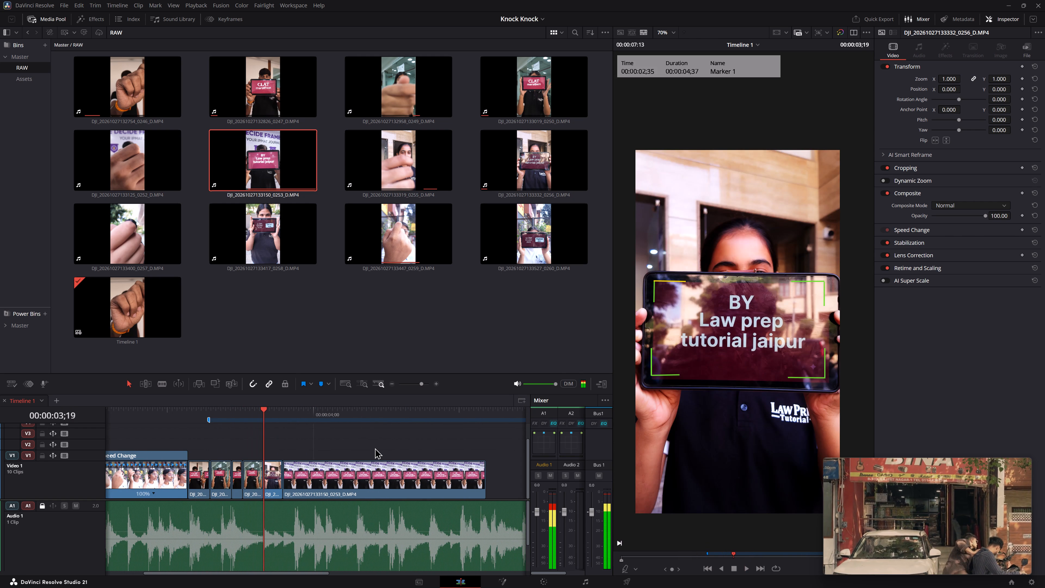
pyautogui.press('space')
pyautogui.press('space')
pyautogui.click(236, 412)
pyautogui.press('space')
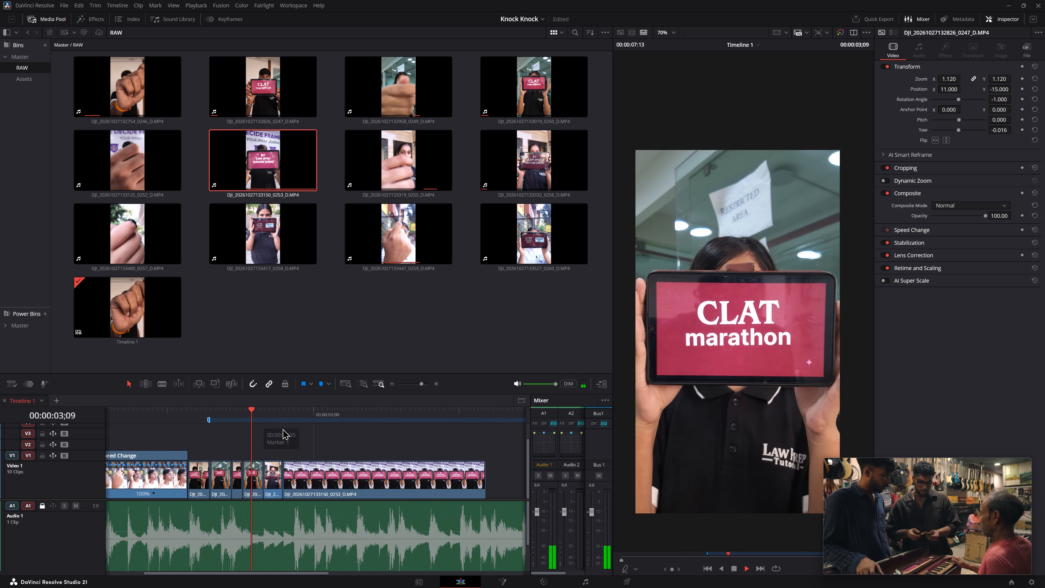
pyautogui.press('space')
pyautogui.press('space')
pyautogui.press('space')
pyautogui.press('space')
pyautogui.press('space')
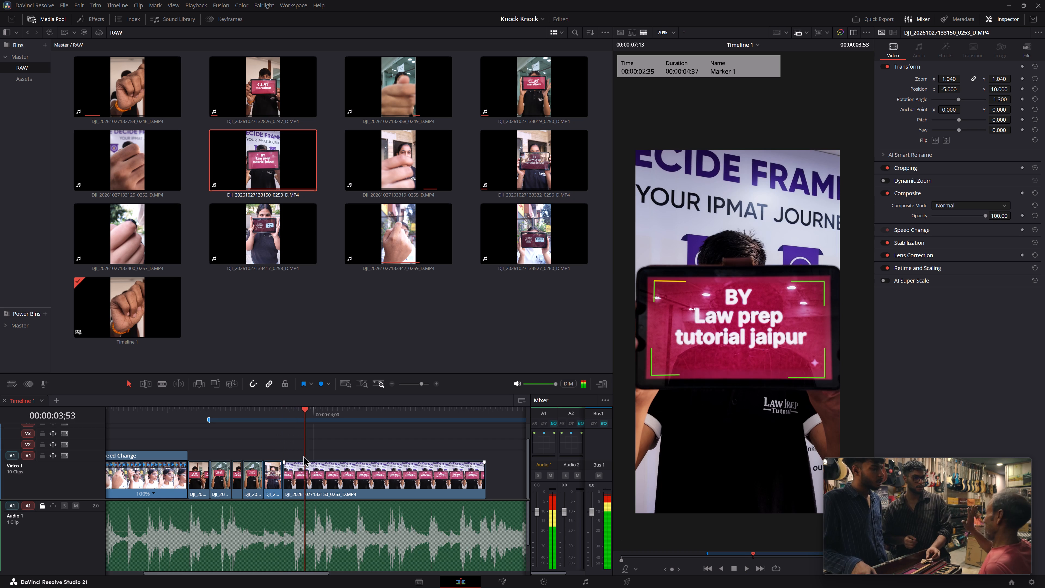
pyautogui.press('space')
pyautogui.press('space')
pyautogui.click(274, 406)
pyautogui.moveTo(257, 411); pyautogui.dragTo(251, 412)
pyautogui.press('space')
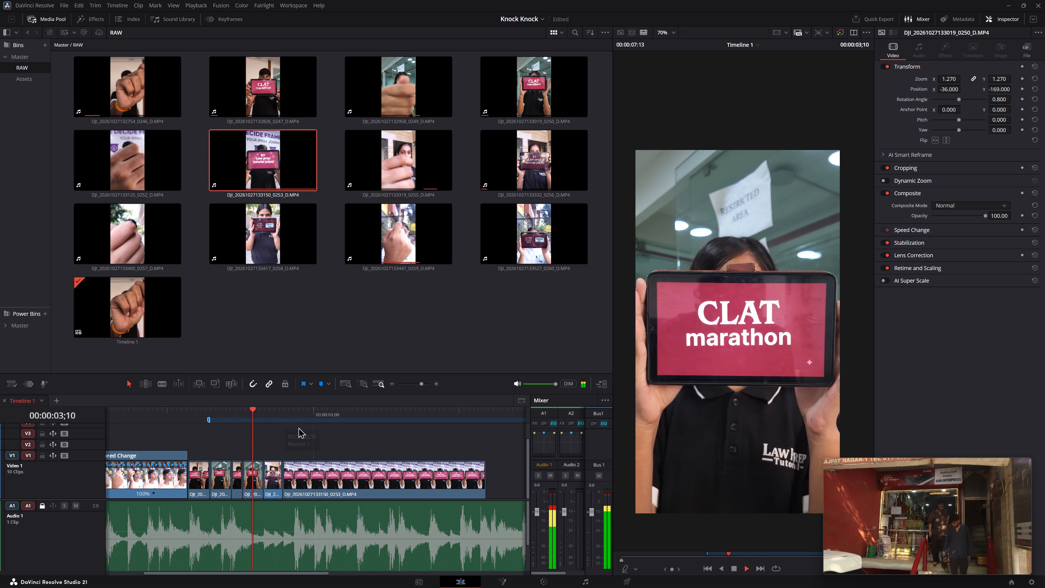
pyautogui.press('space')
pyautogui.press('space')
pyautogui.press('space')
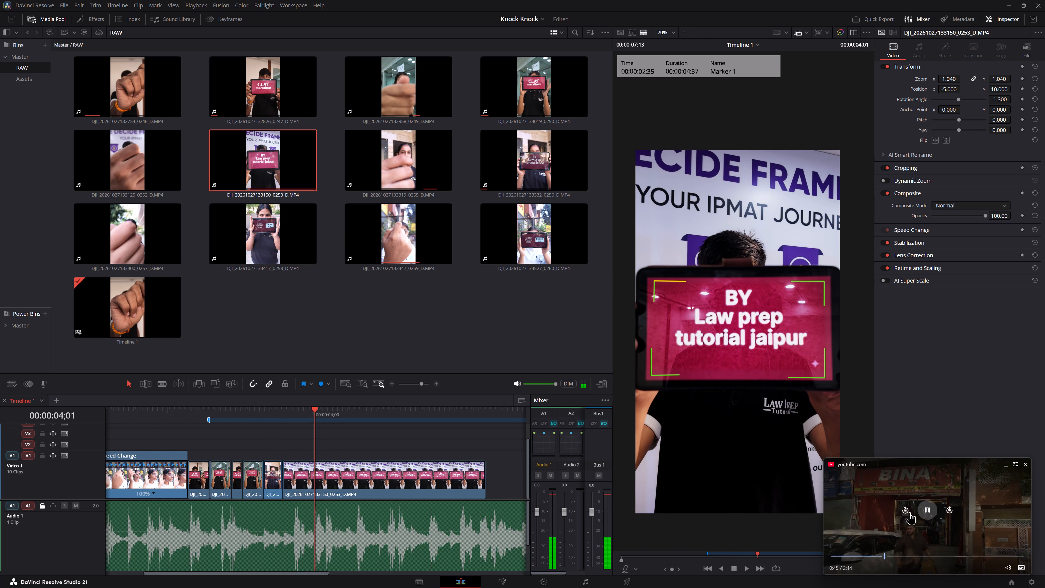
# Skip the floating YouTube video back a few seconds.
pyautogui.click(911, 510)
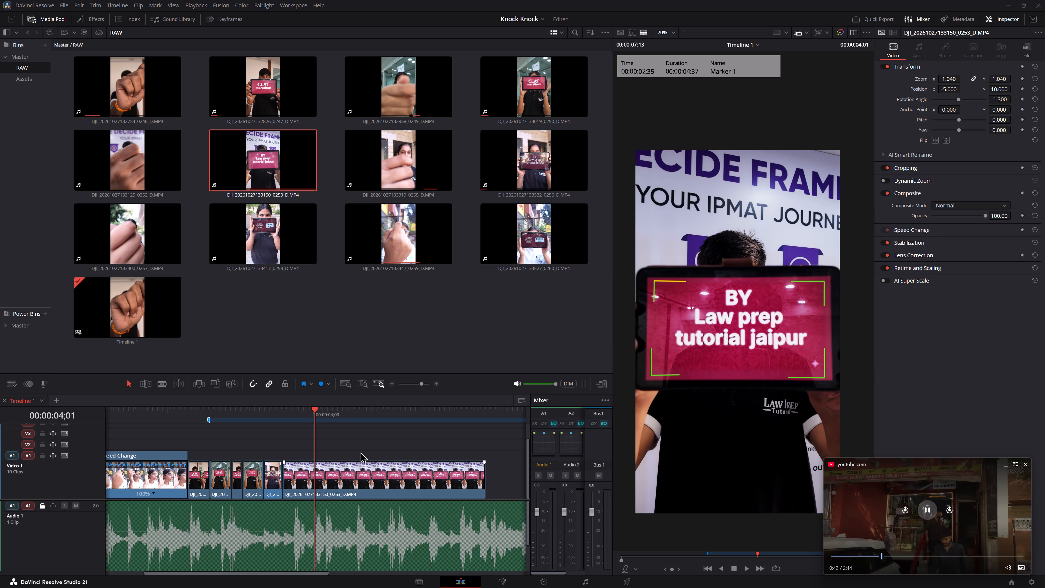
# Return to the editing timeline and save the project again.
pyautogui.hotkey('ctrl', 's')
pyautogui.hotkey('ctrl', 's')
pyautogui.keyDown('ctrl'); pyautogui.click(363, 445); pyautogui.keyUp('ctrl')
pyautogui.hotkey('ctrl', 's')
pyautogui.hotkey('ctrl', 's')
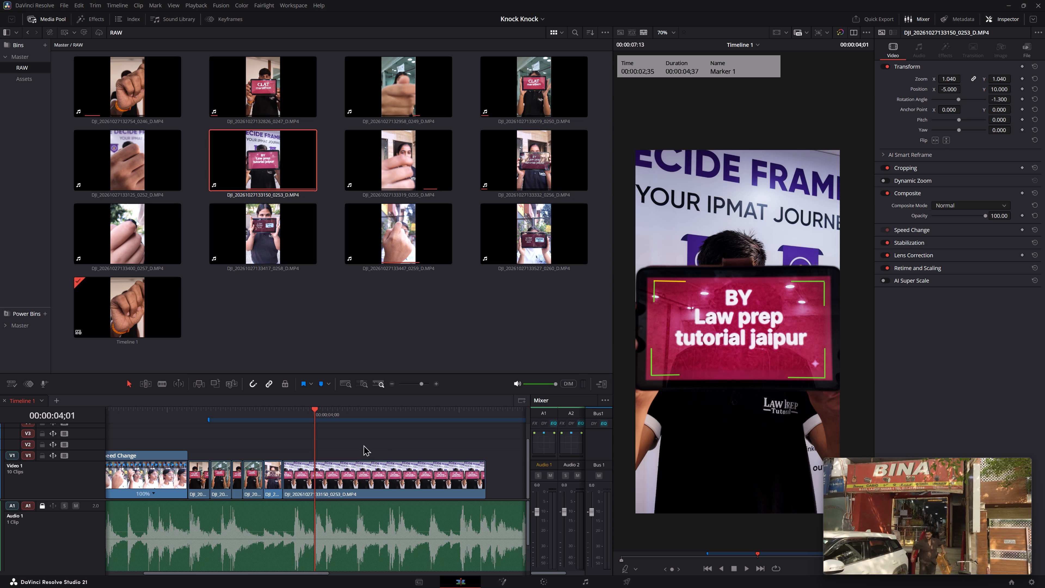
# Replay the tablet shots up close and examine where the audio beat falls early in the 0253 clip.
pyautogui.keyDown('alt'); pyautogui.scroll(6, 380, 445); pyautogui.keyUp('alt')
pyautogui.keyDown('ctrl'); pyautogui.scroll(3, 379, 445); pyautogui.keyUp('ctrl')
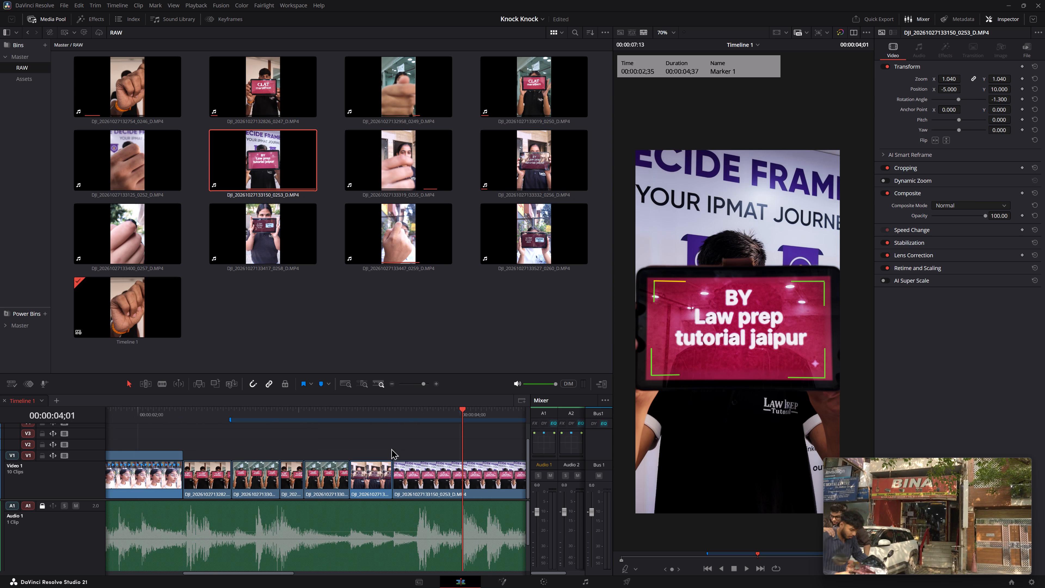
pyautogui.click(167, 418)
pyautogui.press('space')
pyautogui.moveTo(409, 437); pyautogui.dragTo(291, 435, button='middle')
pyautogui.press('space')
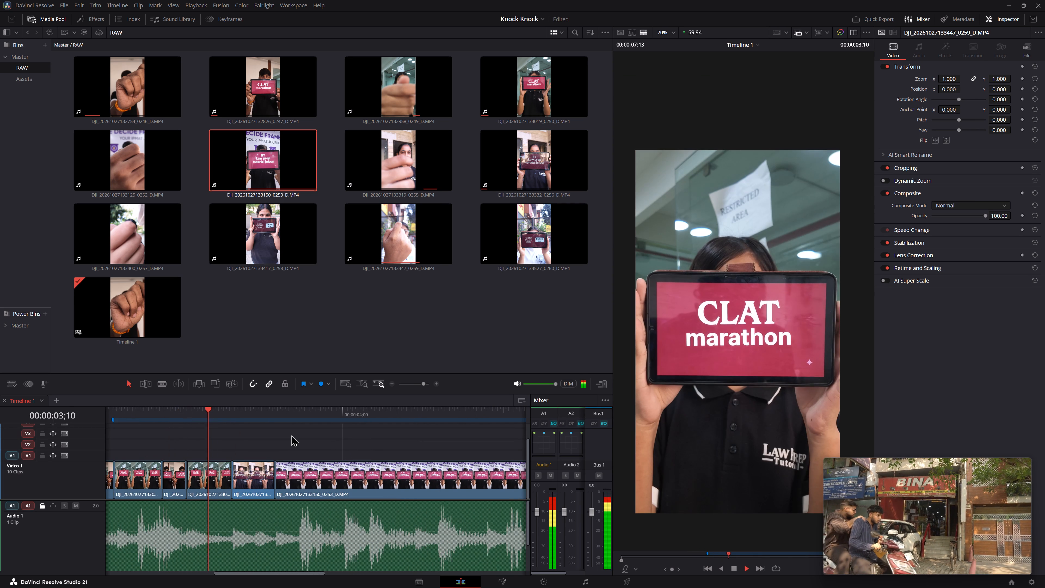
pyautogui.moveTo(338, 437); pyautogui.dragTo(318, 436, button='middle')
pyautogui.press('space')
pyautogui.press('space')
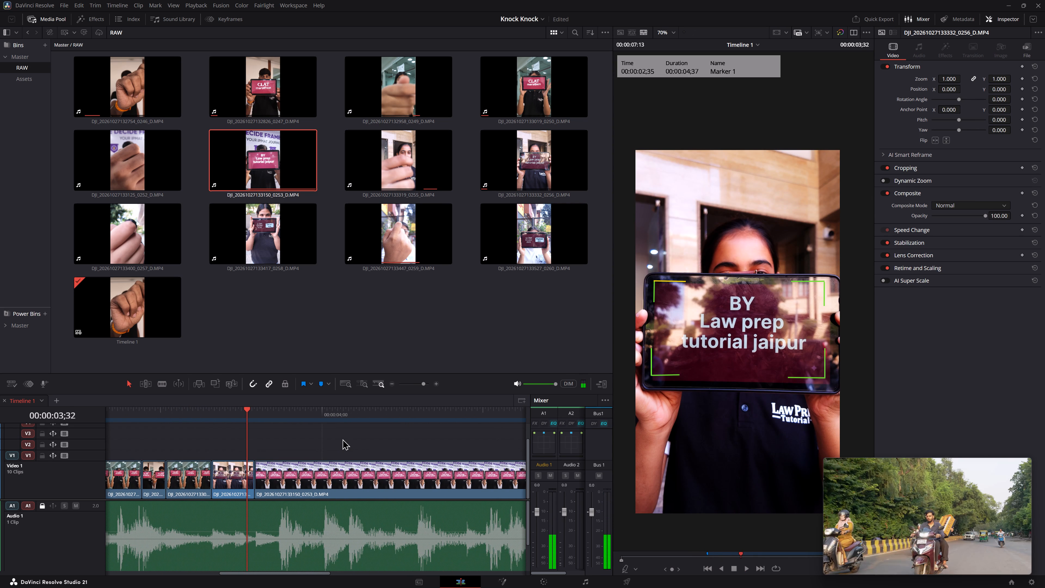
pyautogui.click(194, 413)
pyautogui.press('space')
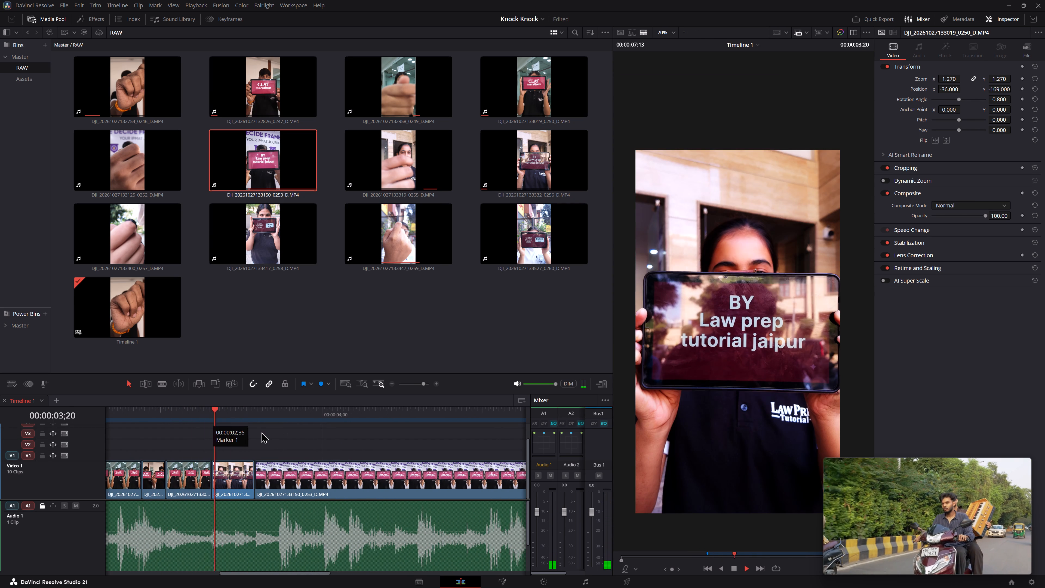
pyautogui.press('space')
pyautogui.press('space')
pyautogui.press('space')
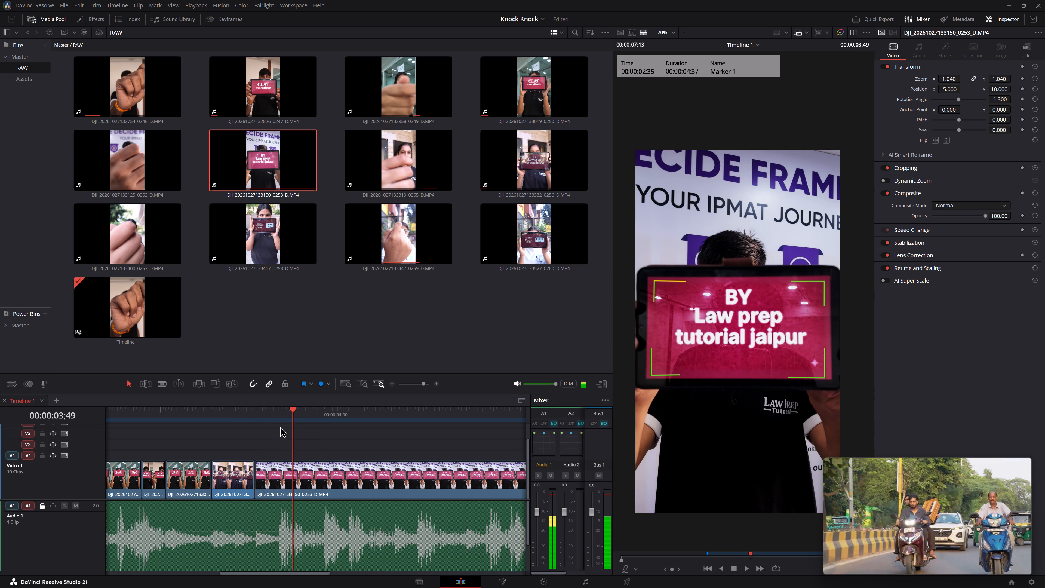
pyautogui.moveTo(288, 428); pyautogui.dragTo(343, 427, button='middle')
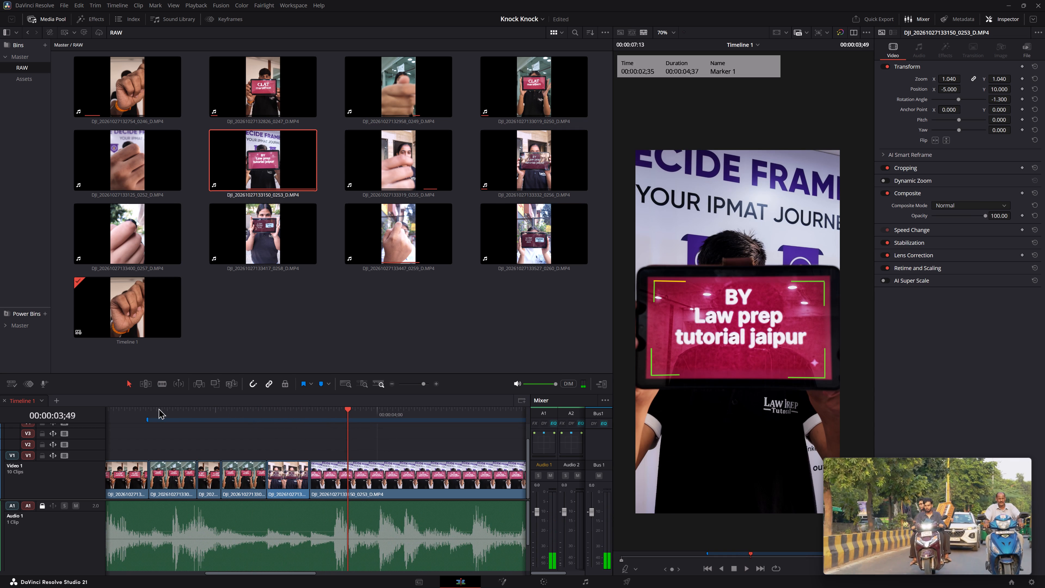
pyautogui.click(155, 413)
pyautogui.press('space')
pyautogui.moveTo(345, 440); pyautogui.dragTo(277, 440, button='middle')
pyautogui.press('space')
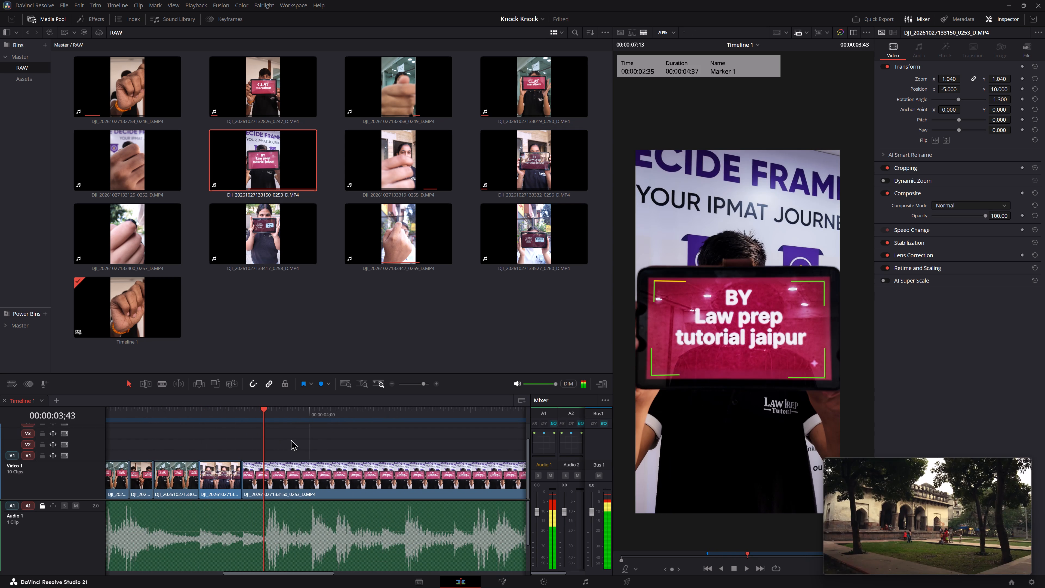
pyautogui.press('space')
pyautogui.press('space')
pyautogui.click(216, 409)
pyautogui.press('space')
pyautogui.press('space')
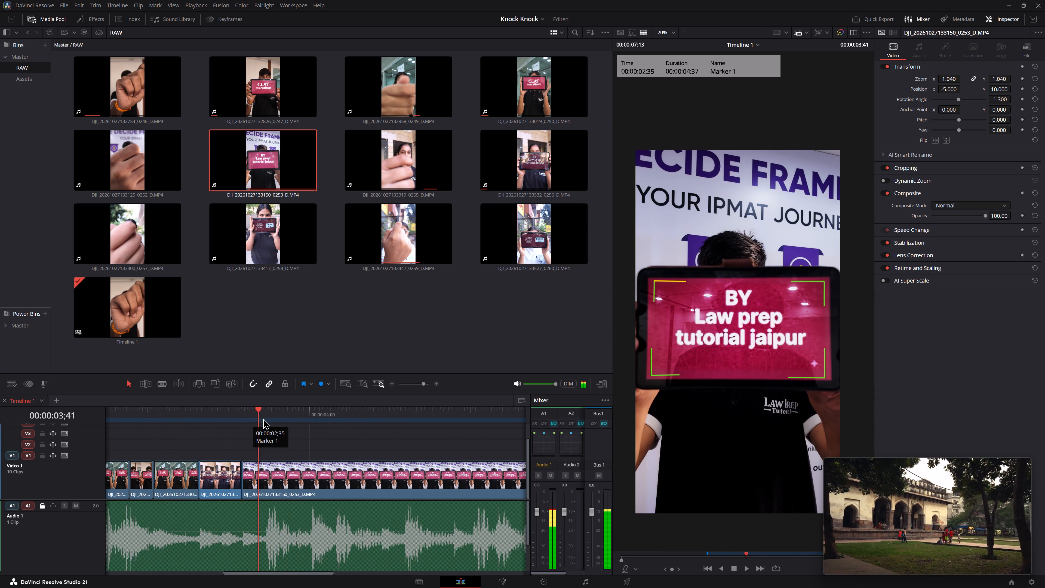
pyautogui.press('space')
pyautogui.press('space')
# Trim the end of the 0253 clip on Video 1 to the audio beat at 00:00:03;44.
pyautogui.moveTo(275, 408); pyautogui.dragTo(266, 411)
pyautogui.click(286, 465)
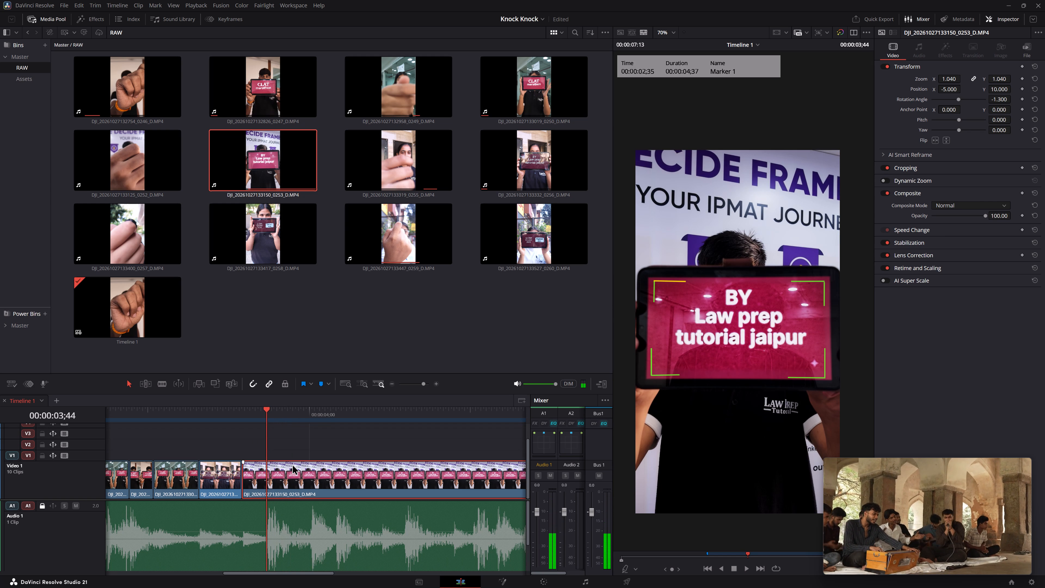
pyautogui.press('2')
pyautogui.click(306, 447)
# Duplicate the 0256 clip on Video 1 and place the copy directly after the 0253 clip, starting at 00:00:03;44.
pyautogui.click(217, 477)
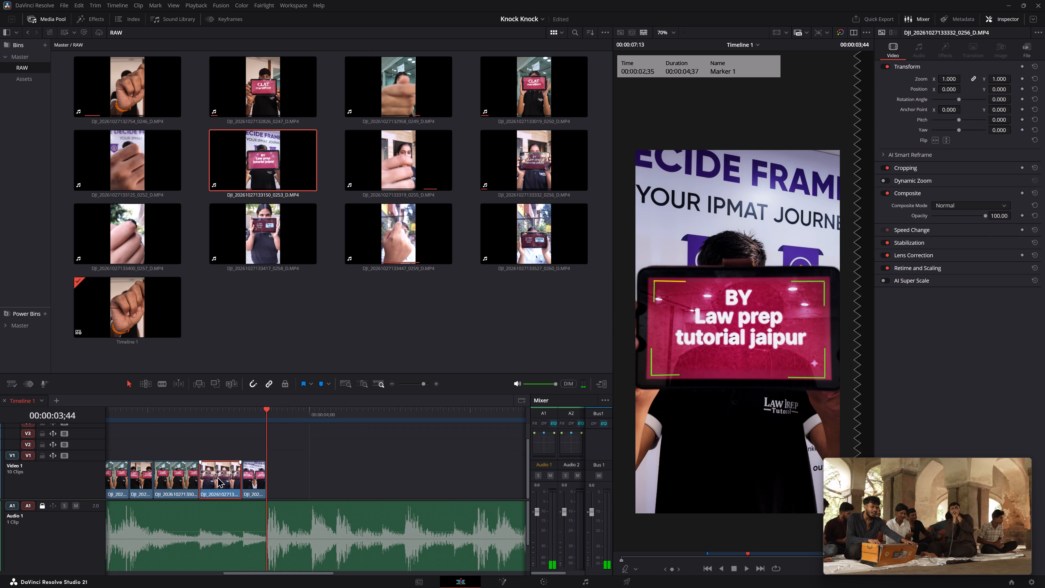
pyautogui.keyDown('alt'); pyautogui.moveTo(217, 477); pyautogui.dragTo(288, 471); pyautogui.keyUp('alt')
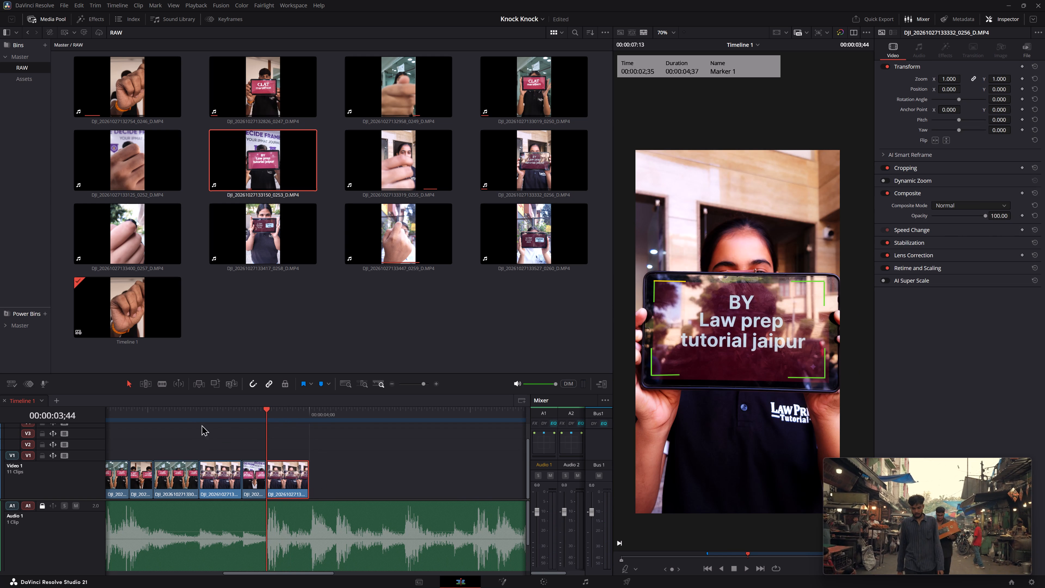
# Play the tablet sequence through the duplicated 0256 clip and the audio beyond it to check the beat timing.
pyautogui.click(178, 414)
pyautogui.press('space')
pyautogui.press('space')
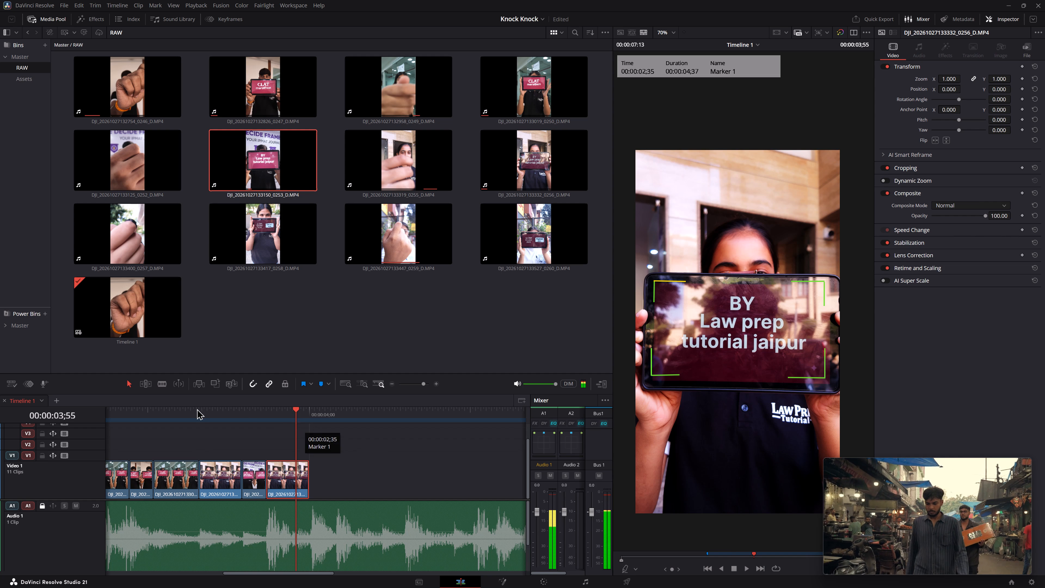
pyautogui.click(196, 408)
pyautogui.press('space')
pyautogui.press('space')
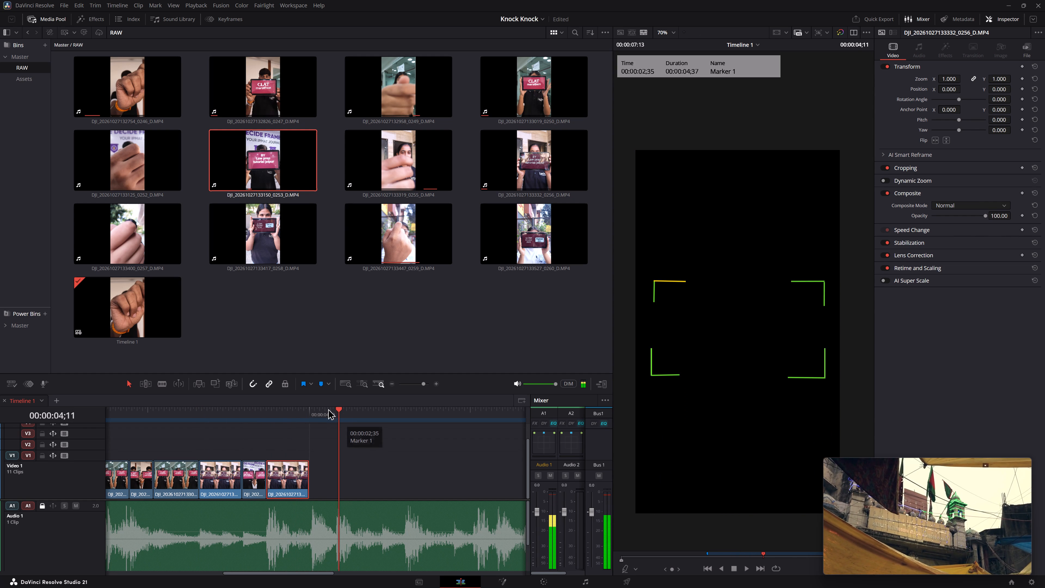
pyautogui.click(300, 408)
pyautogui.press('space')
pyautogui.press('space')
pyautogui.click(176, 412)
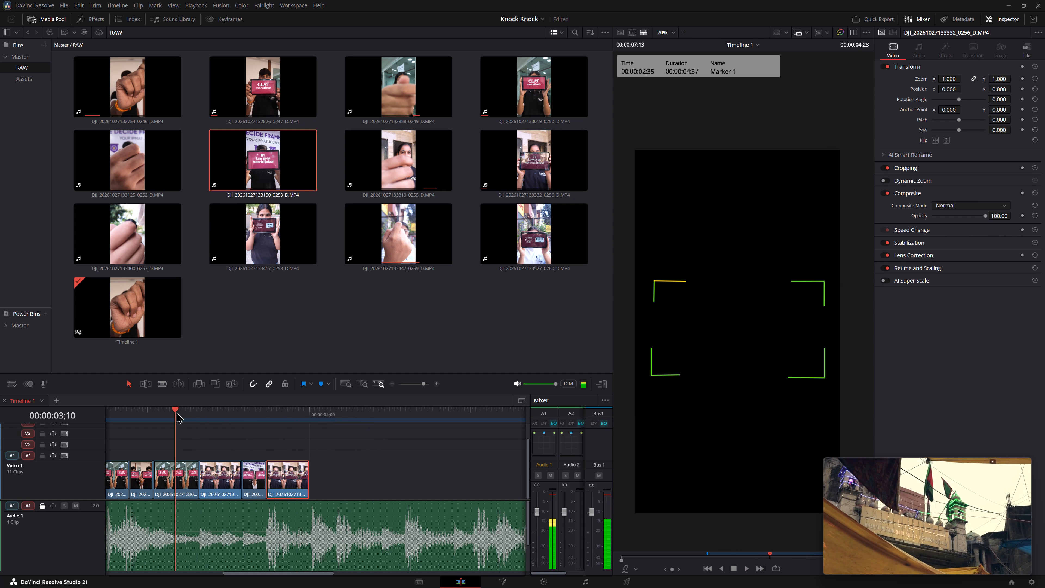
pyautogui.press('space')
pyautogui.press('space')
pyautogui.press('space')
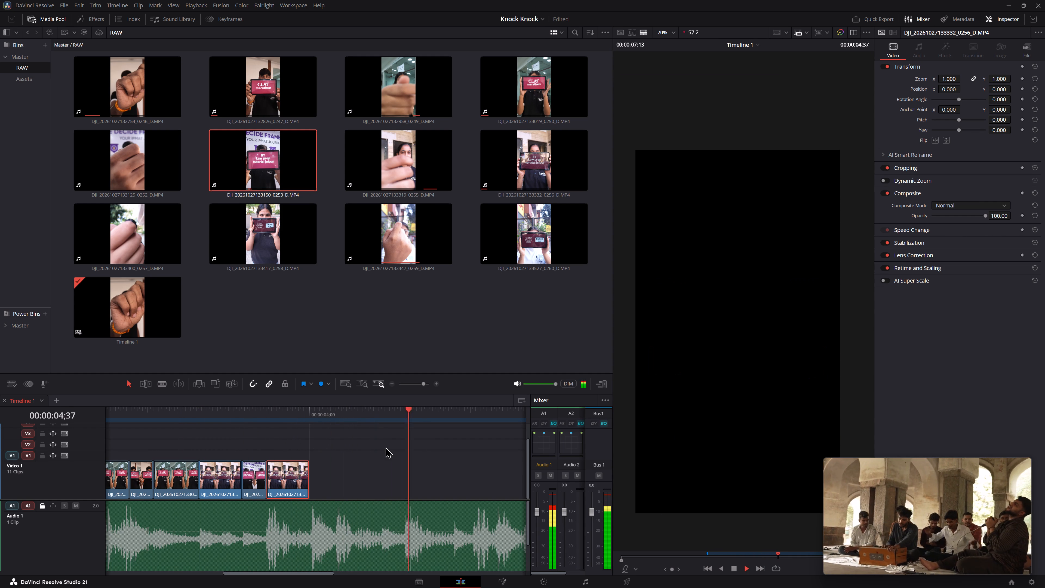
pyautogui.press('space')
pyautogui.keyDown('alt'); pyautogui.scroll(-4, 424, 446); pyautogui.keyUp('alt')
pyautogui.keyDown('alt'); pyautogui.scroll(5, 424, 446); pyautogui.keyUp('alt')
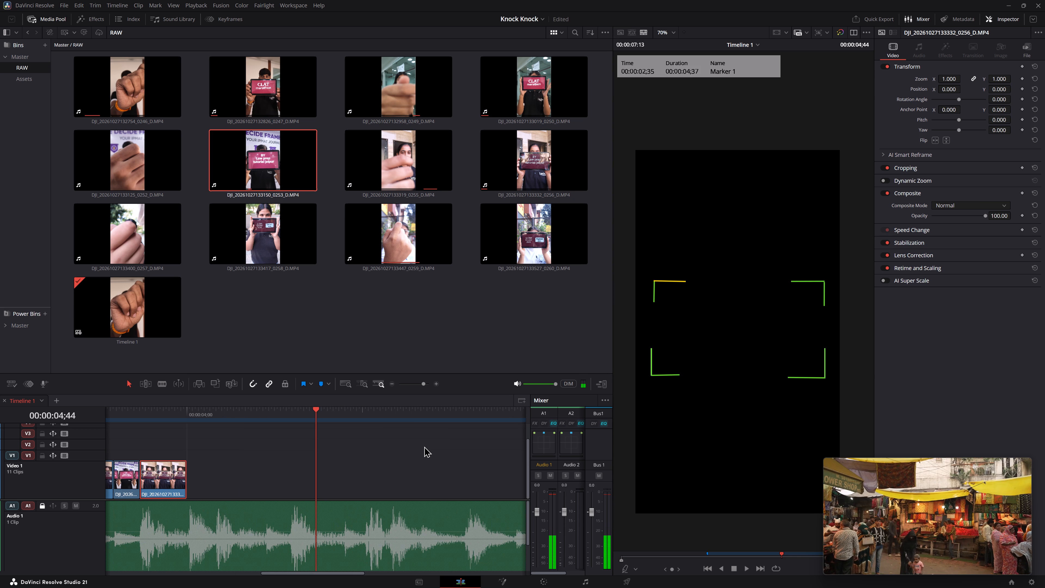
pyautogui.keyDown('ctrl'); pyautogui.scroll(5, 424, 446); pyautogui.keyUp('ctrl')
# Save the project with the shortened 0253 clip and the duplicated 0256 clip.
pyautogui.hotkey('ctrl', 's')
pyautogui.hotkey('ctrl', 's')
pyautogui.keyDown('alt'); pyautogui.scroll(-3, 430, 449); pyautogui.keyUp('alt')
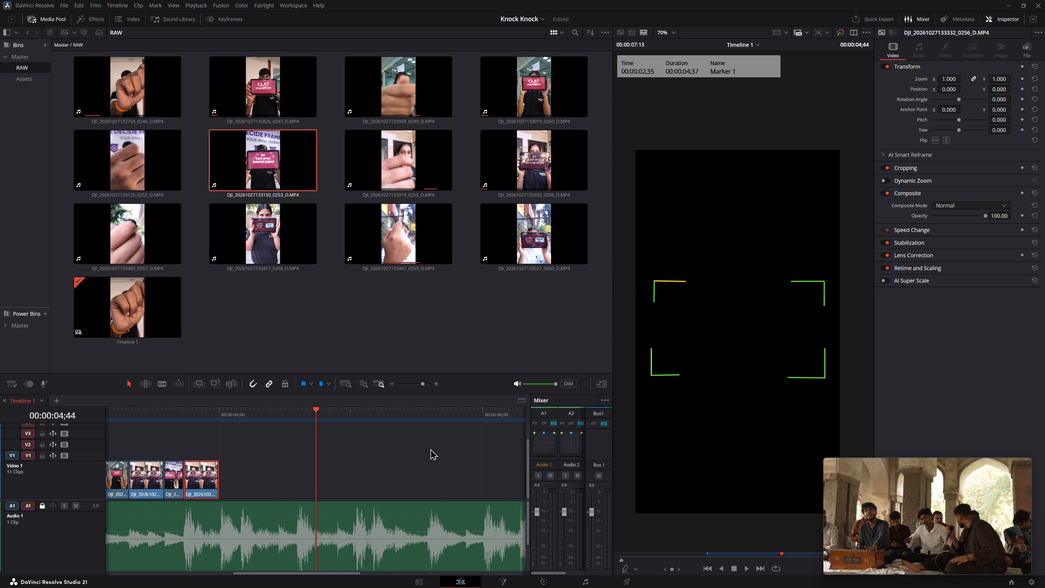
pyautogui.hotkey('ctrl', 's')
# Replay the tablet shots and examine how the duplicated 0256 clip falls on the audio beats.
pyautogui.keyDown('ctrl'); pyautogui.scroll(2, 384, 452); pyautogui.keyUp('ctrl')
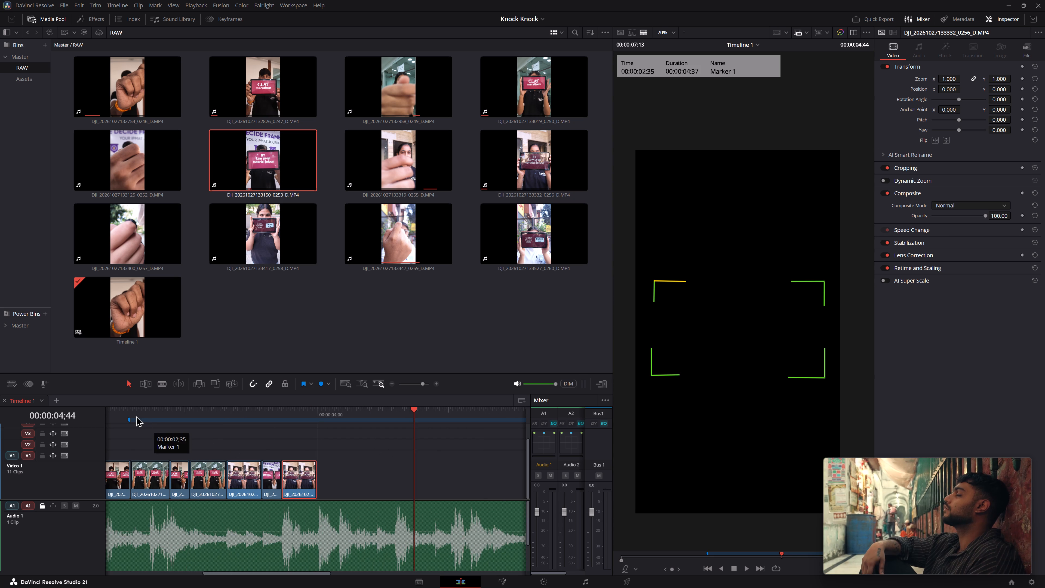
pyautogui.click(136, 416)
pyautogui.press('space')
pyautogui.press('space')
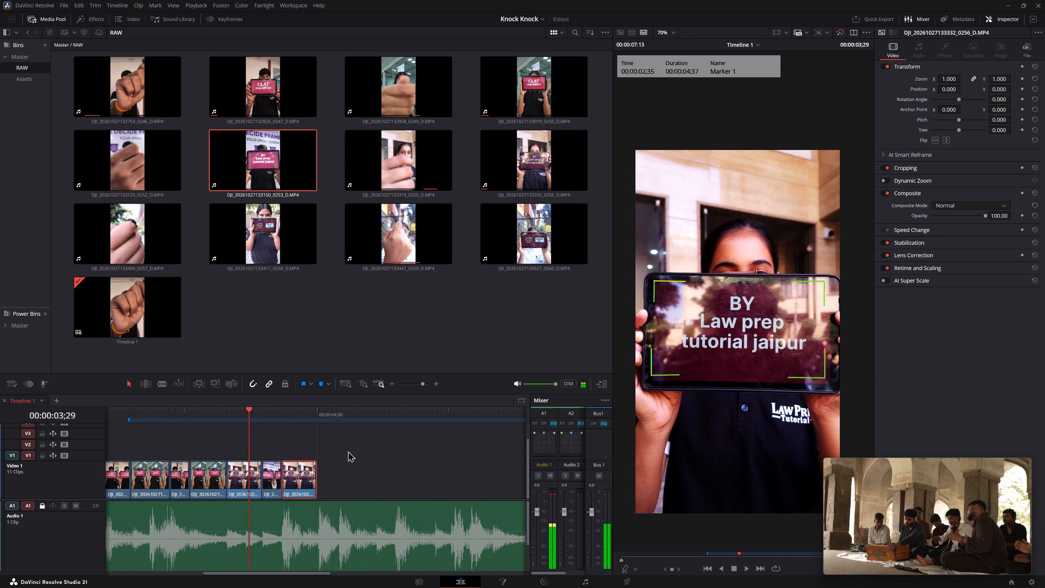
pyautogui.press('space')
pyautogui.press('space')
pyautogui.moveTo(389, 456); pyautogui.dragTo(364, 452, button='middle')
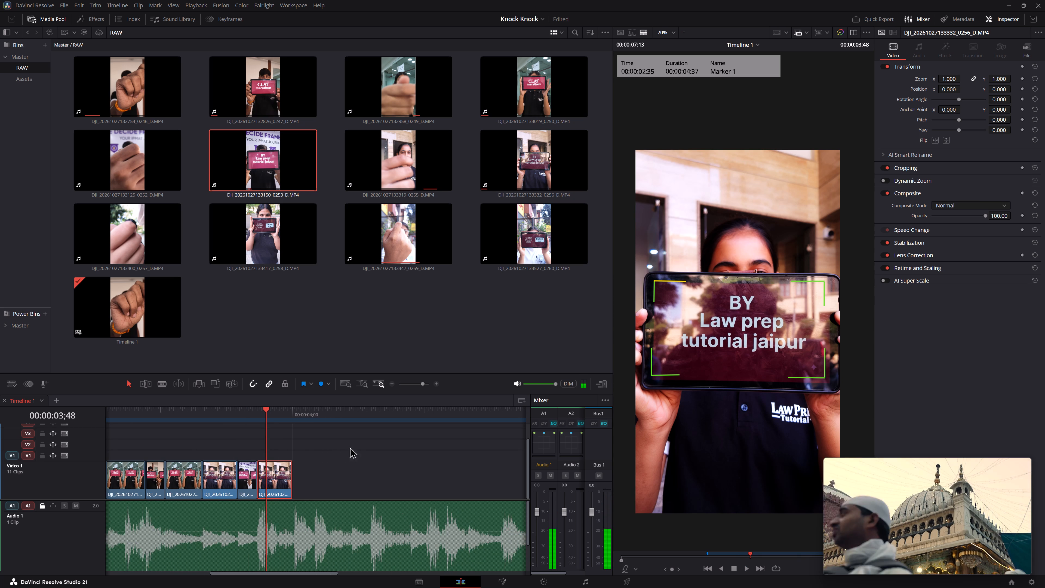
pyautogui.click(244, 408)
pyautogui.press('space')
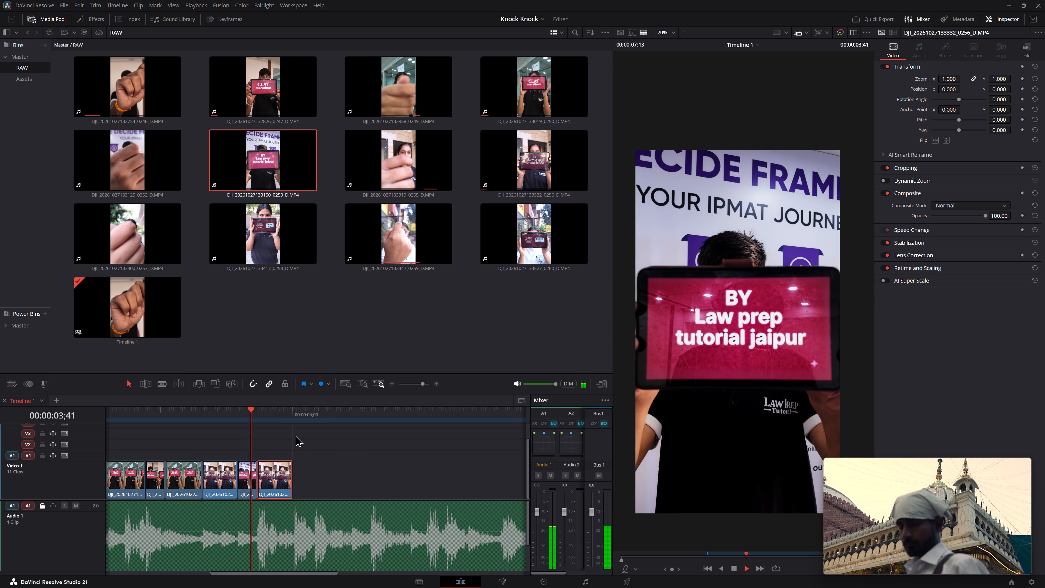
pyautogui.press('space')
pyautogui.moveTo(367, 436); pyautogui.dragTo(322, 428, button='middle')
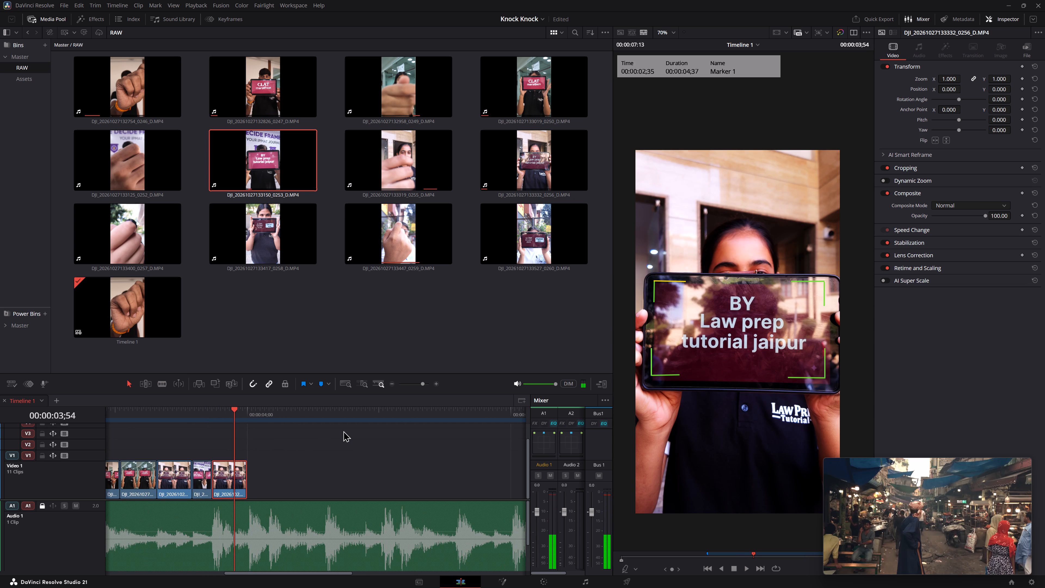
# Replay the tablet shots from around 00:00:03;13 to check how the last 0256 clip fits the audio beats.
pyautogui.press('space')
pyautogui.press('space')
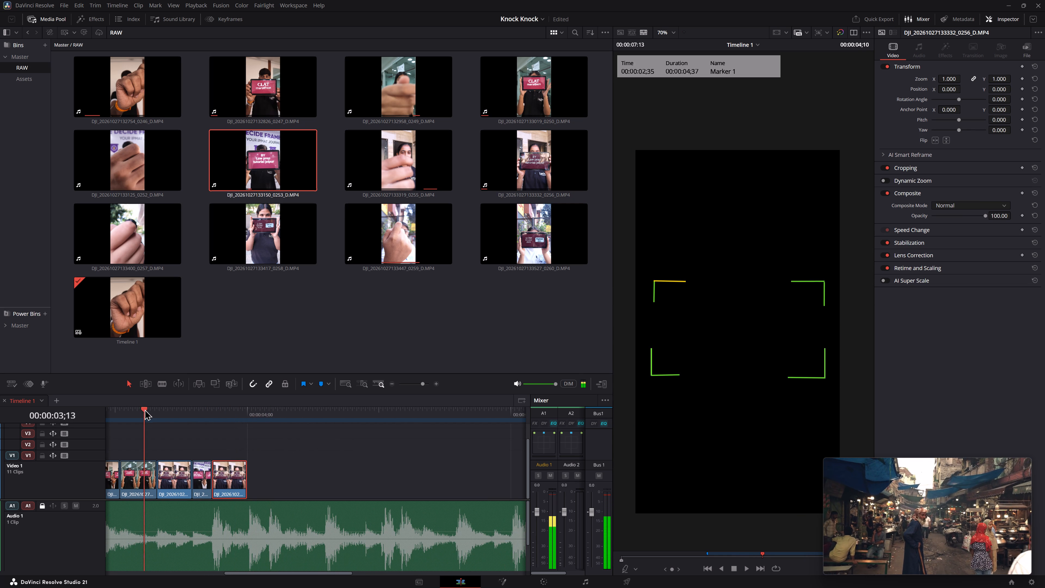
pyautogui.click(145, 409)
pyautogui.press('space')
pyautogui.press('space')
pyautogui.press('space')
pyautogui.press('space')
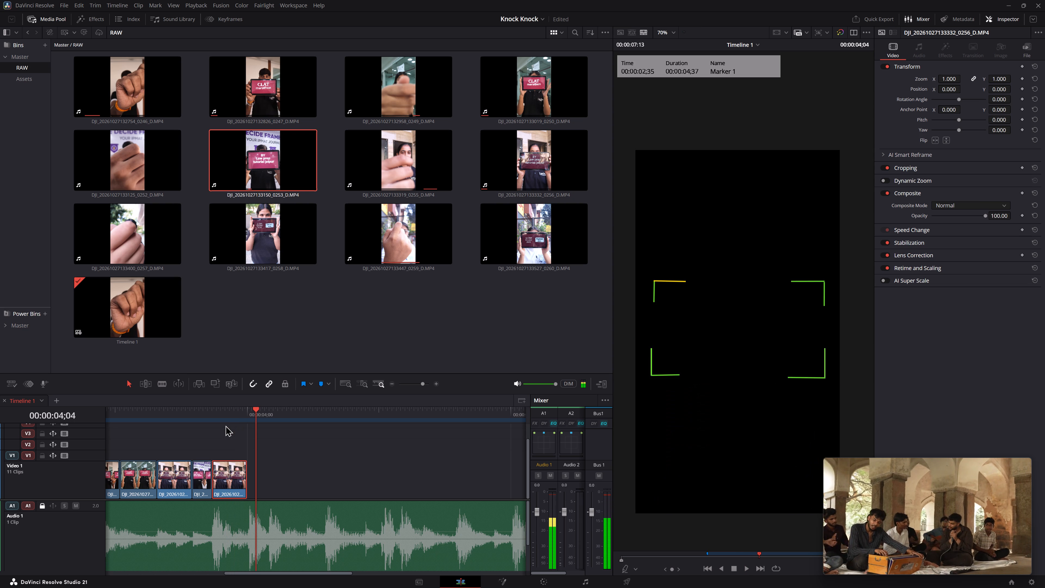
pyautogui.keyDown('alt'); pyautogui.scroll(14, 361, 455); pyautogui.keyUp('alt')
pyautogui.keyDown('ctrl'); pyautogui.scroll(3, 361, 455); pyautogui.keyUp('ctrl')
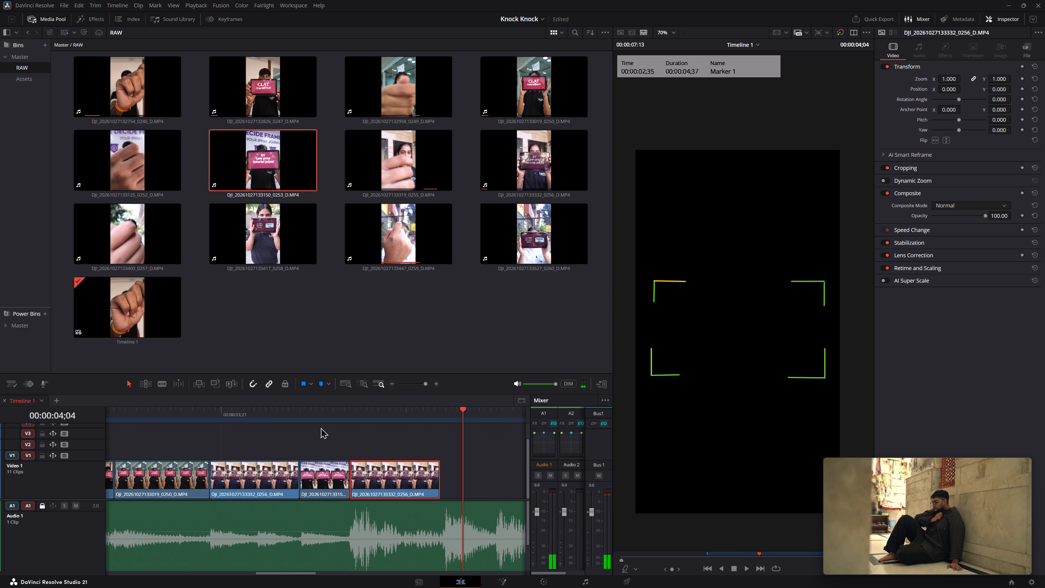
pyautogui.press('space')
pyautogui.press('space')
pyautogui.moveTo(388, 450); pyautogui.dragTo(499, 433, button='middle')
pyautogui.click(133, 411)
pyautogui.press('space')
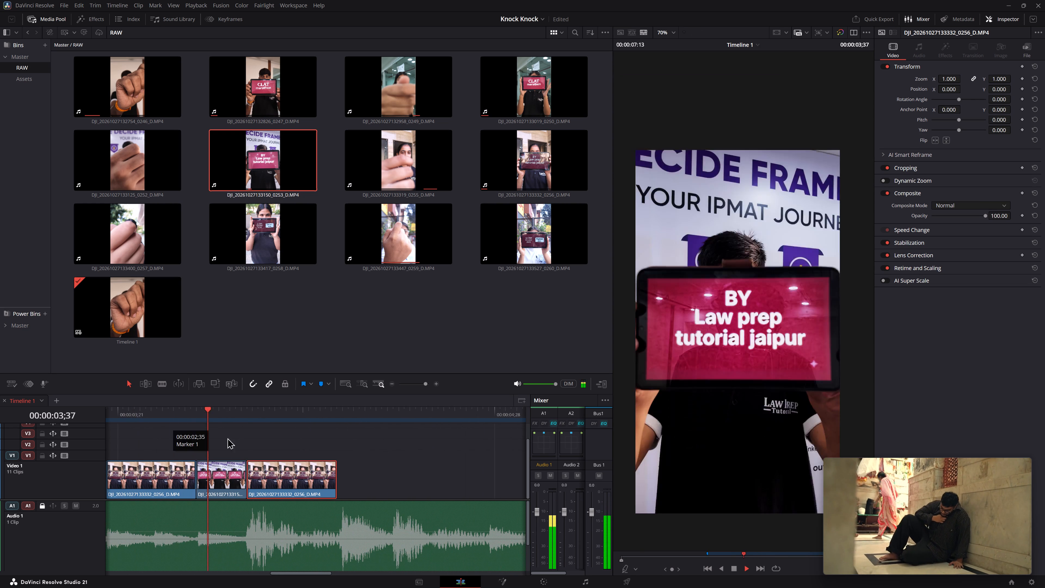
pyautogui.press('space')
pyautogui.press('space')
pyautogui.press('space')
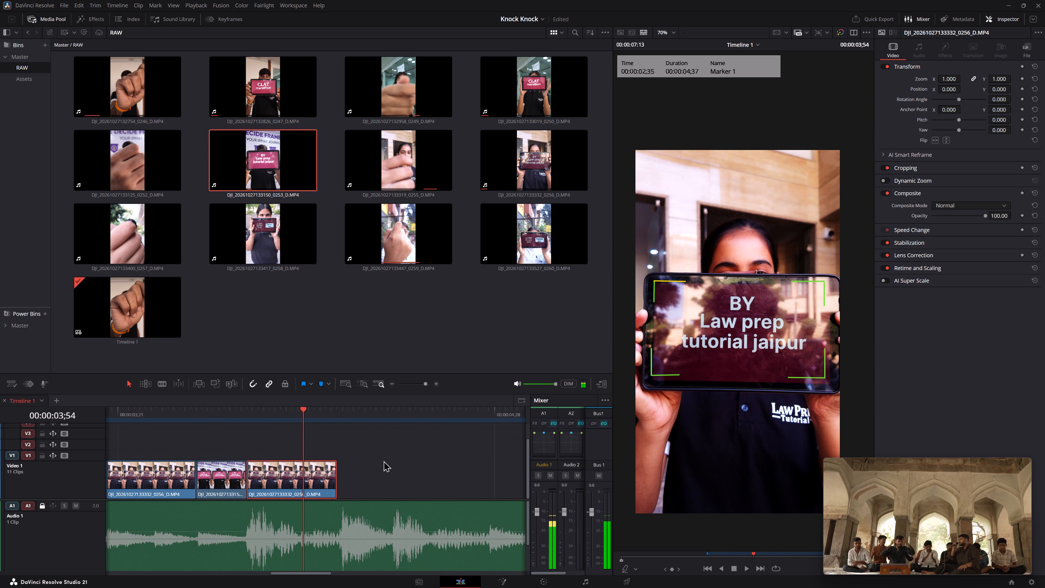
pyautogui.press('space')
pyautogui.press('space')
# Duplicate the 0253 clip directly after the last 0256 clip and extend the copy to the audio beat at 00:00:04;10.
pyautogui.click(346, 413)
pyautogui.click(344, 413)
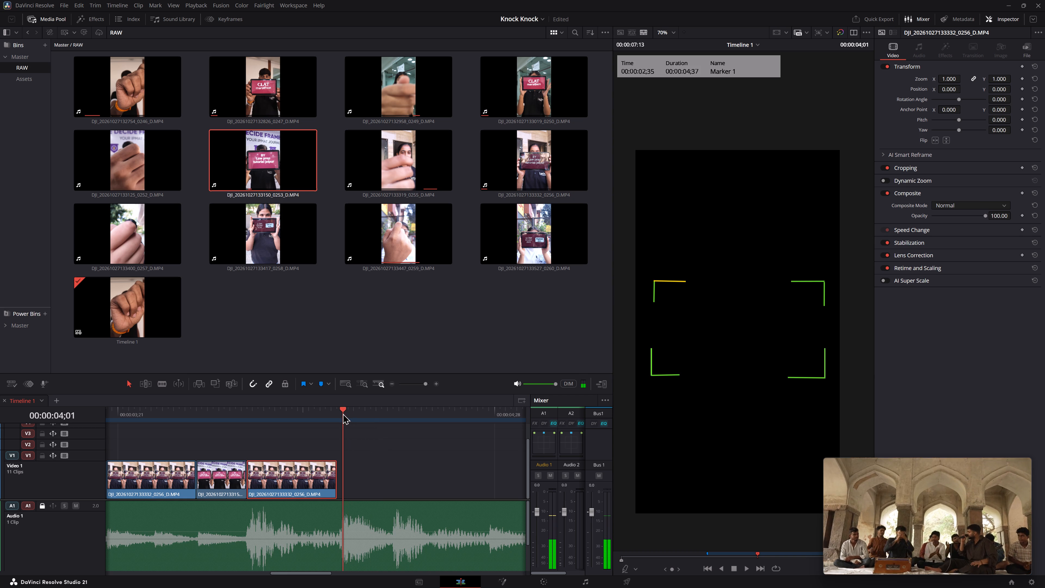
pyautogui.press('Left')
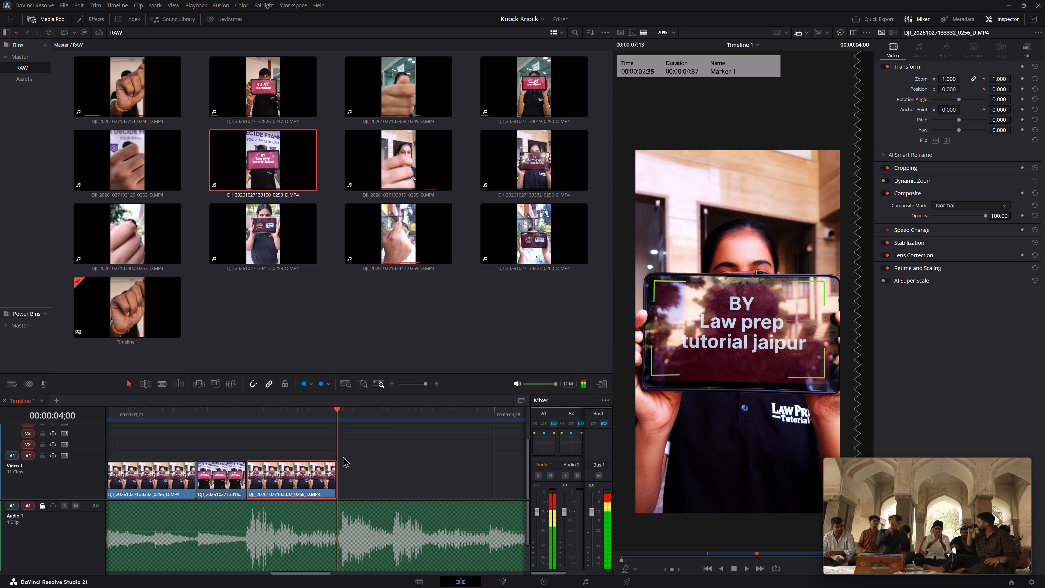
pyautogui.press('space')
pyautogui.press('space')
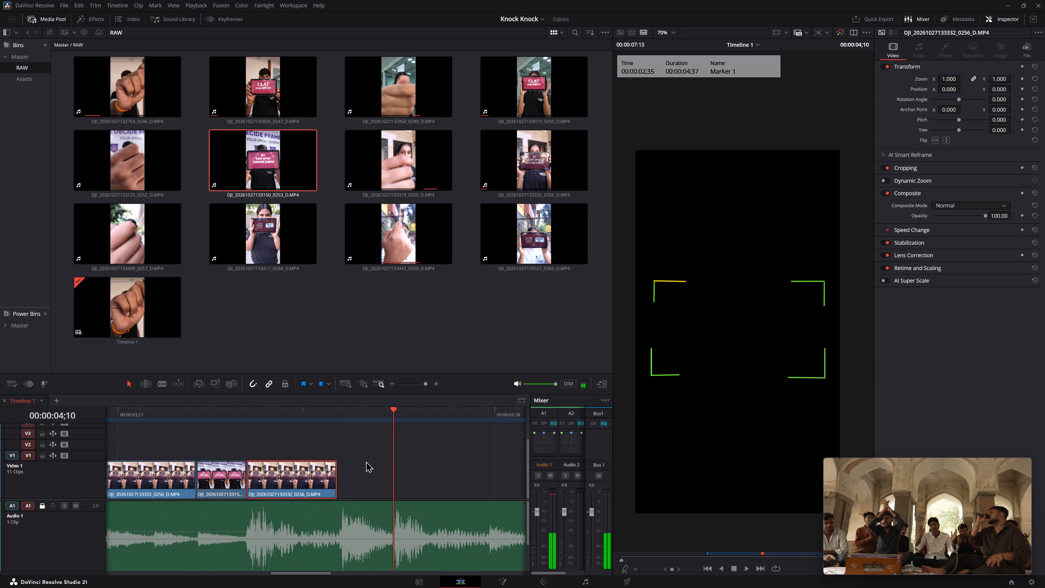
pyautogui.click(224, 480)
pyautogui.keyDown('alt'); pyautogui.moveTo(224, 480); pyautogui.dragTo(223, 468); pyautogui.keyUp('alt')
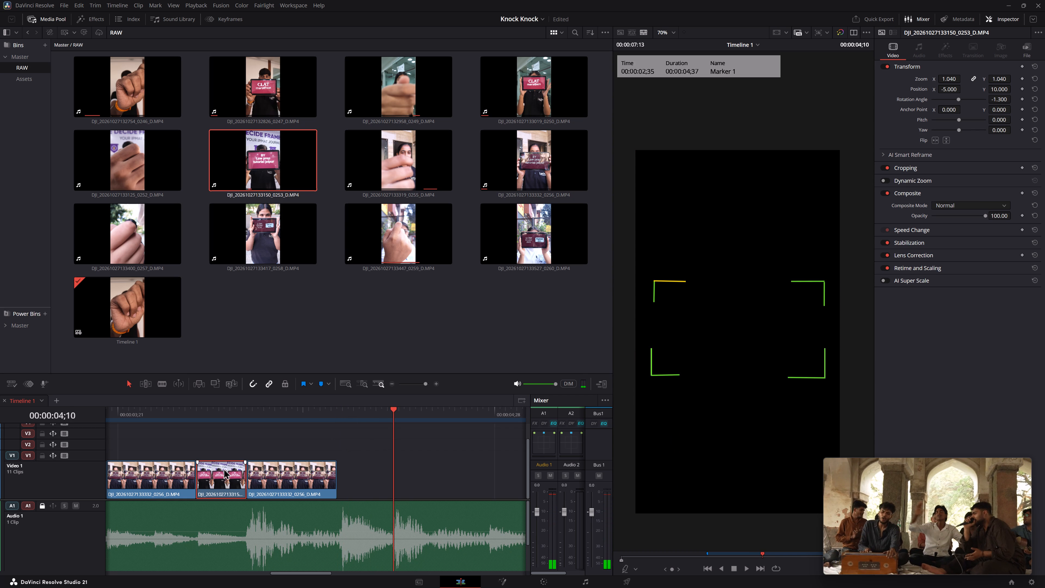
pyautogui.keyDown('alt'); pyautogui.moveTo(223, 468); pyautogui.dragTo(368, 476); pyautogui.keyUp('alt')
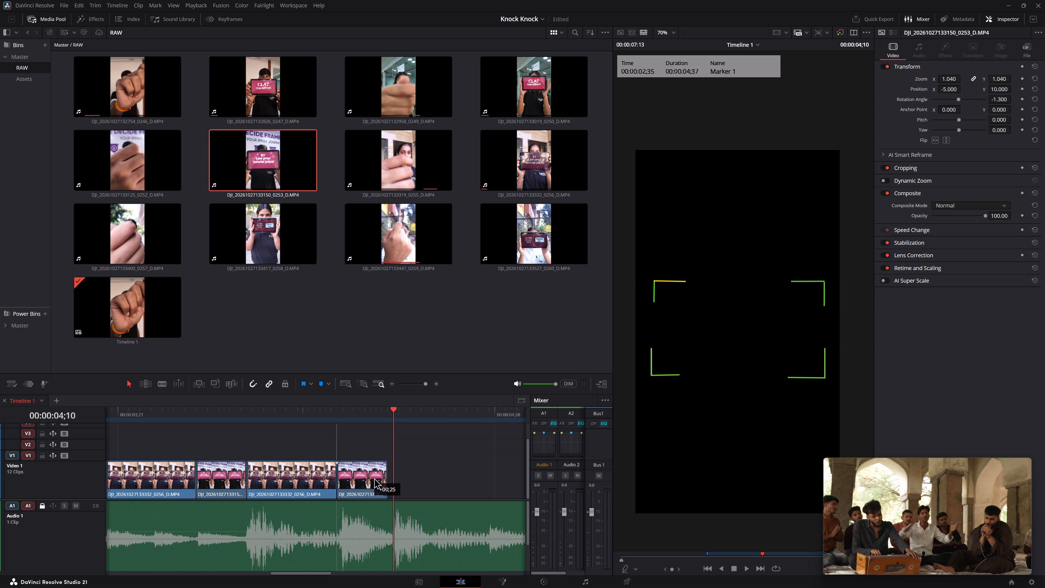
pyautogui.moveTo(387, 481); pyautogui.dragTo(392, 482)
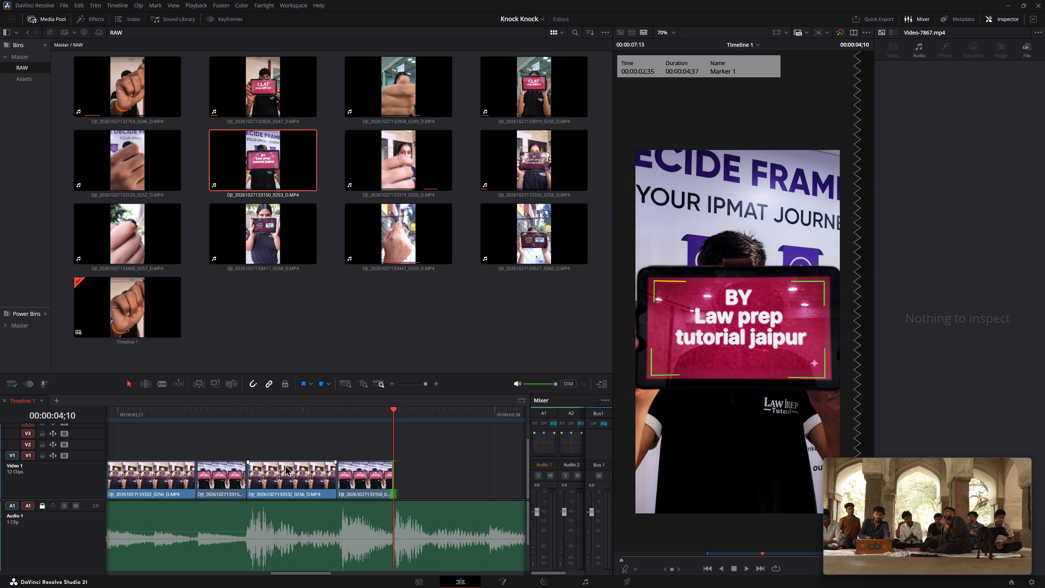
# Duplicate the last 0256 clip on Video 1 and place the copy directly after the new 0253 clip at 00:00:04;10.
pyautogui.click(285, 467)
pyautogui.keyDown('alt'); pyautogui.moveTo(285, 467); pyautogui.dragTo(439, 483); pyautogui.keyUp('alt')
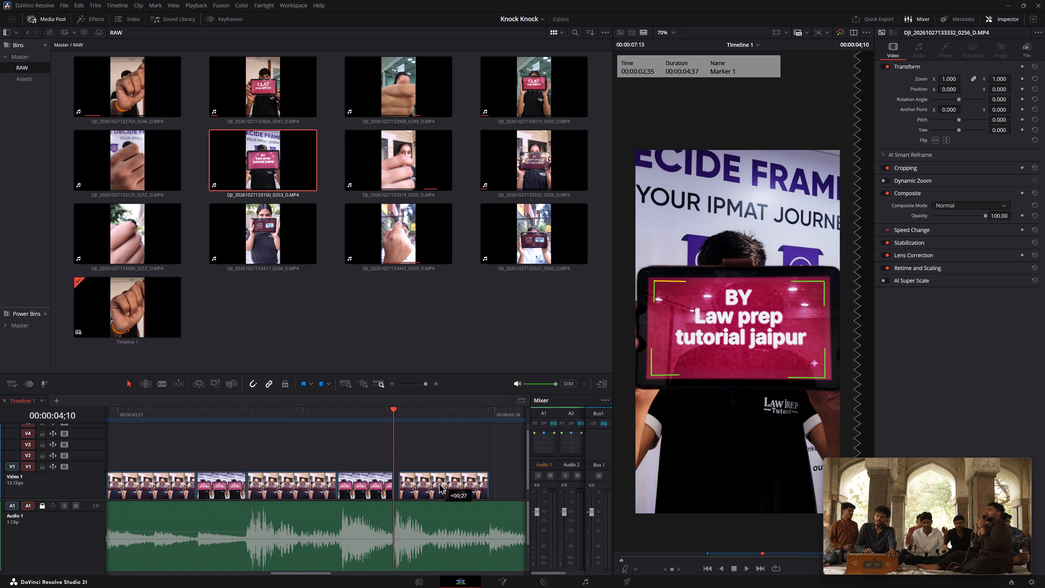
pyautogui.keyDown('alt'); pyautogui.moveTo(439, 483); pyautogui.dragTo(436, 483); pyautogui.keyUp('alt')
# Play the tablet sequence through the two newly added clips to check their cuts against the audio beats.
pyautogui.keyDown('alt'); pyautogui.scroll(-12, 436, 479); pyautogui.keyUp('alt')
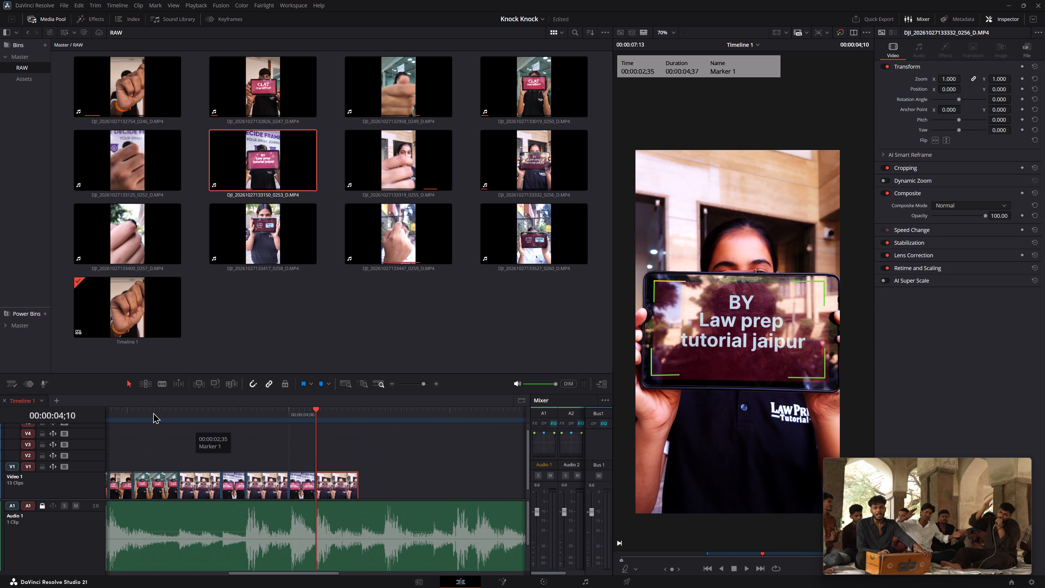
pyautogui.click(141, 412)
pyautogui.press('space')
pyautogui.press('space')
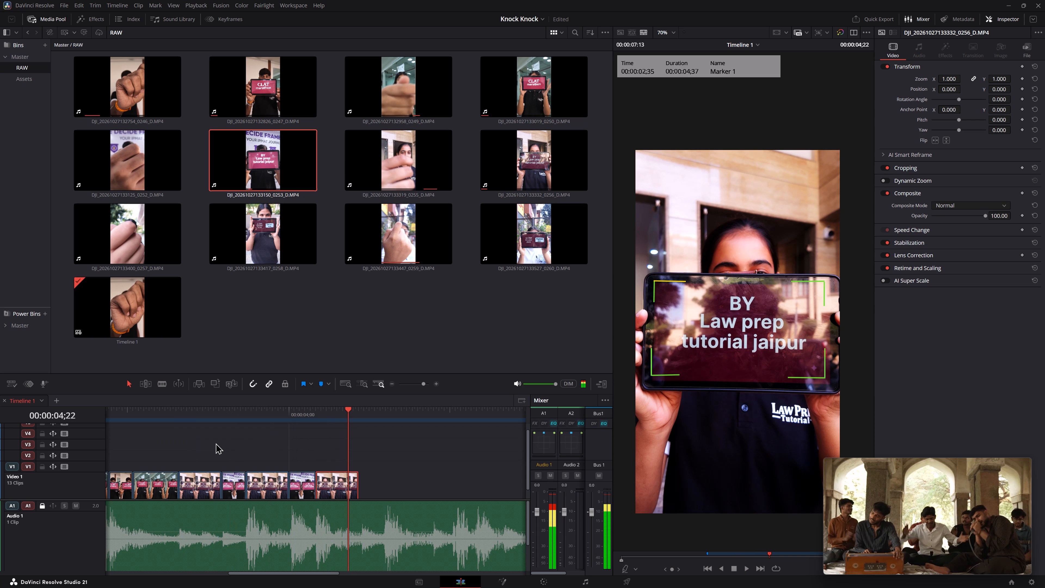
pyautogui.keyDown('alt'); pyautogui.scroll(-9, 238, 457); pyautogui.keyUp('alt')
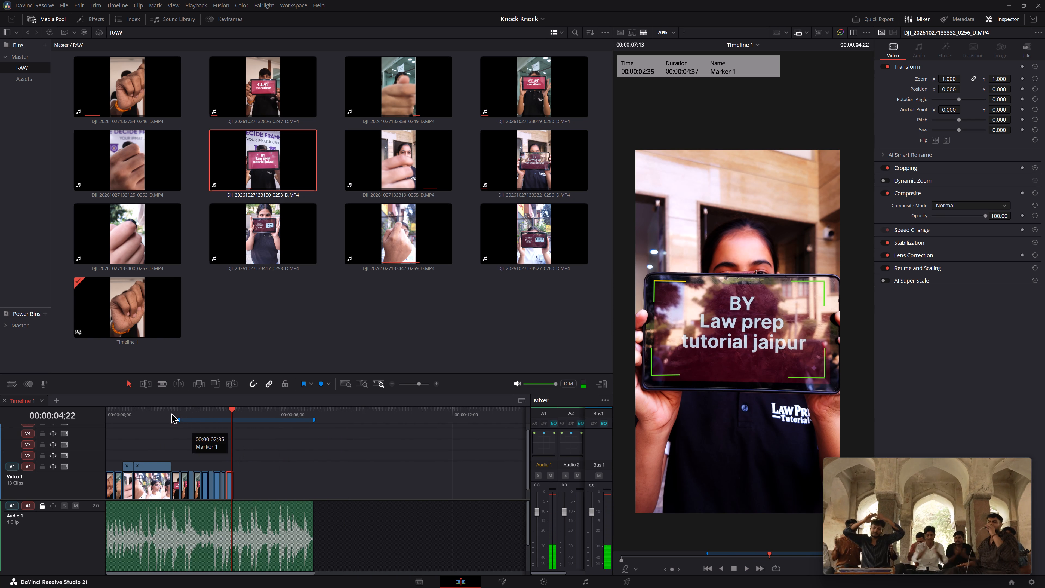
pyautogui.click(171, 413)
pyautogui.press('space')
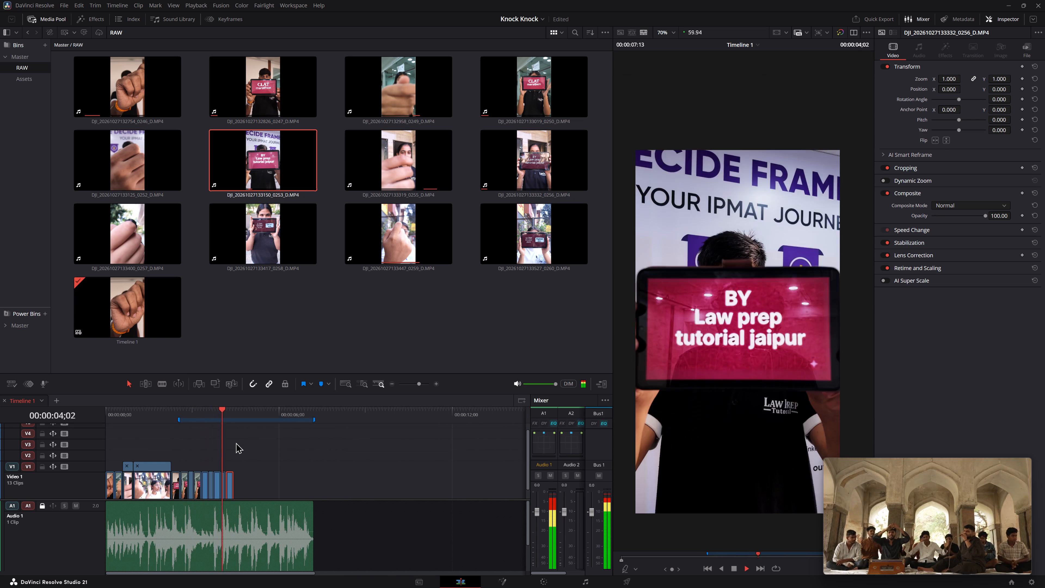
pyautogui.press('space')
pyautogui.keyDown('alt'); pyautogui.scroll(14, 318, 464); pyautogui.keyUp('alt')
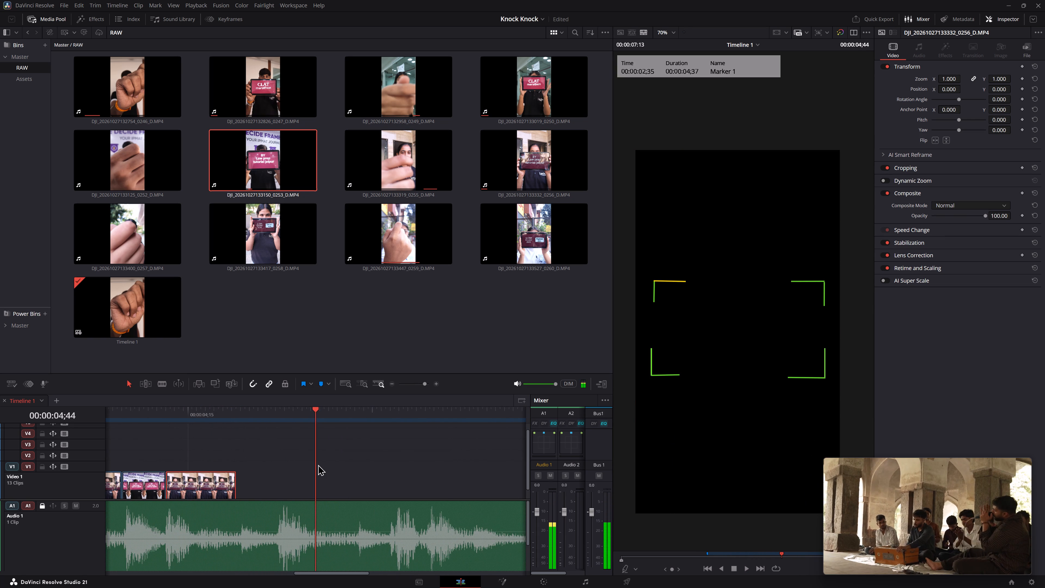
pyautogui.click(318, 464)
pyautogui.keyDown('ctrl'); pyautogui.scroll(3, 336, 461); pyautogui.keyUp('ctrl')
# Save the project with the newly duplicated 0253 and 0256 clips.
pyautogui.hotkey('ctrl', 's')
# Replay the tablet sequence repeatedly from its earlier shots and examine the beat timing through the last 0256 clip.
pyautogui.scroll(-4, 311, 445)
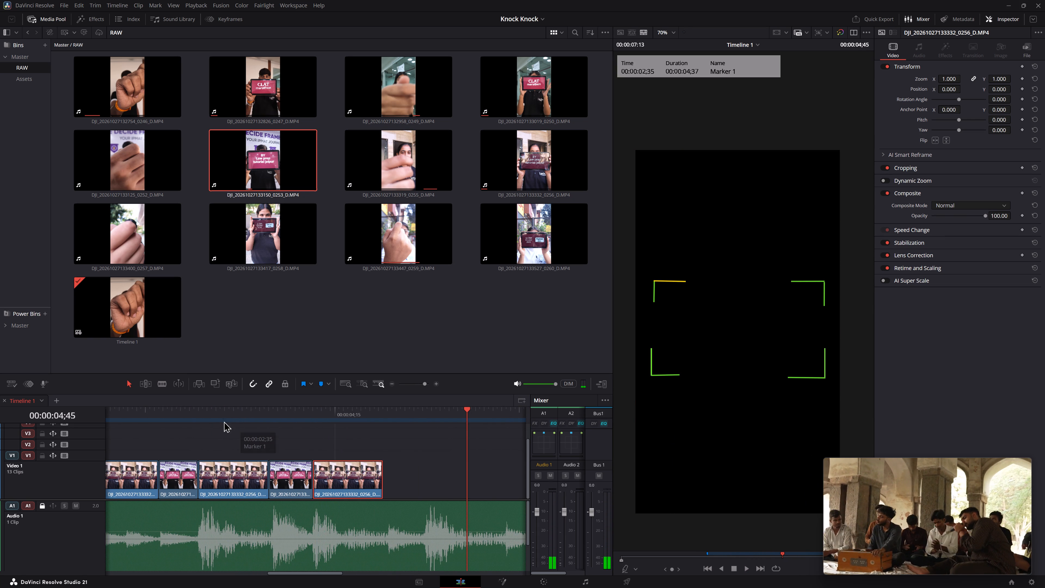
pyautogui.click(155, 412)
pyautogui.press('space')
pyautogui.press('space')
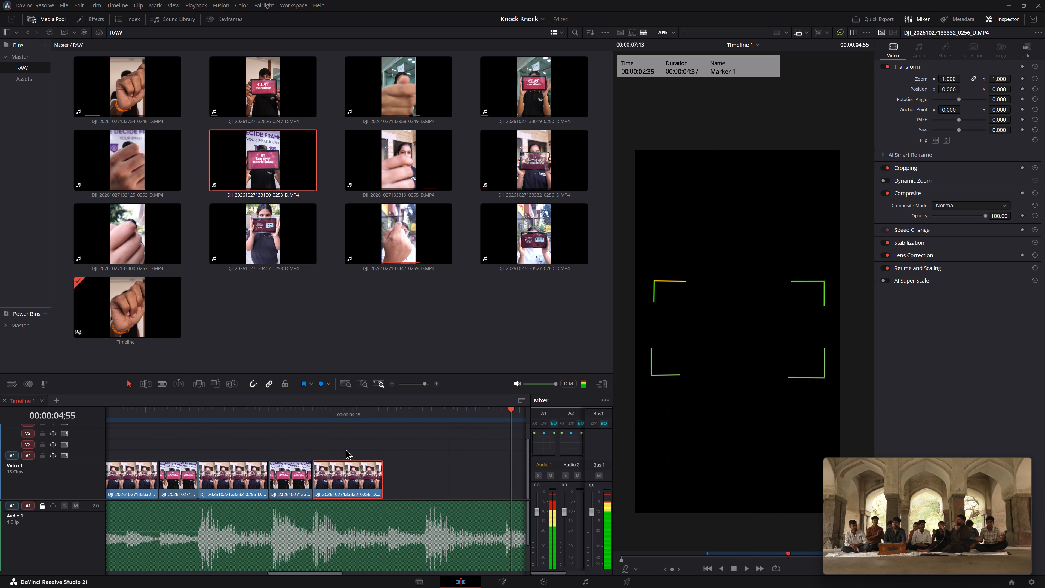
pyautogui.press('space')
pyautogui.press('space')
pyautogui.keyDown('alt'); pyautogui.scroll(-7, 345, 449); pyautogui.keyUp('alt')
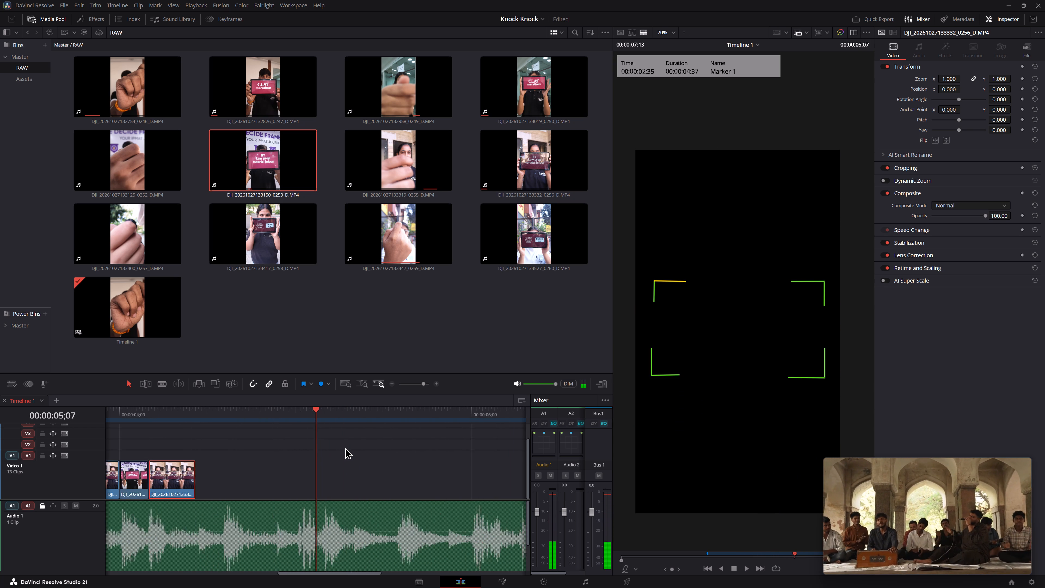
pyautogui.keyDown('alt'); pyautogui.scroll(-5, 345, 448); pyautogui.keyUp('alt')
pyautogui.keyDown('ctrl'); pyautogui.scroll(2, 360, 455); pyautogui.keyUp('ctrl')
pyautogui.click(168, 411)
pyautogui.press('space')
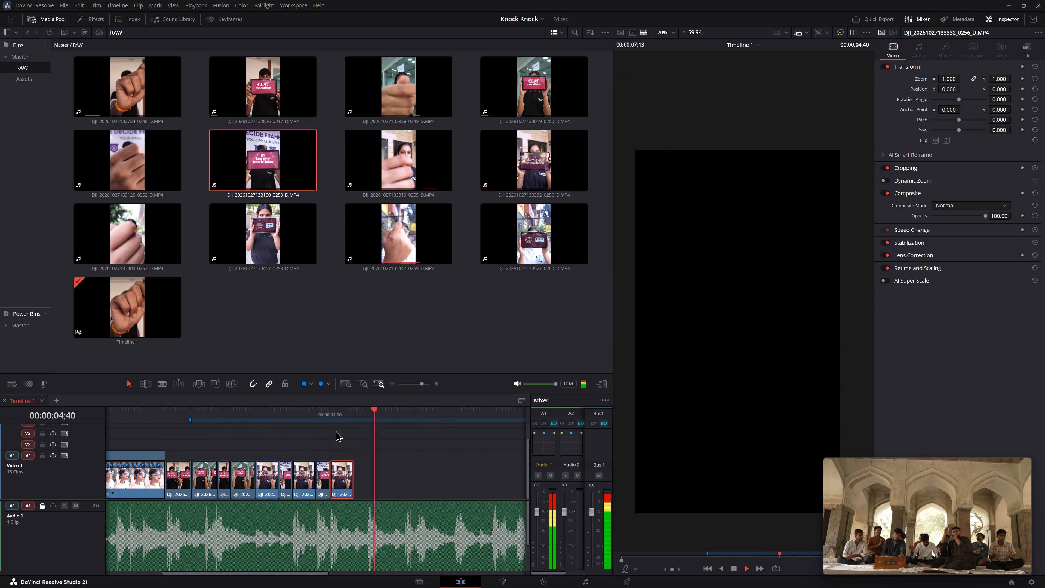
pyautogui.press('space')
pyautogui.click(298, 411)
pyautogui.press('space')
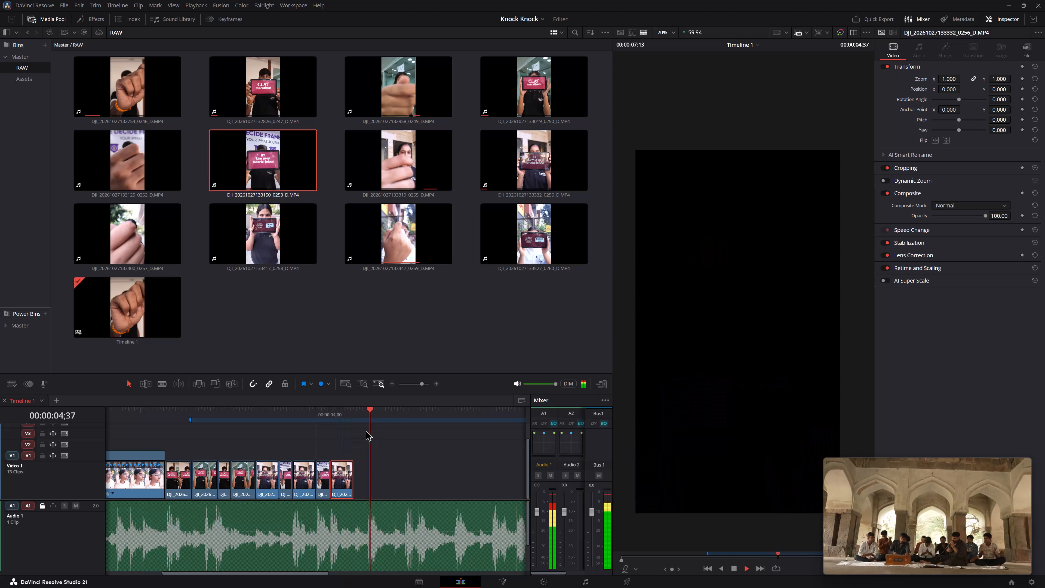
pyautogui.press('space')
pyautogui.click(162, 411)
pyautogui.press('space')
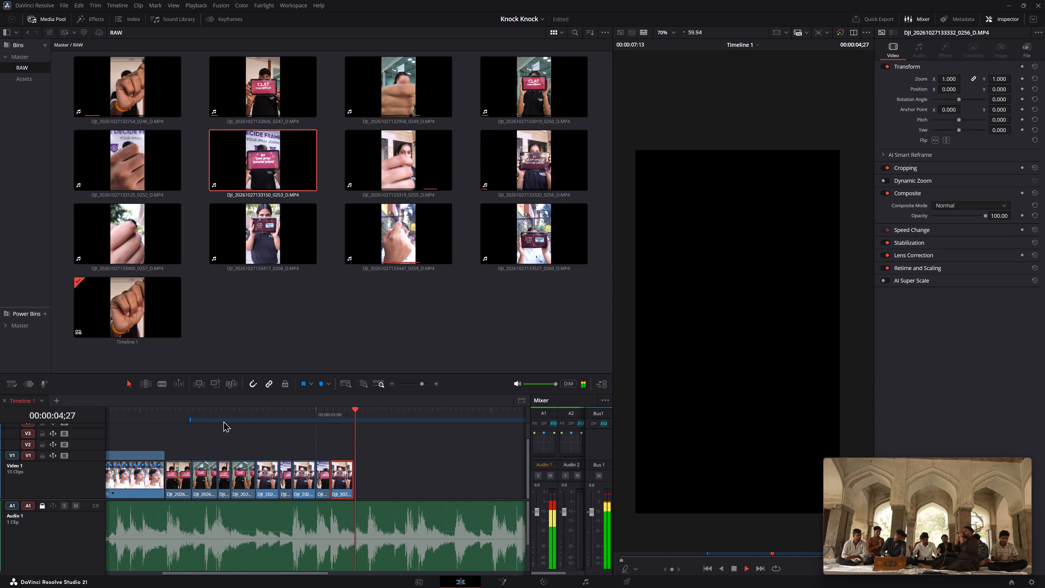
pyautogui.press('space')
# Play the audio beyond the last 0256 clip towards its end to examine the beats still without video.
pyautogui.moveTo(360, 434); pyautogui.dragTo(302, 428, button='middle')
pyautogui.press('space')
pyautogui.press('space')
pyautogui.moveTo(373, 451); pyautogui.dragTo(331, 447, button='middle')
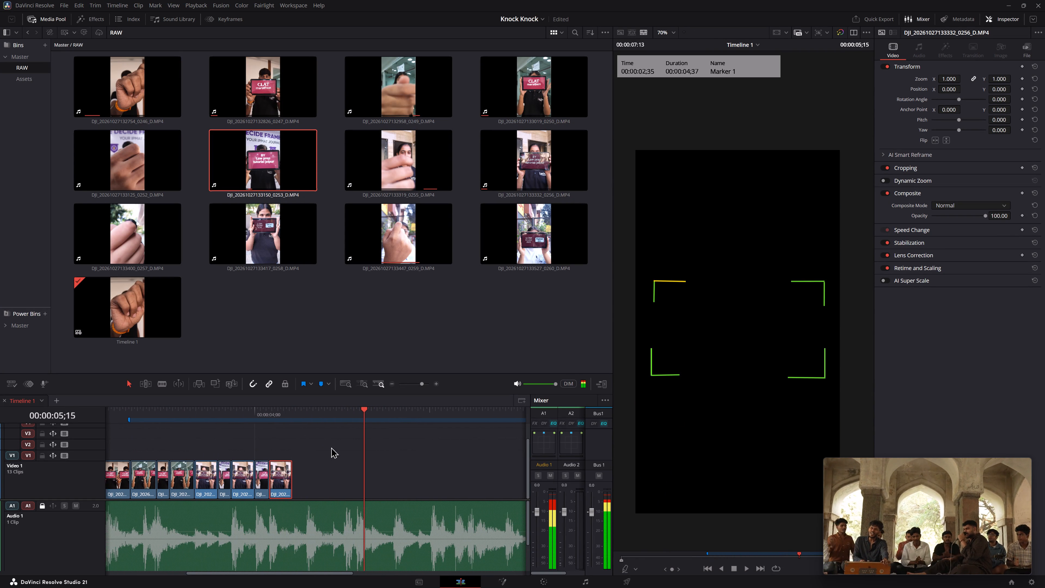
pyautogui.moveTo(331, 447); pyautogui.dragTo(240, 437, button='middle')
pyautogui.press('space')
pyautogui.press('space')
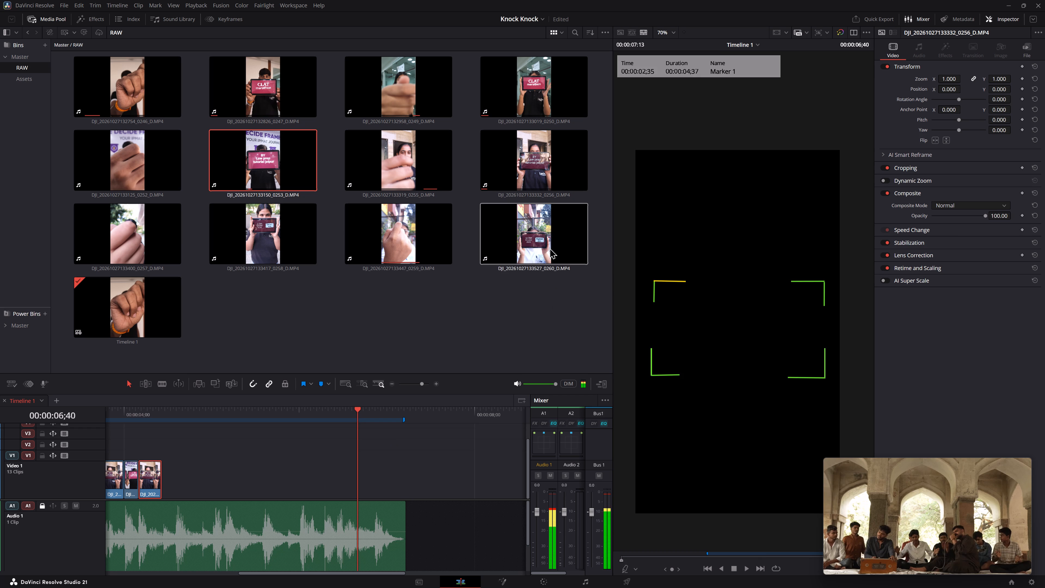
pyautogui.press('space')
pyautogui.press('space')
pyautogui.click(159, 406)
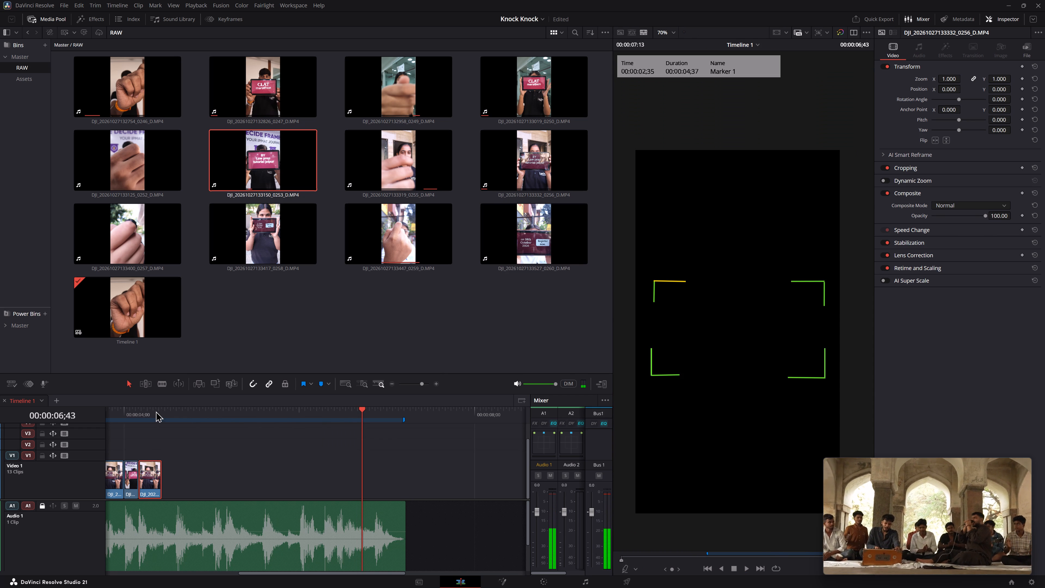
pyautogui.click(155, 412)
pyautogui.press('space')
pyautogui.press('space')
pyautogui.moveTo(224, 434); pyautogui.dragTo(292, 431, button='middle')
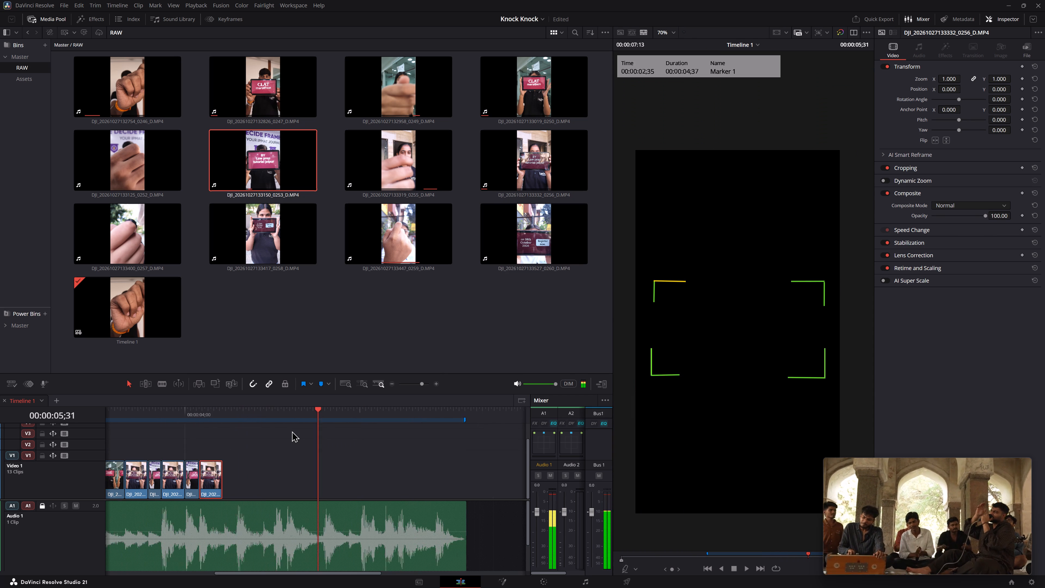
pyautogui.moveTo(292, 431); pyautogui.dragTo(292, 431, button='middle')
pyautogui.press('space')
pyautogui.scroll(-3, 320, 437)
pyautogui.press('space')
# Replay the last tablet shots into the uncovered audio and return the playhead to the final clip's end at 00:00:04;26.
pyautogui.click(198, 414)
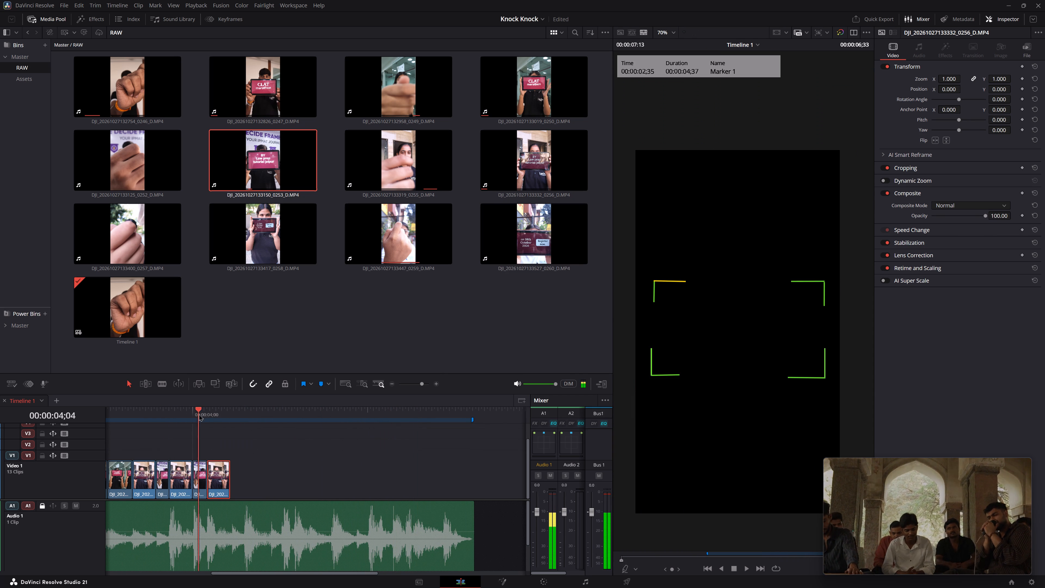
pyautogui.press('space')
pyautogui.press('space')
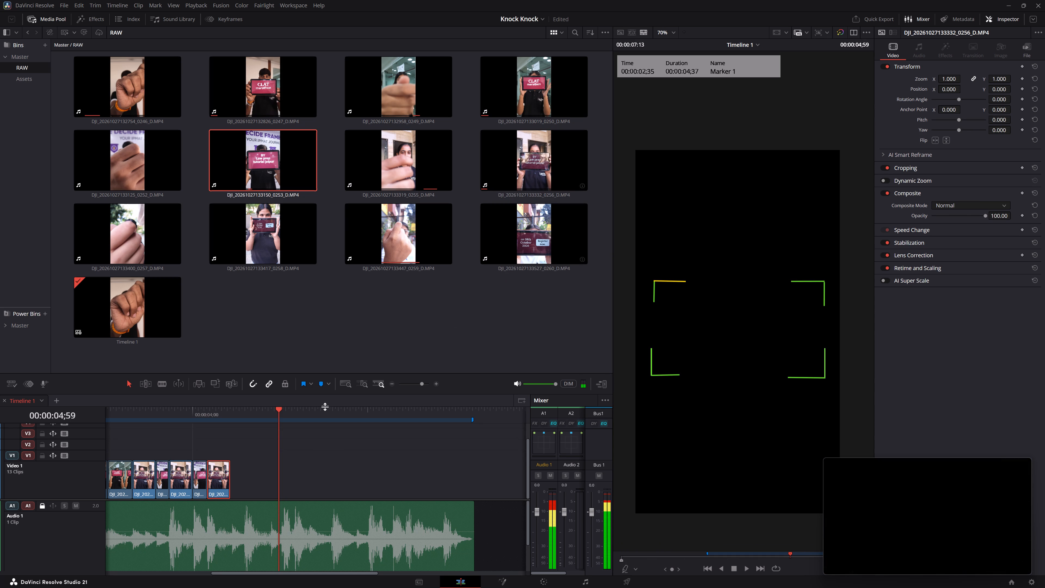
pyautogui.click(178, 412)
pyautogui.press('space')
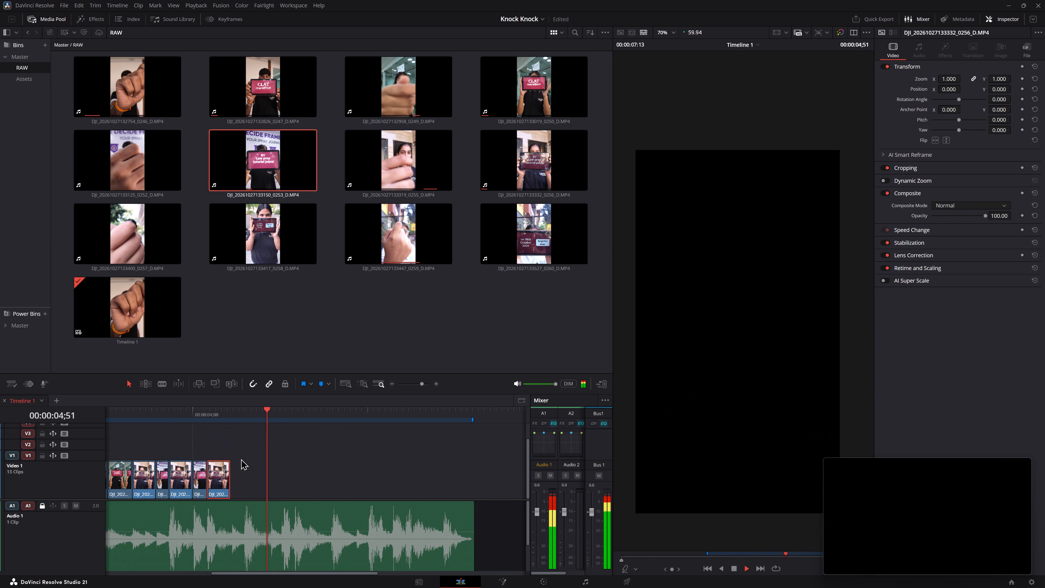
pyautogui.press('space')
pyautogui.moveTo(232, 413); pyautogui.dragTo(170, 415)
pyautogui.press('space')
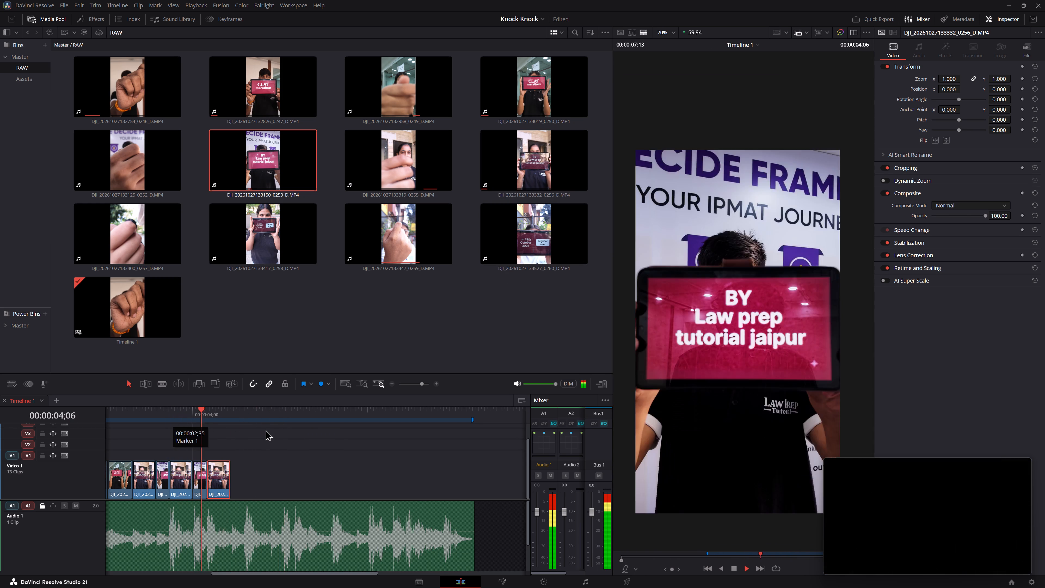
pyautogui.press('space')
pyautogui.moveTo(250, 409); pyautogui.dragTo(229, 411)
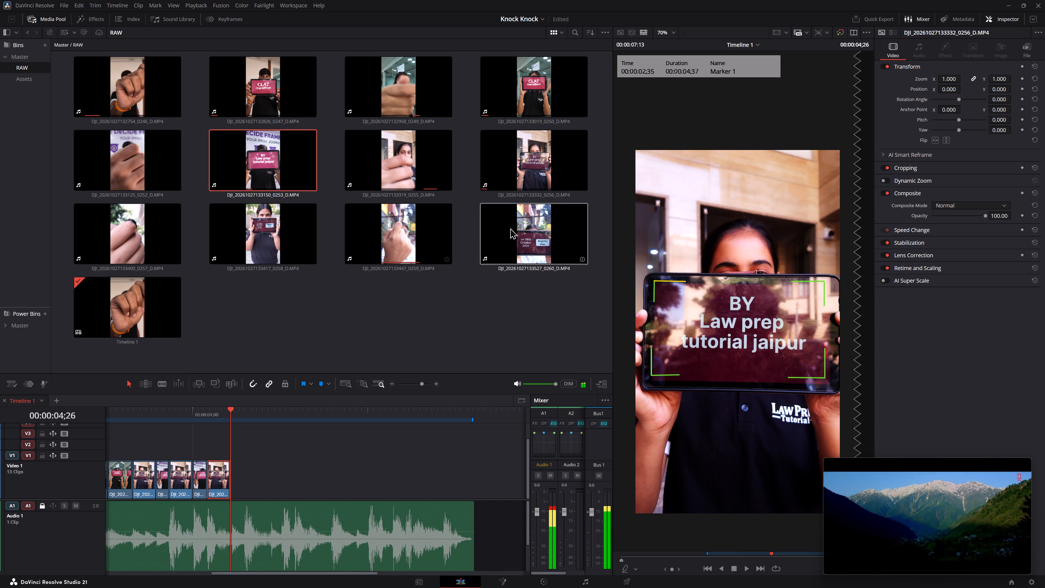
# Switch to Chrome's floating YouTube video and skip playback forward.
pyautogui.click(842, 555)
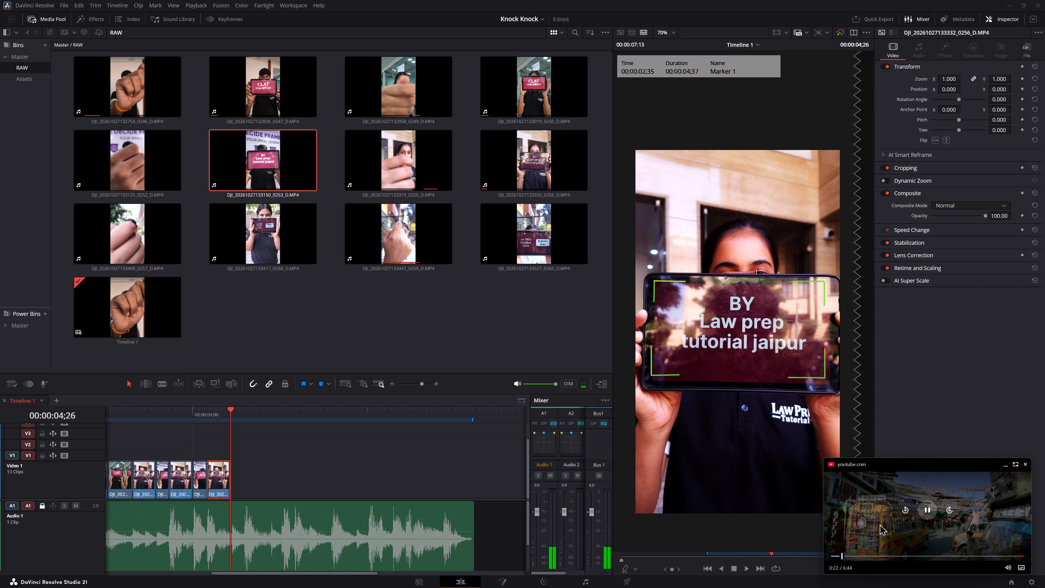
pyautogui.click(955, 511)
pyautogui.click(953, 511)
pyautogui.click(952, 511)
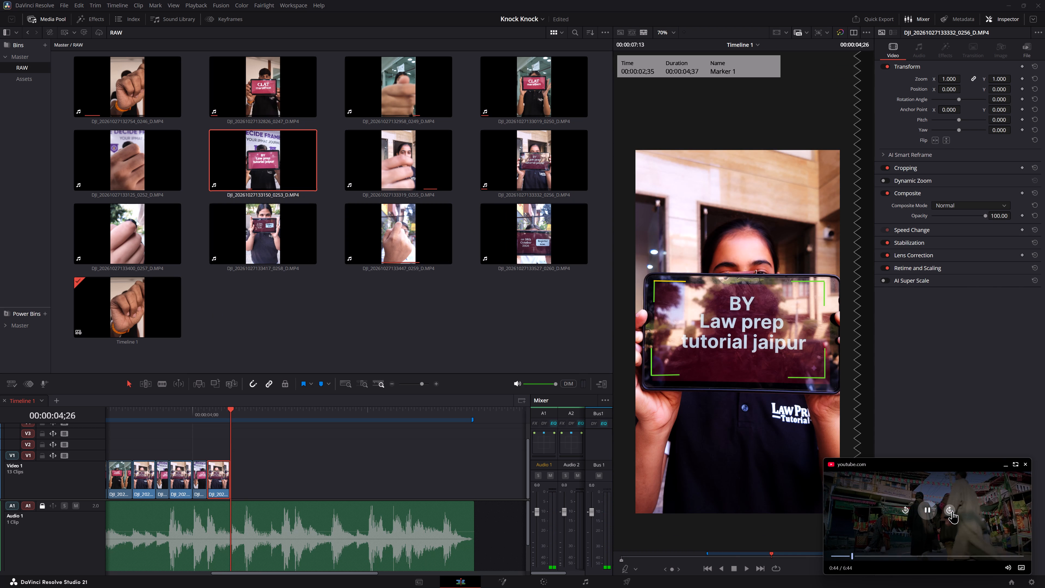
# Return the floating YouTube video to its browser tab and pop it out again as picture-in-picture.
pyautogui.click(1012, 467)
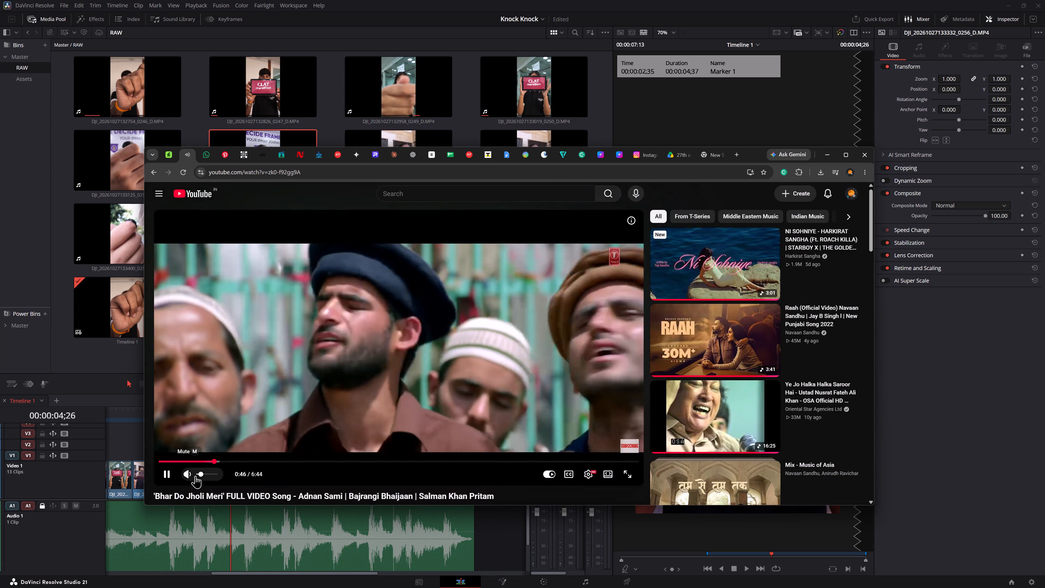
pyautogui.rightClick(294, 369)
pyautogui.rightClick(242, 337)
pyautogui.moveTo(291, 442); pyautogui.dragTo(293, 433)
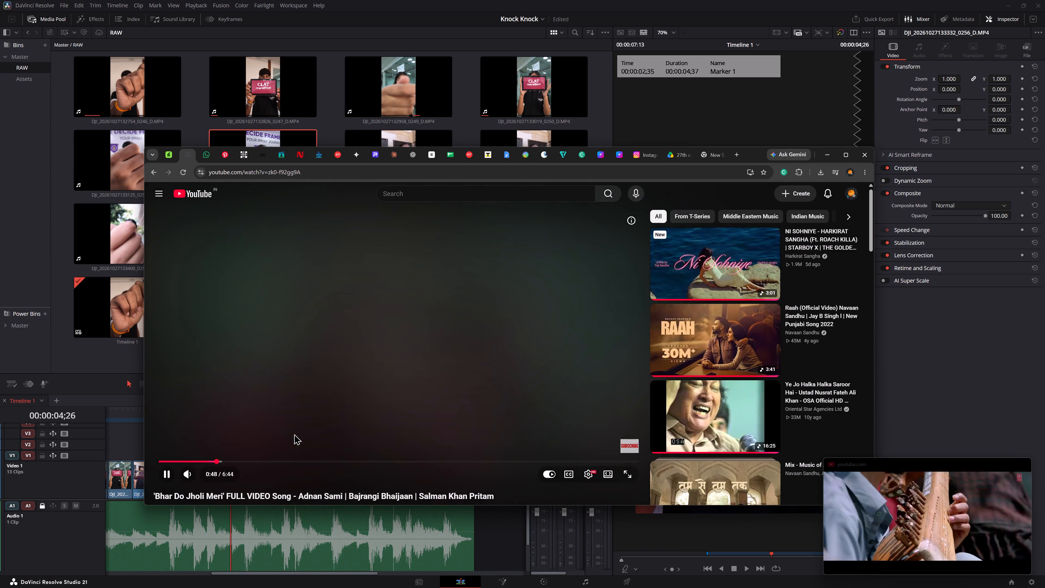
# Switch back to DaVinci Resolve and replay the last tablet shots from just after 00:00:04;00 into the uncovered audio.
pyautogui.click(97, 360)
pyautogui.click(200, 411)
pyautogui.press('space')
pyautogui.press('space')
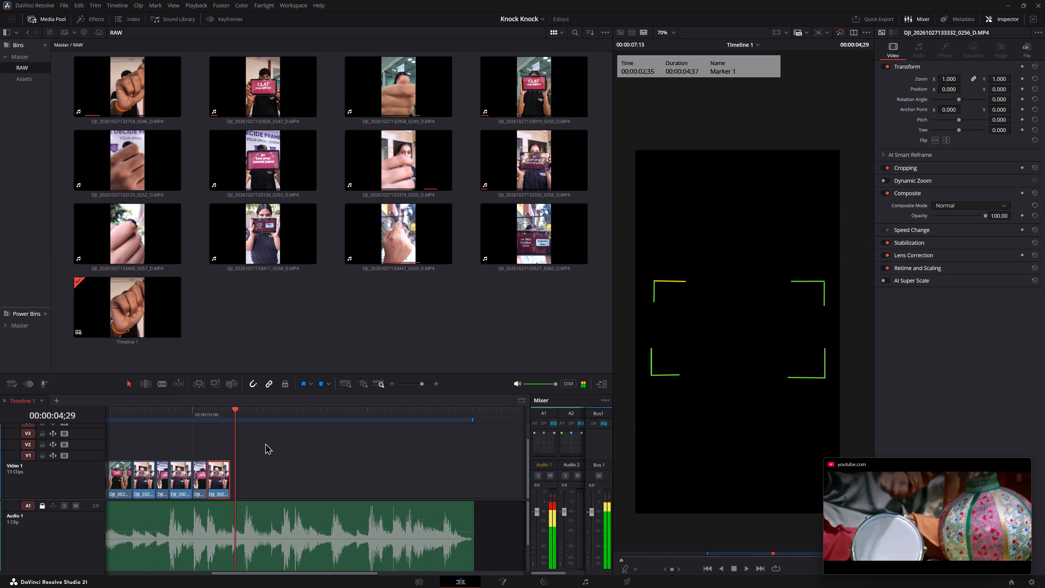
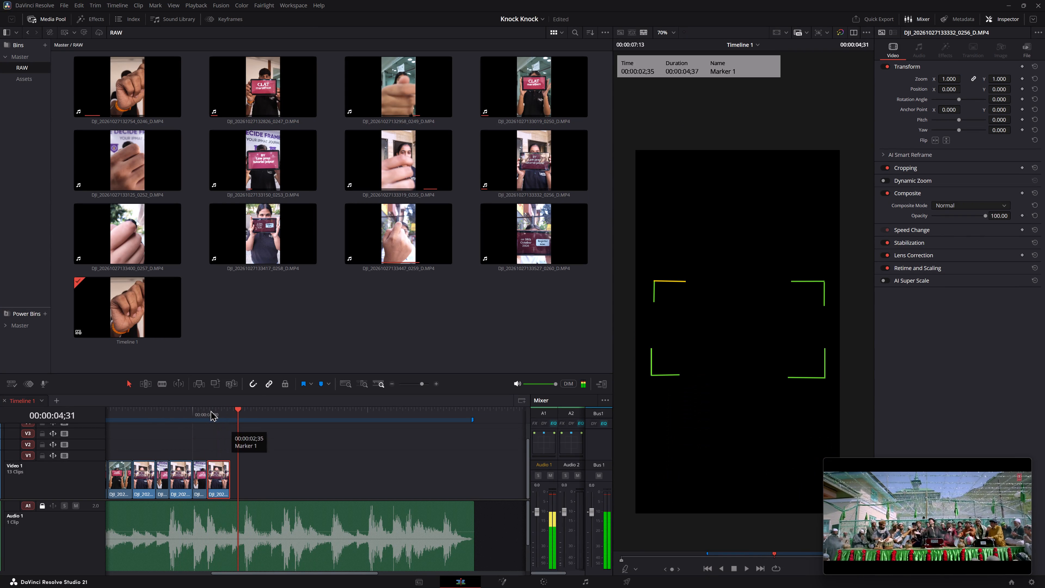
# Replay the last tablet shots with repeated pauses to examine the beat timing around the end of the final 0256 clip.
pyautogui.click(155, 410)
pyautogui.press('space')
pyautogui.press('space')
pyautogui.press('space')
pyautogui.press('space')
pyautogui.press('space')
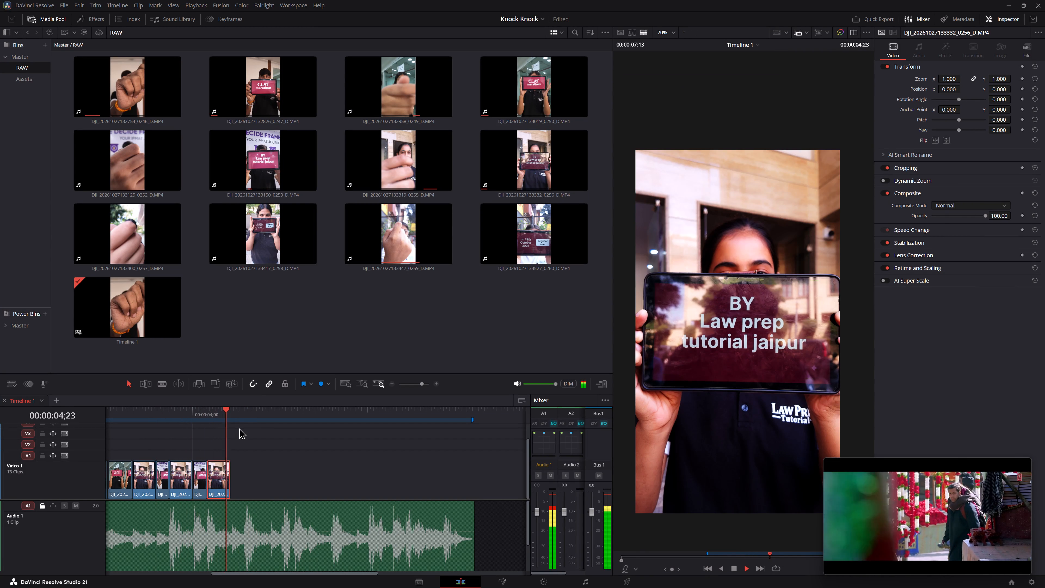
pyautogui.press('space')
# Replay the audio just past the final 0256 clip several times, including a run-in from the preceding shots, to examine the next beats without video.
pyautogui.moveTo(238, 413); pyautogui.dragTo(232, 413)
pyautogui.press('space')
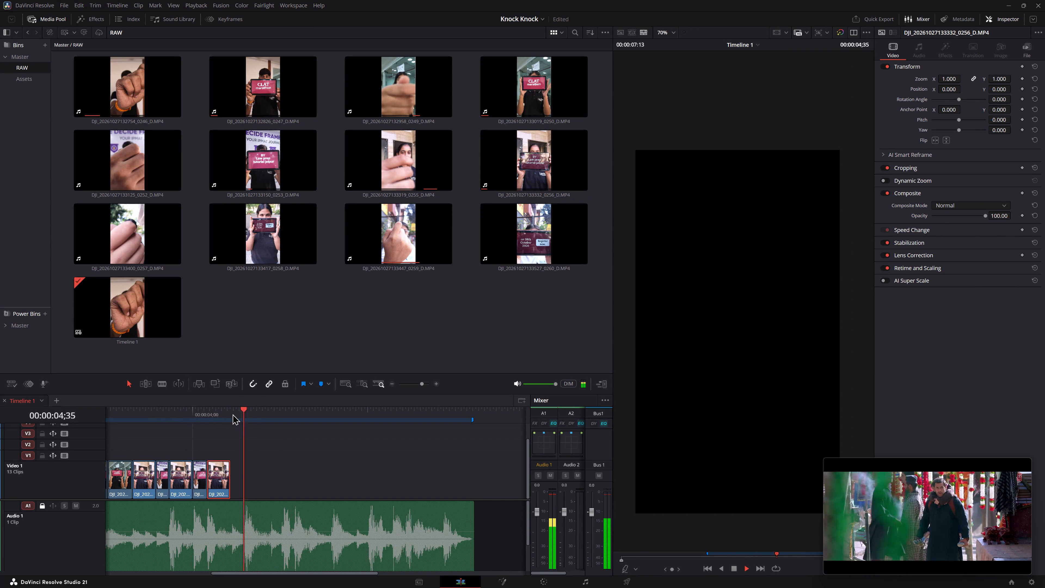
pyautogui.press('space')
pyautogui.click(232, 414)
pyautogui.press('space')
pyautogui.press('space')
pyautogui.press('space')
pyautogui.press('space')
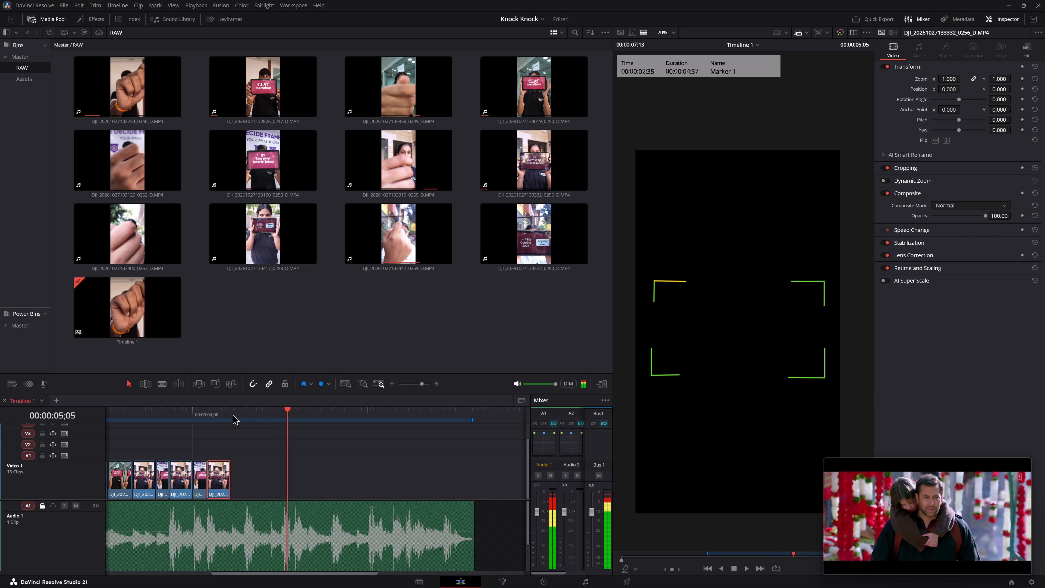
pyautogui.click(232, 414)
pyautogui.click(186, 412)
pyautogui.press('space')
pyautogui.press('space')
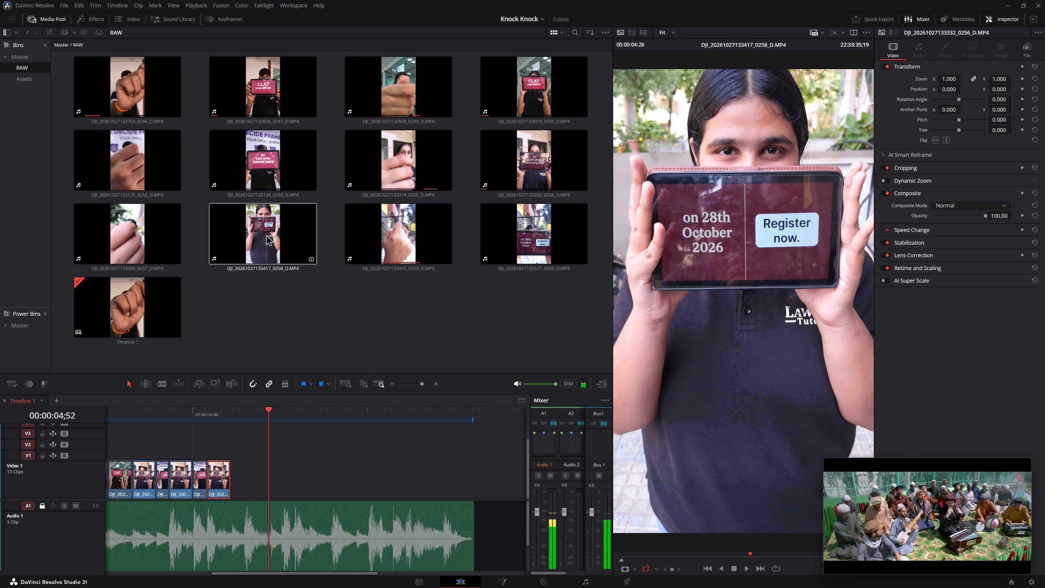
# Add the DJI 0258 tablet clip to Video 1 directly after the last 0256 clip and play its start.
pyautogui.moveTo(263, 232); pyautogui.dragTo(286, 475)
pyautogui.moveTo(335, 473); pyautogui.dragTo(280, 471)
pyautogui.click(235, 409)
pyautogui.press('space')
pyautogui.press('space')
pyautogui.click(302, 490)
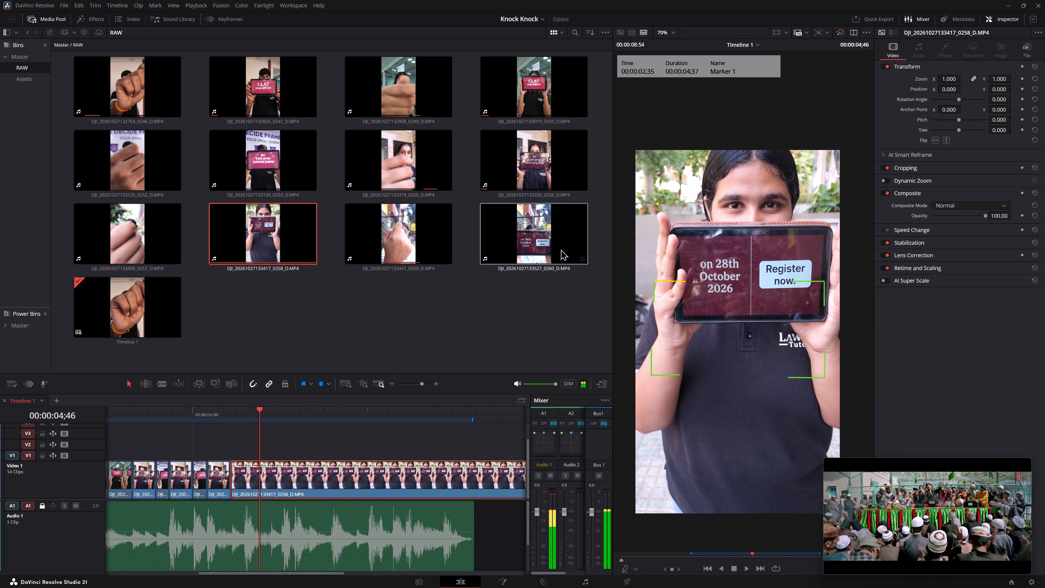
# Place the DJI 0260 tablet clip on Video 1 over the 0258 clip's remainder, starting at about 00:00:05;03.
pyautogui.moveTo(554, 234); pyautogui.dragTo(379, 465)
pyautogui.moveTo(446, 465); pyautogui.dragTo(351, 468)
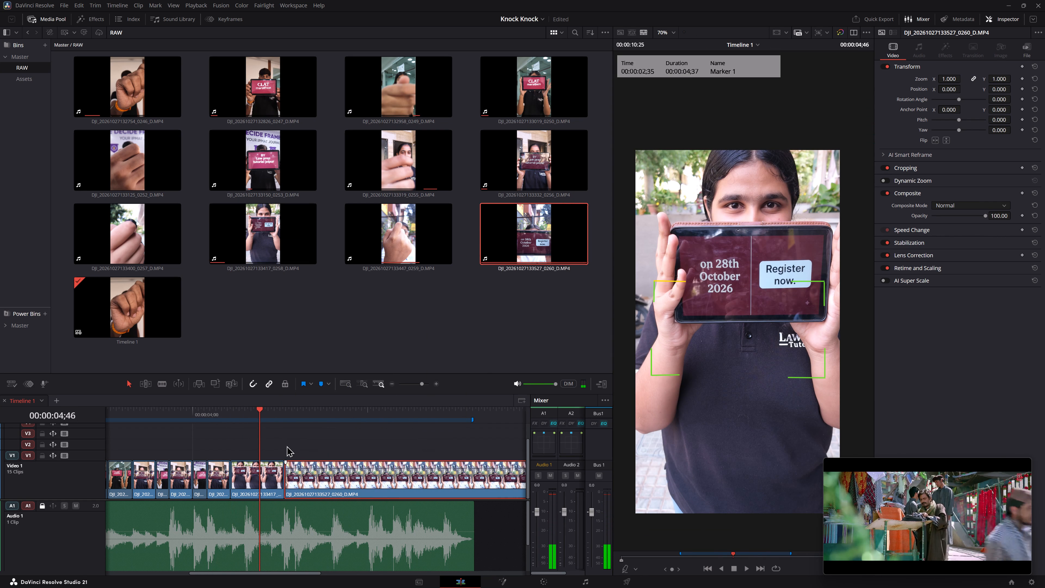
# Roughly fit the 0258 tablet to the green guide with zoom 1.160, position X -84, Y -320 and pitch 0.058.
pyautogui.click(227, 415)
pyautogui.press('space')
pyautogui.press('space')
pyautogui.click(248, 482)
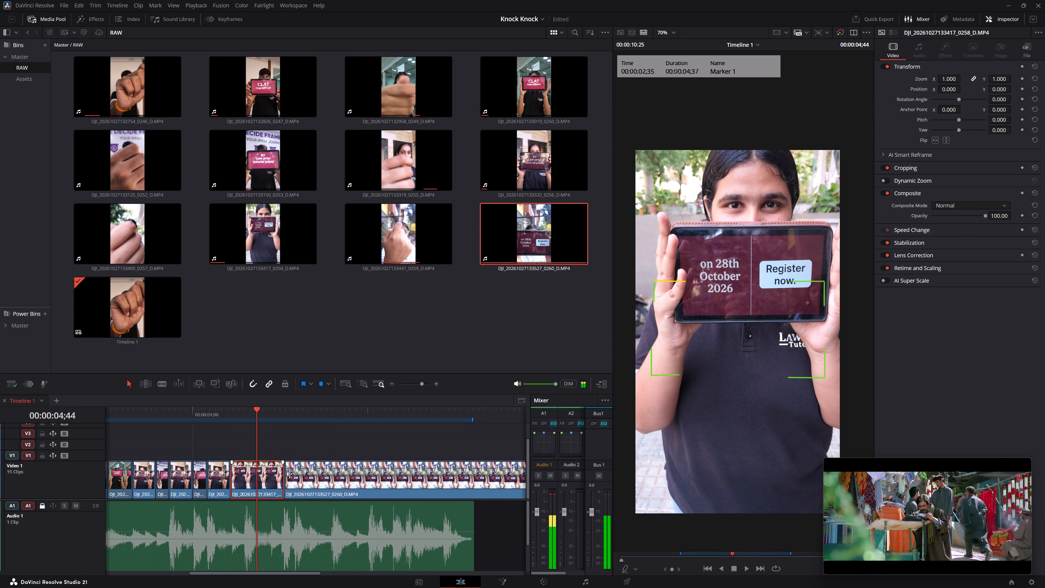
pyautogui.moveTo(1001, 78); pyautogui.dragTo(1007, 79)
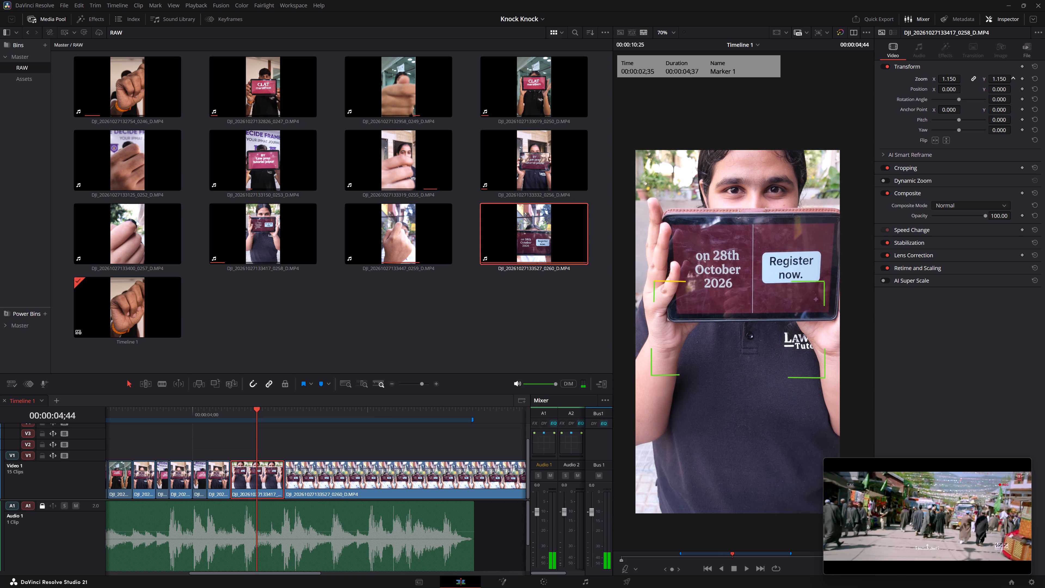
pyautogui.moveTo(1007, 79); pyautogui.dragTo(1008, 79)
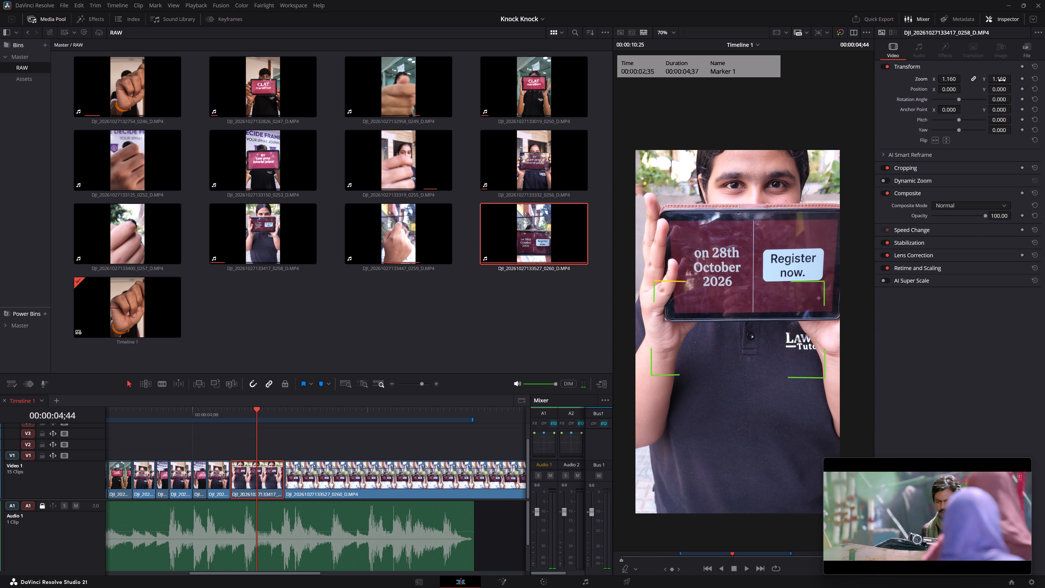
pyautogui.moveTo(1003, 89); pyautogui.dragTo(850, 84)
pyautogui.moveTo(944, 91); pyautogui.dragTo(909, 90)
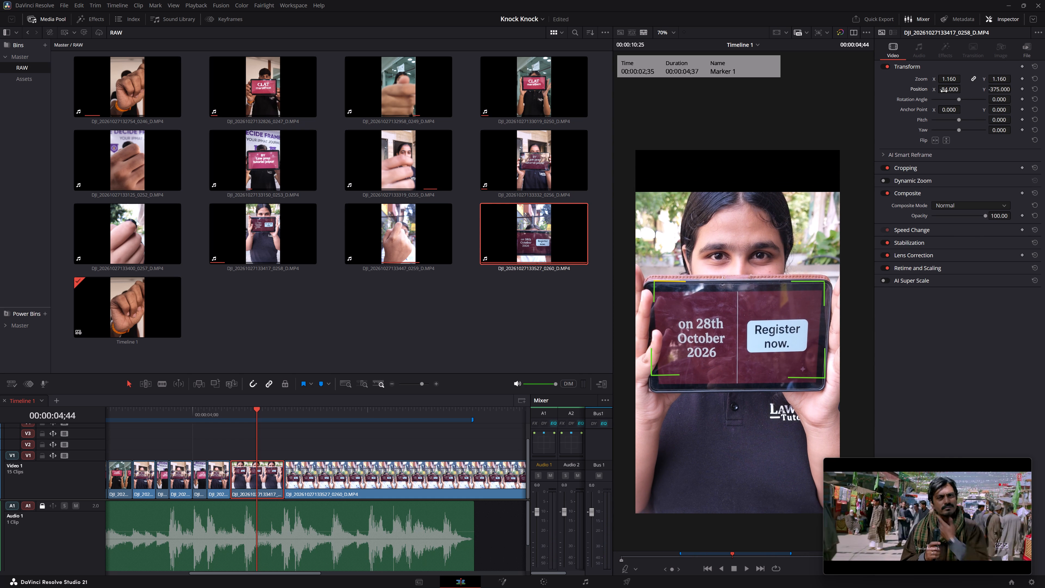
pyautogui.moveTo(997, 90); pyautogui.dragTo(1007, 90)
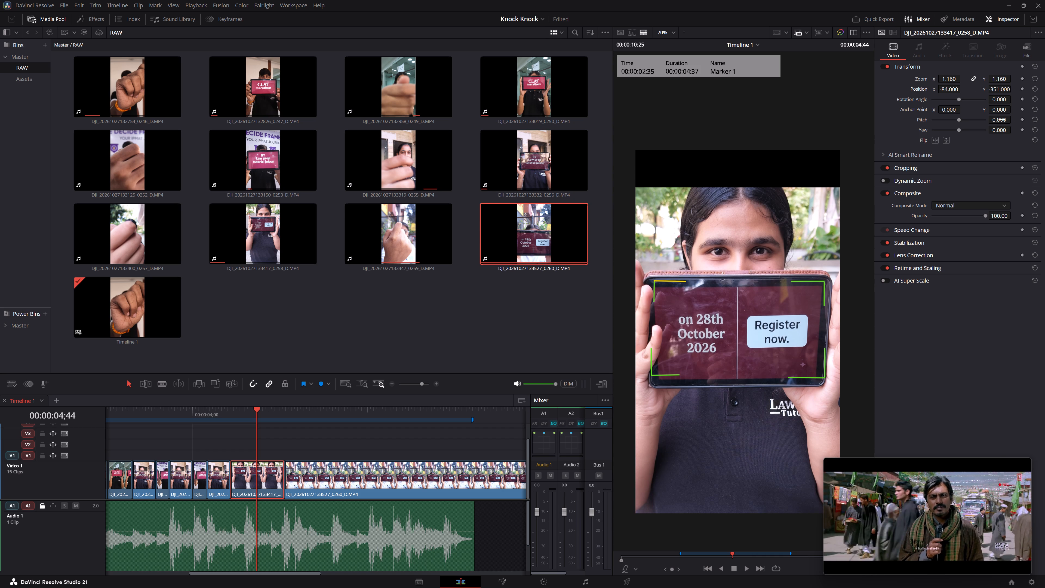
pyautogui.moveTo(1002, 120); pyautogui.dragTo(1025, 119)
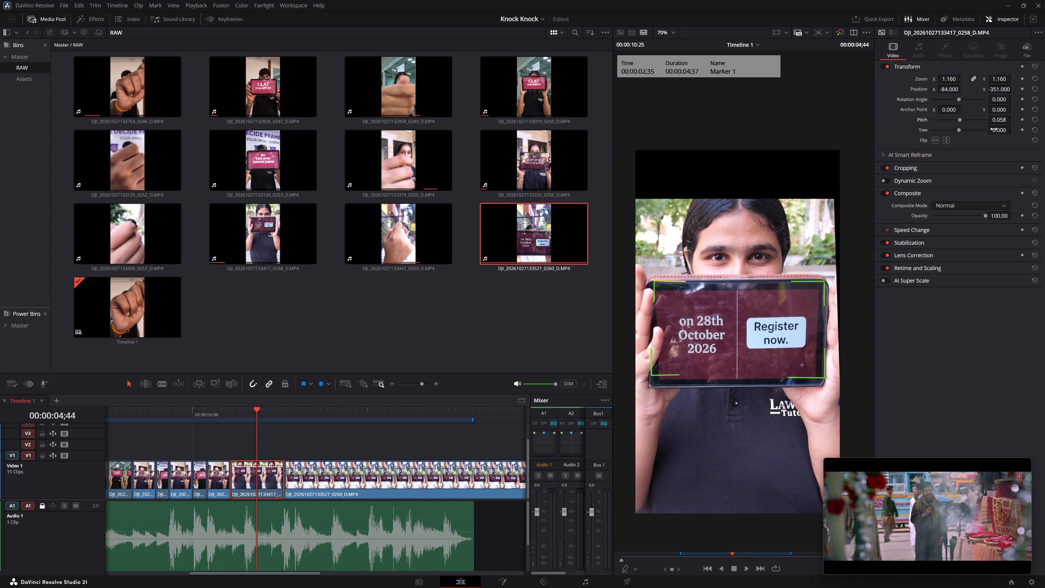
pyautogui.moveTo(997, 91); pyautogui.dragTo(1011, 94)
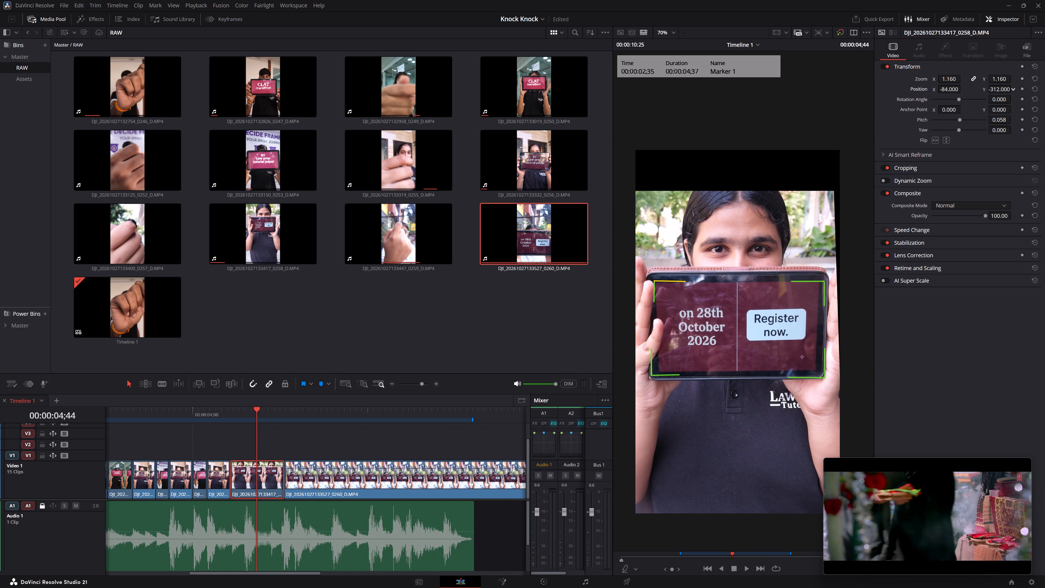
pyautogui.moveTo(1011, 94); pyautogui.dragTo(1009, 93)
# Refine the 0258 clip's tablet alignment to zoom 1.260, position X -87, Y -346 and rotation 0.200.
pyautogui.moveTo(996, 76); pyautogui.dragTo(999, 78)
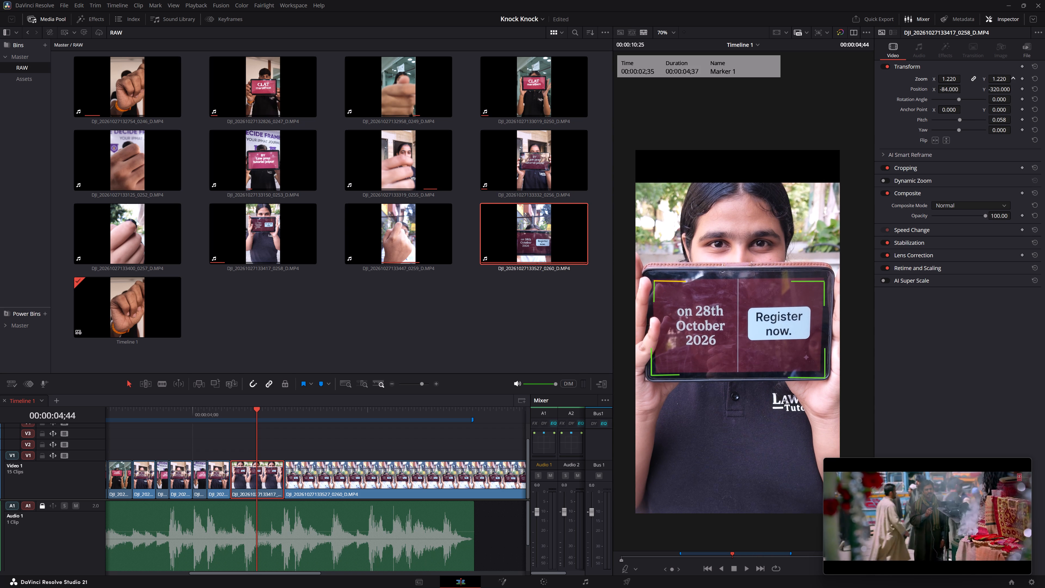
pyautogui.moveTo(999, 78); pyautogui.dragTo(1000, 78)
pyautogui.moveTo(1000, 88); pyautogui.dragTo(992, 88)
pyautogui.click(1000, 89)
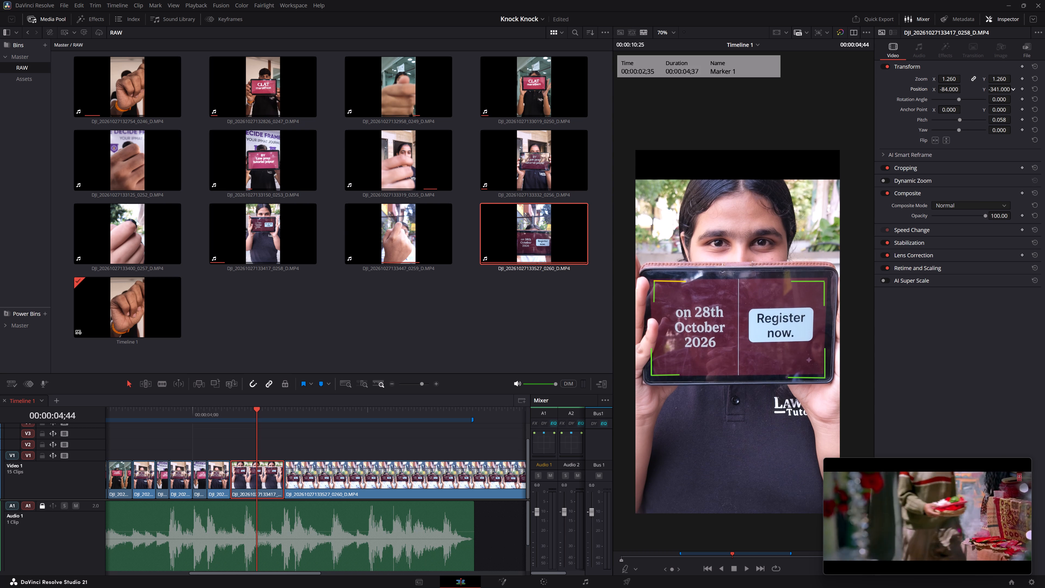
pyautogui.moveTo(949, 89); pyautogui.dragTo(941, 90)
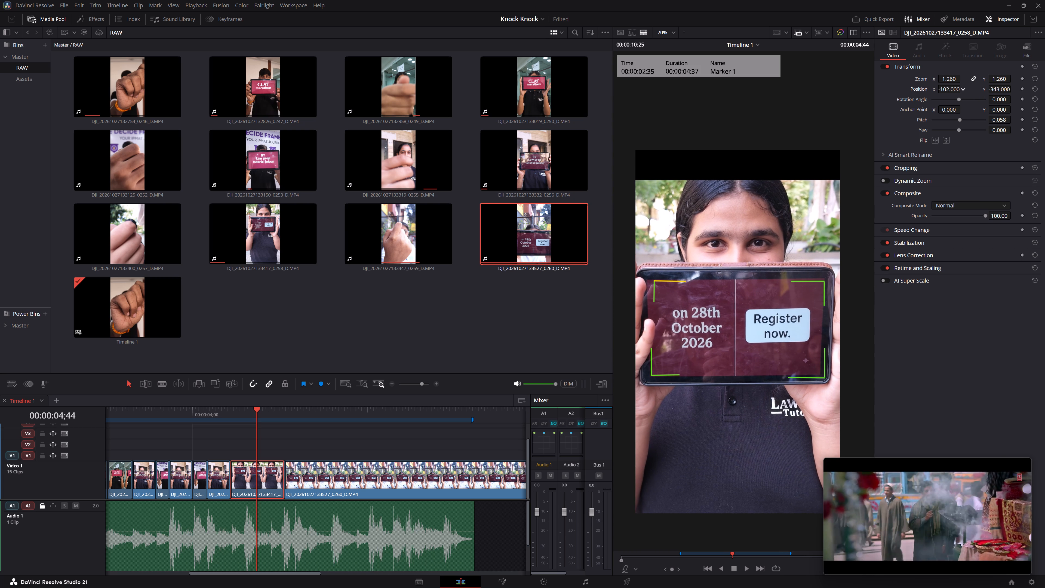
pyautogui.moveTo(941, 90); pyautogui.dragTo(952, 92)
pyautogui.click(994, 95)
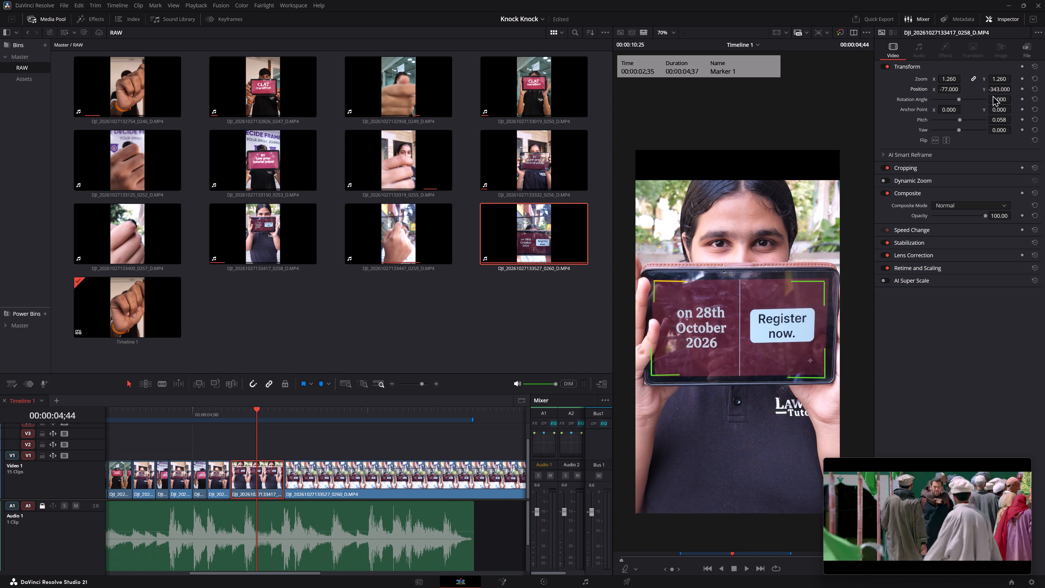
pyautogui.moveTo(997, 97); pyautogui.dragTo(993, 99)
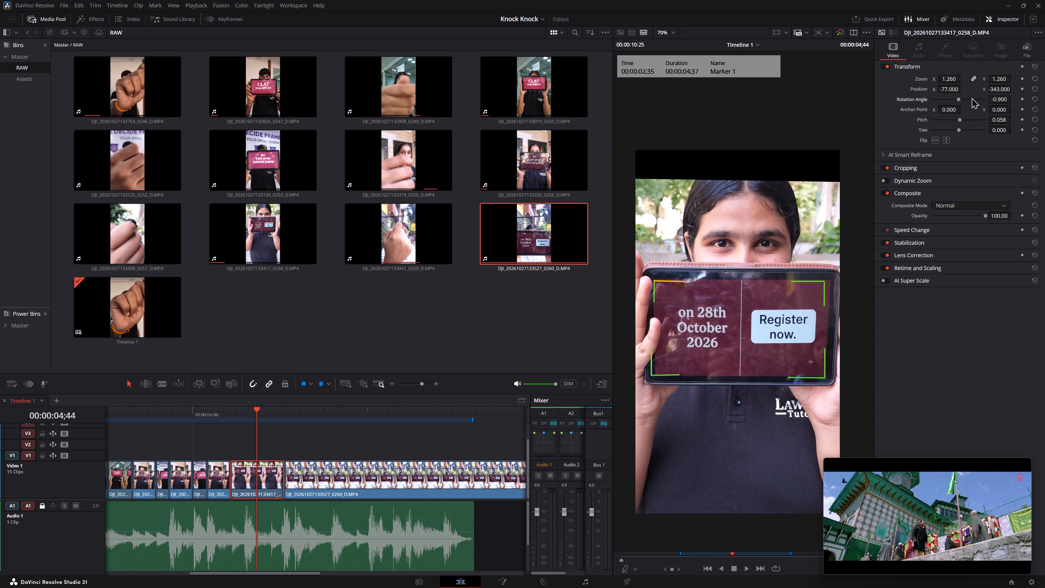
pyautogui.moveTo(955, 90); pyautogui.dragTo(947, 90)
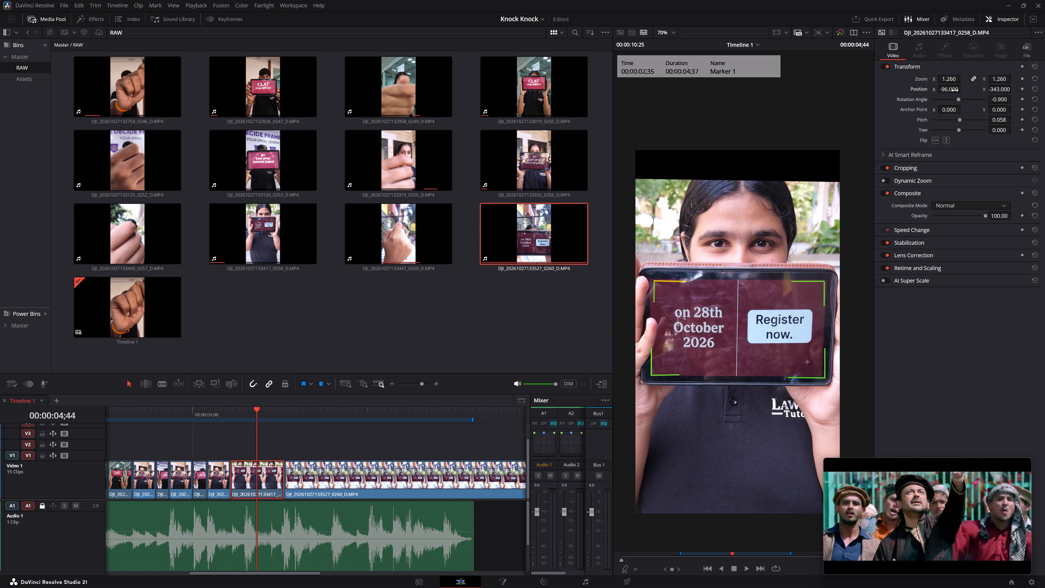
pyautogui.click(955, 90)
pyautogui.moveTo(999, 98); pyautogui.dragTo(1003, 98)
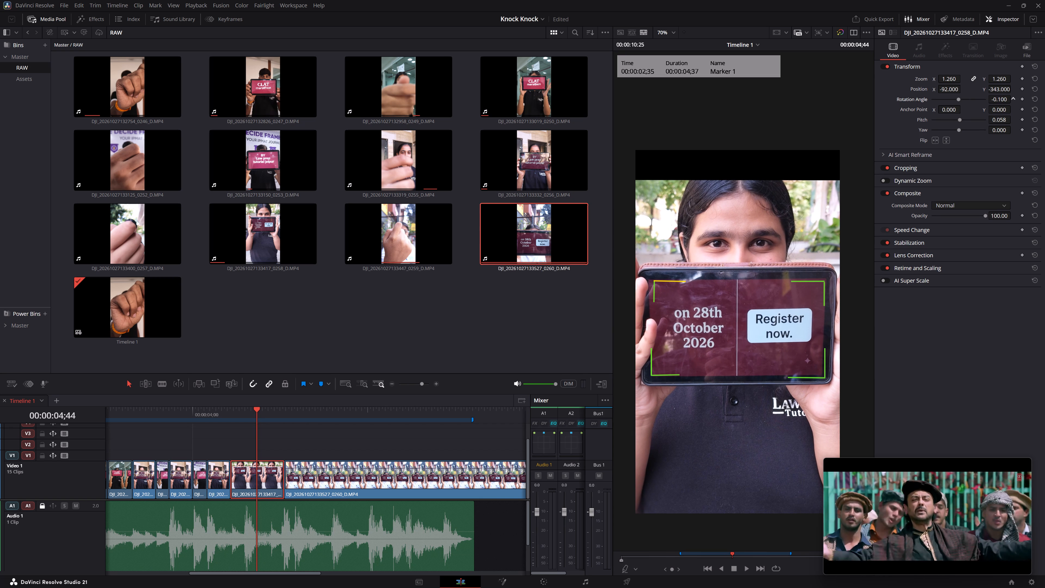
pyautogui.moveTo(1003, 98); pyautogui.dragTo(1004, 98)
pyautogui.moveTo(1000, 91); pyautogui.dragTo(995, 91)
pyautogui.click(954, 90)
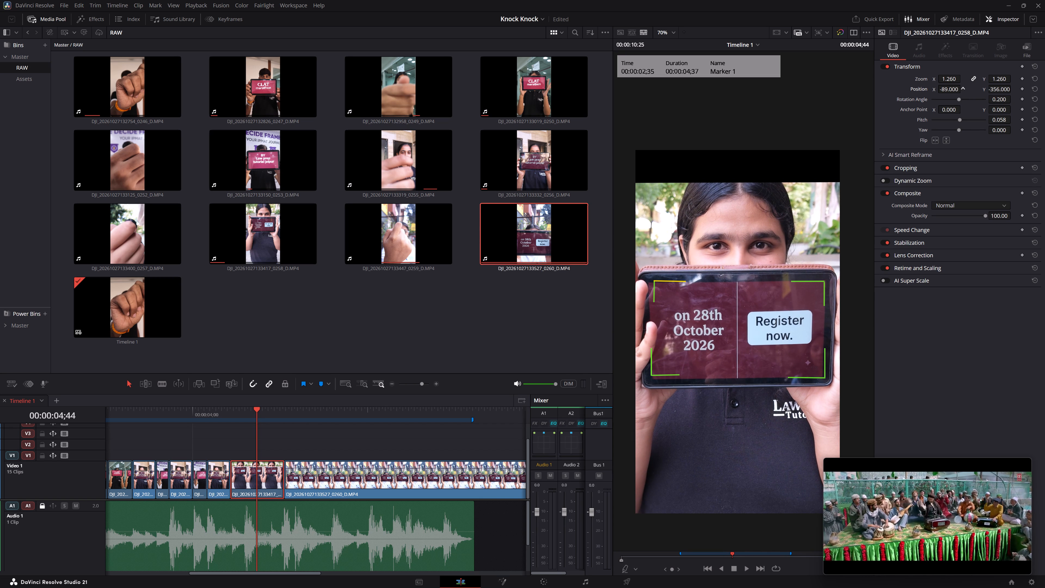
pyautogui.moveTo(998, 91); pyautogui.dragTo(1002, 91)
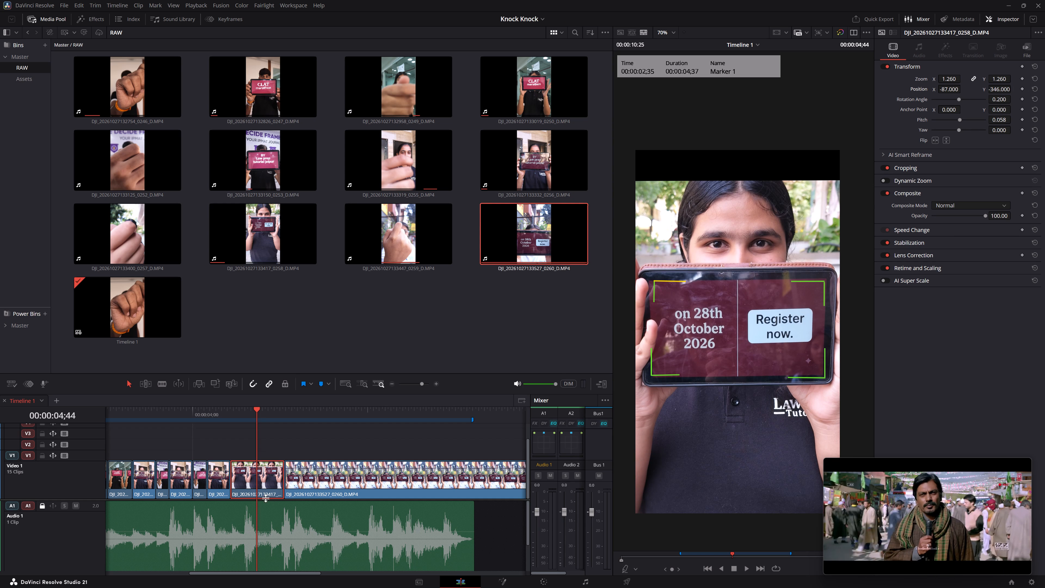
# Replay from 00:00:04;00 through the 0258 clip into the 0260 clip to examine the alignment and timing.
pyautogui.click(189, 407)
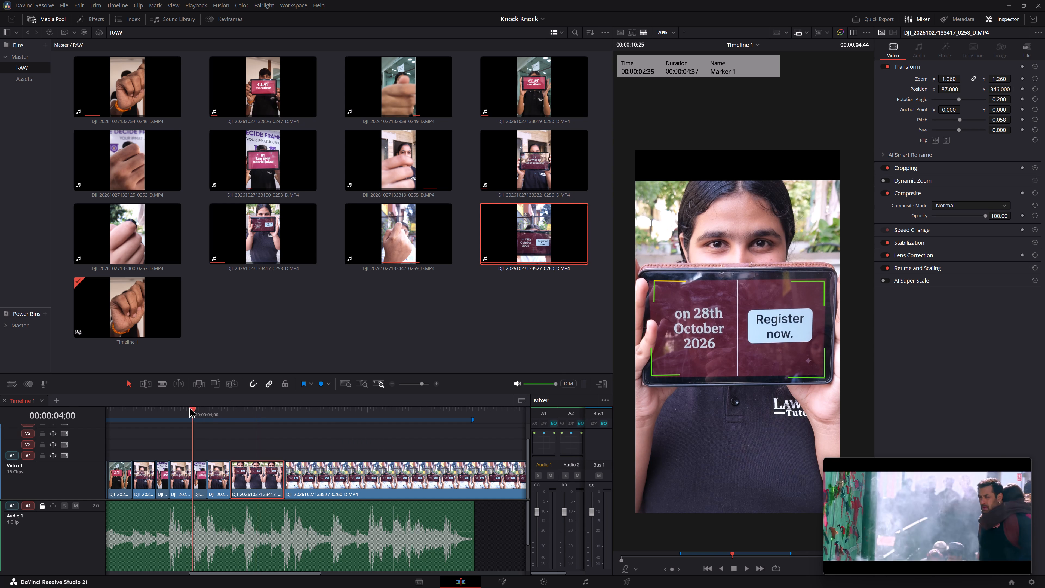
pyautogui.press('space')
pyautogui.press('space')
pyautogui.press('space')
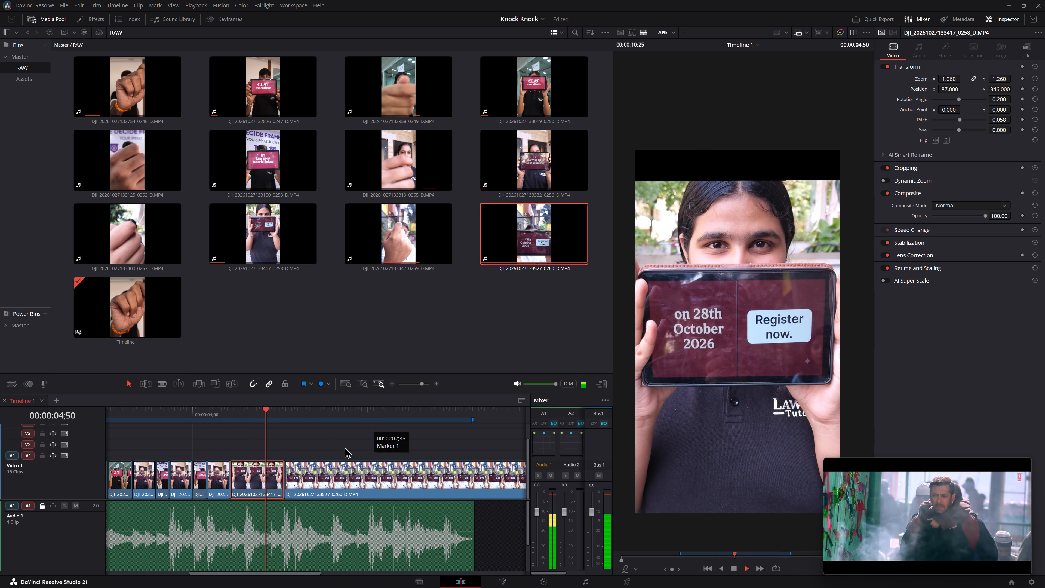
pyautogui.press('space')
pyautogui.click(242, 410)
pyautogui.press('space')
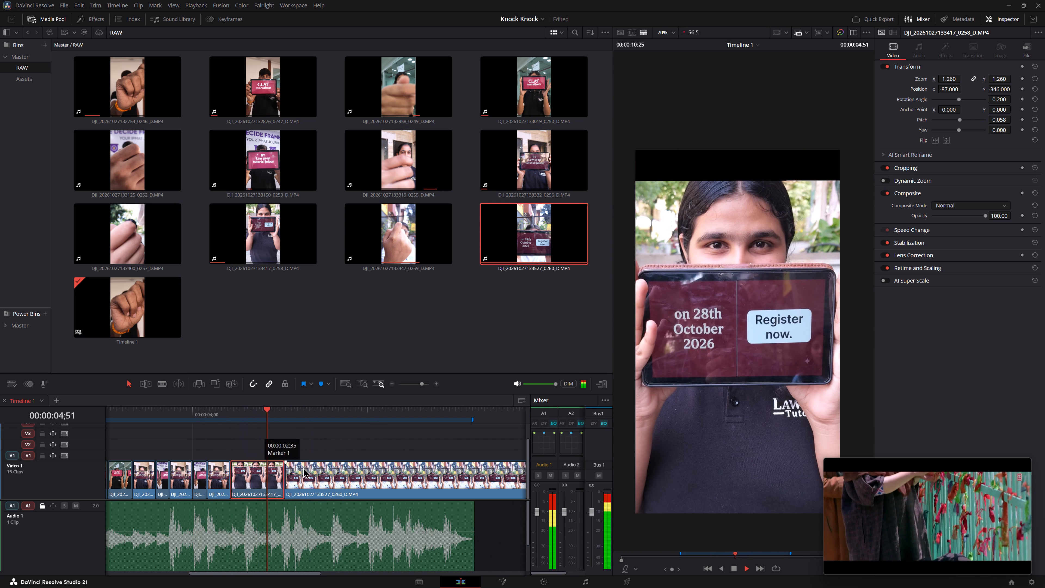
pyautogui.press('space')
# Align the 0260 clip's tablet to the green guide with zoom 1.180, position X 41 and Y 257.
pyautogui.click(324, 471)
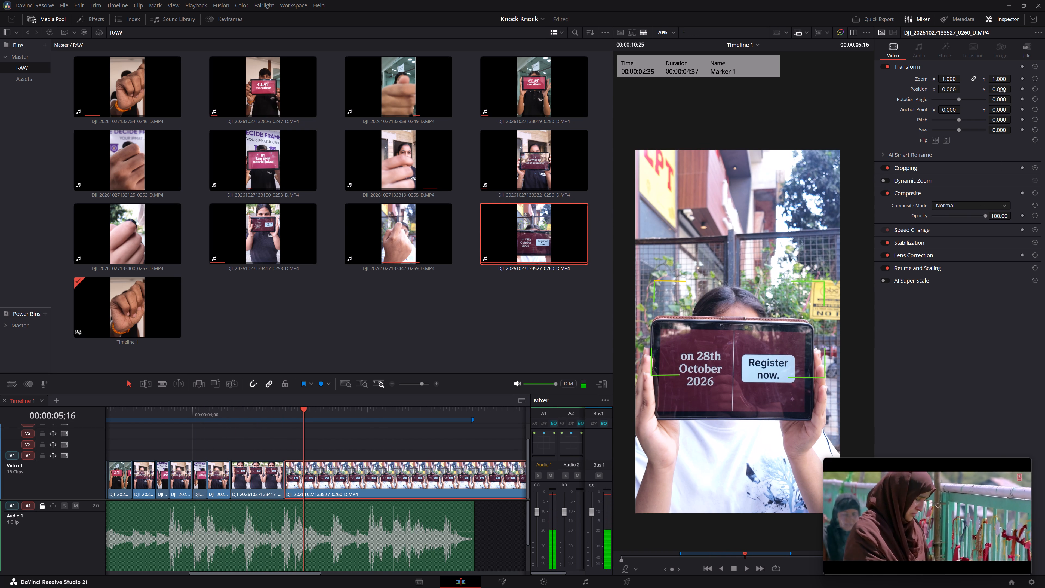
pyautogui.moveTo(1002, 91); pyautogui.dragTo(562, 292)
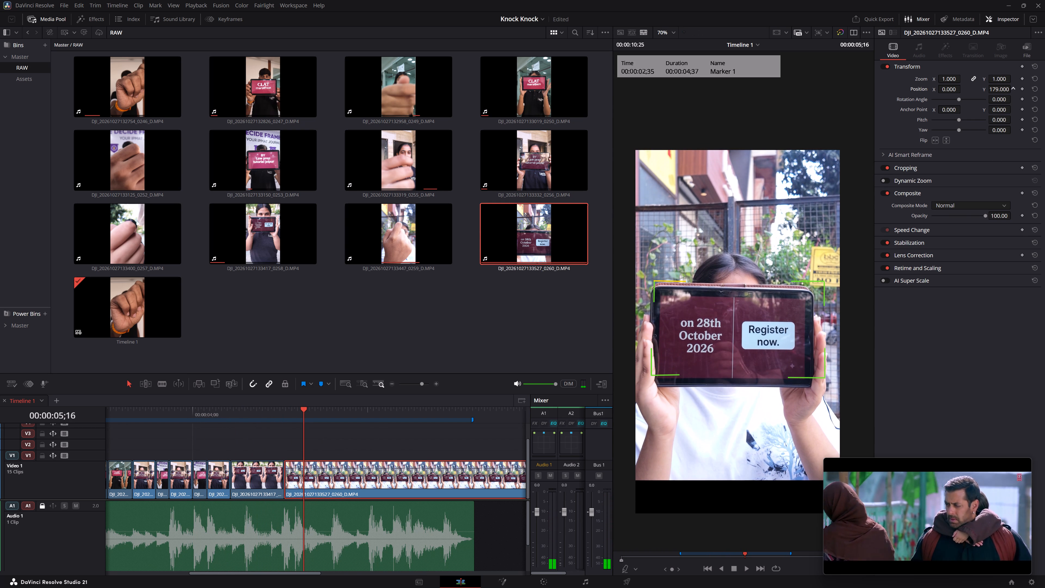
pyautogui.moveTo(562, 292); pyautogui.dragTo(577, 292)
pyautogui.moveTo(946, 89); pyautogui.dragTo(954, 89)
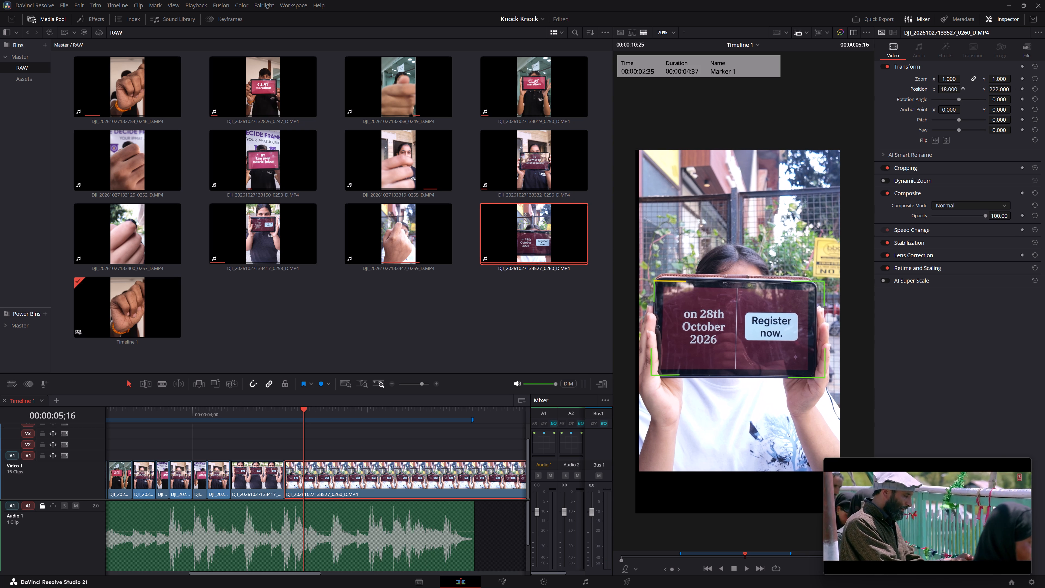
pyautogui.moveTo(954, 89); pyautogui.dragTo(953, 89)
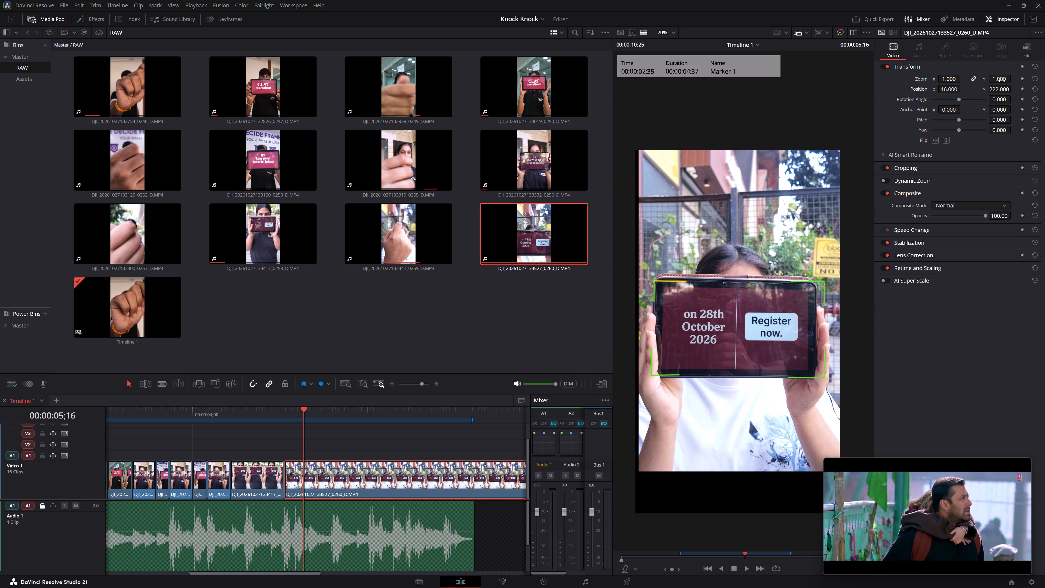
pyautogui.moveTo(1002, 80); pyautogui.dragTo(1007, 81)
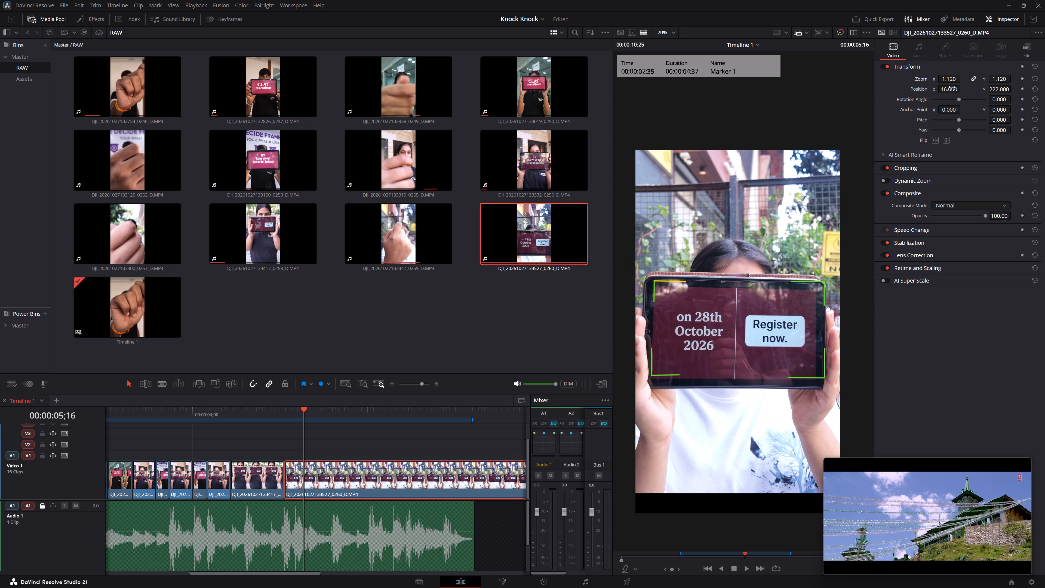
pyautogui.moveTo(952, 87); pyautogui.dragTo(962, 89)
pyautogui.moveTo(997, 90); pyautogui.dragTo(1002, 90)
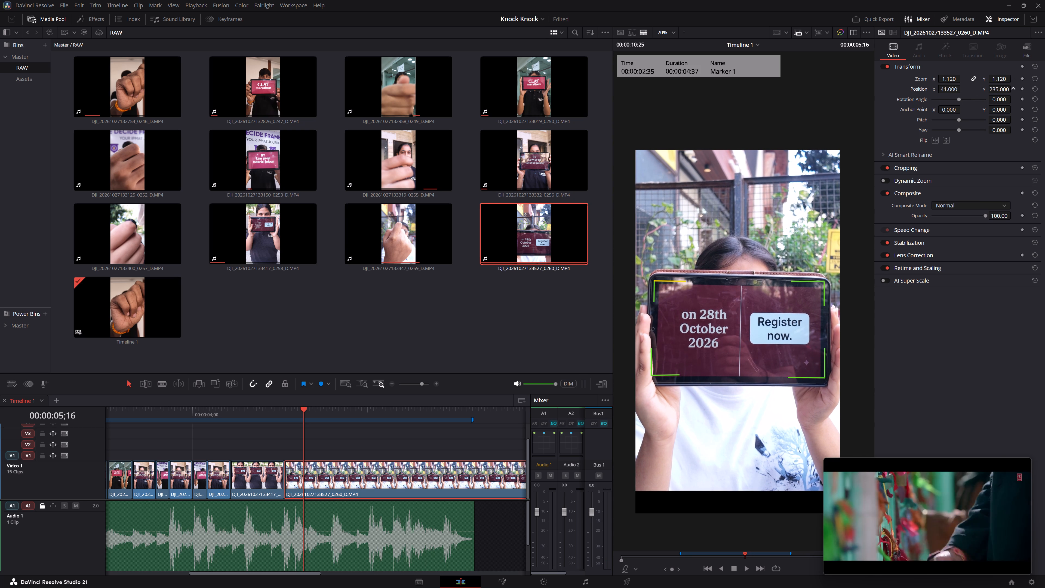
pyautogui.moveTo(1002, 90); pyautogui.dragTo(1011, 90)
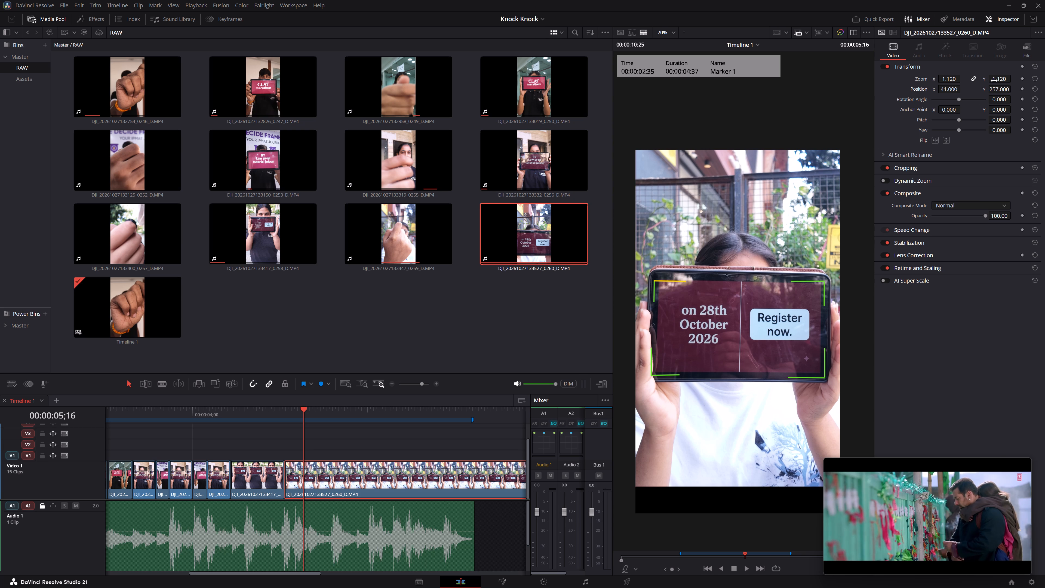
pyautogui.moveTo(995, 81); pyautogui.dragTo(997, 82)
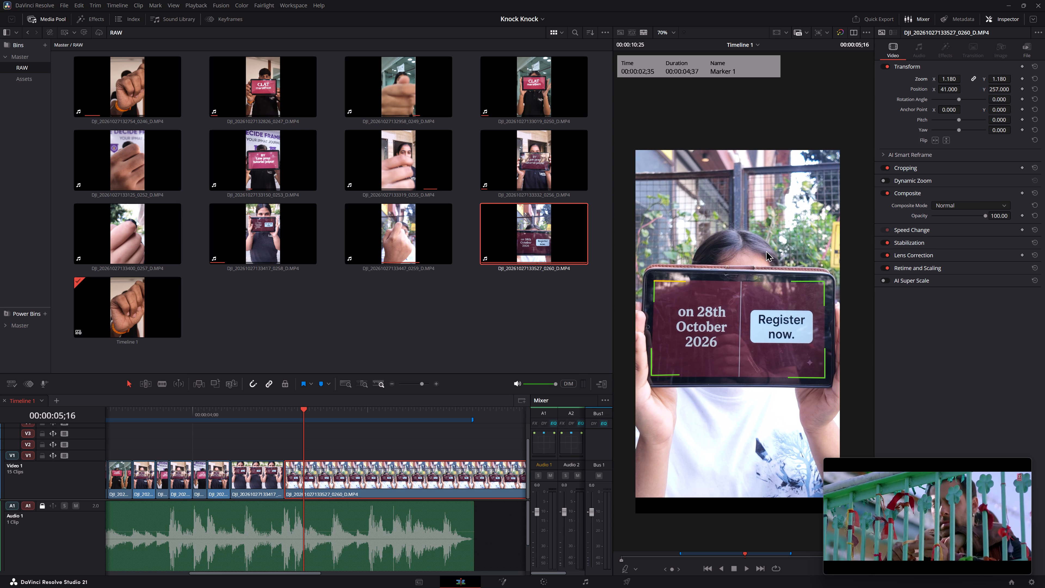
# Replay the last tablet shots repeatedly through the 0258 clip to examine where its beat cut should fall.
pyautogui.click(141, 412)
pyautogui.press('space')
pyautogui.press('space')
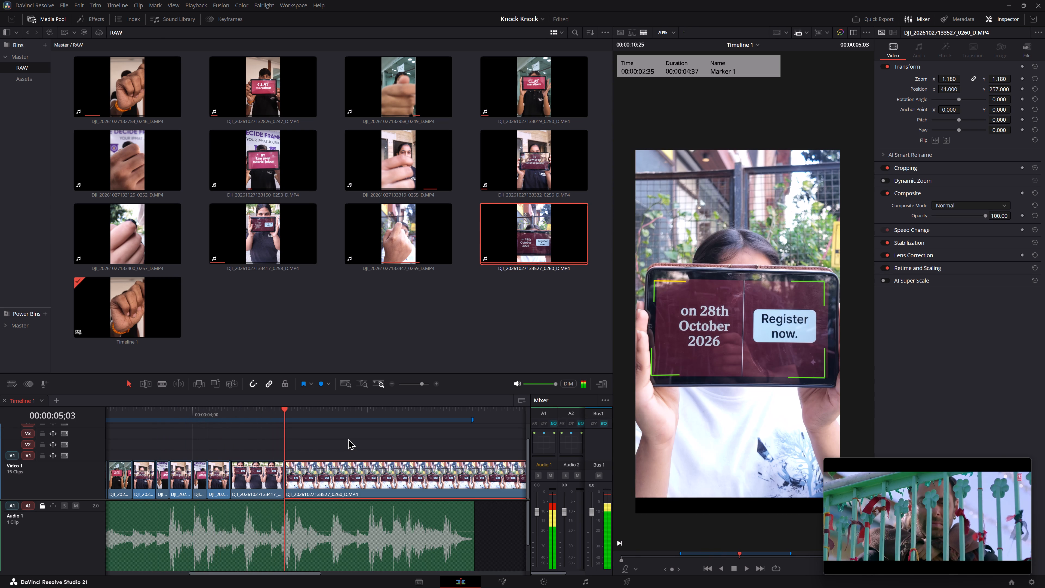
pyautogui.click(202, 410)
pyautogui.press('space')
pyautogui.press('space')
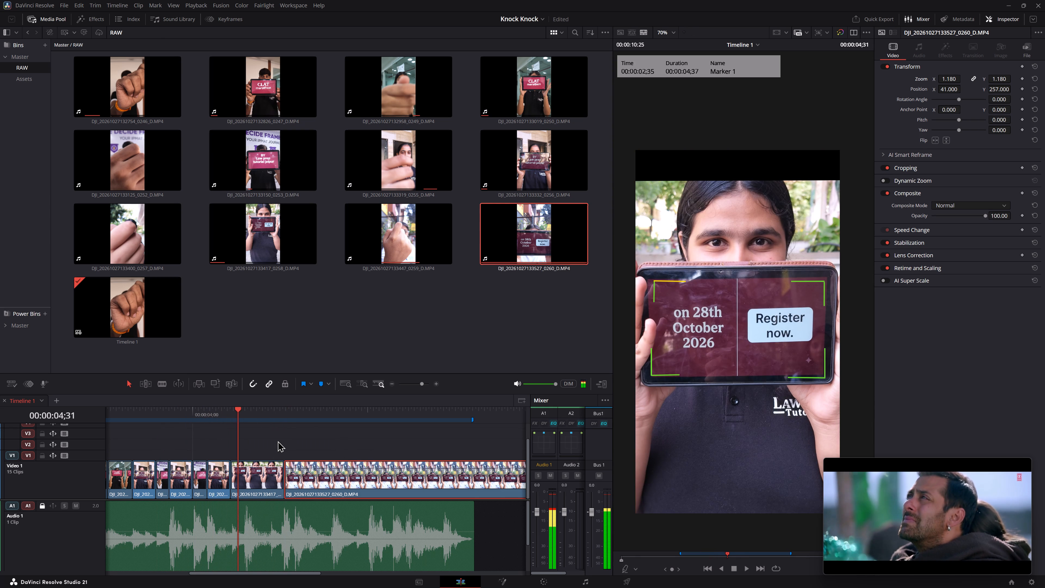
pyautogui.press('space')
pyautogui.press('space')
pyautogui.click(185, 414)
pyautogui.press('space')
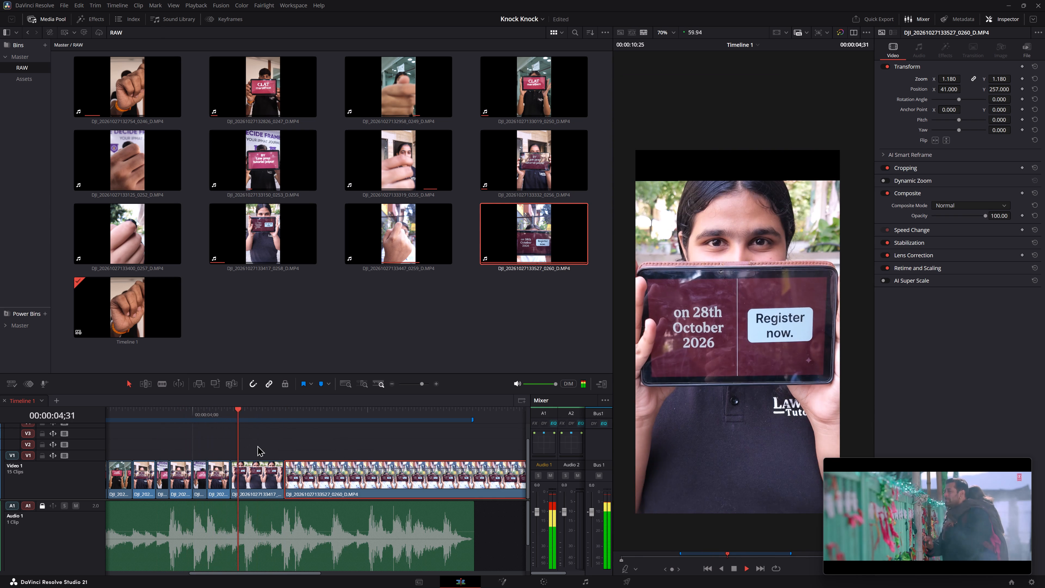
pyautogui.press('space')
# Find the beat inside the 0258 clip and trim the clip's end to 00:00:04;53.
pyautogui.moveTo(271, 411); pyautogui.dragTo(260, 412)
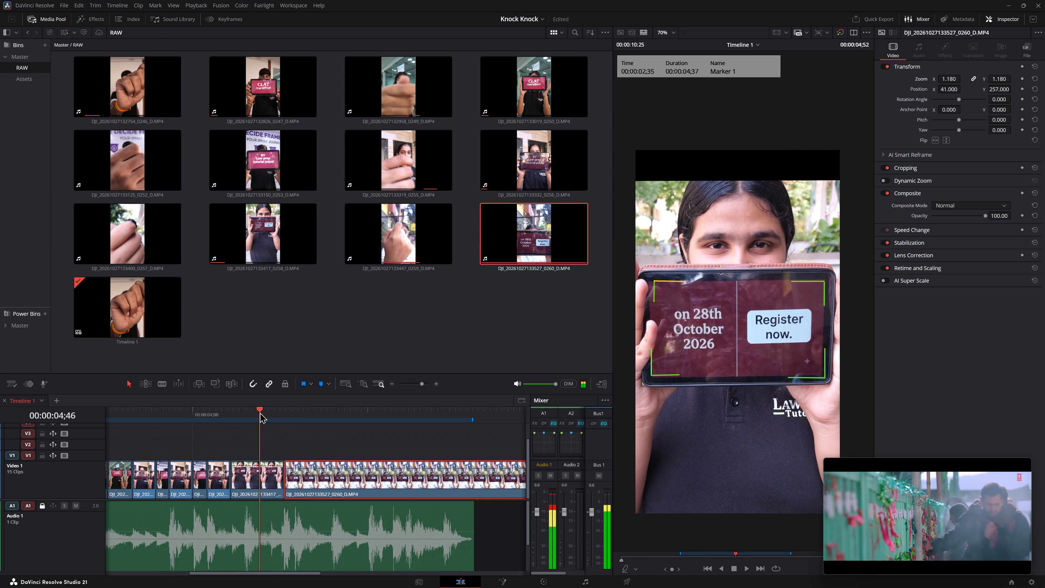
pyautogui.moveTo(260, 412); pyautogui.dragTo(260, 413)
pyautogui.press('space')
pyautogui.press('space')
pyautogui.moveTo(263, 412); pyautogui.dragTo(269, 414)
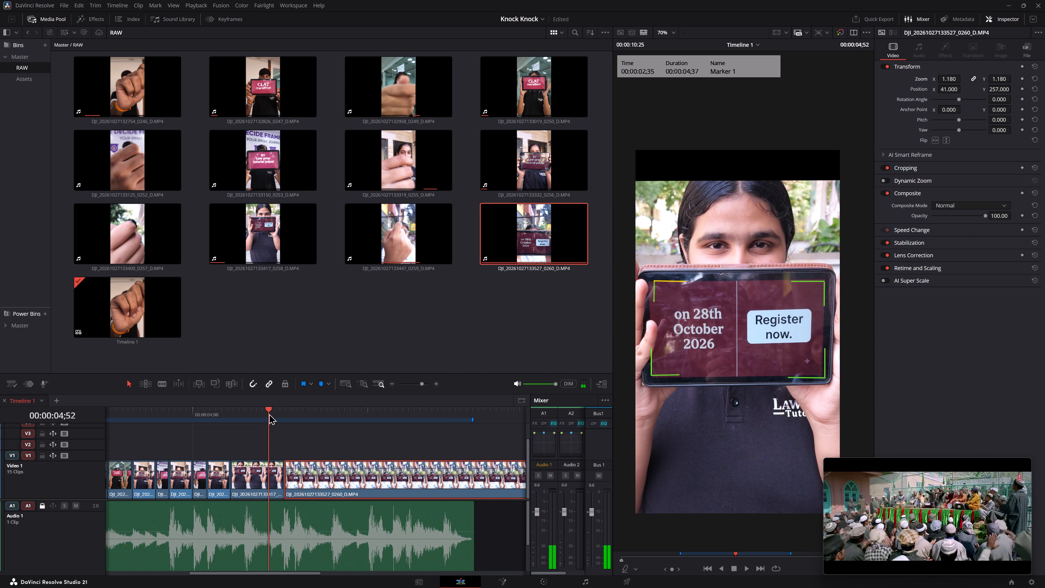
pyautogui.moveTo(269, 414); pyautogui.dragTo(270, 414)
pyautogui.click(277, 473)
pyautogui.press('2')
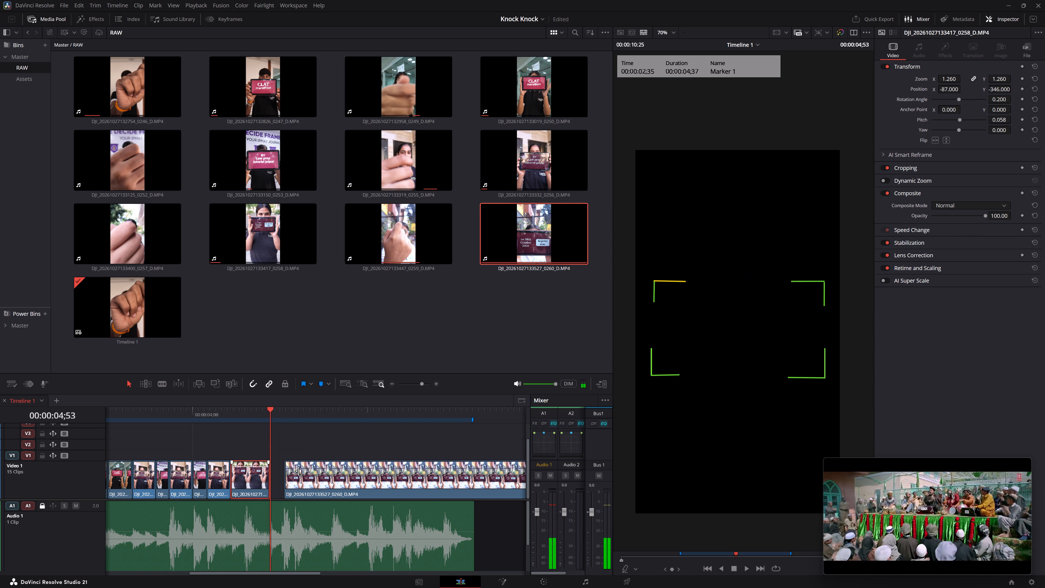
# Move the 0260 clip back to 00:00:04;53 so that it directly follows the trimmed 0258 clip.
pyautogui.moveTo(298, 471); pyautogui.dragTo(286, 471)
# Replay the last tablet shots through the cut from the 0258 clip into the 0260 clip to examine its beat timing.
pyautogui.click(203, 416)
pyautogui.press('space')
pyautogui.press('space')
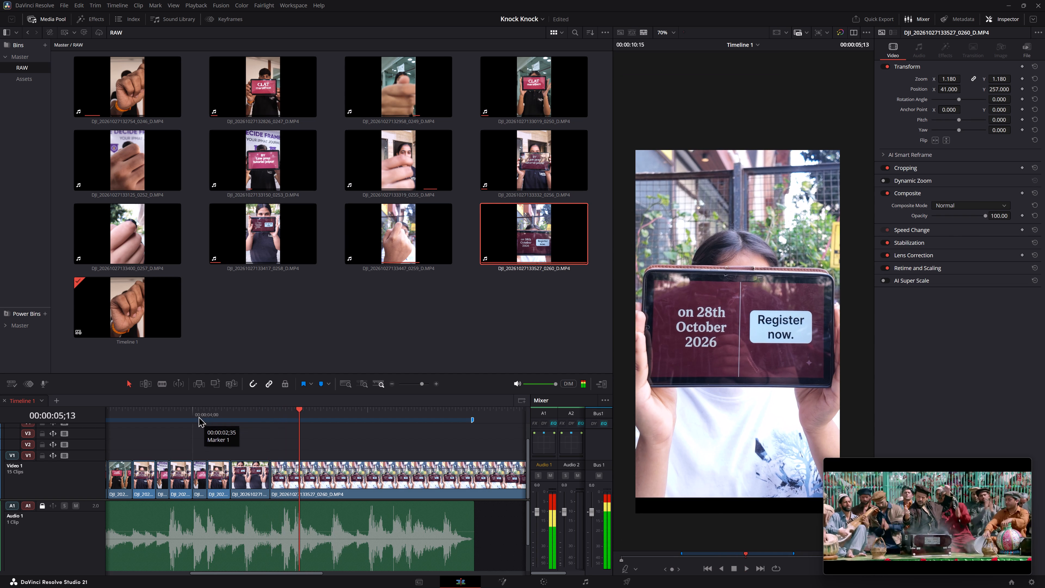
pyautogui.press('c')
pyautogui.press('space')
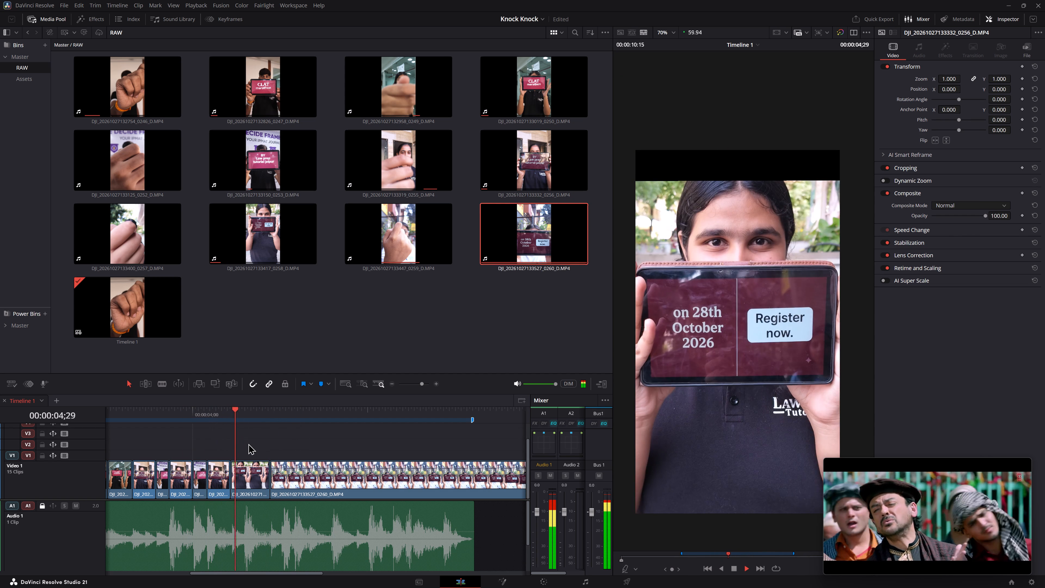
pyautogui.press('space')
pyautogui.click(195, 408)
pyautogui.press('space')
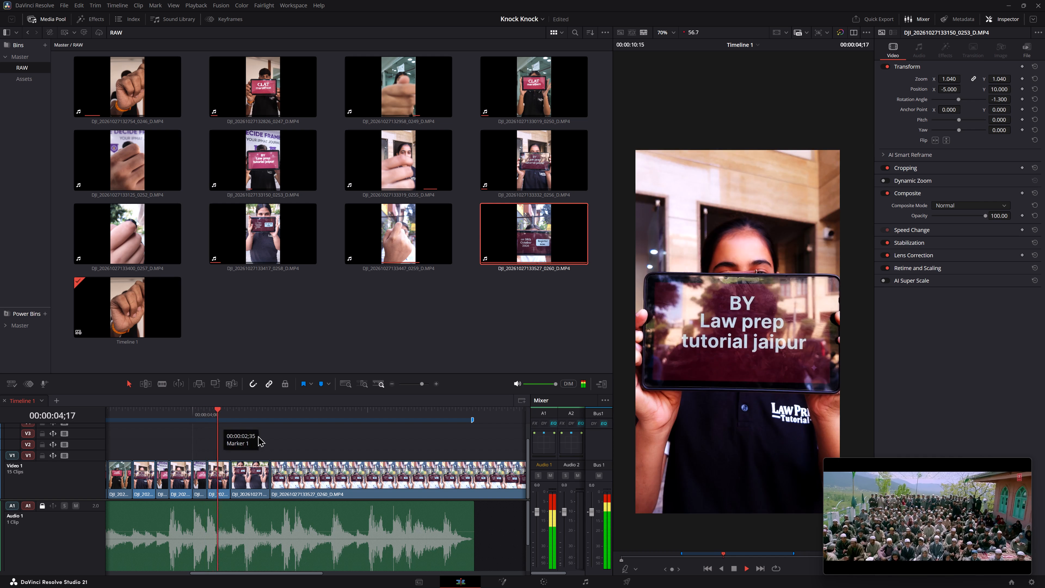
pyautogui.press('space')
pyautogui.hotkey('alt', 'space')
pyautogui.keyDown('alt'); pyautogui.scroll(5, 329, 451); pyautogui.keyUp('alt')
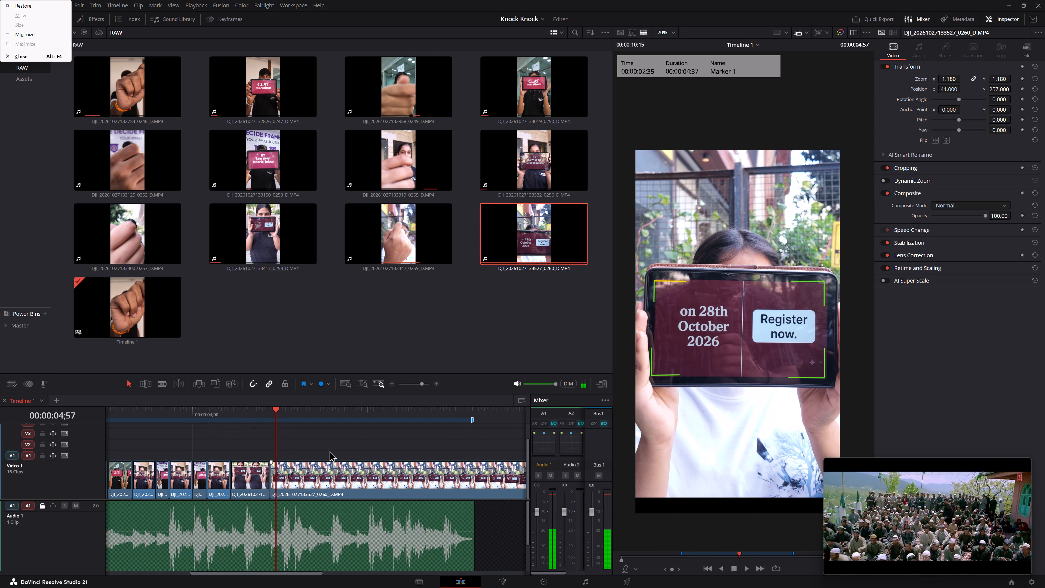
pyautogui.keyDown('alt'); pyautogui.scroll(6, 376, 435); pyautogui.keyUp('alt')
# Replay from around 00:00:04;00 into the 0260 clip repeatedly to examine how its tablet lines up with the previous shots.
pyautogui.click(211, 408)
pyautogui.press('space')
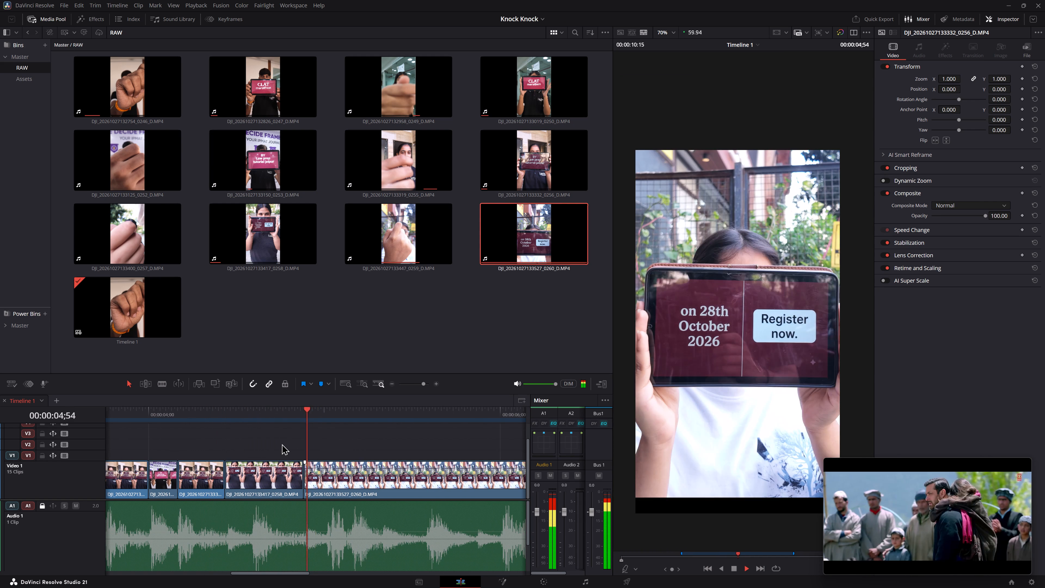
pyautogui.press('space')
pyautogui.click(166, 419)
pyautogui.click(146, 402)
pyautogui.click(145, 405)
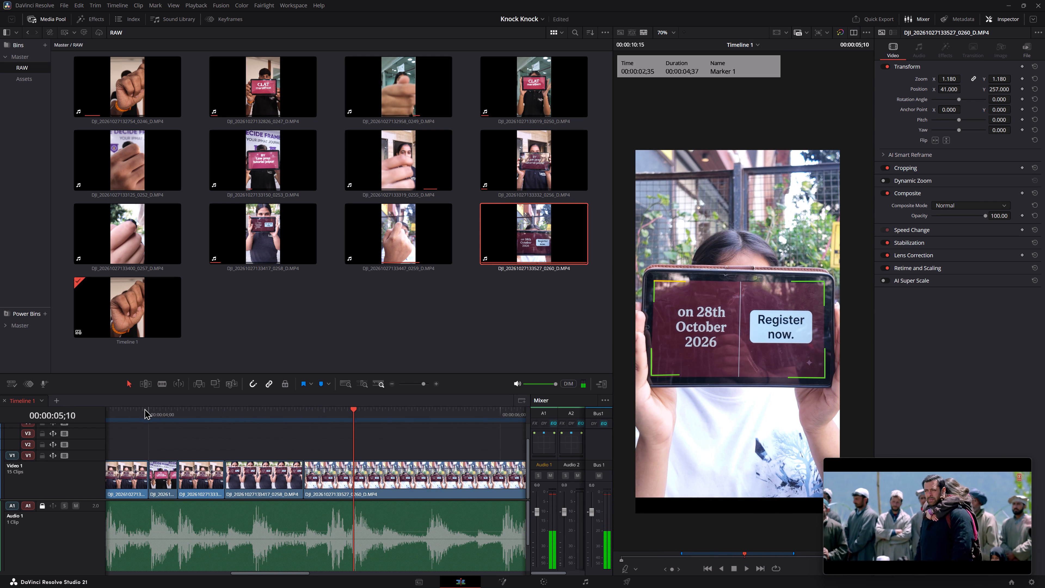
pyautogui.click(144, 408)
pyautogui.press('space')
pyautogui.press('space')
pyautogui.press('space')
pyautogui.press('space')
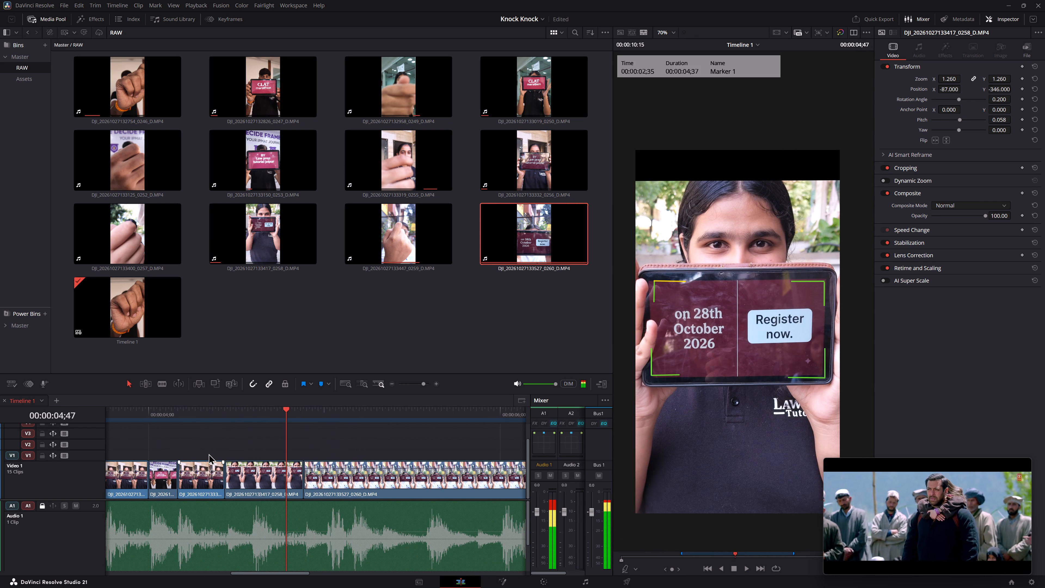
pyautogui.press('space')
pyautogui.press('space')
# Straighten the 0260 clip's tablet against the green guide with rotation angle 0.900 and position X 32.
pyautogui.click(342, 485)
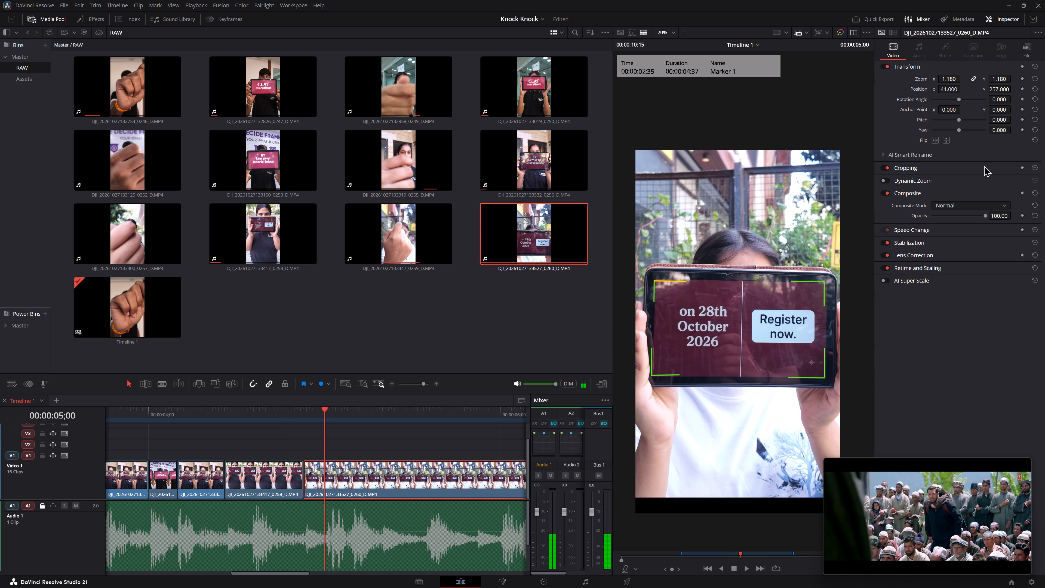
pyautogui.moveTo(998, 98); pyautogui.dragTo(1002, 98)
pyautogui.moveTo(953, 91); pyautogui.dragTo(950, 91)
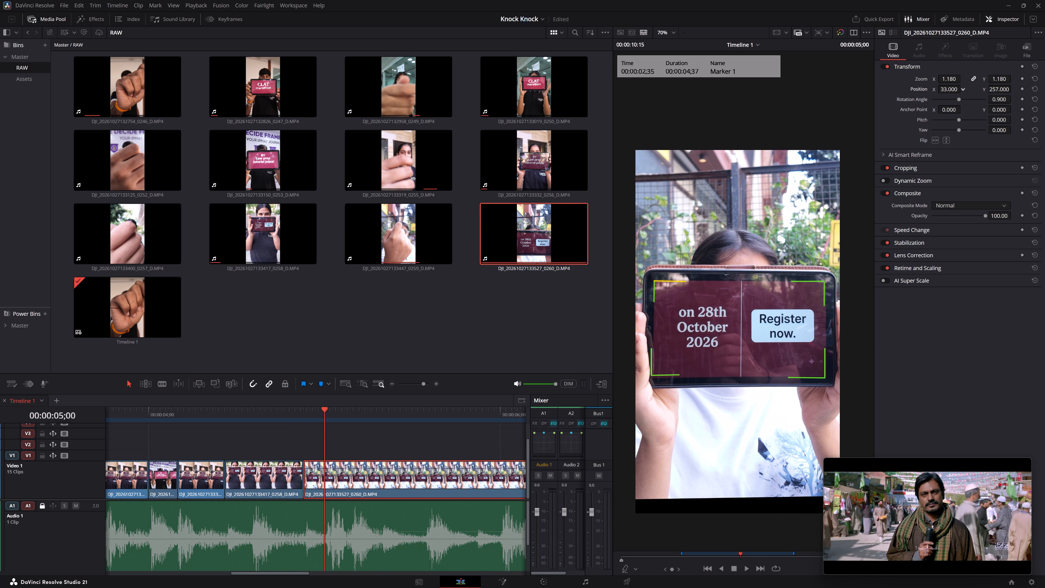
pyautogui.moveTo(950, 91); pyautogui.dragTo(949, 91)
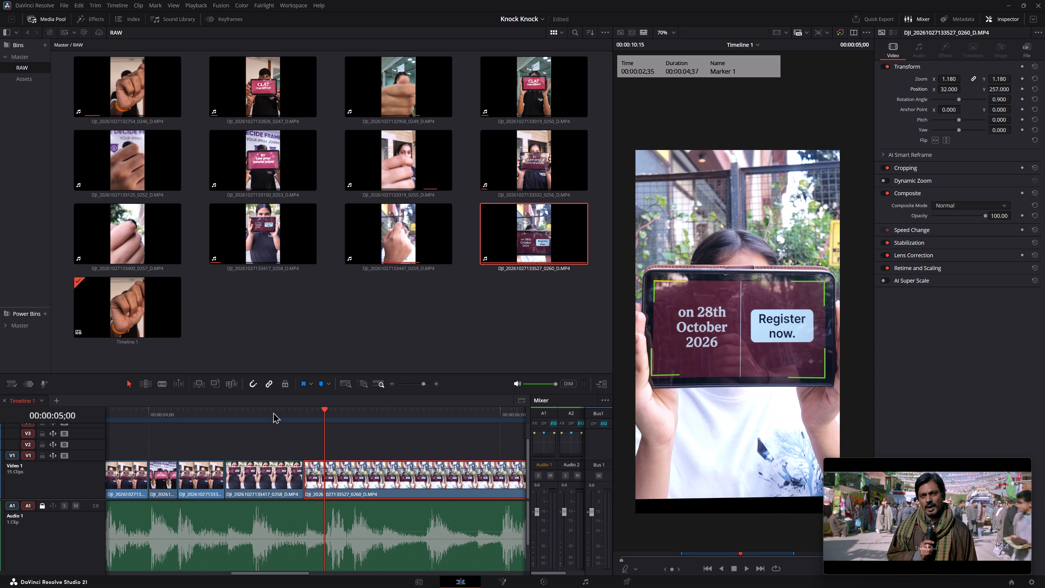
# Replay the last tablet shots into the 0258 and 0260 clips to examine the adjusted alignment.
pyautogui.moveTo(182, 410); pyautogui.dragTo(179, 410)
pyautogui.press('space')
pyautogui.press('space')
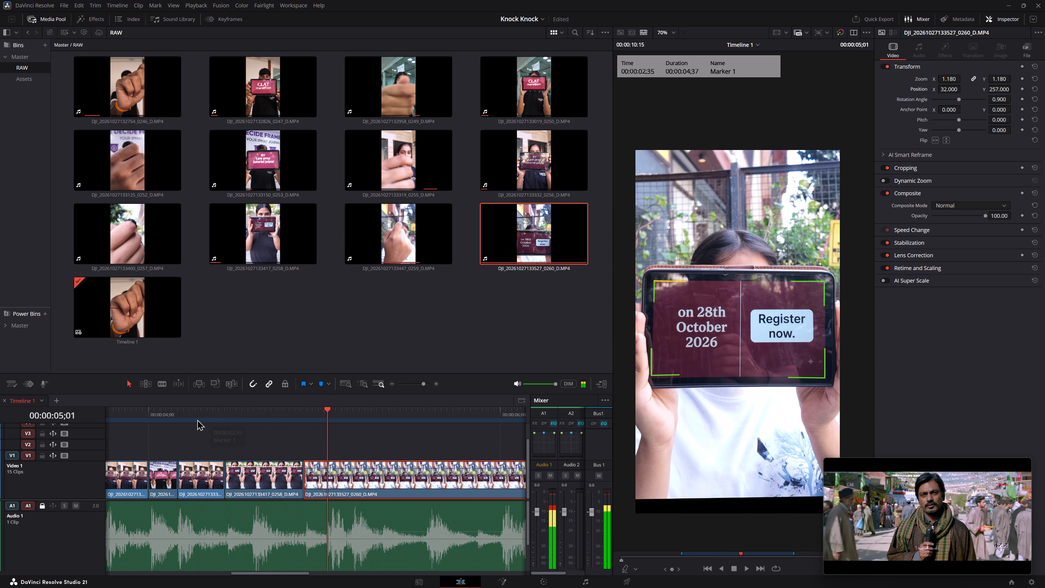
pyautogui.click(102, 412)
pyautogui.click(115, 412)
pyautogui.press('space')
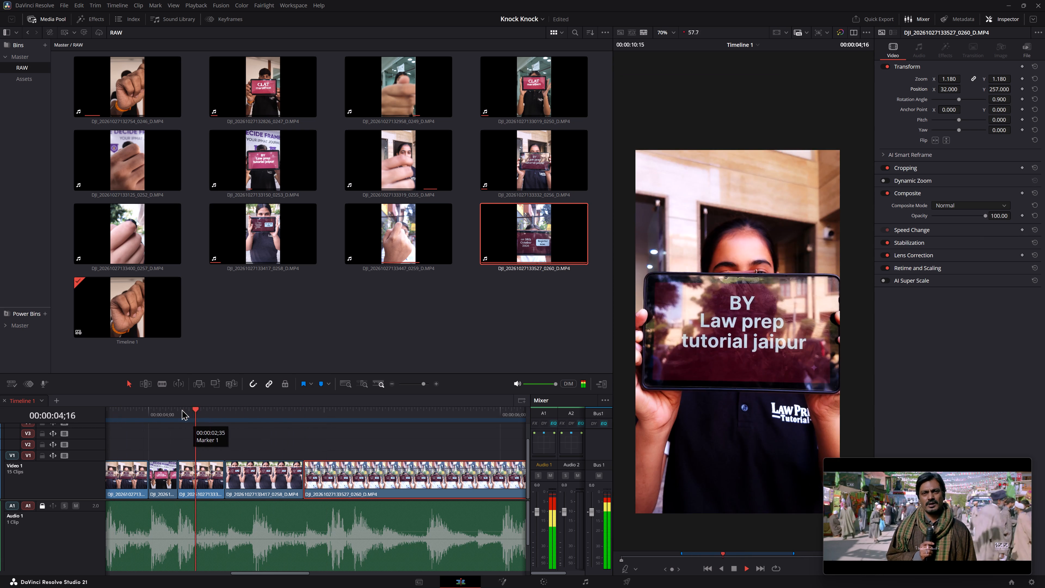
pyautogui.press('space')
pyautogui.click(191, 412)
pyautogui.press('space')
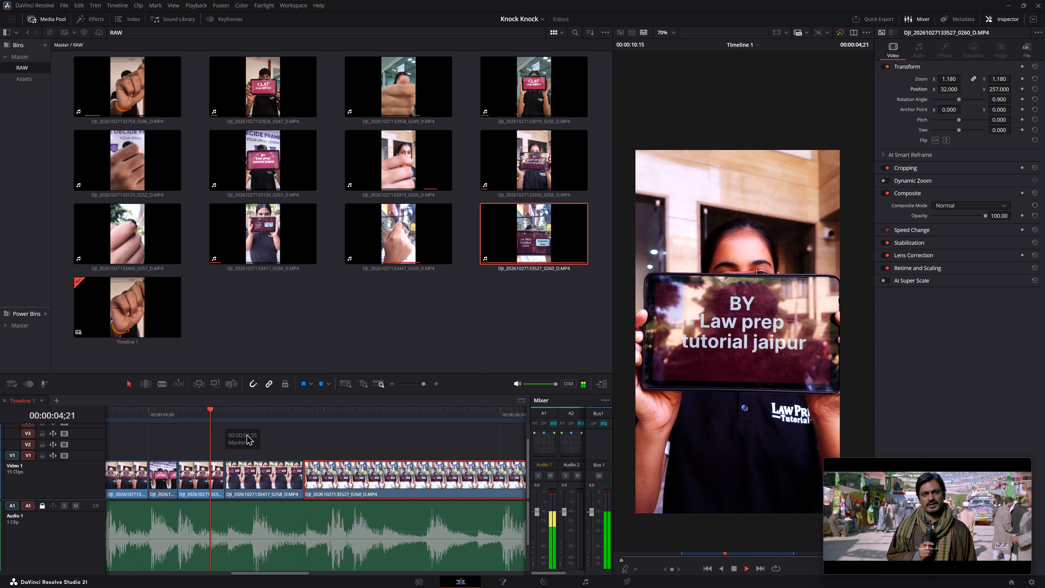
pyautogui.press('space')
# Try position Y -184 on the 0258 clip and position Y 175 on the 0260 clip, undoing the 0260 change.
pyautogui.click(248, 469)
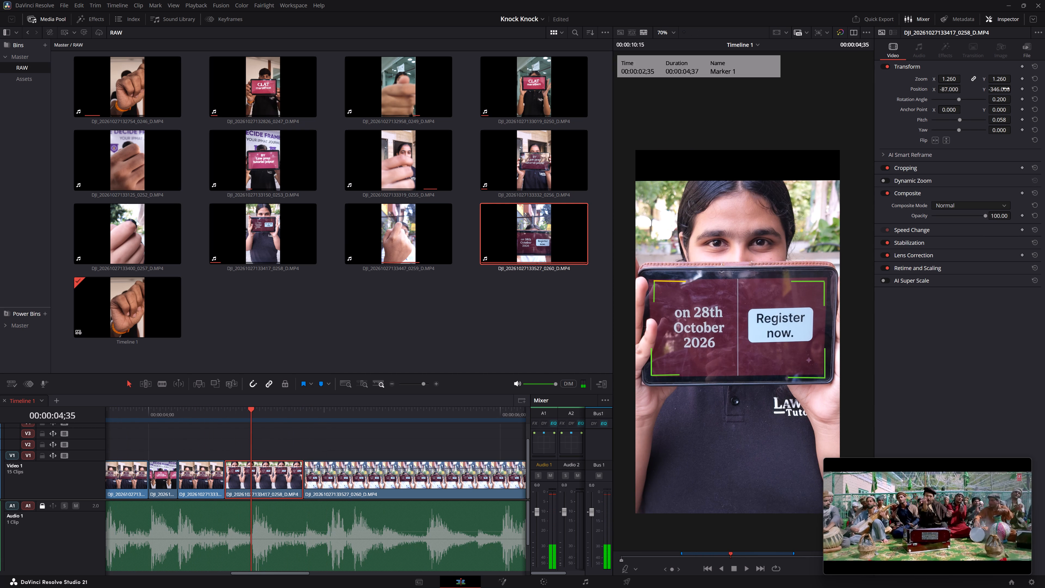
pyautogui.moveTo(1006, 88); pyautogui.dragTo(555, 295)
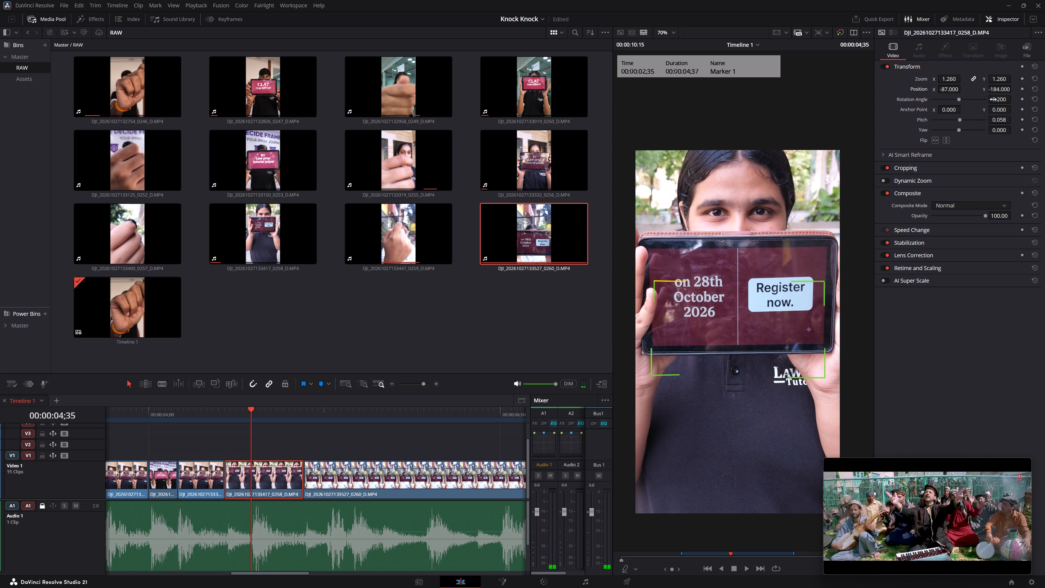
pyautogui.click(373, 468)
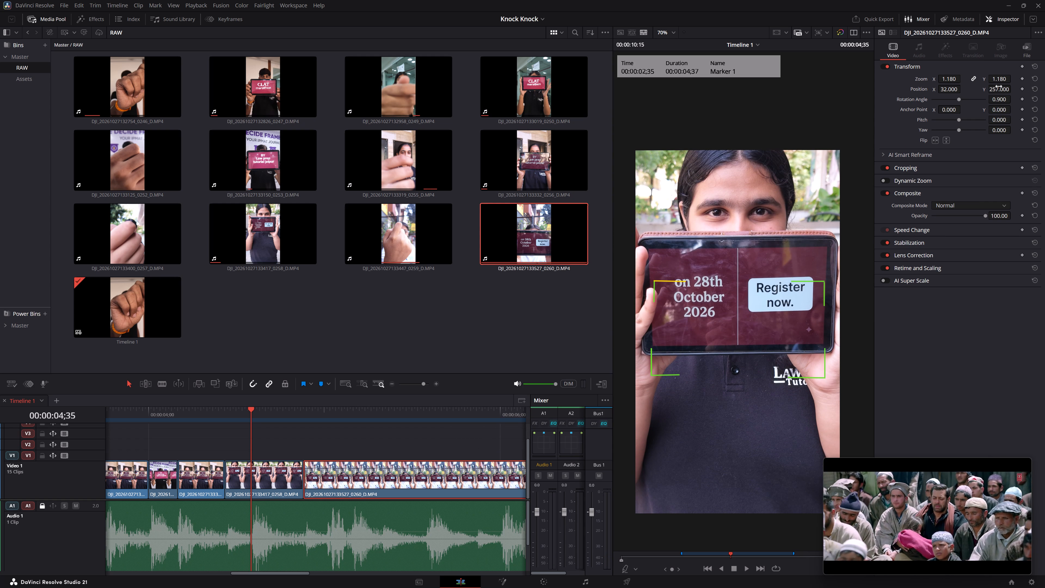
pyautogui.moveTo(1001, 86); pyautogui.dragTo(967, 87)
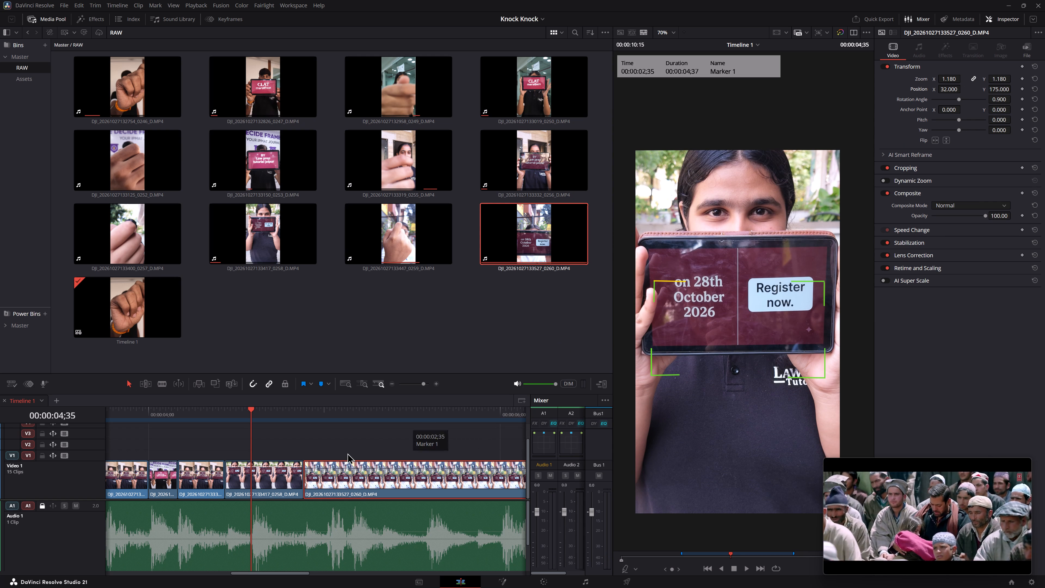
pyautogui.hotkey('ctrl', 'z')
# Enlarge and reposition the 0258 clip's tablet shot with zoom 1.410 and position Y -323.
pyautogui.click(264, 477)
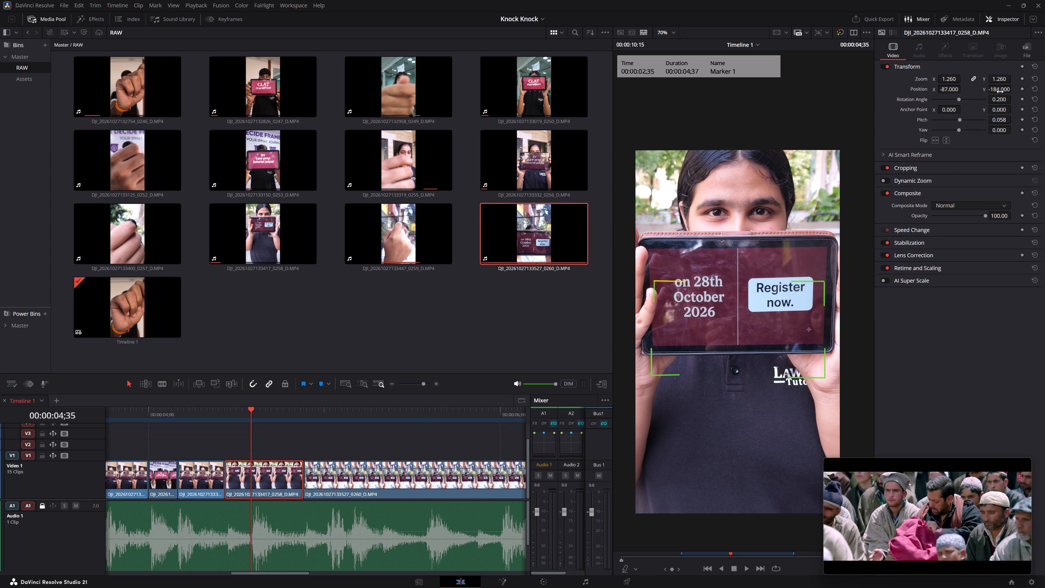
pyautogui.moveTo(1000, 92); pyautogui.dragTo(948, 92)
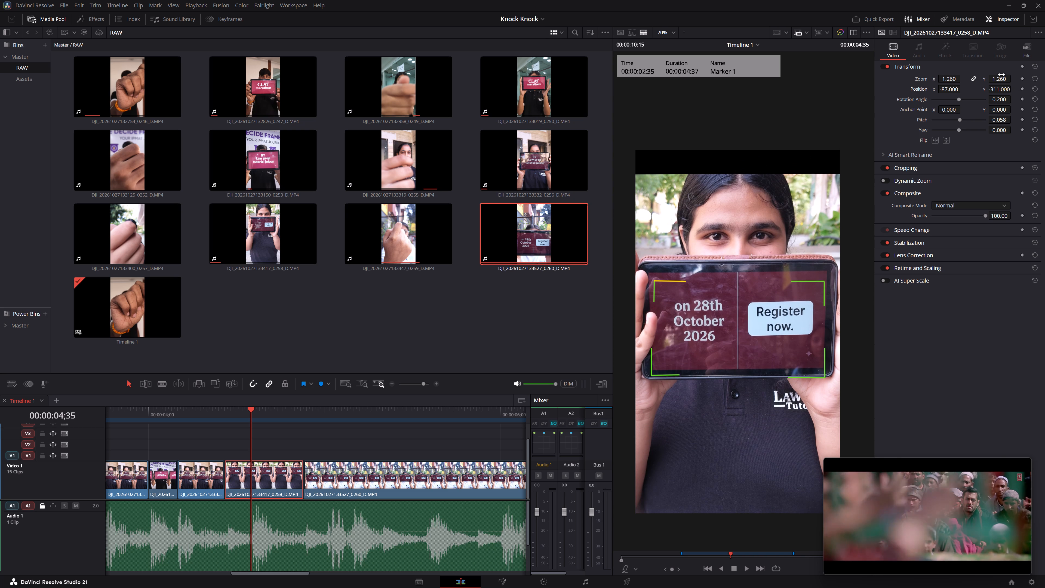
pyautogui.moveTo(1002, 76); pyautogui.dragTo(1008, 78)
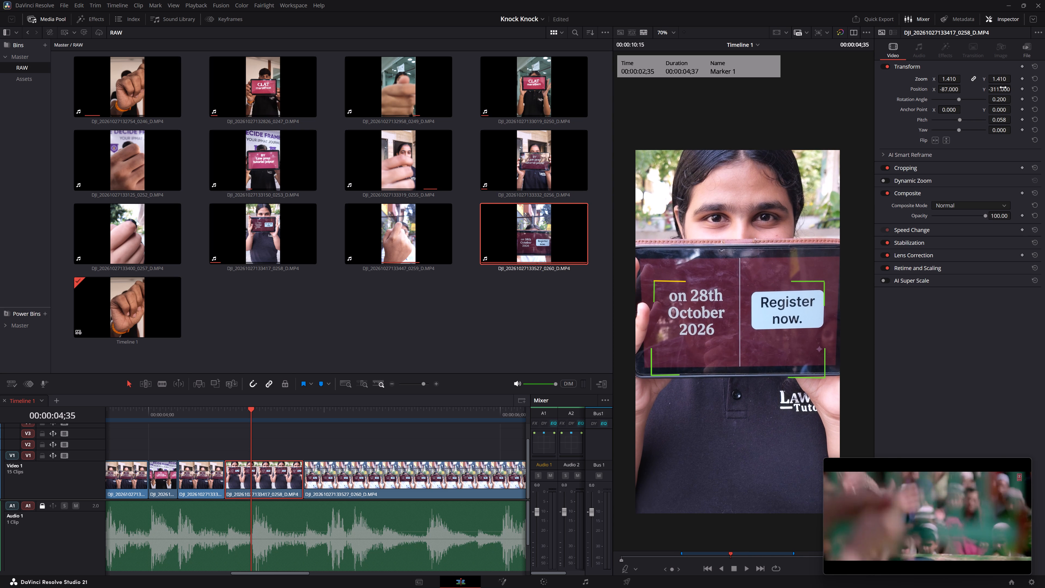
pyautogui.moveTo(1003, 88); pyautogui.dragTo(998, 88)
# Enlarge the 0260 clip's tablet shot to match with zoom 1.370 and position Y 285.
pyautogui.click(375, 463)
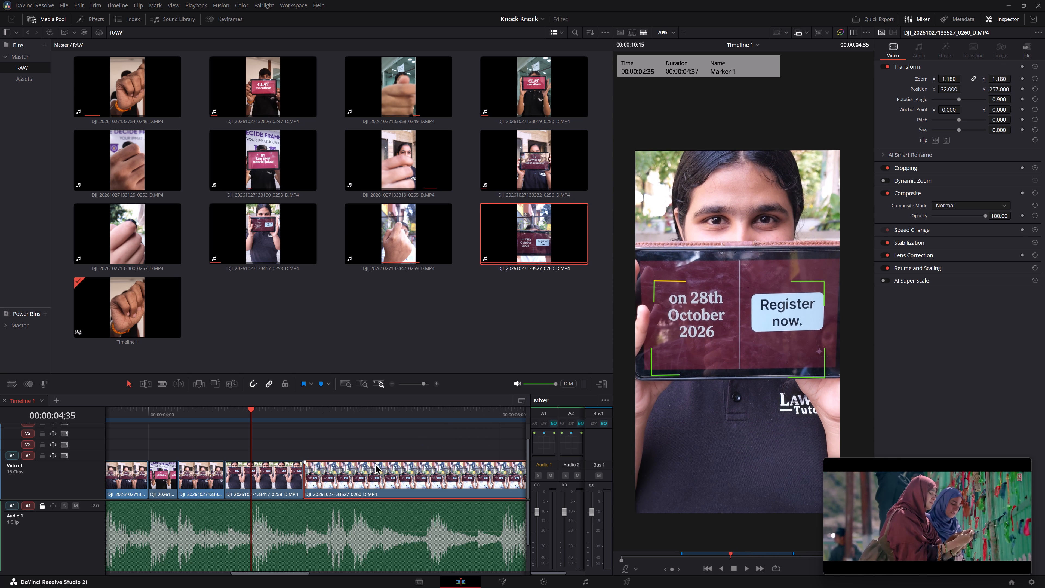
pyautogui.moveTo(298, 408); pyautogui.dragTo(313, 412)
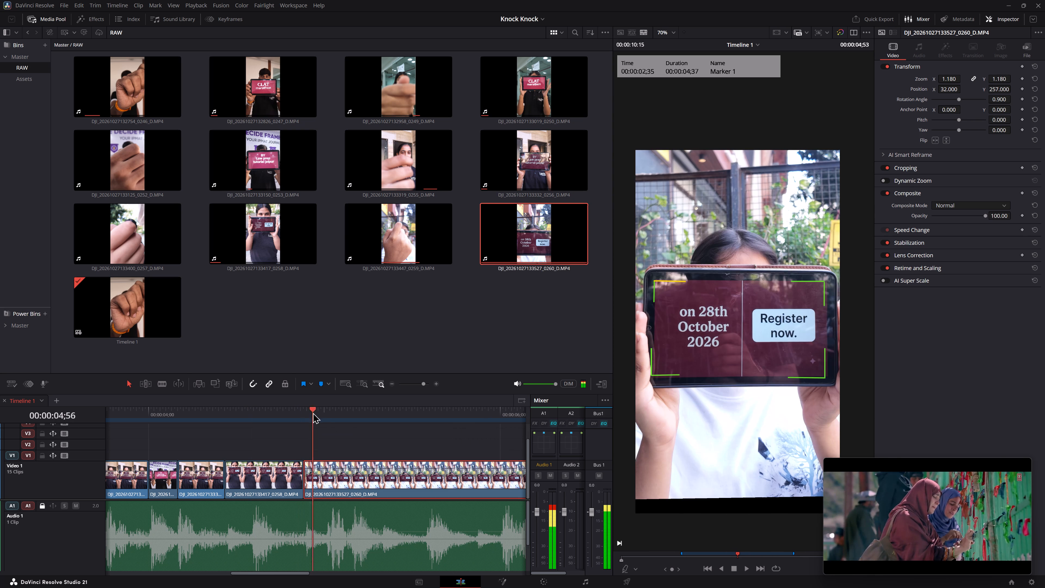
pyautogui.moveTo(313, 412); pyautogui.dragTo(323, 416)
pyautogui.click(339, 473)
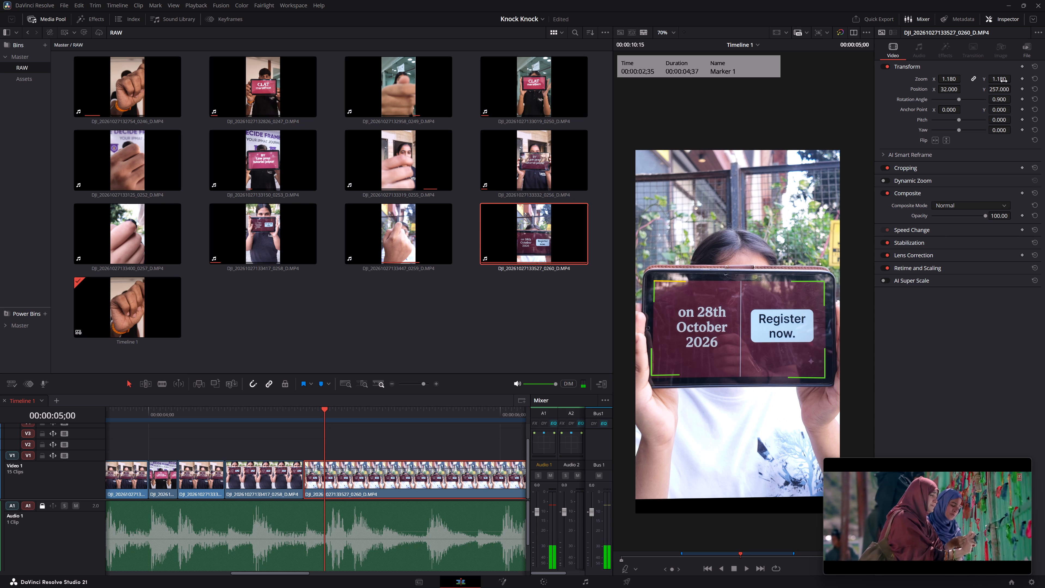
pyautogui.moveTo(1004, 81); pyautogui.dragTo(1012, 84)
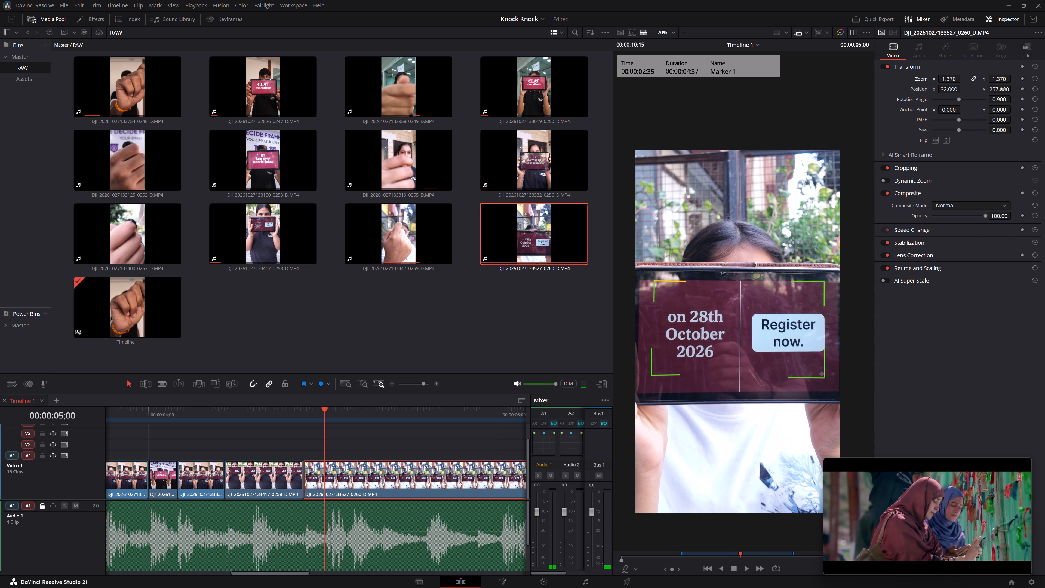
pyautogui.moveTo(1004, 89); pyautogui.dragTo(1015, 92)
# Scrub back and forth across the cut between the 0258 and 0260 clips to compare their tablet framing.
pyautogui.click(278, 412)
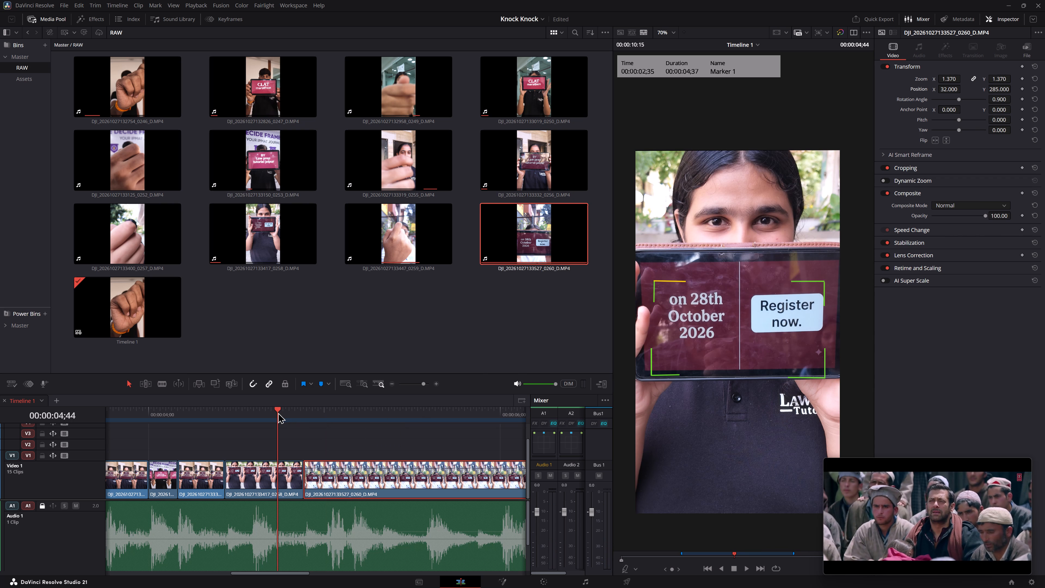
pyautogui.moveTo(278, 412); pyautogui.dragTo(311, 422)
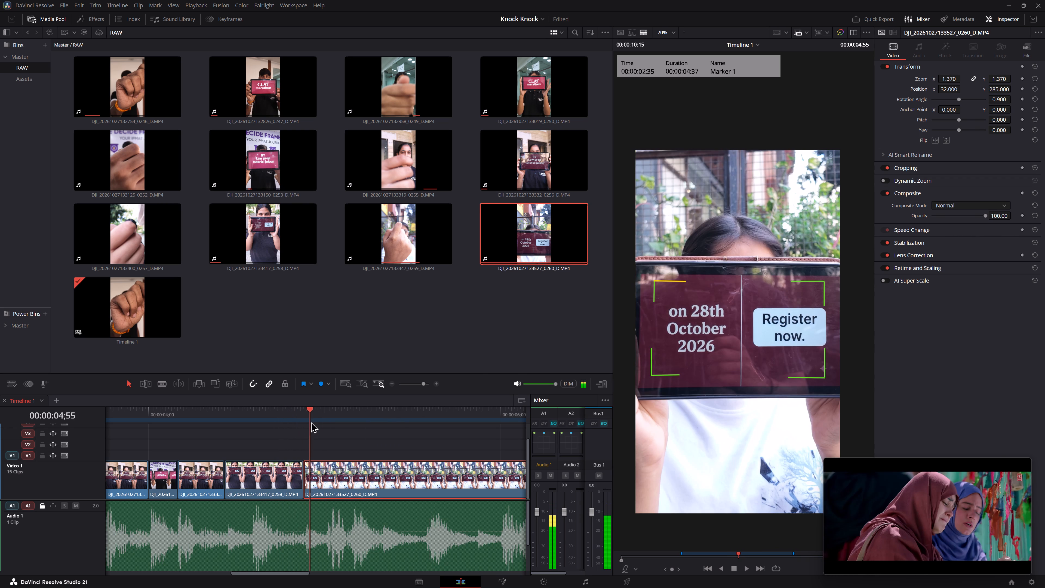
pyautogui.moveTo(311, 422); pyautogui.dragTo(290, 422)
pyautogui.click(319, 458)
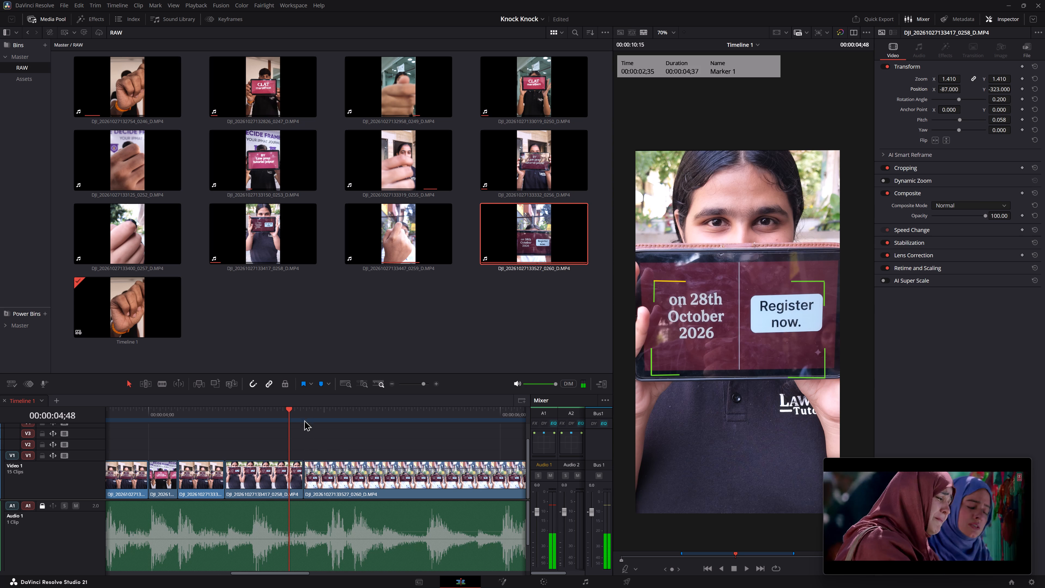
pyautogui.moveTo(302, 408); pyautogui.dragTo(318, 415)
pyautogui.click(270, 402)
pyautogui.click(268, 410)
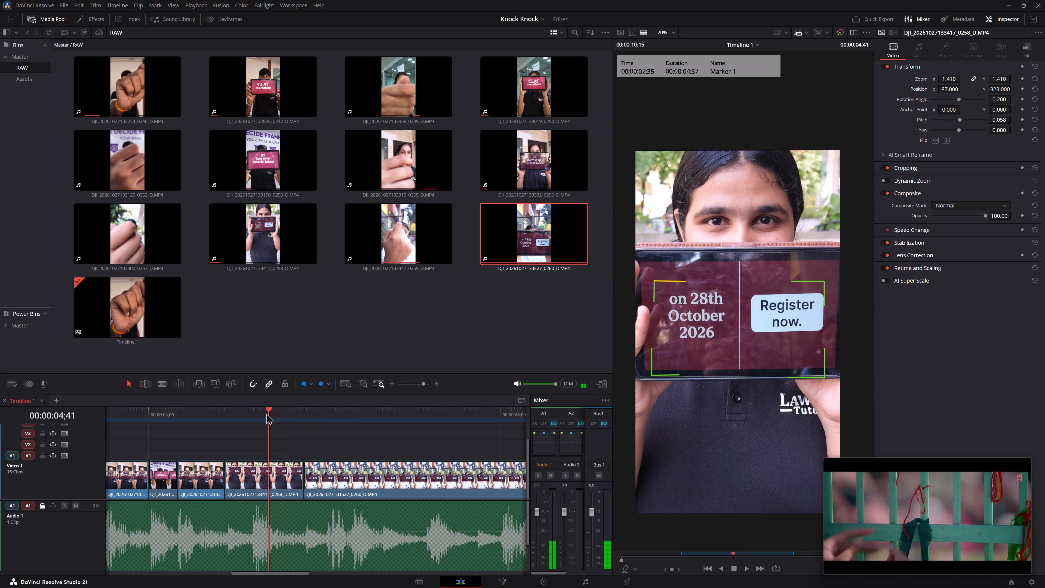
pyautogui.click(288, 411)
pyautogui.click(292, 412)
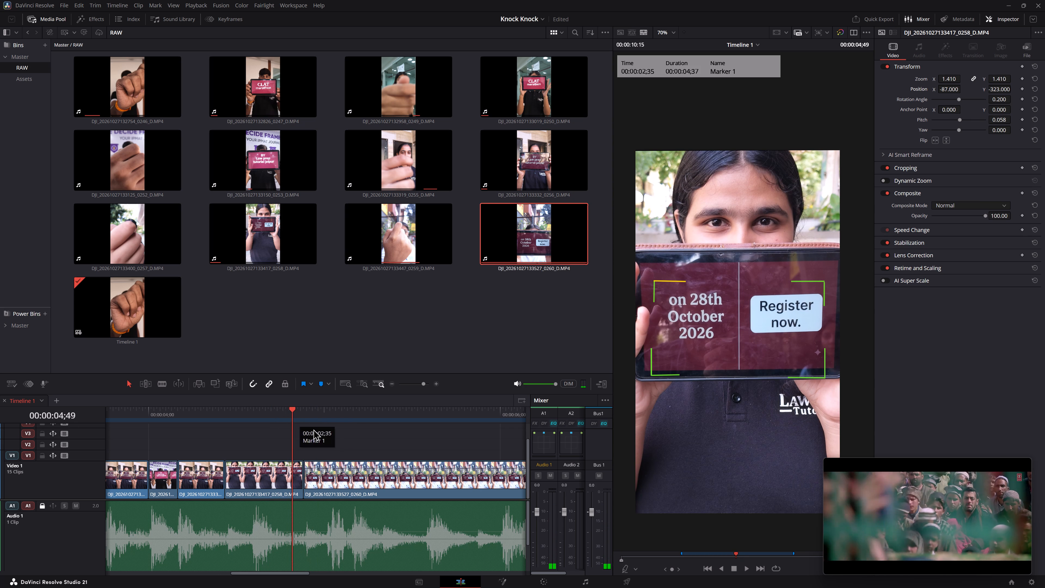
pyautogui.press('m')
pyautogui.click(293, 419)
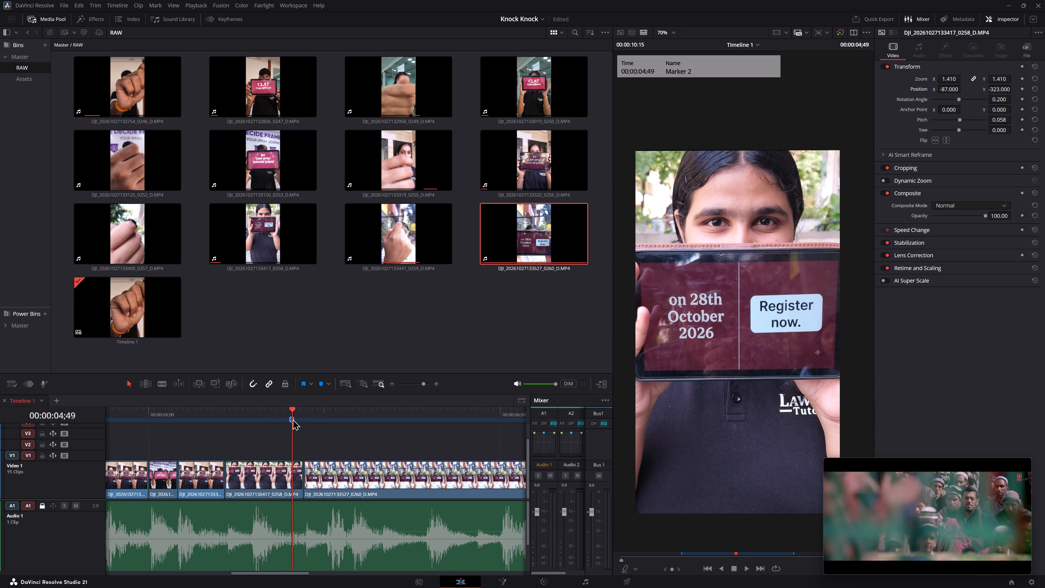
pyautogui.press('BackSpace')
# At 00:00:04;49, draw a blue annotation line across the frame along the upper edge of the 0258 clip's tablet.
pyautogui.click(624, 569)
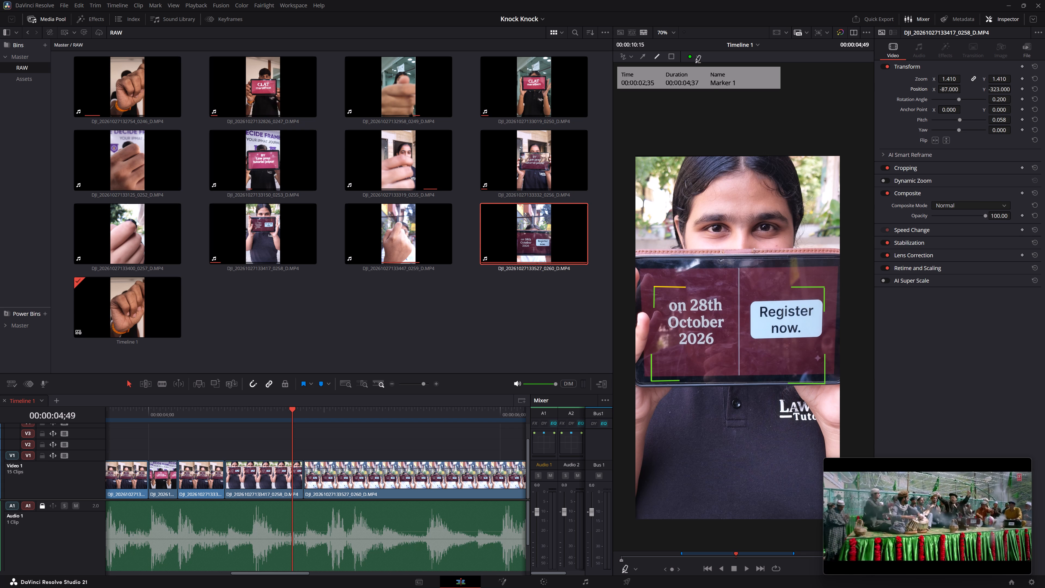
pyautogui.click(699, 57)
pyautogui.click(694, 100)
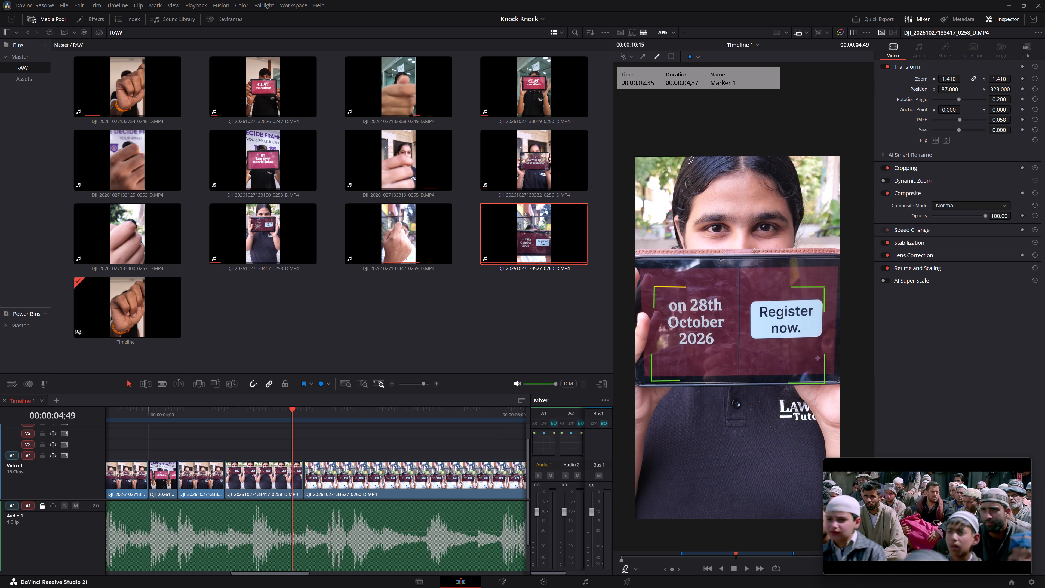
pyautogui.moveTo(637, 268); pyautogui.dragTo(799, 262)
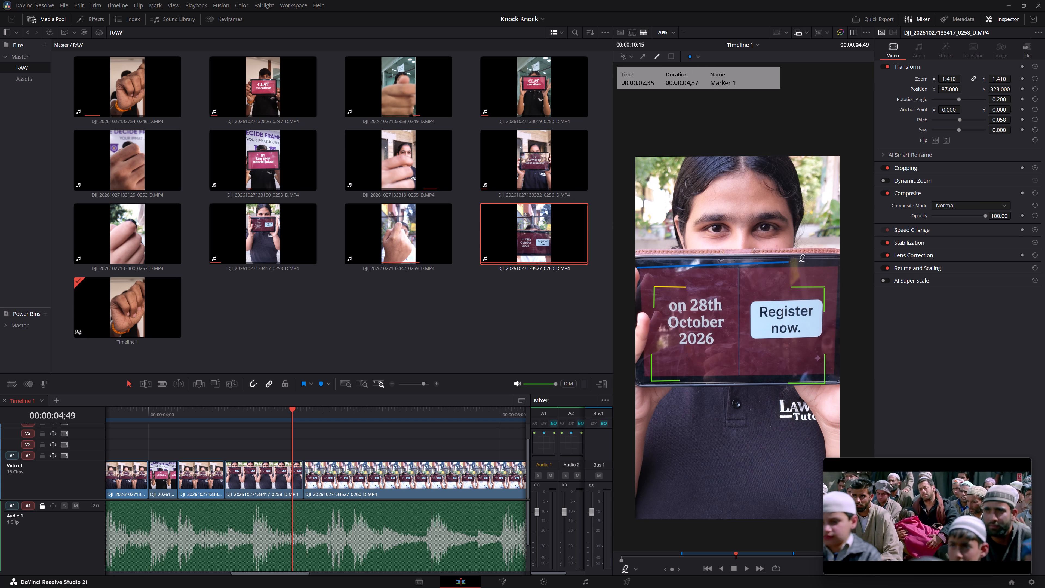
pyautogui.moveTo(799, 262); pyautogui.dragTo(839, 265)
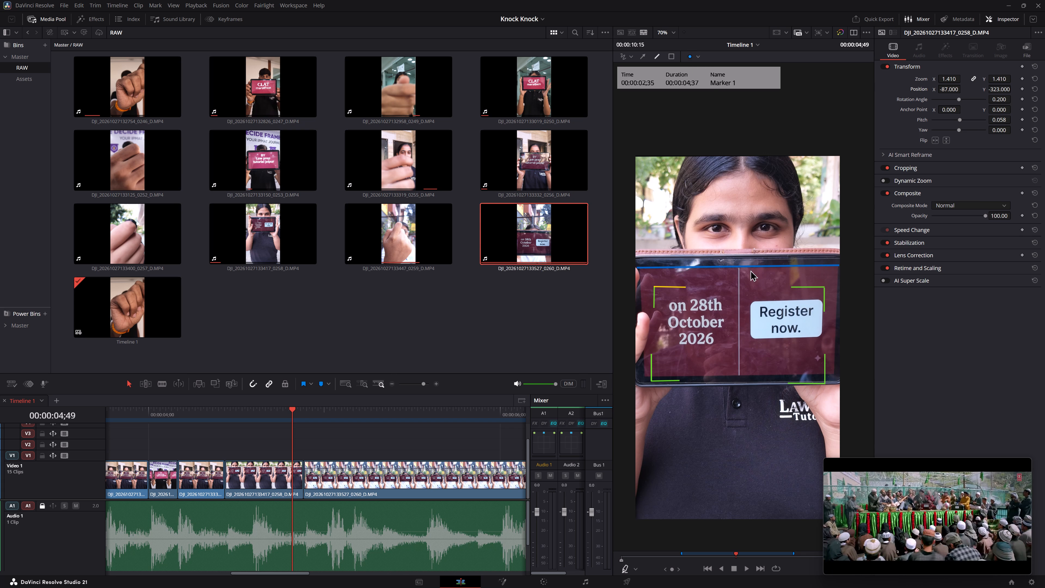
pyautogui.click(309, 439)
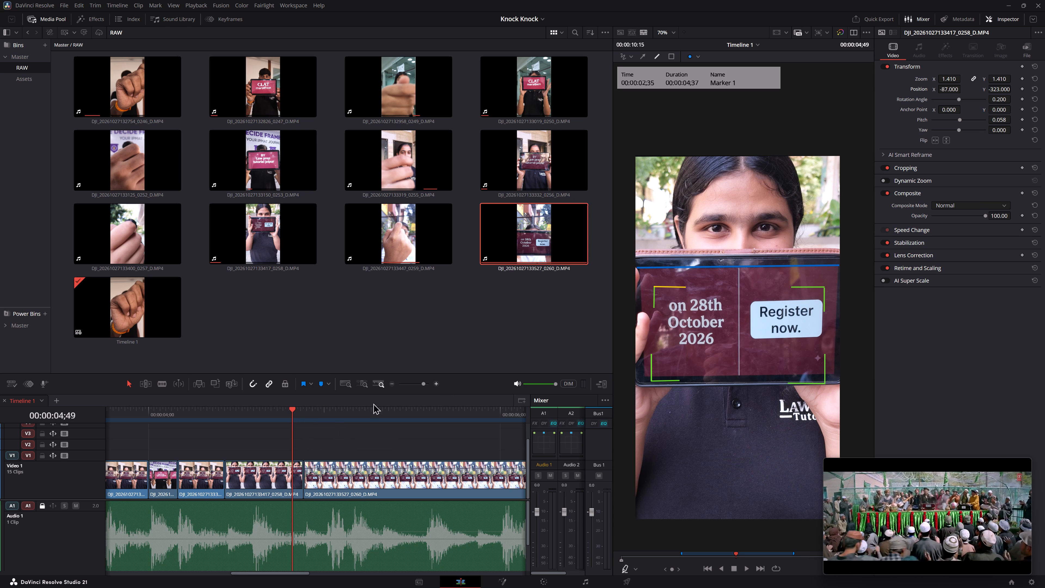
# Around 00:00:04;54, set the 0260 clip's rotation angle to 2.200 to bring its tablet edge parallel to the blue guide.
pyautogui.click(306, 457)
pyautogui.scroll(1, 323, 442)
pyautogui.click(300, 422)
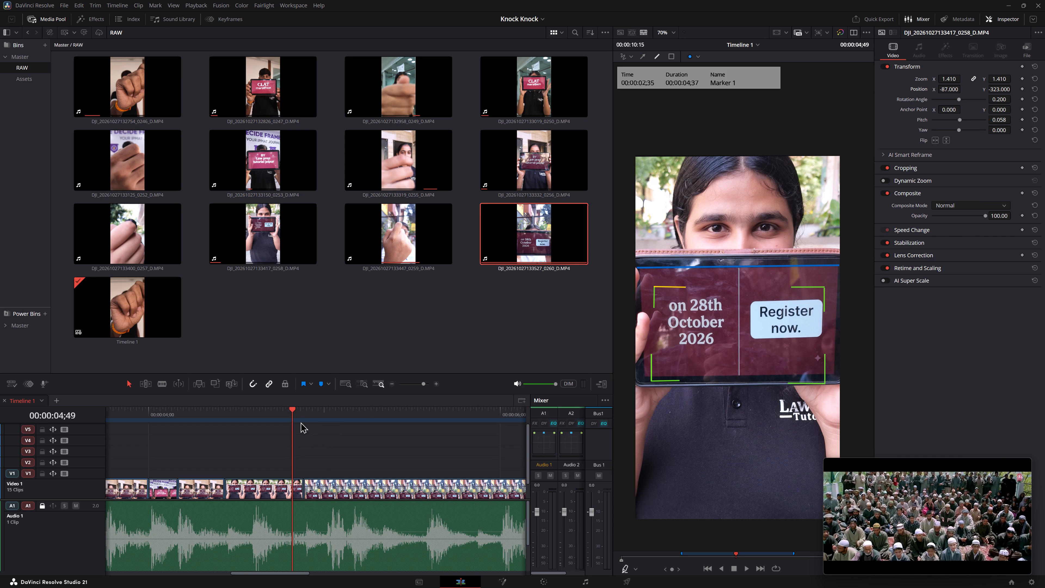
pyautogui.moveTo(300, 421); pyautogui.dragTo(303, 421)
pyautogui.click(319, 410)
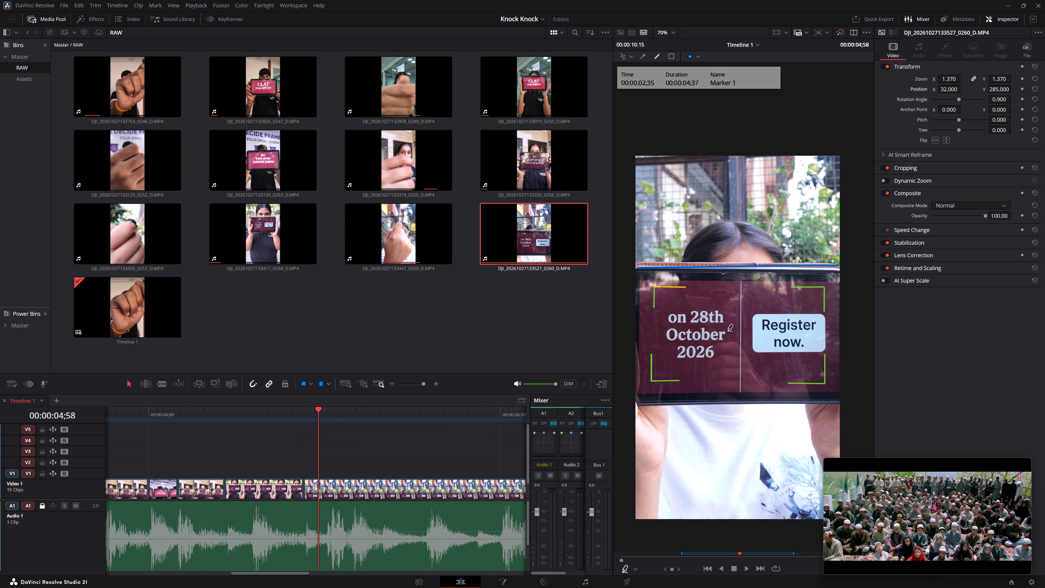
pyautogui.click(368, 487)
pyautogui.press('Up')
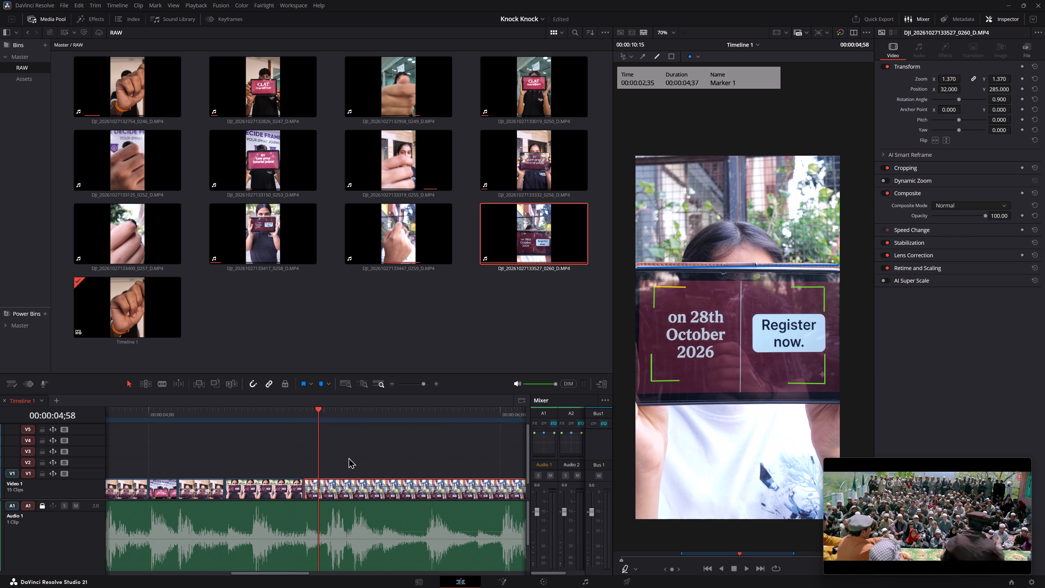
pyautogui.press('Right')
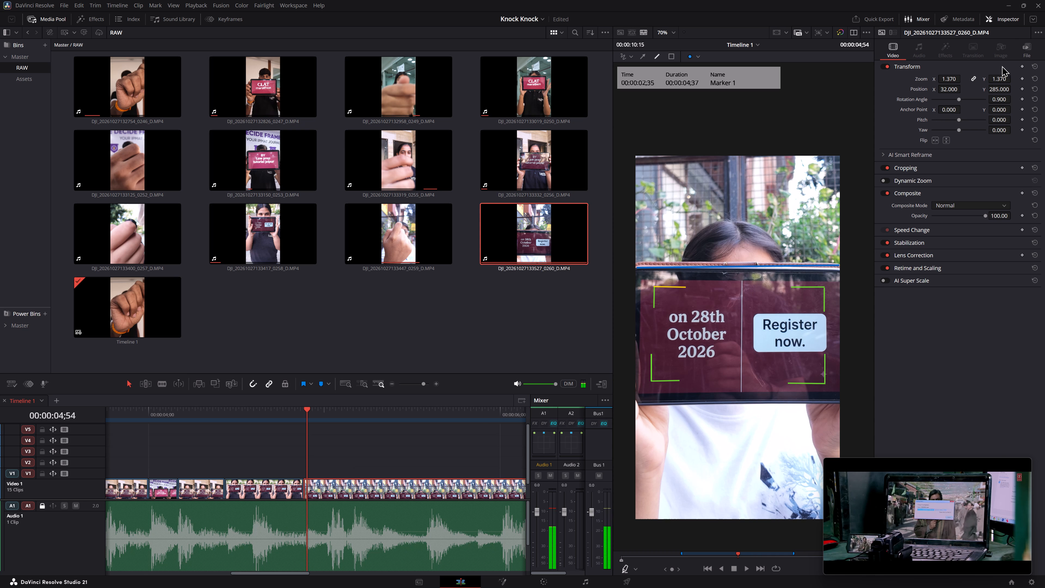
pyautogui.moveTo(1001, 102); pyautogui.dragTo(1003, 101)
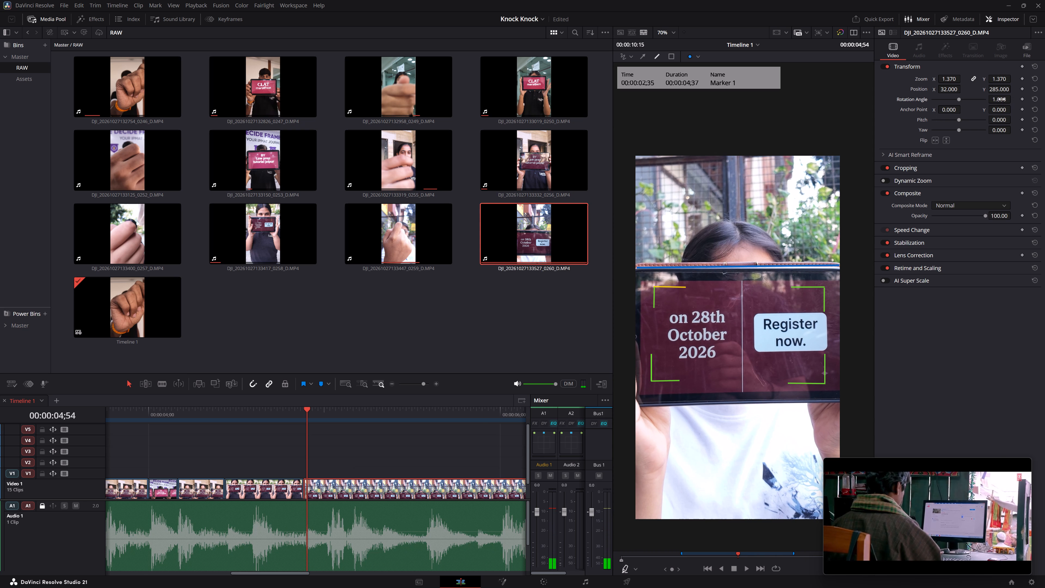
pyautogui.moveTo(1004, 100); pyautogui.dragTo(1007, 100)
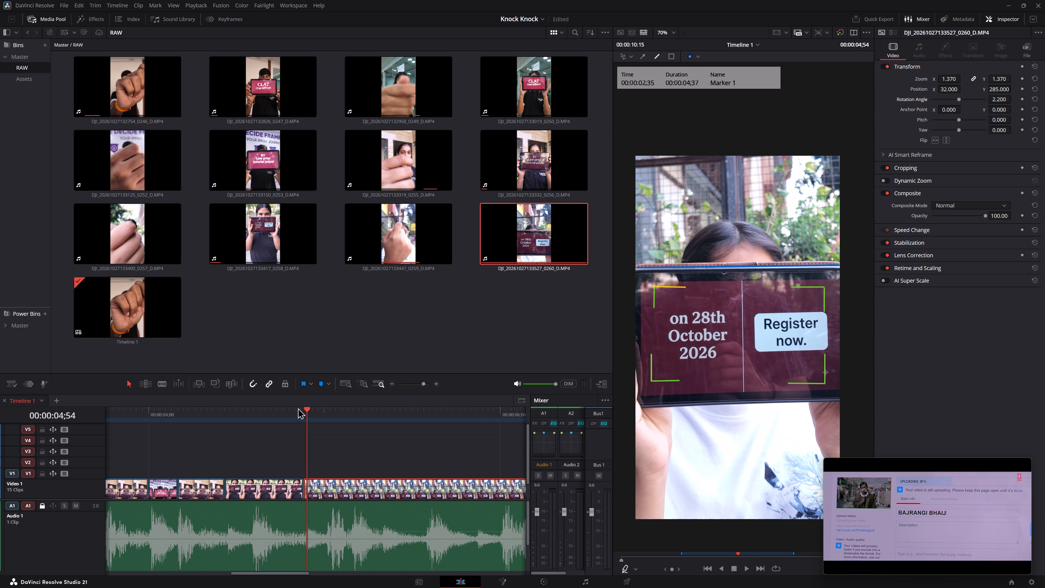
# Match the 0260 clip's tablet to the 0258 shot with zoom 1.390, position X 35 and Y 358, and rotation 1.800.
pyautogui.click(279, 411)
pyautogui.click(306, 405)
pyautogui.click(308, 409)
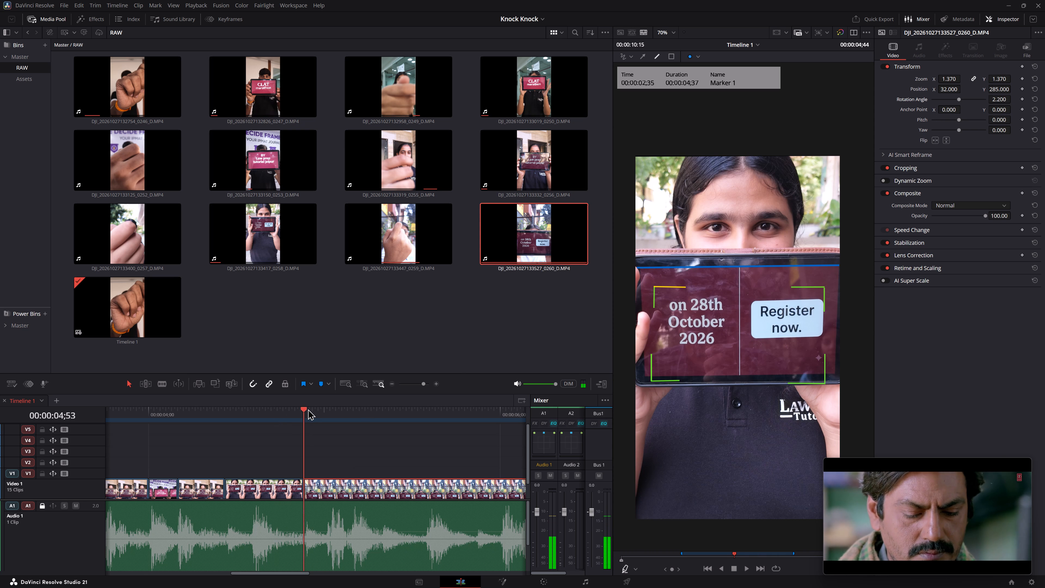
pyautogui.press('Right')
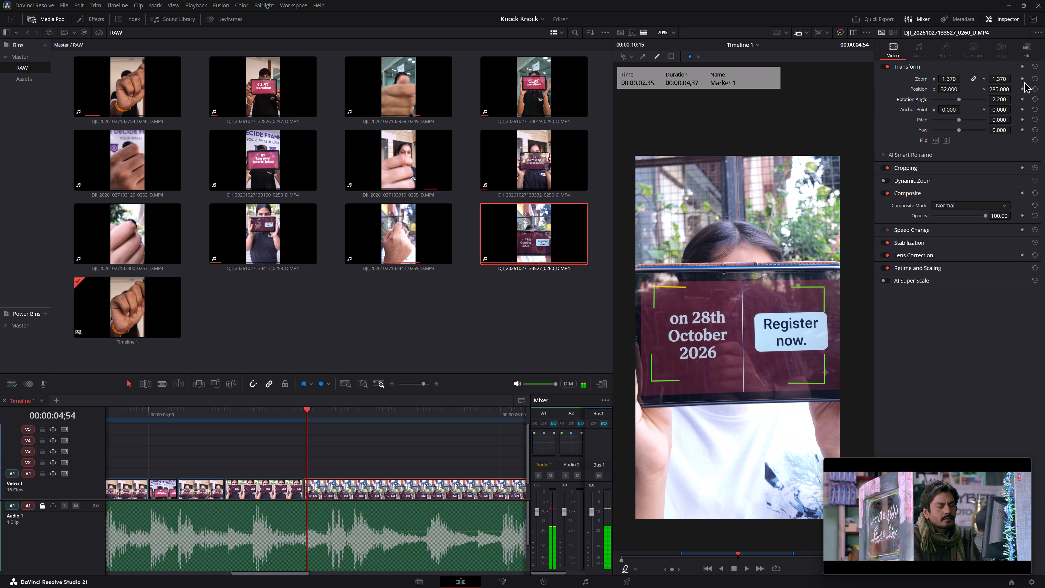
pyautogui.moveTo(1008, 87); pyautogui.dragTo(1032, 89)
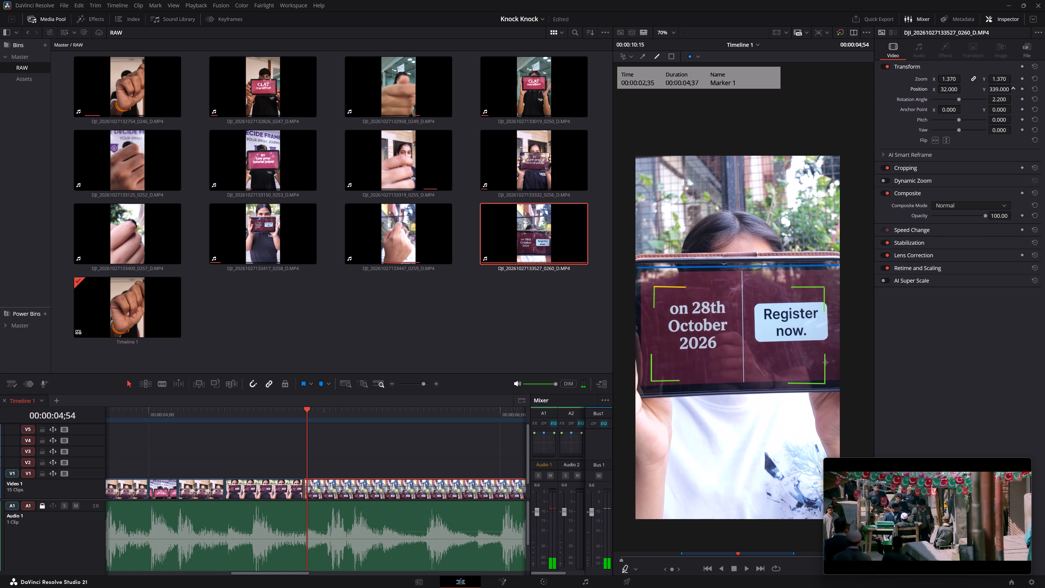
pyautogui.moveTo(1032, 89); pyautogui.dragTo(514, 294)
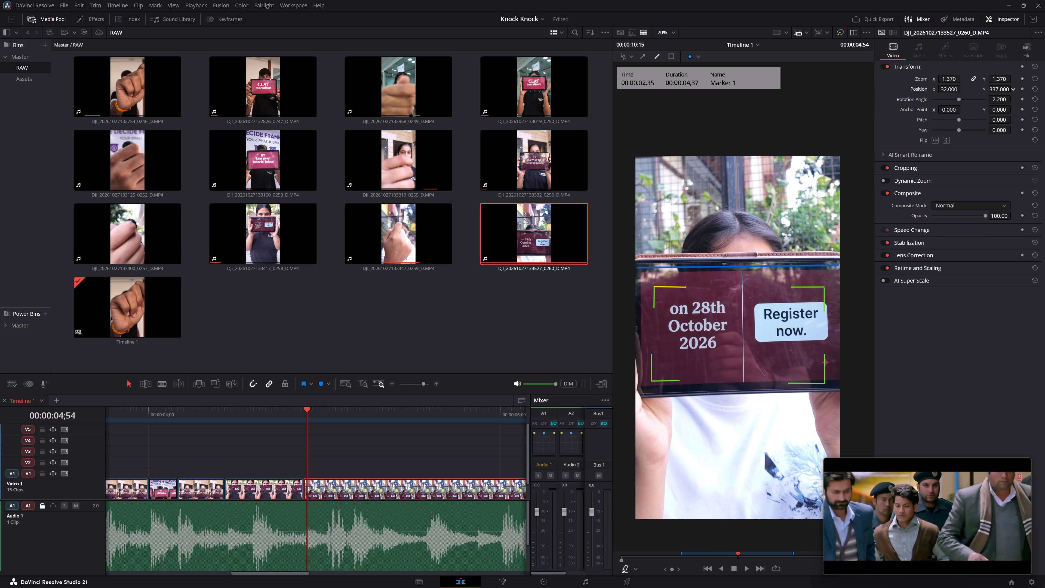
pyautogui.moveTo(514, 294); pyautogui.dragTo(520, 295)
pyautogui.click(1010, 75)
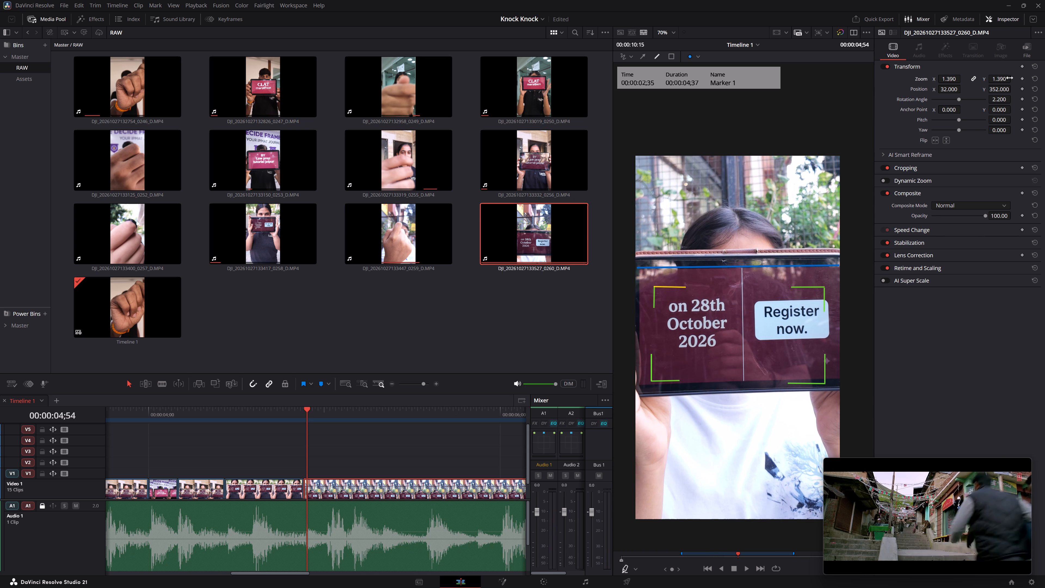
pyautogui.click(1009, 86)
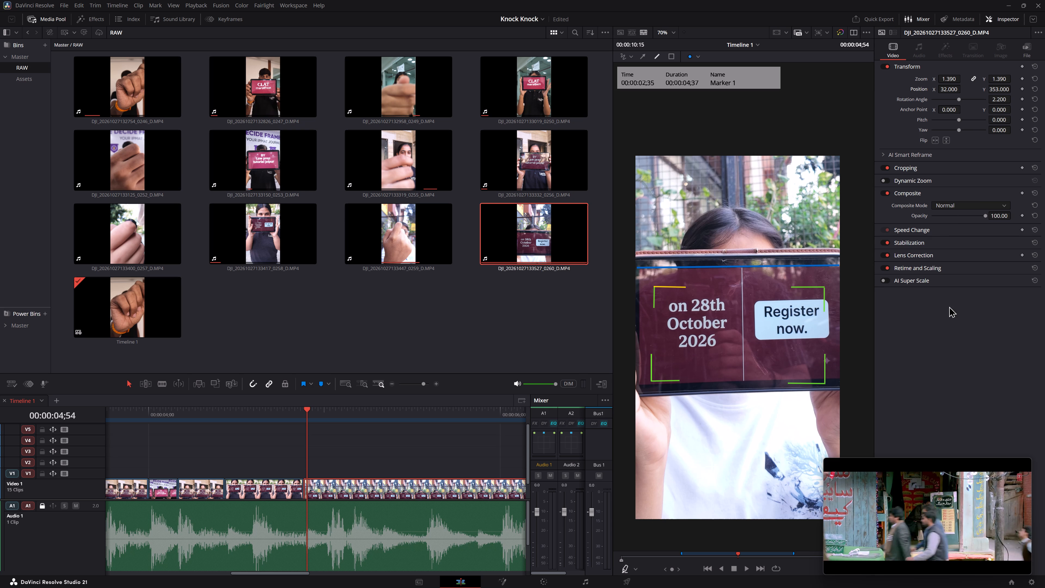
pyautogui.click(952, 90)
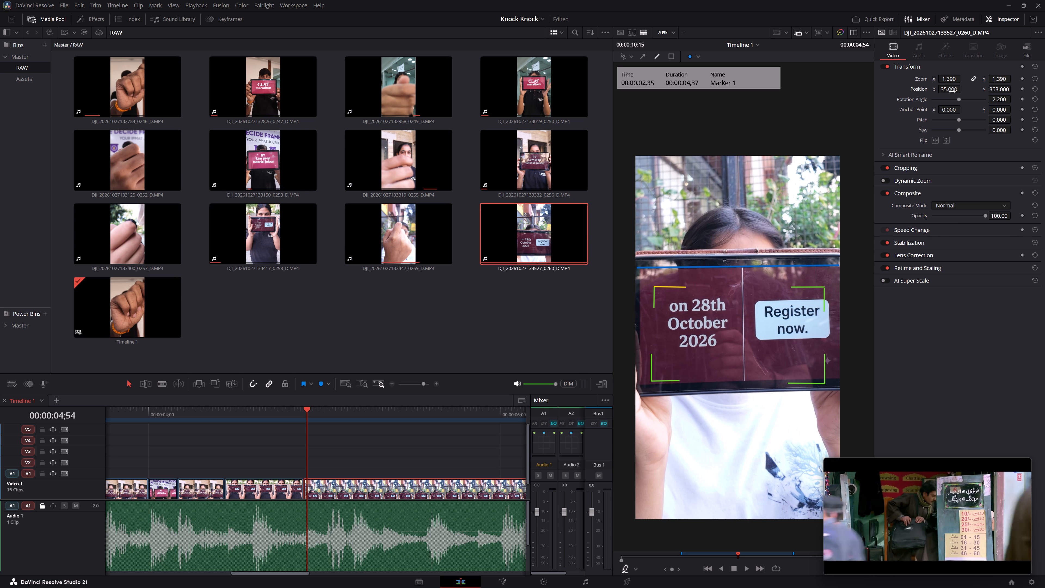
pyautogui.click(1004, 100)
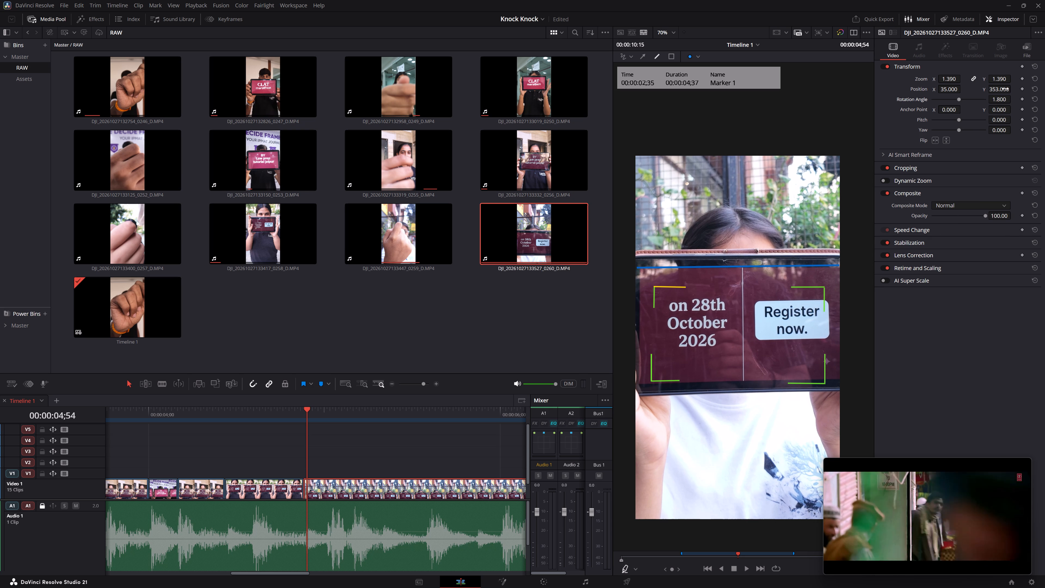
pyautogui.click(1005, 89)
# Move the floating YouTube video window clear of the timeline viewer and shrink it.
pyautogui.moveTo(887, 485); pyautogui.dragTo(892, 339)
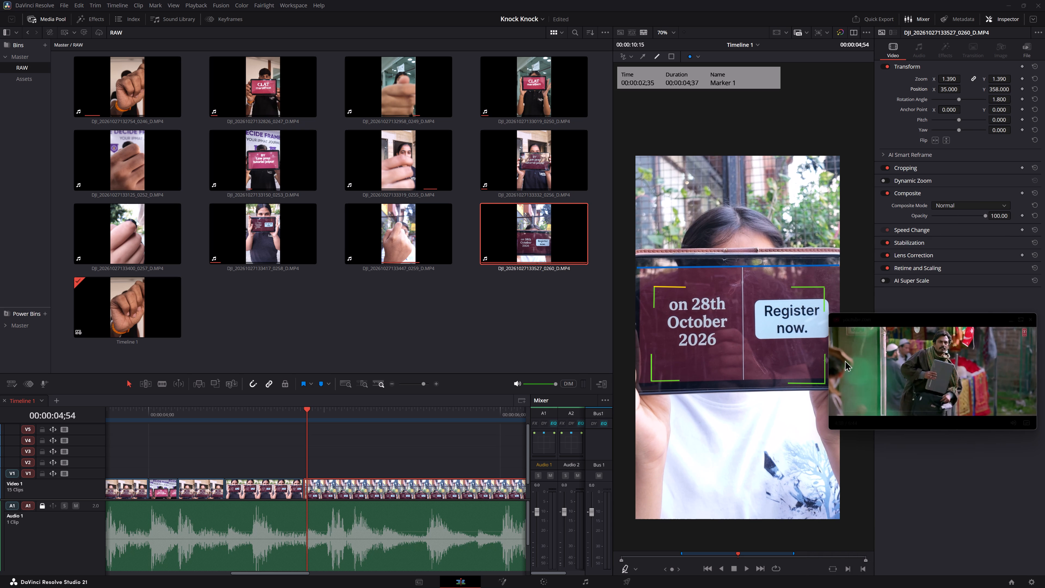
pyautogui.moveTo(829, 314); pyautogui.dragTo(951, 393)
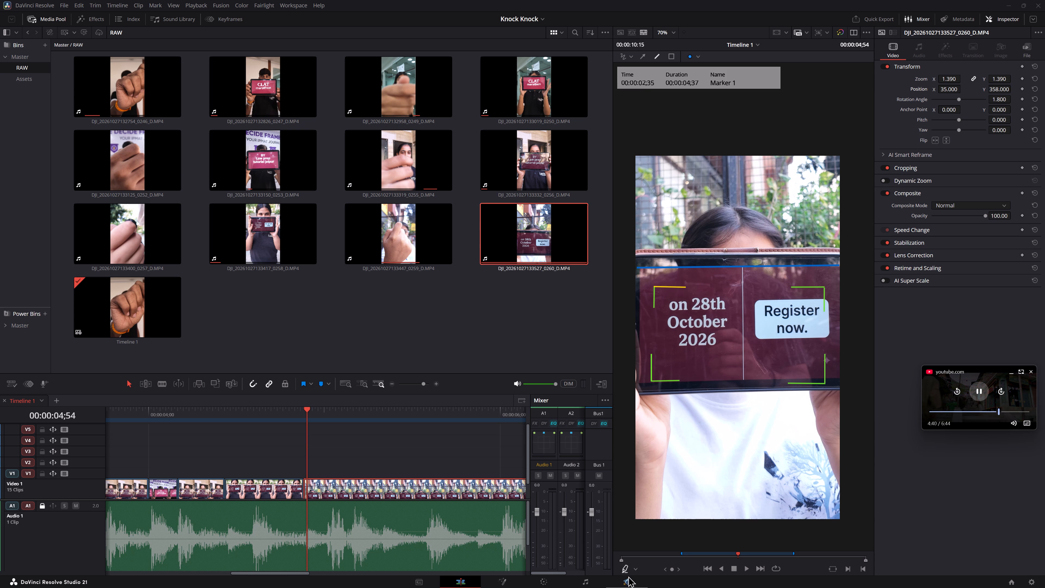
# Turn off annotation mode in the timeline viewer.
pyautogui.click(628, 567)
# Switch to the Color page, hiding its mini-timeline and showing the clip thumbnail strip.
pyautogui.scroll(-4, 359, 460)
pyautogui.keyDown('alt'); pyautogui.scroll(-8, 362, 451); pyautogui.keyUp('alt')
pyautogui.click(295, 474)
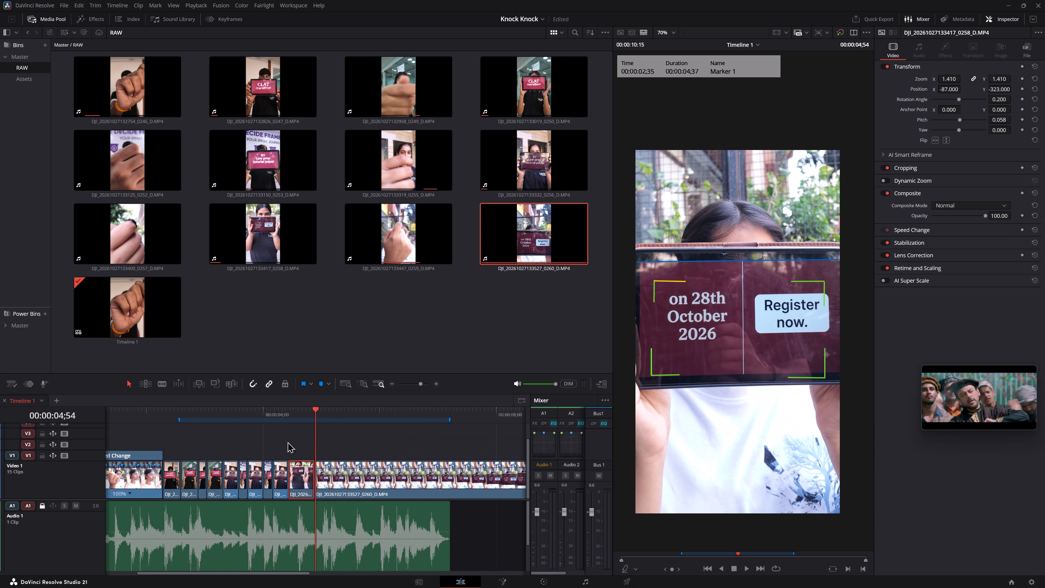
pyautogui.click(292, 437)
pyautogui.click(537, 580)
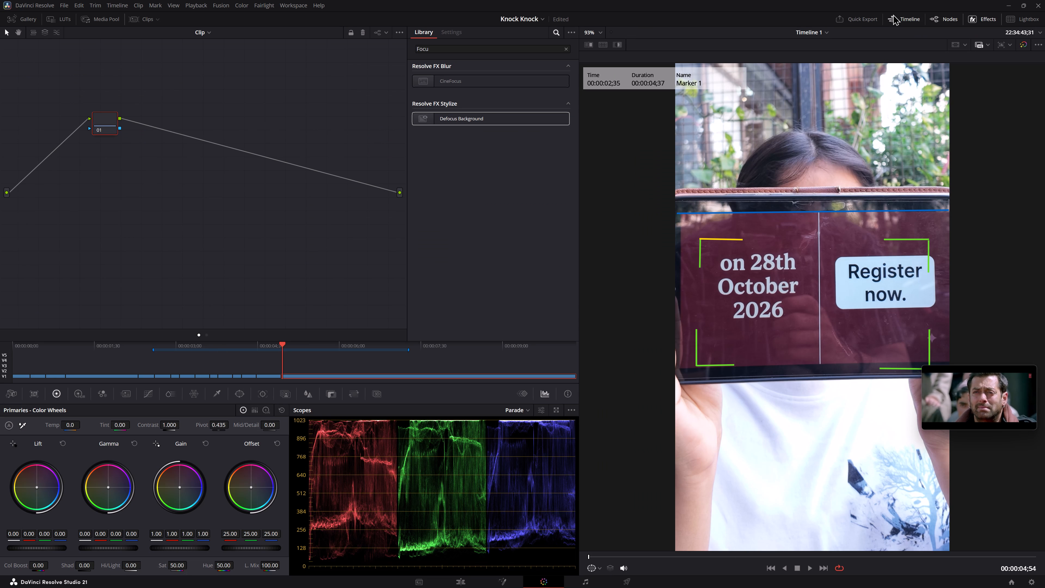
pyautogui.click(909, 15)
pyautogui.click(933, 17)
pyautogui.doubleClick(976, 19)
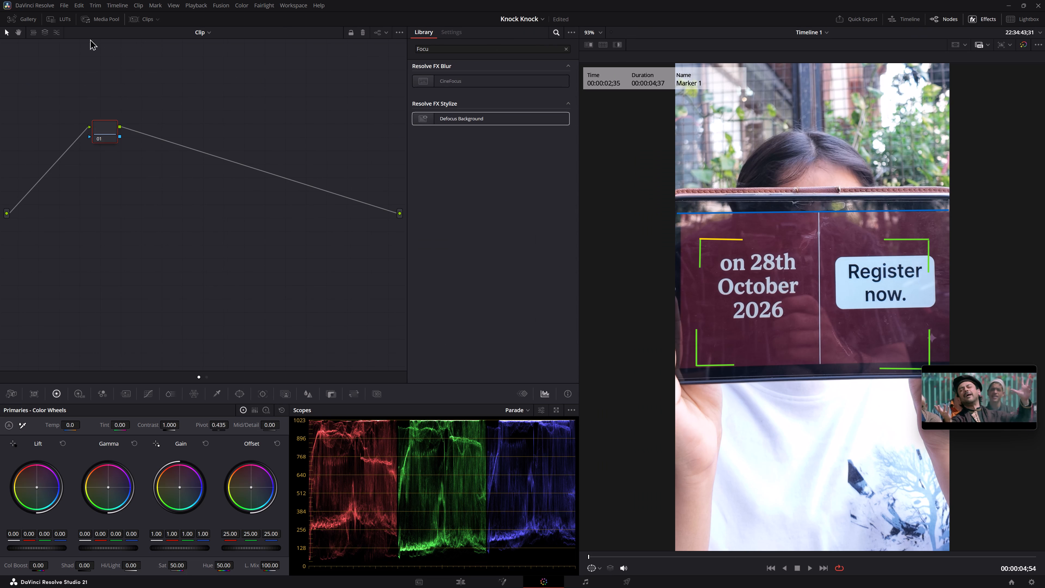
pyautogui.click(139, 16)
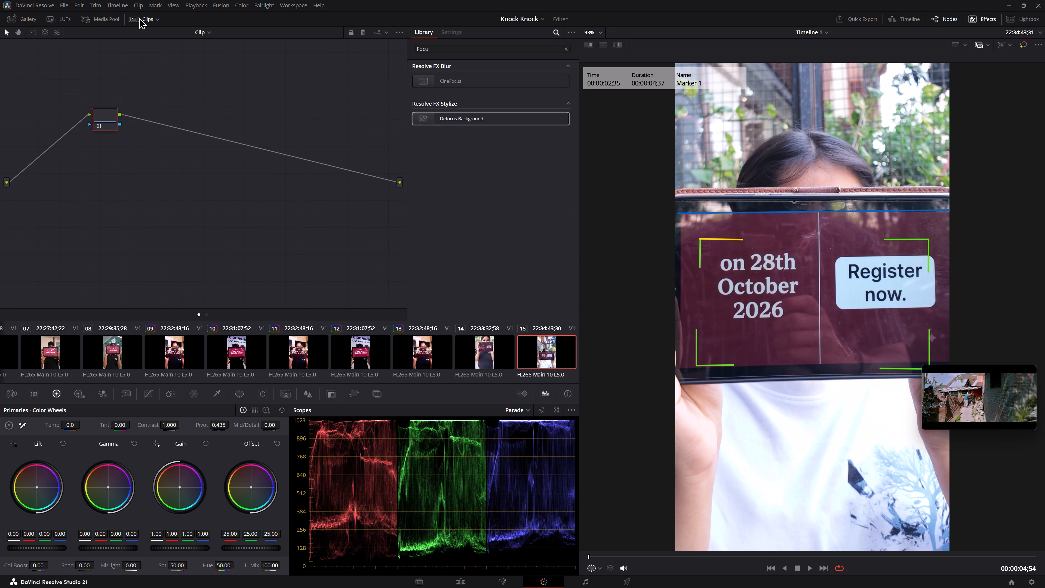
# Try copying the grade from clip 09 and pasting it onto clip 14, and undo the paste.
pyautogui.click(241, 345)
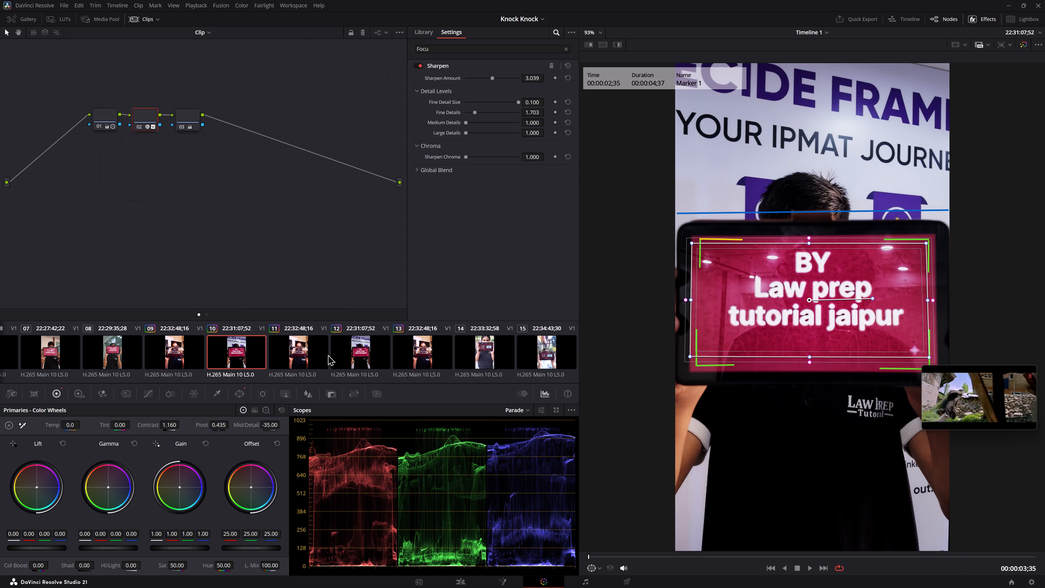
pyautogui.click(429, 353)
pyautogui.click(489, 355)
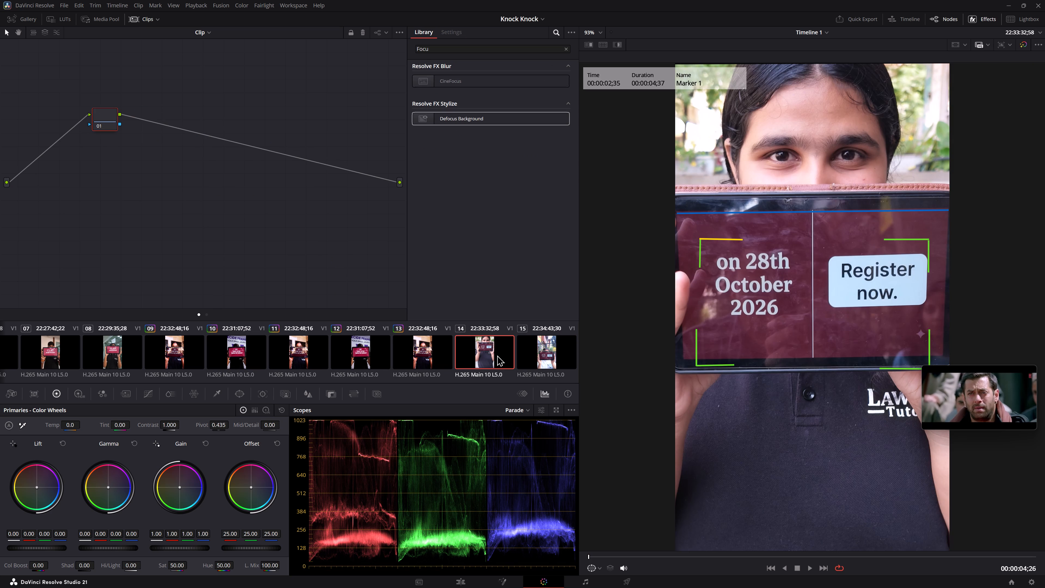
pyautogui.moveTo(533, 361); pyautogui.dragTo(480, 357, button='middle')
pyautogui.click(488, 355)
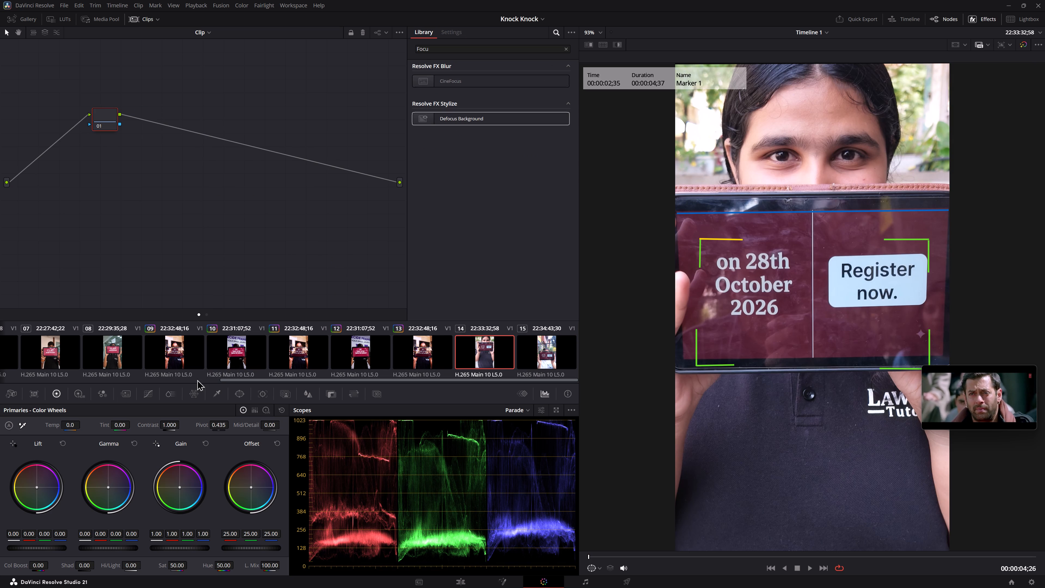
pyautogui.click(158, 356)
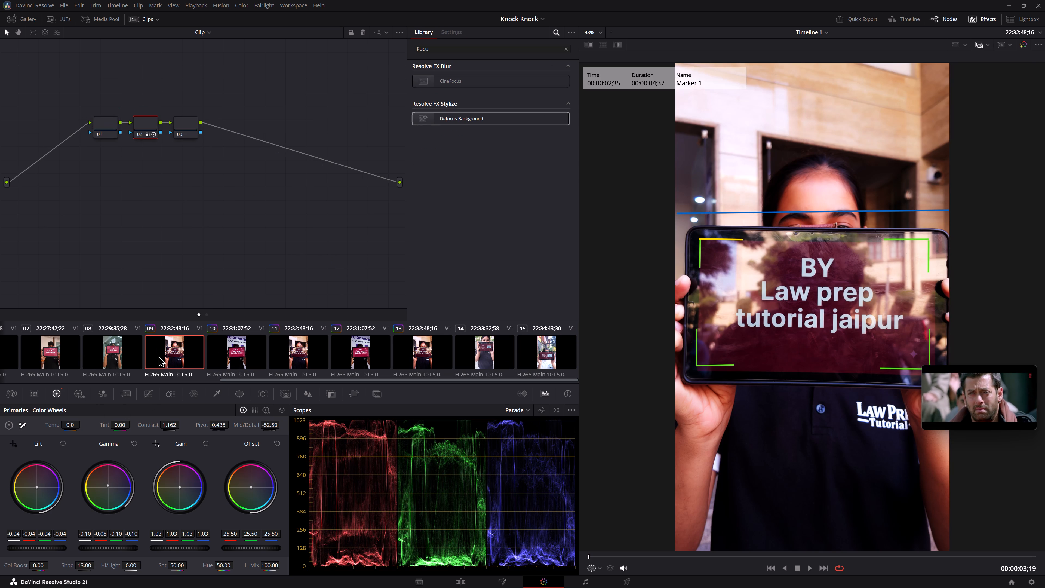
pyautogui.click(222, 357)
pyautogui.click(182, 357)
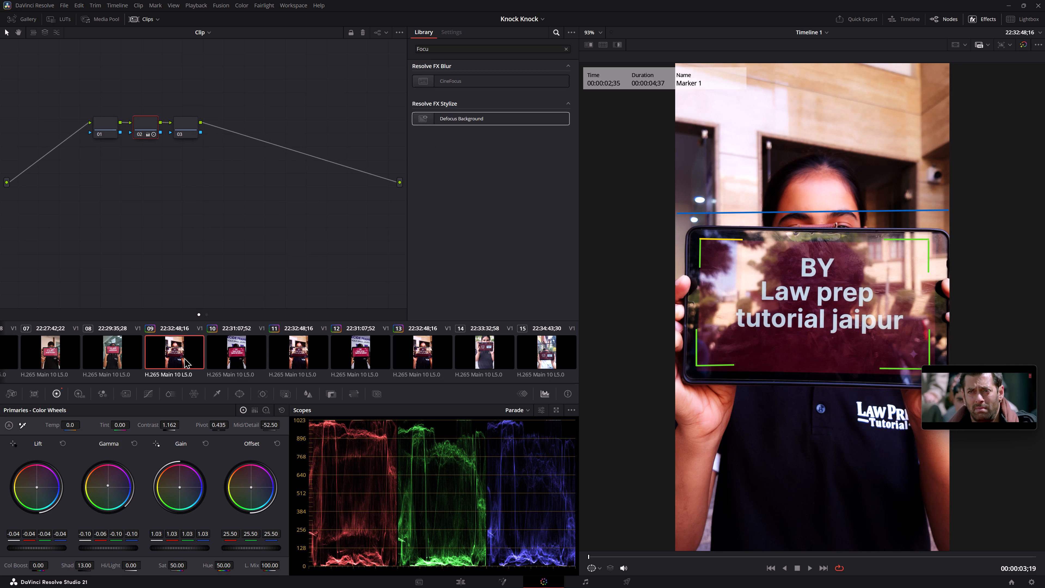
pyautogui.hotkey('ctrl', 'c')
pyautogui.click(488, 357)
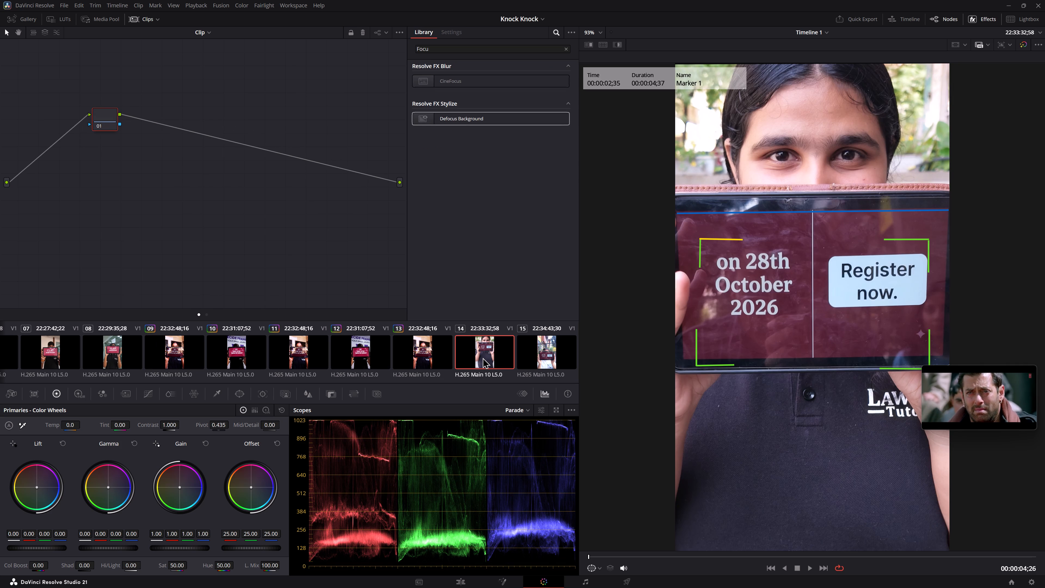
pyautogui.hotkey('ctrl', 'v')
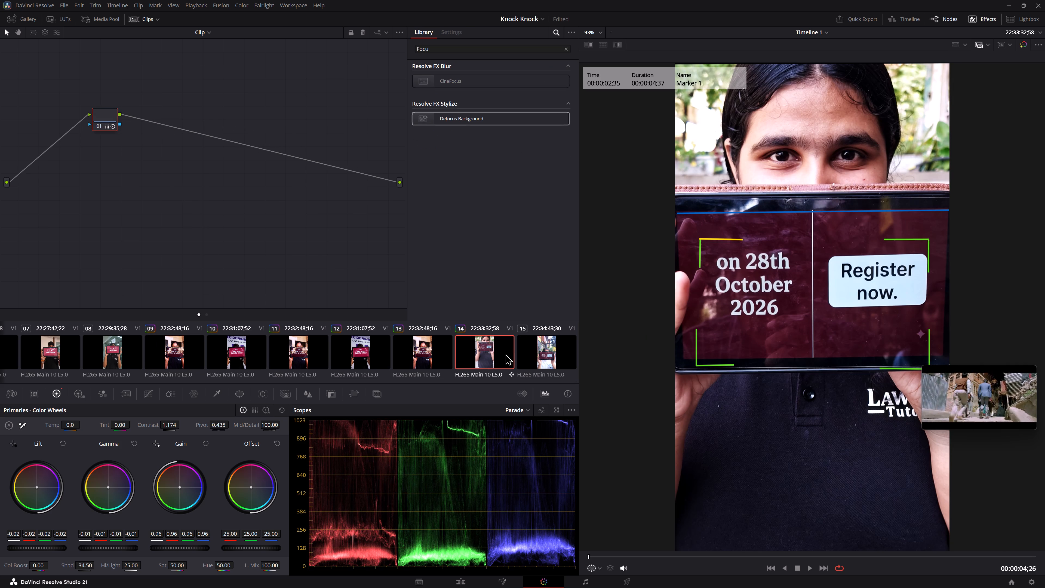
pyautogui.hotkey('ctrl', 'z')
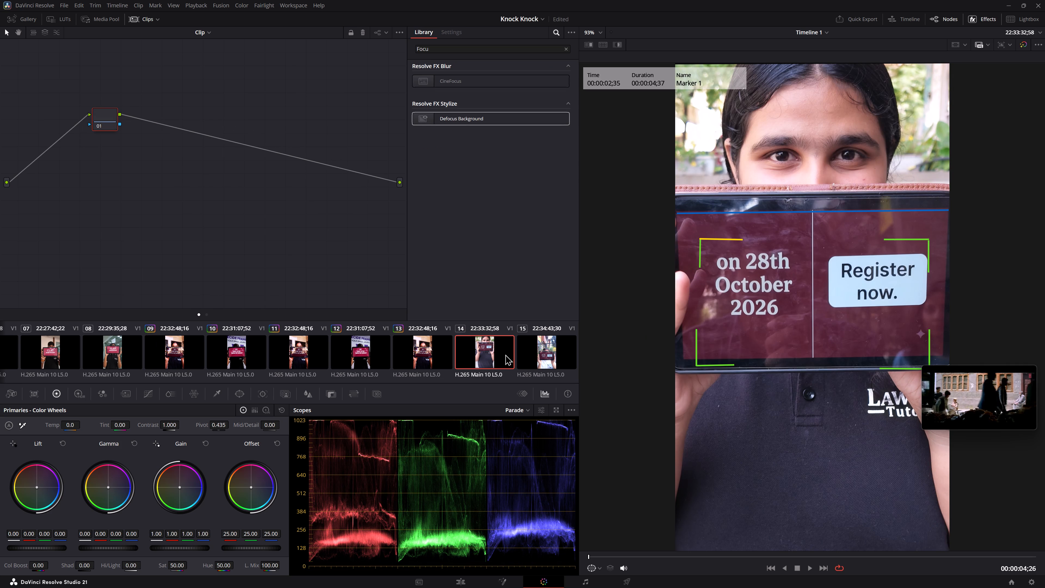
# Apply the automatic colour correction (Auto Color) to clip 14 and briefly play it.
pyautogui.hotkey('alt', 'shift', 'a')
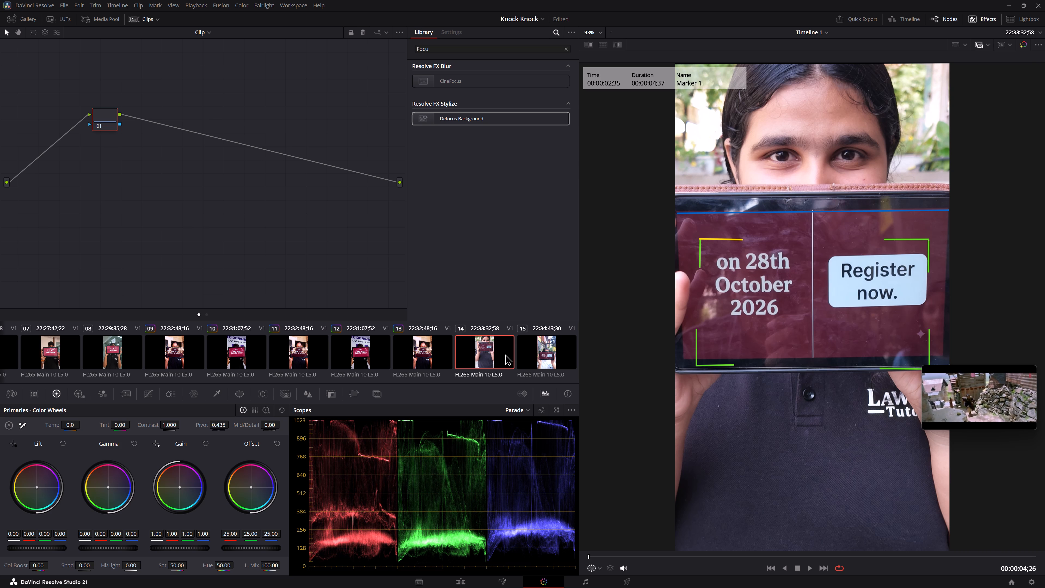
pyautogui.hotkey('alt', 'shift', 'a')
pyautogui.hotkey('alt', 'shift', 'a')
pyautogui.hotkey('ctrl', 'alt', 'a')
pyautogui.hotkey('ctrl', 'alt', 'a')
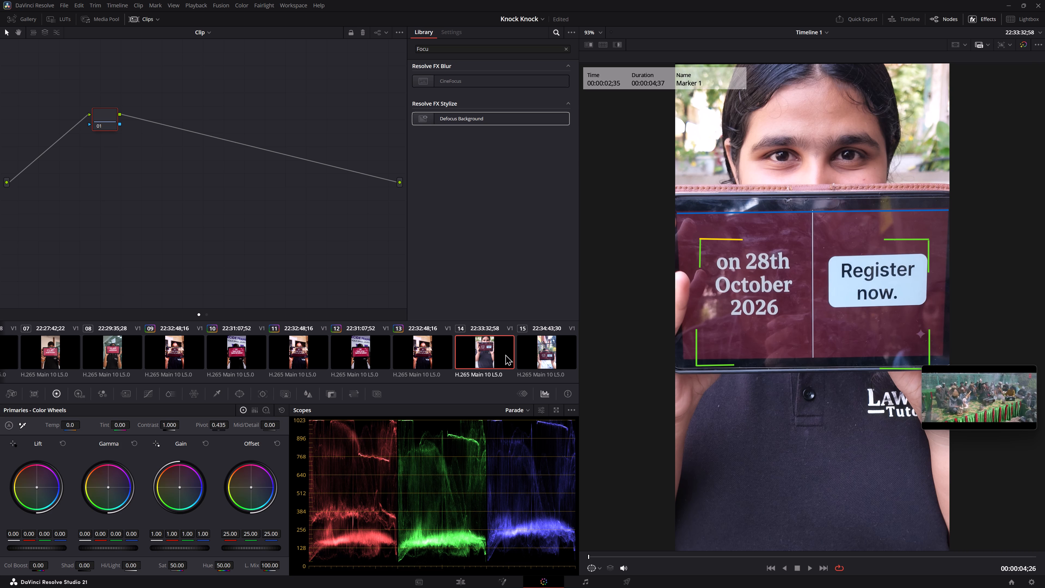
pyautogui.hotkey('alt', 'shift', 'c')
pyautogui.hotkey('ctrl', 'alt', 'c')
pyautogui.hotkey('ctrl', 'shift', 'c')
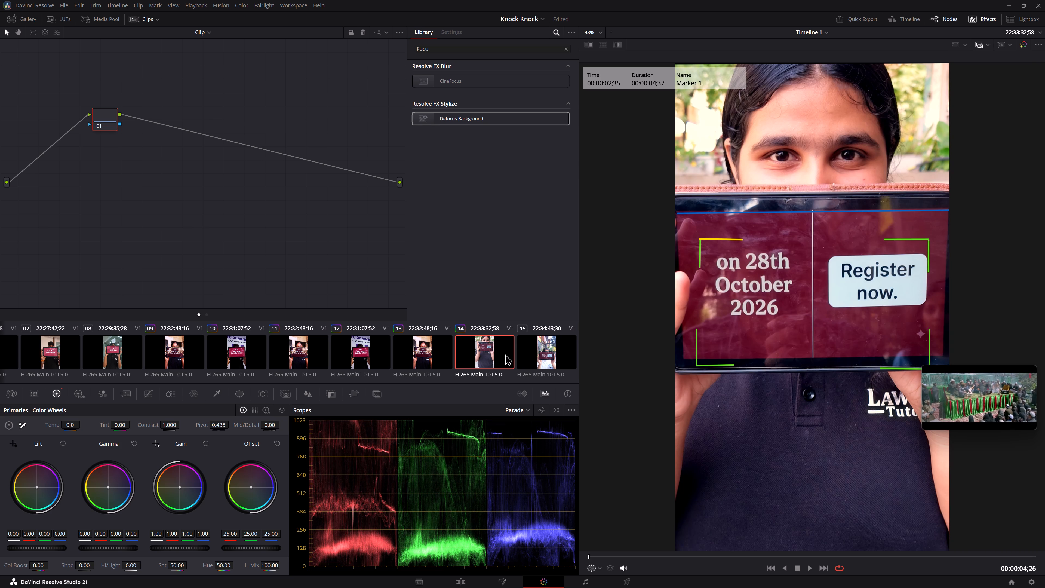
pyautogui.press('space')
pyautogui.press('space')
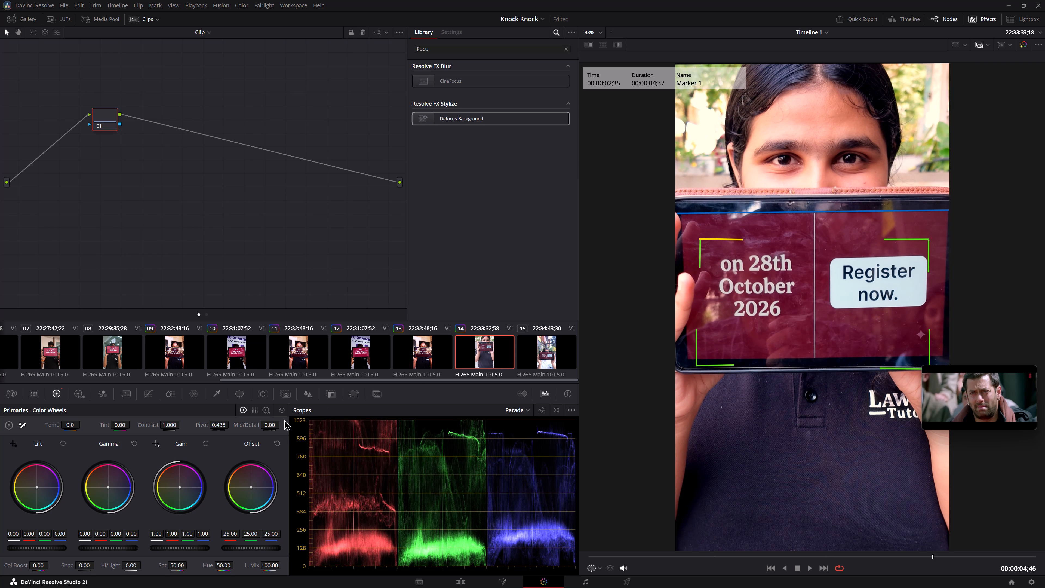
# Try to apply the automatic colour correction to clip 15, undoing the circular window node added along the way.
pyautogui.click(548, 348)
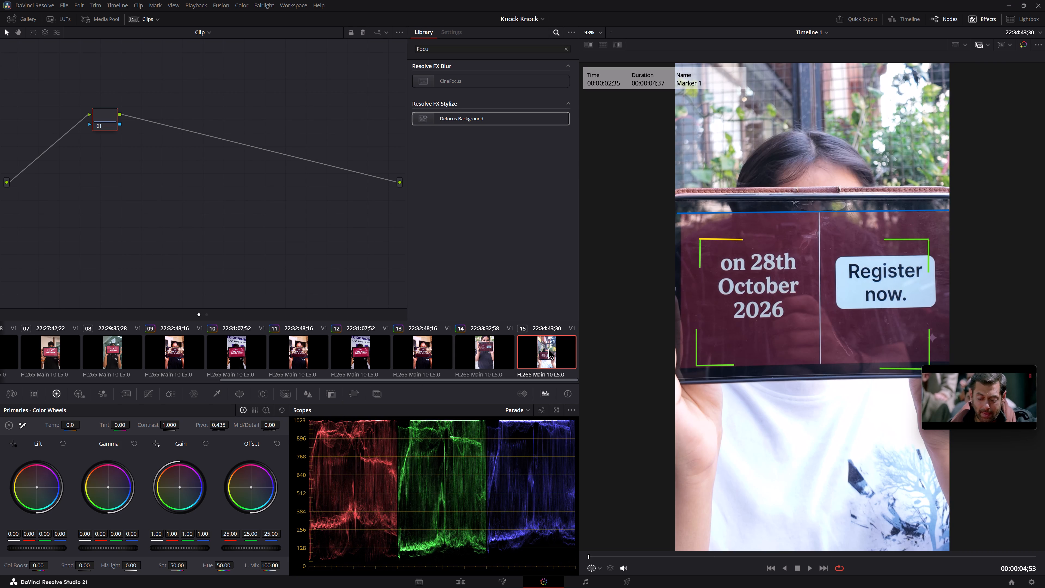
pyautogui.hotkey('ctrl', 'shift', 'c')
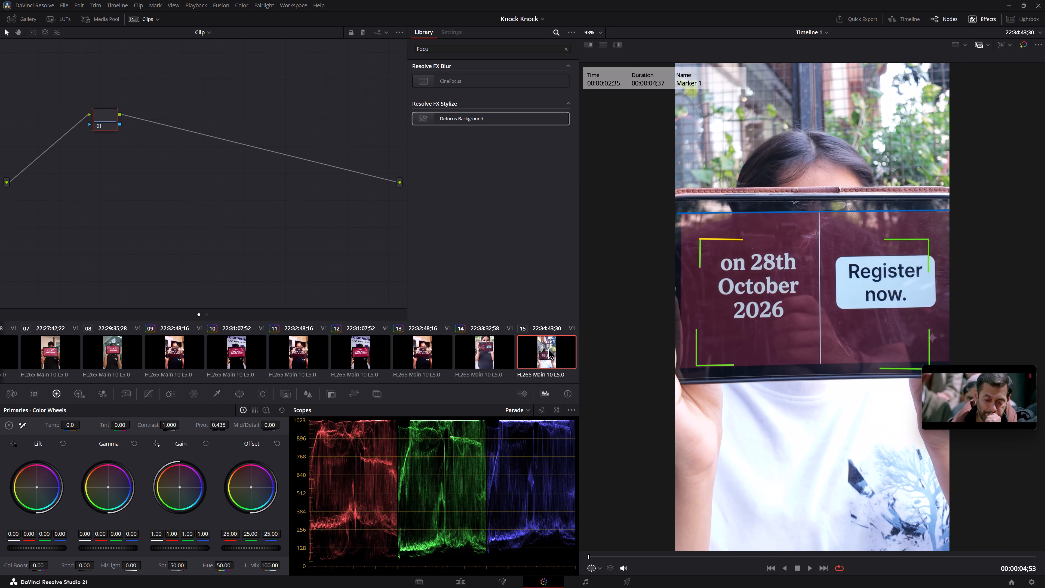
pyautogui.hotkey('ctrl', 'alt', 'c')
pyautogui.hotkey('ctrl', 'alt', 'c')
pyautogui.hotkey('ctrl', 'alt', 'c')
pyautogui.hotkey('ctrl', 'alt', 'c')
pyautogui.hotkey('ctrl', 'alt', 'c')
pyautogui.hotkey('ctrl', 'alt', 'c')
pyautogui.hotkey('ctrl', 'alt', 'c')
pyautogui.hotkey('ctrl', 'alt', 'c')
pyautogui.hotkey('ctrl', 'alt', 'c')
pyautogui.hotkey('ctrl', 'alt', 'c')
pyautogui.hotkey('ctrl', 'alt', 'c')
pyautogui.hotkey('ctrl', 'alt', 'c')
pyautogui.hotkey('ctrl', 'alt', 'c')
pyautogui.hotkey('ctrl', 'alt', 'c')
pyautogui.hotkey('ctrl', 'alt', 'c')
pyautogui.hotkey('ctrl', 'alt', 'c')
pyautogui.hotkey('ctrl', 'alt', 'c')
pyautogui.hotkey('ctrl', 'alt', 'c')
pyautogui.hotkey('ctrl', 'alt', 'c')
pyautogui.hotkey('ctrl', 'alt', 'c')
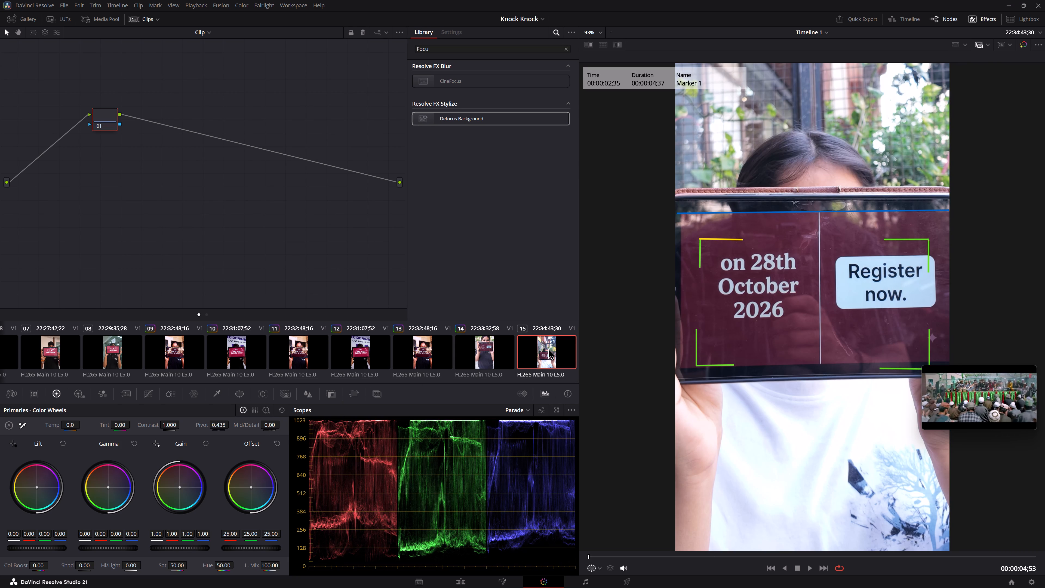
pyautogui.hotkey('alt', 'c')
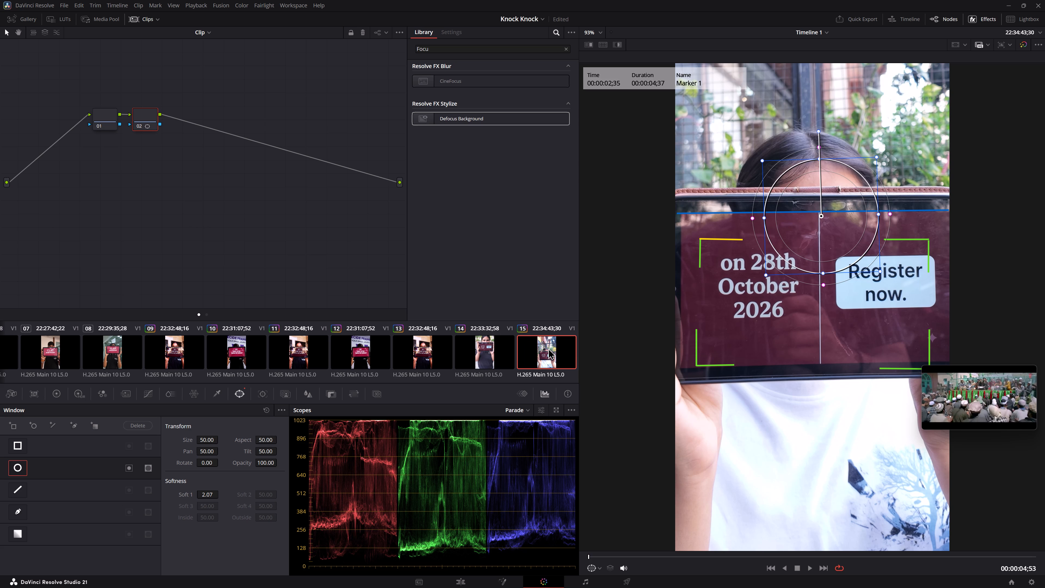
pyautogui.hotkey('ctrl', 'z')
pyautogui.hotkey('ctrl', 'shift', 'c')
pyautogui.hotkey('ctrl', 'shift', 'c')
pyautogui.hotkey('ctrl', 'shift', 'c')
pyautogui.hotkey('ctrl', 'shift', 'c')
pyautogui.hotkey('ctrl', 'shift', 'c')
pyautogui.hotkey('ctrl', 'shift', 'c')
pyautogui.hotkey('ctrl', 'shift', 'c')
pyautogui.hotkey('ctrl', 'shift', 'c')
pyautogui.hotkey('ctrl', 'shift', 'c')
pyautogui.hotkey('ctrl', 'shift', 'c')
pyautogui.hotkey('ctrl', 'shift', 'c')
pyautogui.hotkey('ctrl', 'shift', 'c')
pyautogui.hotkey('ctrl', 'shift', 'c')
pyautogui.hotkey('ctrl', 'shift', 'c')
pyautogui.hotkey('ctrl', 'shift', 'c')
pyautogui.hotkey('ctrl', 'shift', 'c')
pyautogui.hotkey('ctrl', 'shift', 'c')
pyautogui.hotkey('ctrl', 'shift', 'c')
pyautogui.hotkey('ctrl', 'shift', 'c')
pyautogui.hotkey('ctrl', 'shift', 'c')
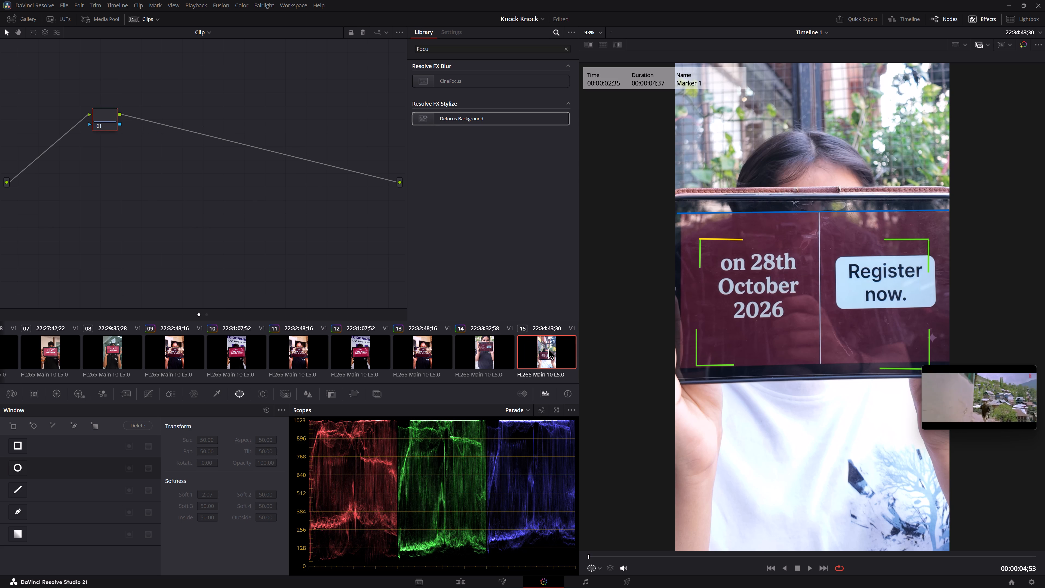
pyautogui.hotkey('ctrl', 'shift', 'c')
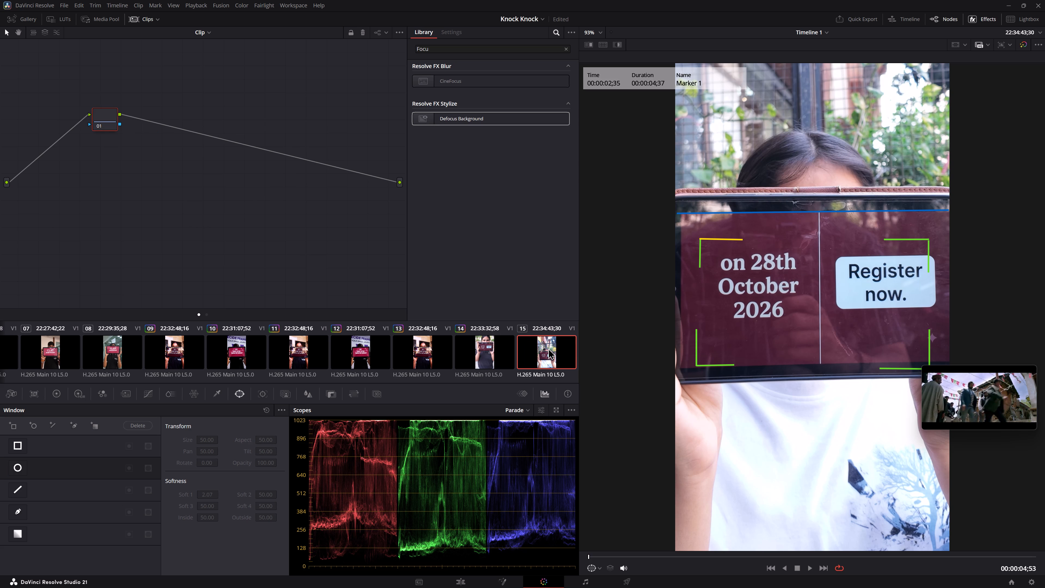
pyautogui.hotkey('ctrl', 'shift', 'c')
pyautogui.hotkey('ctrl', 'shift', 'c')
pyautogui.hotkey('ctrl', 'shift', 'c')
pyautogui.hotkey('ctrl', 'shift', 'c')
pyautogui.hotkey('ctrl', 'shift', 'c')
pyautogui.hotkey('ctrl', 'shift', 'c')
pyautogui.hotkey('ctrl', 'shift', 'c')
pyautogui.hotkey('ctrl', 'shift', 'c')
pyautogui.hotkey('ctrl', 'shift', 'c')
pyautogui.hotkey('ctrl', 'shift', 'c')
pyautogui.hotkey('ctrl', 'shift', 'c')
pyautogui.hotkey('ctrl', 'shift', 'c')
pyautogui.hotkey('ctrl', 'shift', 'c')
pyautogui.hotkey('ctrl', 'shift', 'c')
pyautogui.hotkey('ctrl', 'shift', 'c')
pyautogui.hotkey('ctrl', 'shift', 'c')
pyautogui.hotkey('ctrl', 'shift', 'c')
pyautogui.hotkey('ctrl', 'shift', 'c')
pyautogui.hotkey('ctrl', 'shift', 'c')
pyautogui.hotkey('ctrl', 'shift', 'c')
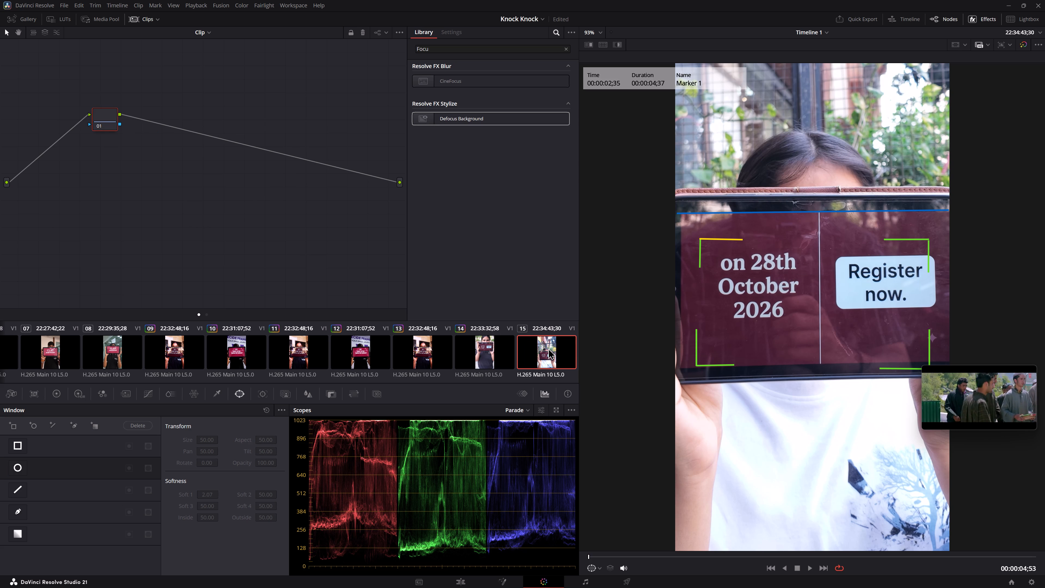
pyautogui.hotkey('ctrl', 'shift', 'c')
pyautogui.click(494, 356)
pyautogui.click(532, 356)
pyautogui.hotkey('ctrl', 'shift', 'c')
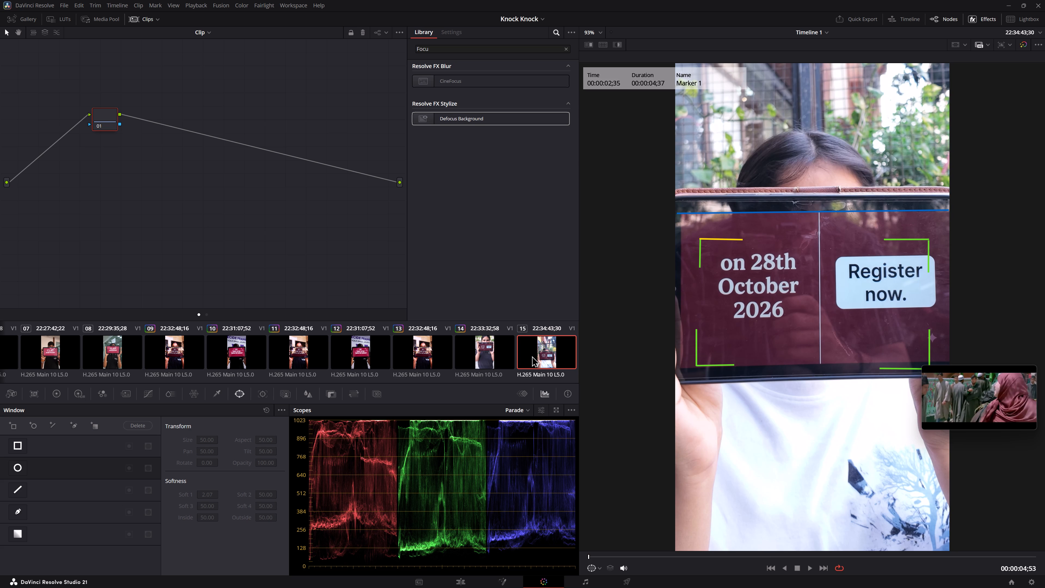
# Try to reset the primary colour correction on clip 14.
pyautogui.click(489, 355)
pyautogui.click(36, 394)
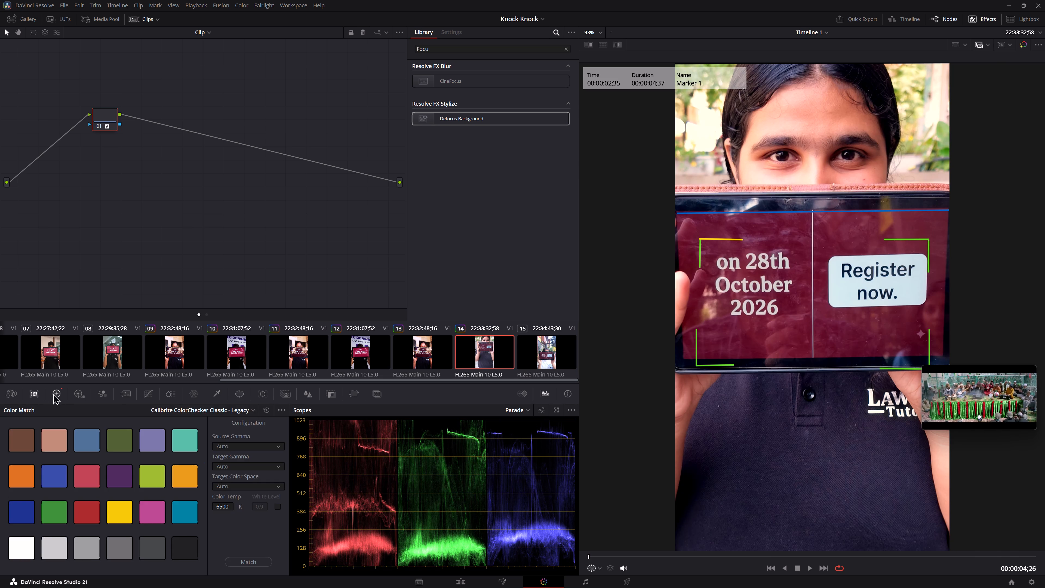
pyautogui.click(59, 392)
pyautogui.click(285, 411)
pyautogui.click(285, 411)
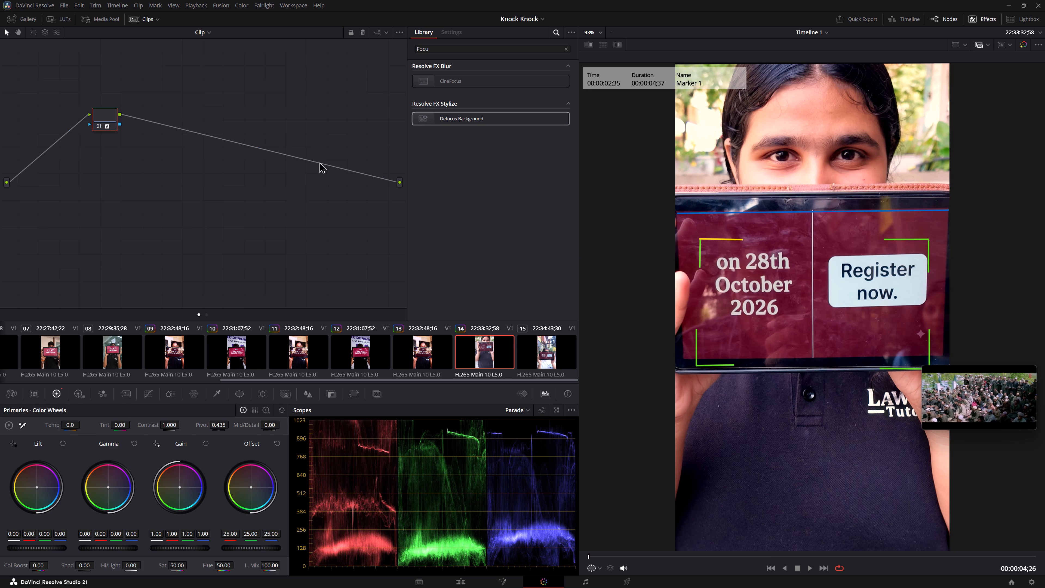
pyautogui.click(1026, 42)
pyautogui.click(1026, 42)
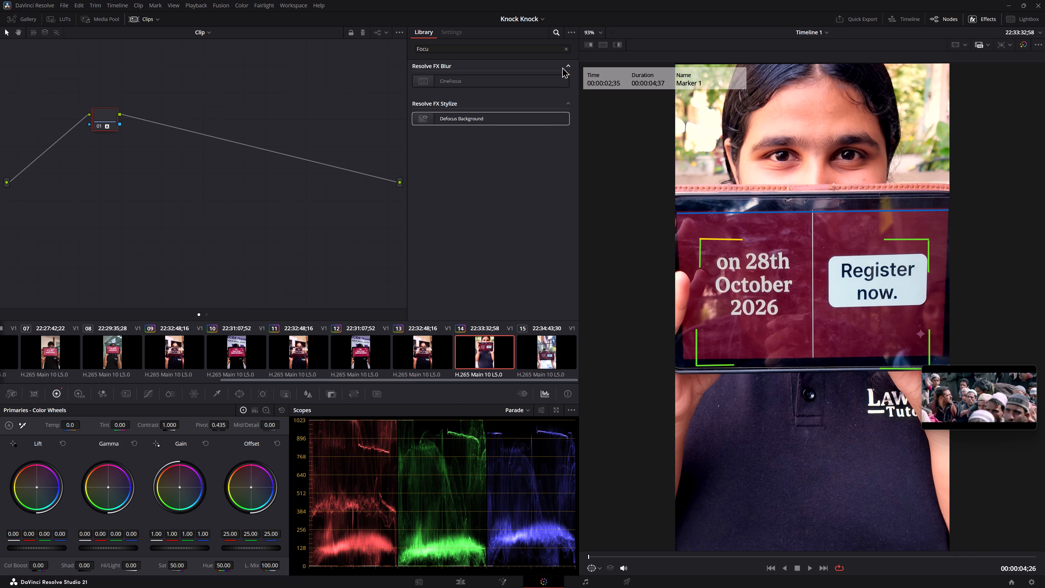
# Clear the search term from the effects library.
pyautogui.click(567, 53)
pyautogui.click(566, 50)
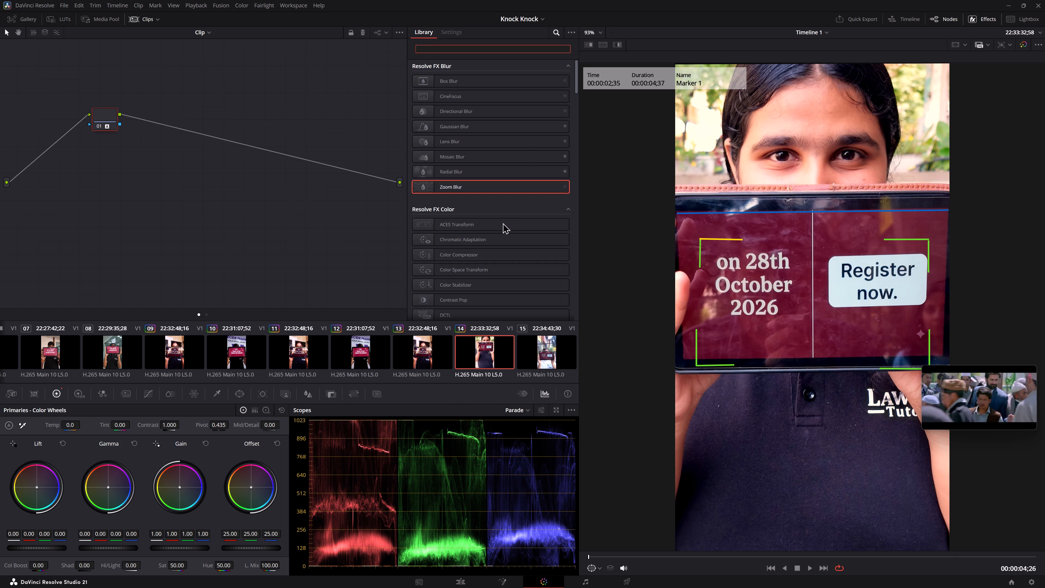
pyautogui.click(503, 224)
# Delete clip 14's auto-corrected node and add a fresh serial node in its place.
pyautogui.rightClick(472, 344)
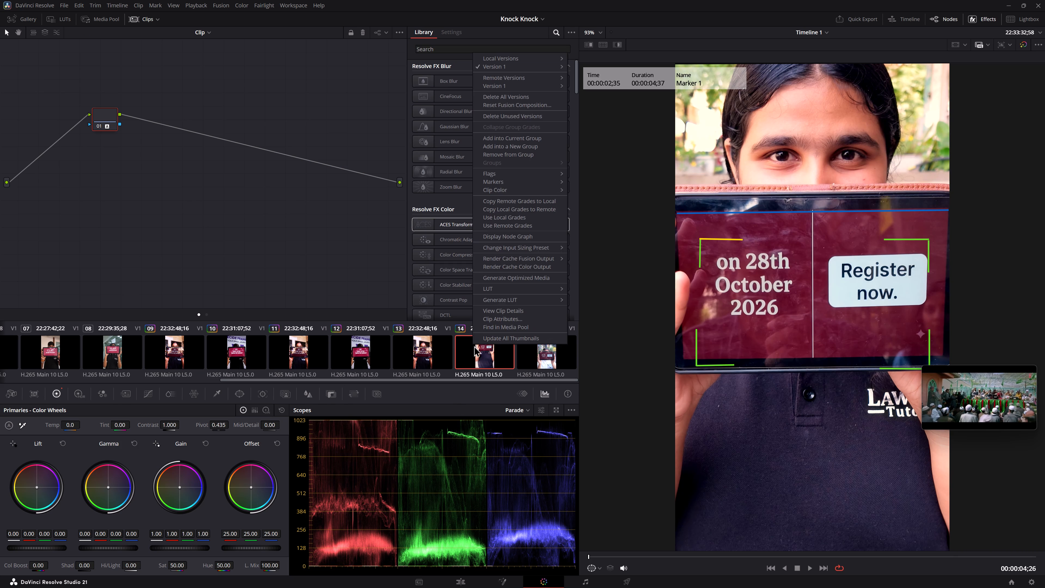
pyautogui.click(482, 358)
pyautogui.rightClick(482, 358)
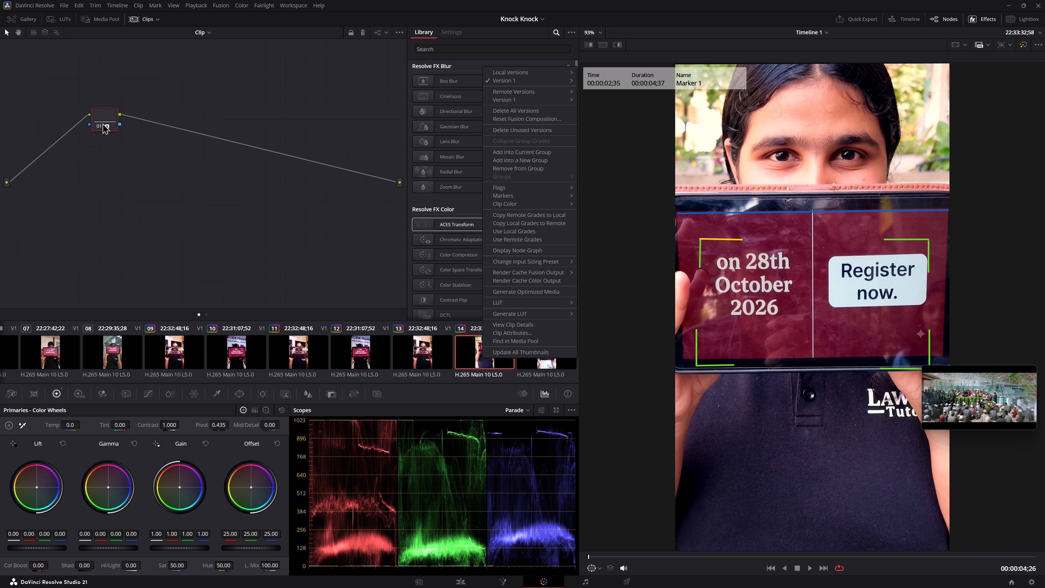
pyautogui.click(102, 124)
pyautogui.click(8, 424)
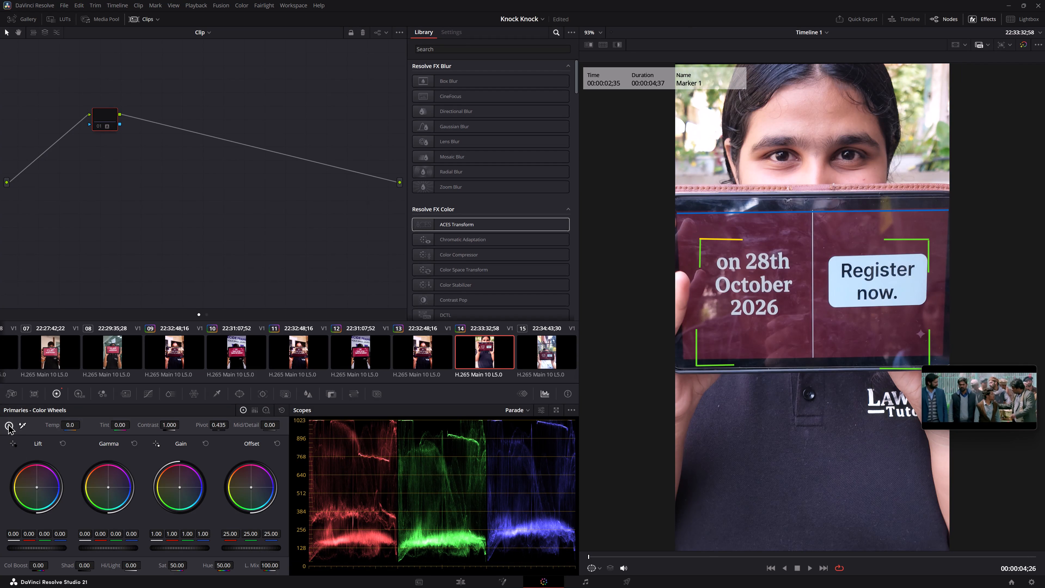
pyautogui.click(105, 122)
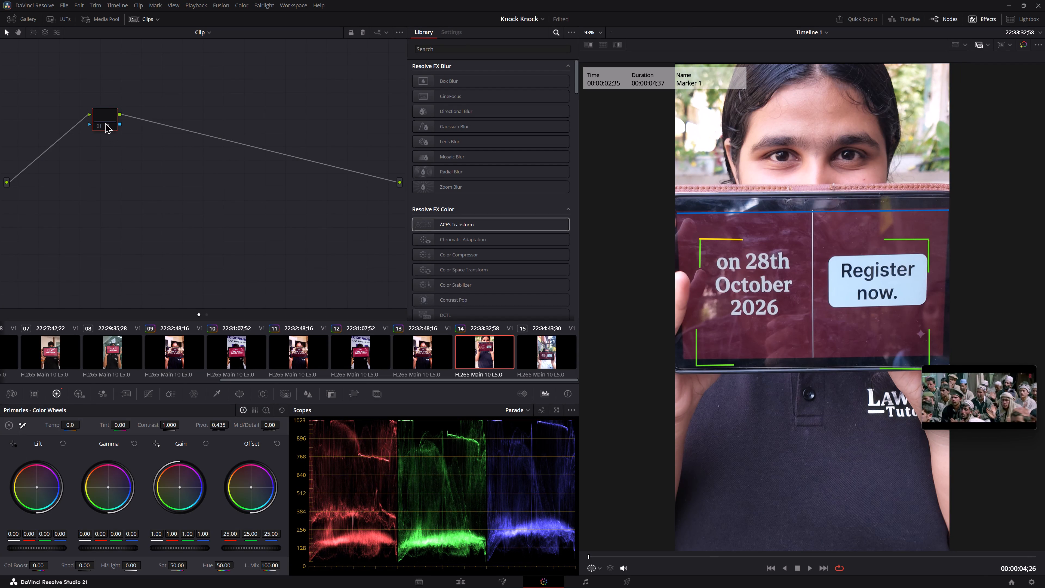
pyautogui.press('BackSpace')
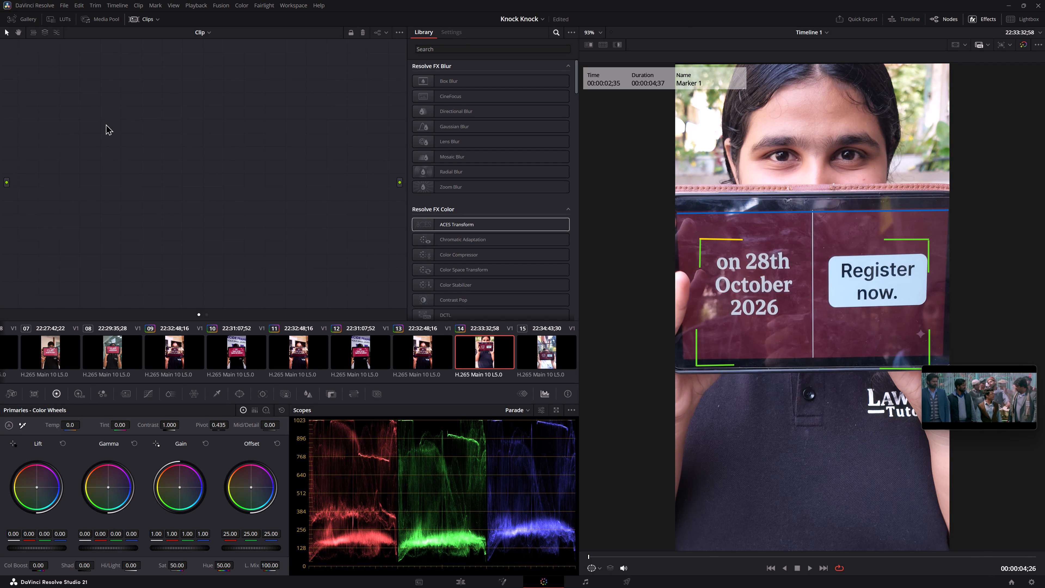
pyautogui.hotkey('shift', 'n')
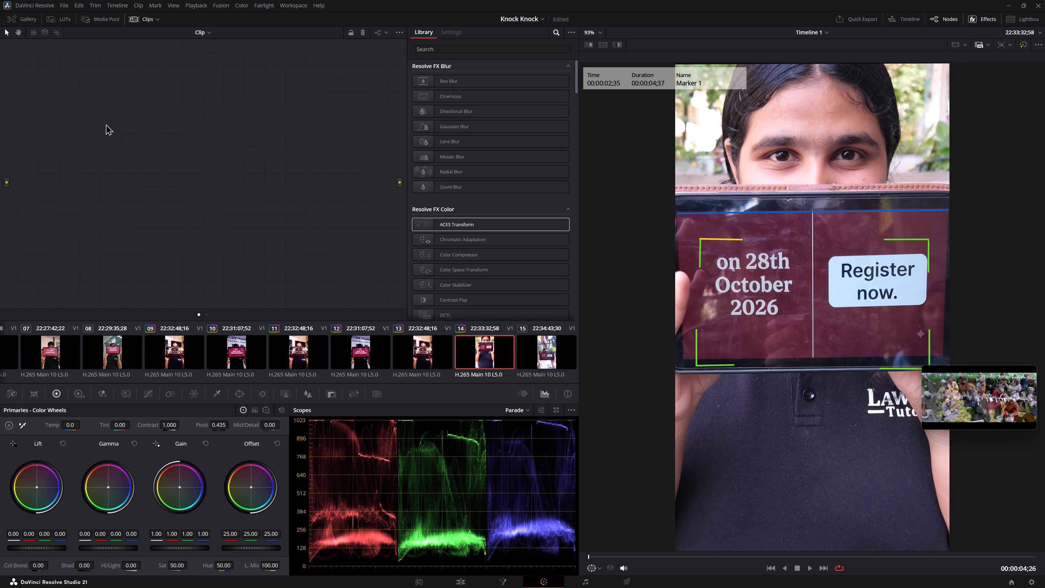
pyautogui.hotkey('ctrl', 's')
pyautogui.hotkey('ctrl', 's')
pyautogui.hotkey('ctrl', 's')
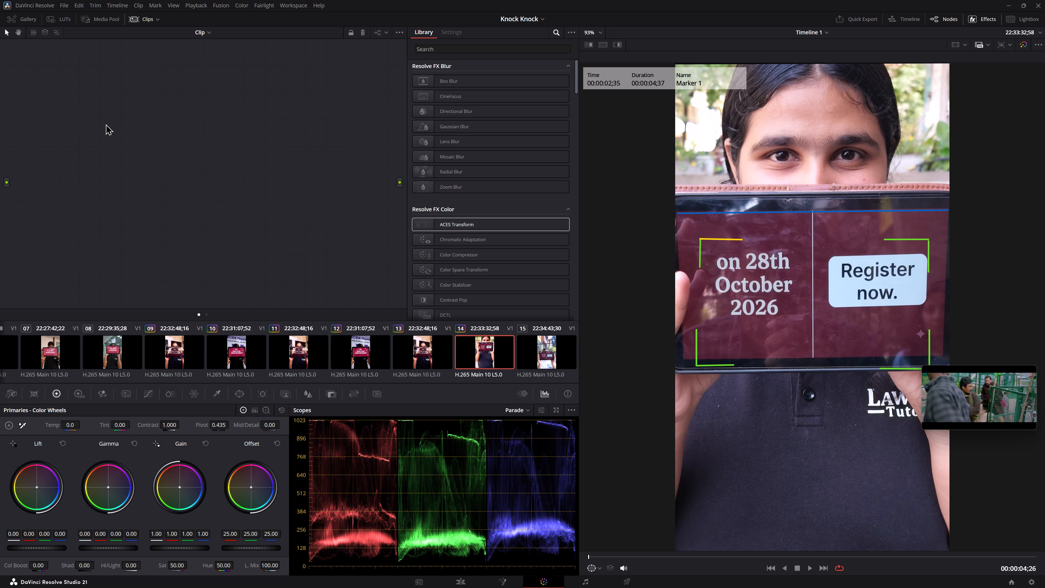
pyautogui.hotkey('alt', 's')
pyautogui.click(118, 150)
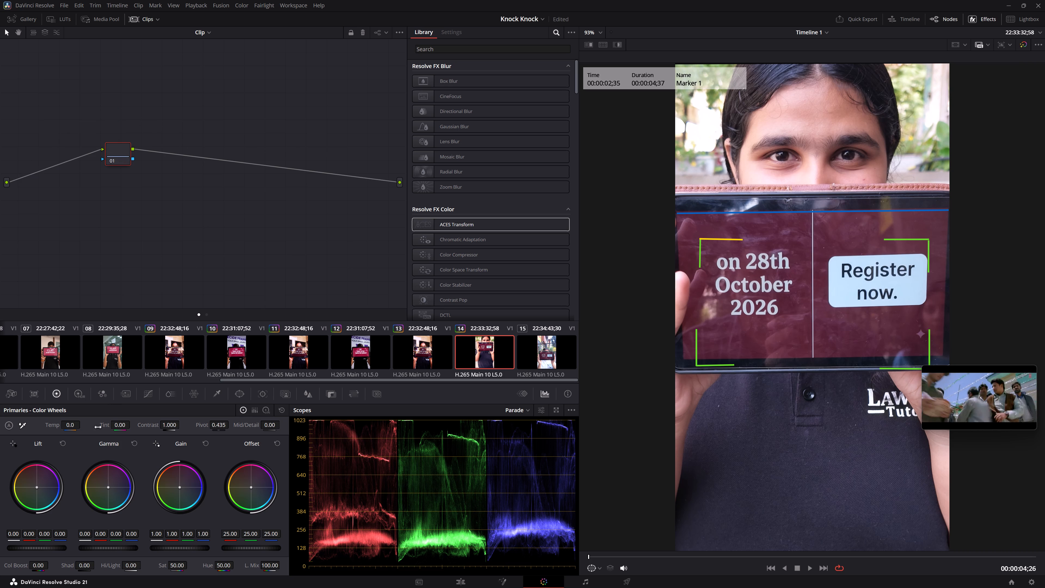
# Set Mid/Detail to -52.00, Contrast to 0.998 and Temp to 50.0 on clip 14's new node.
pyautogui.click(172, 425)
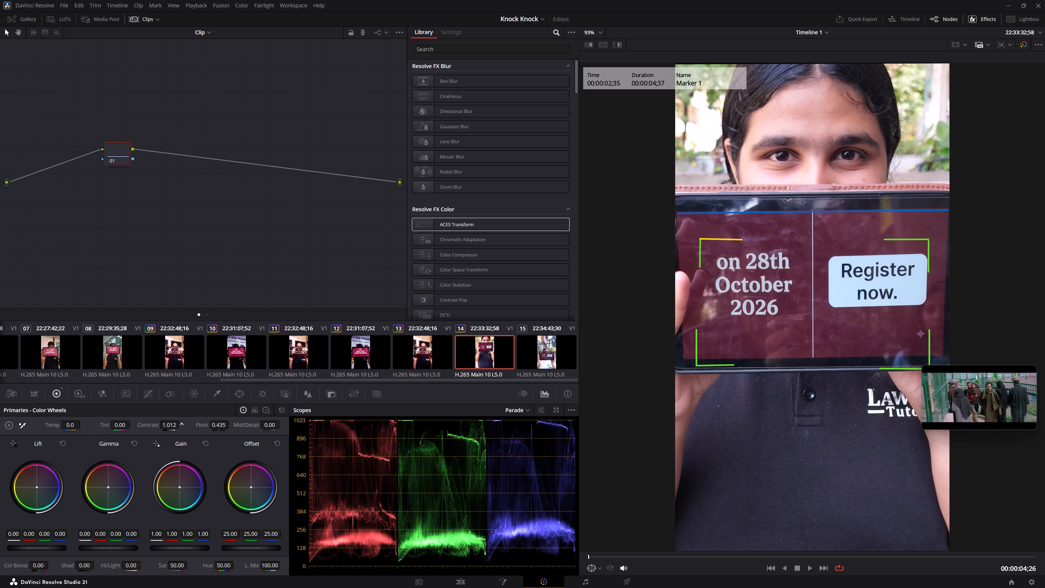
pyautogui.moveTo(267, 425); pyautogui.dragTo(225, 427)
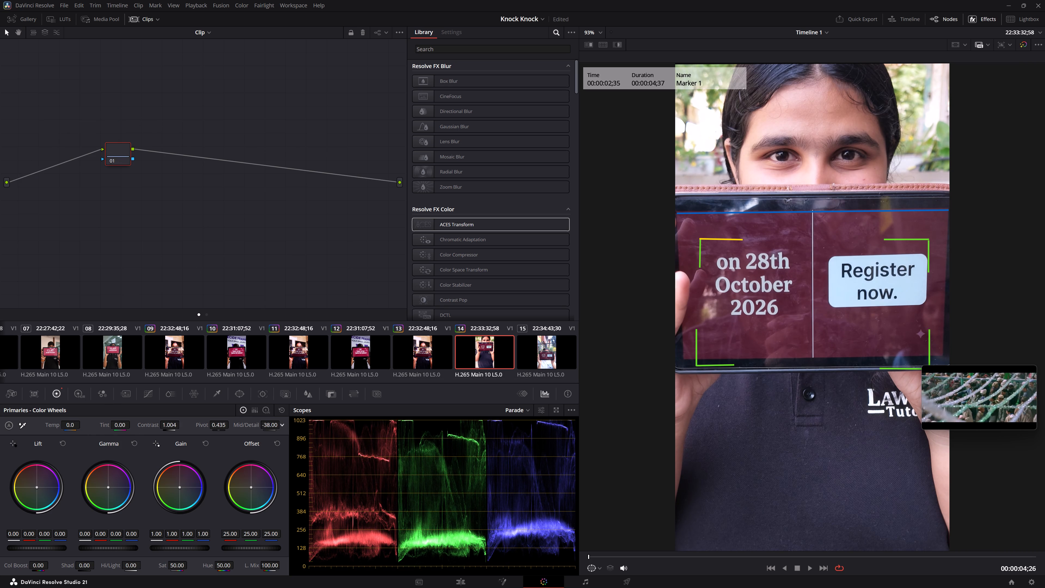
pyautogui.moveTo(225, 427); pyautogui.dragTo(224, 427)
pyautogui.moveTo(165, 425); pyautogui.dragTo(172, 425)
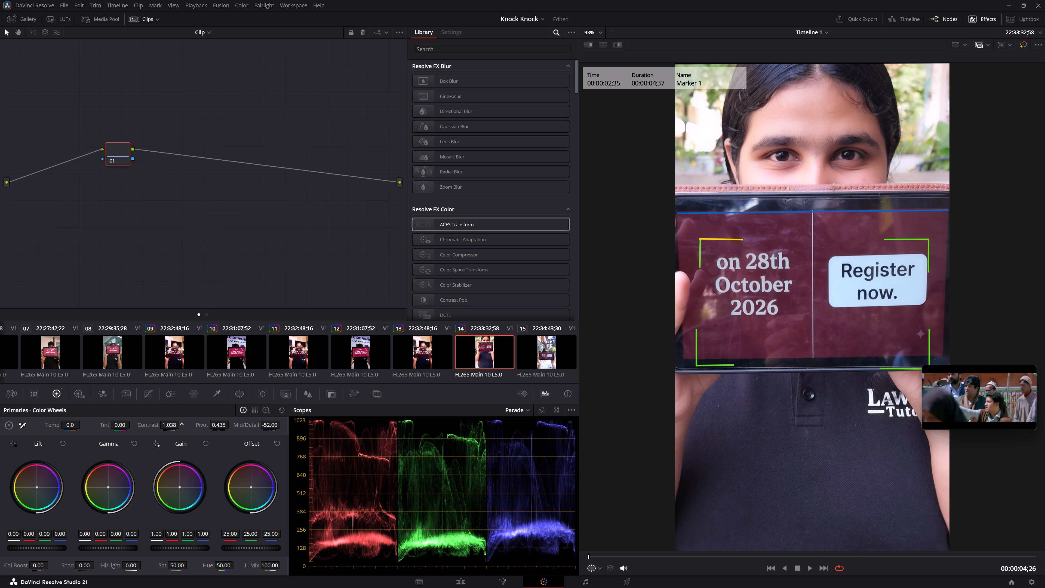
pyautogui.moveTo(172, 425); pyautogui.dragTo(173, 425)
pyautogui.moveTo(165, 425); pyautogui.dragTo(157, 425)
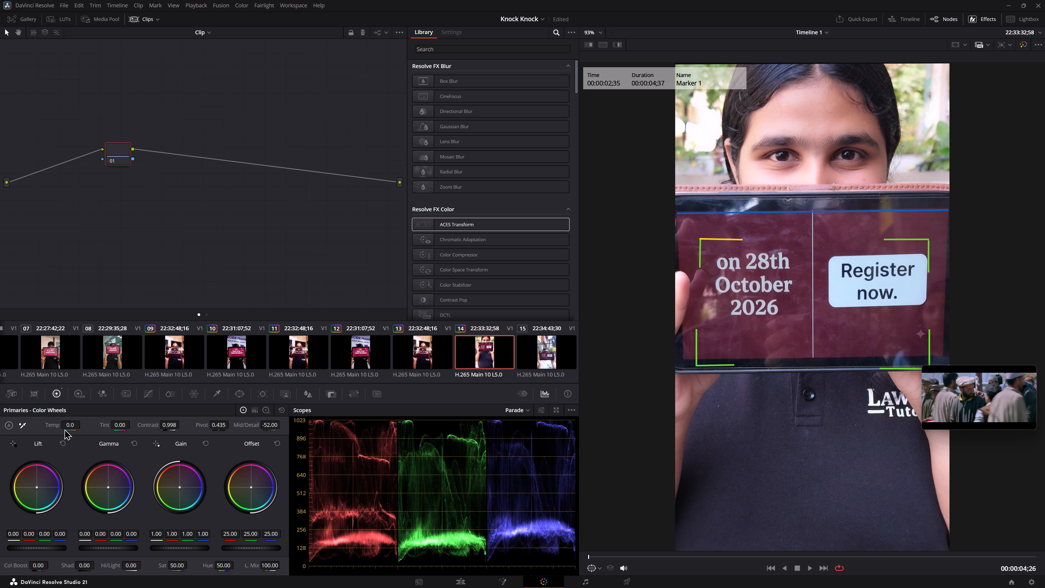
pyautogui.click(67, 425)
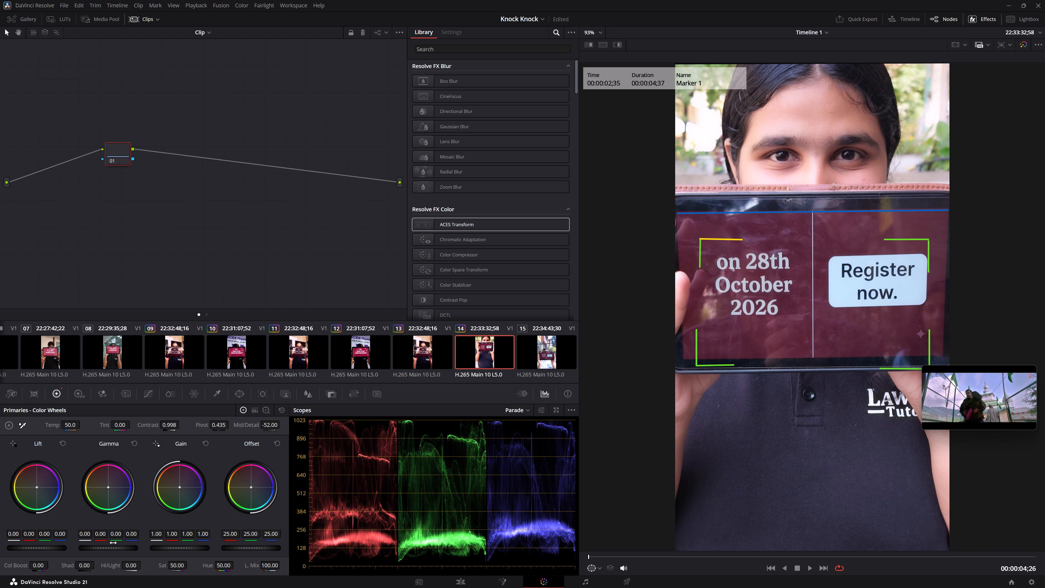
# Darken clip 14 with Gamma and Lift at -0.03, Shadows at -32.00 and Highlights at -14.00.
pyautogui.moveTo(112, 546); pyautogui.dragTo(70, 543)
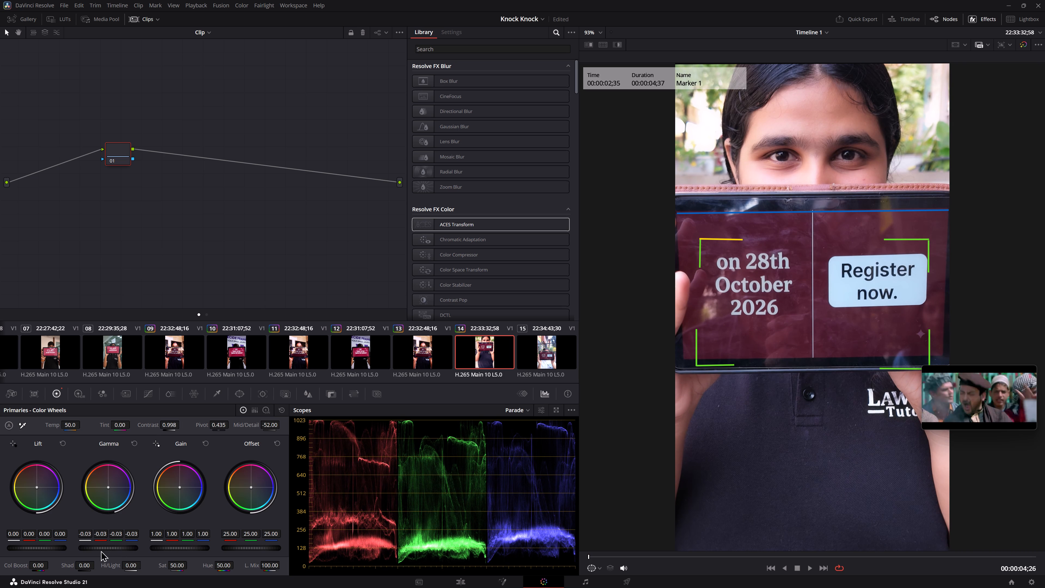
pyautogui.moveTo(64, 547); pyautogui.dragTo(36, 535)
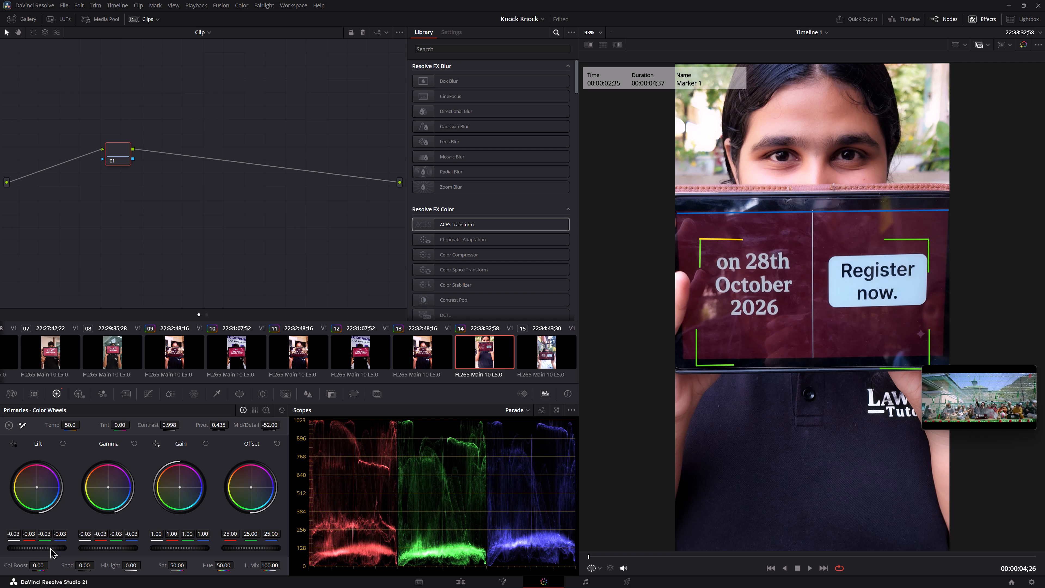
pyautogui.moveTo(84, 564); pyautogui.dragTo(52, 567)
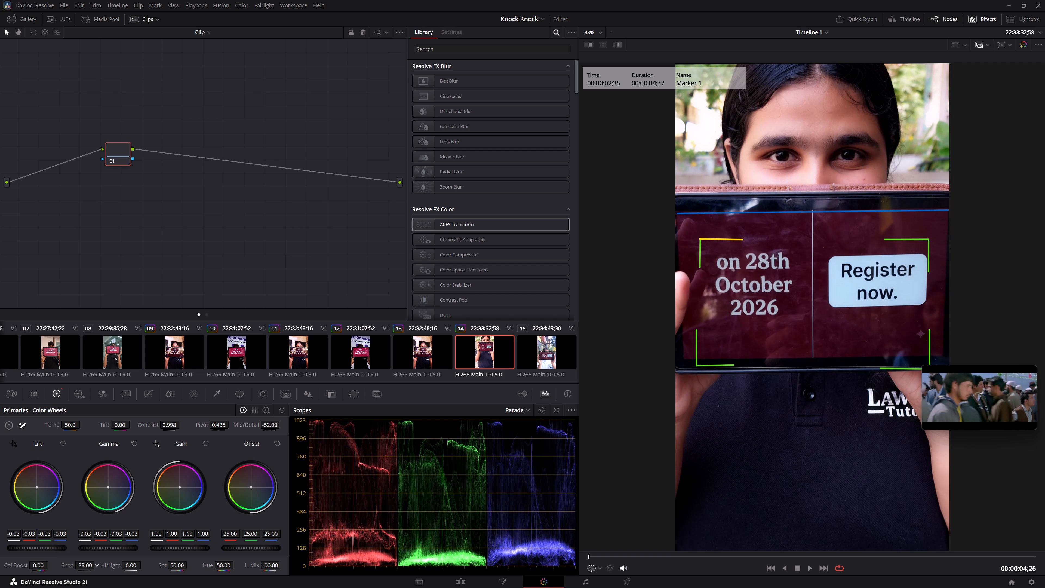
pyautogui.moveTo(52, 567); pyautogui.dragTo(58, 567)
pyautogui.moveTo(135, 565); pyautogui.dragTo(116, 565)
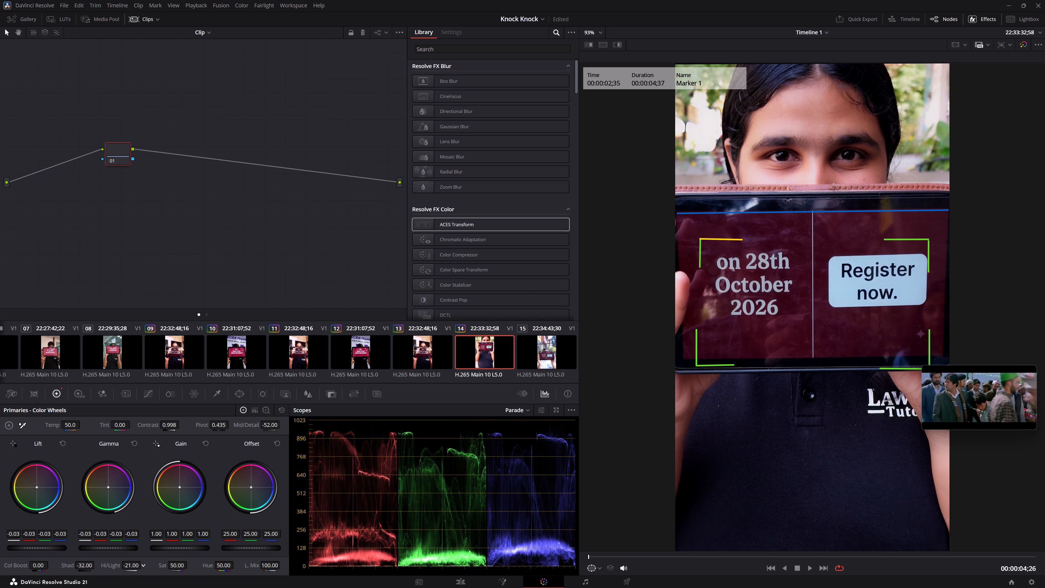
pyautogui.moveTo(116, 565); pyautogui.dragTo(124, 565)
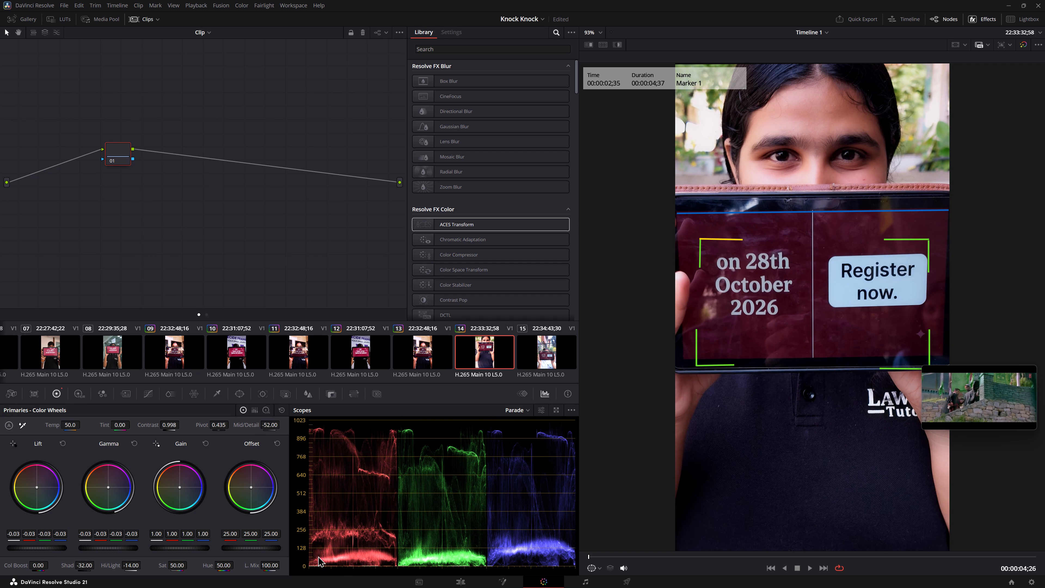
# Copy the grade from clip 14 and paste onto clip 15.
pyautogui.click(543, 345)
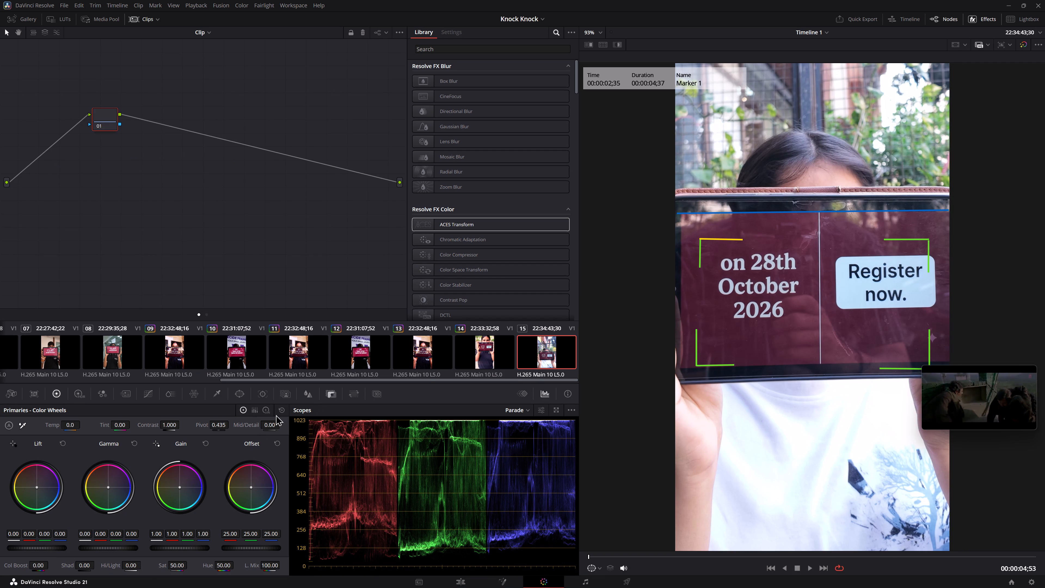
pyautogui.click(486, 347)
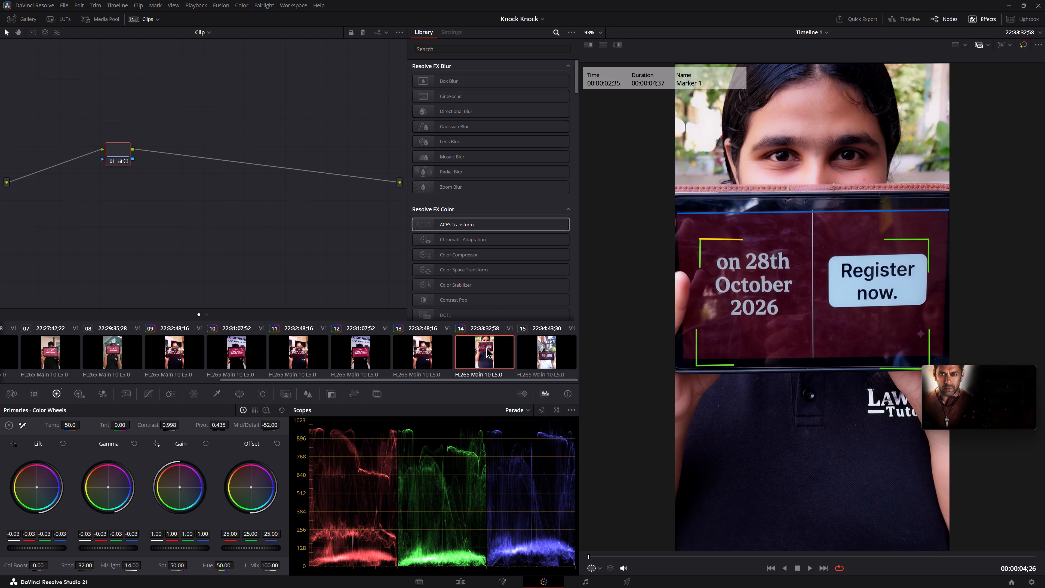
pyautogui.hotkey('ctrl', 'c')
pyautogui.click(546, 351)
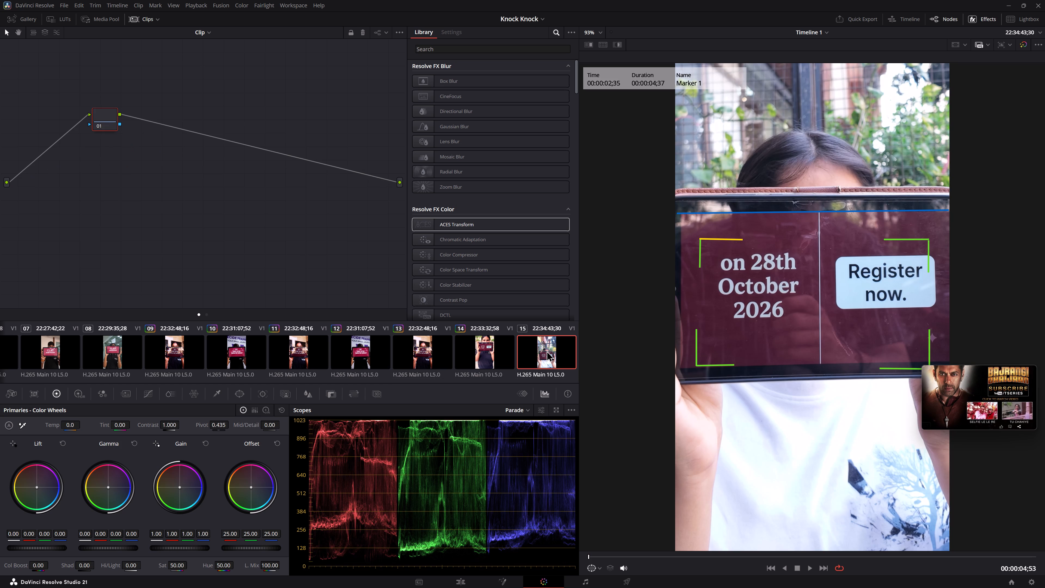
pyautogui.hotkey('ctrl', 'v')
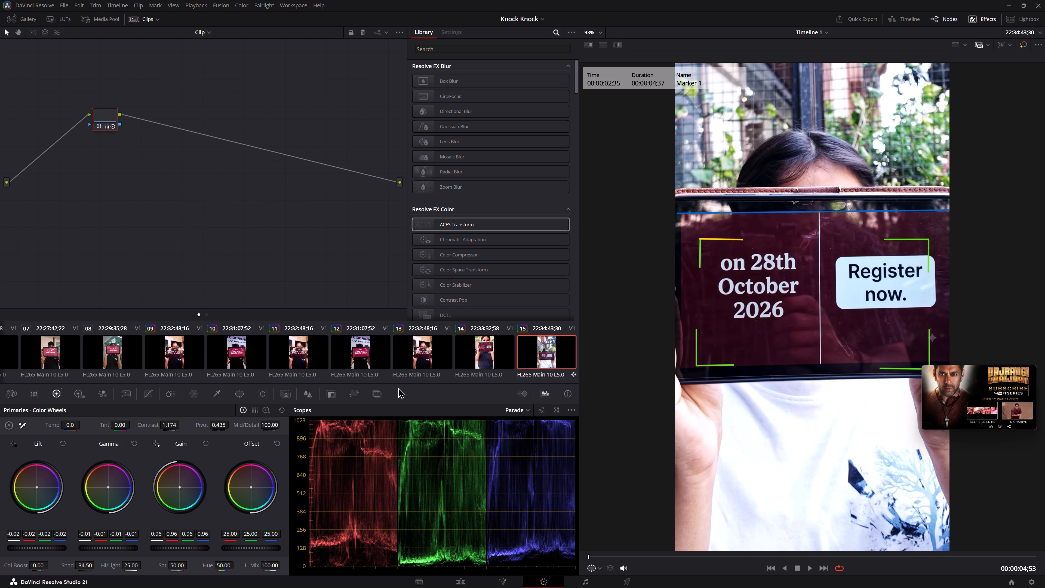
# Set Mid/Detail to -100.00 on clip 15 and on clip 14.
pyautogui.moveTo(263, 425); pyautogui.dragTo(247, 426)
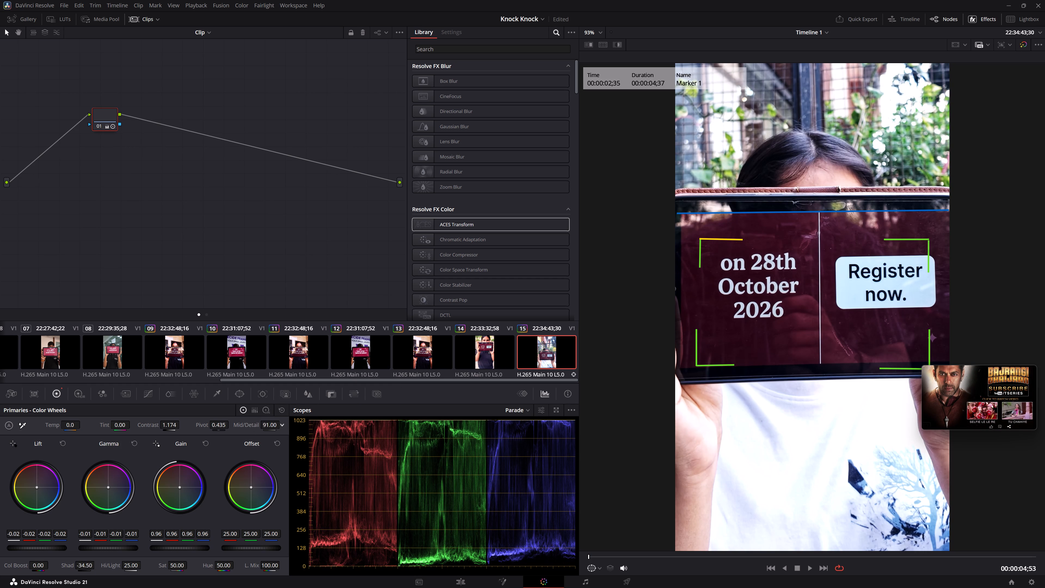
pyautogui.moveTo(247, 426); pyautogui.dragTo(278, 383)
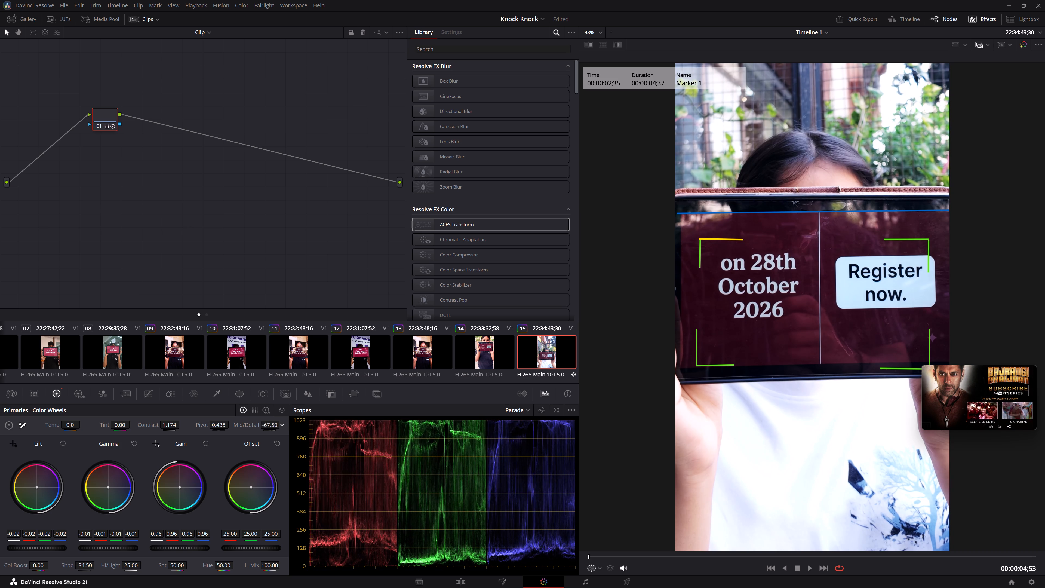
pyautogui.moveTo(278, 383); pyautogui.dragTo(261, 382)
pyautogui.click(469, 361)
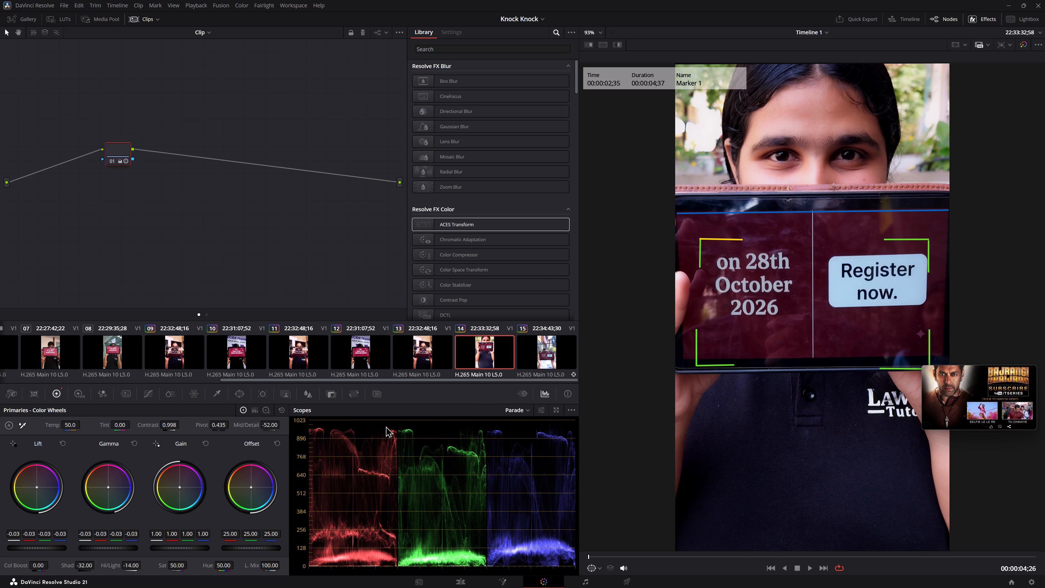
pyautogui.moveTo(272, 426); pyautogui.dragTo(93, 280)
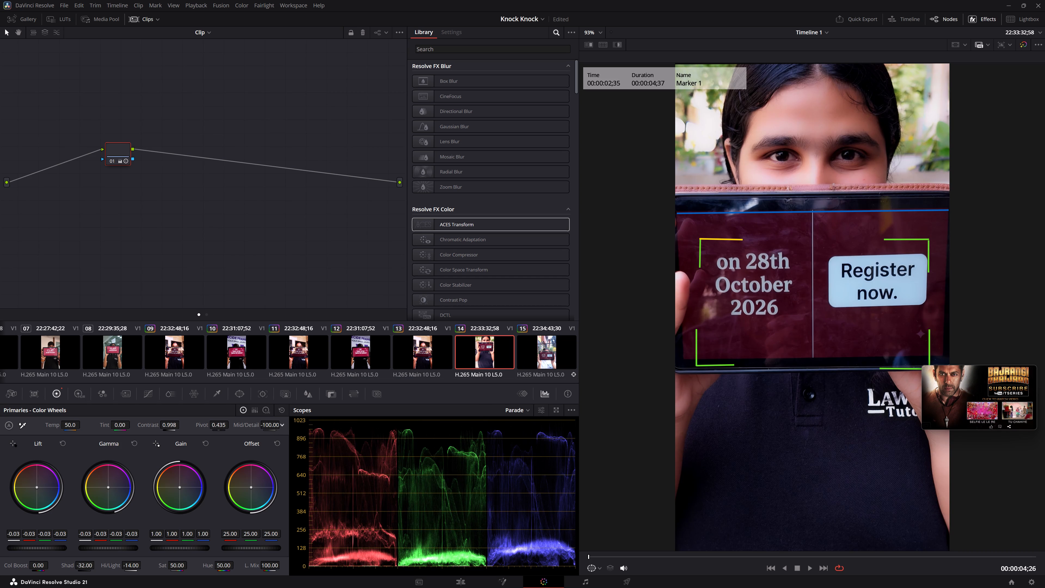
pyautogui.moveTo(93, 280); pyautogui.dragTo(262, 306)
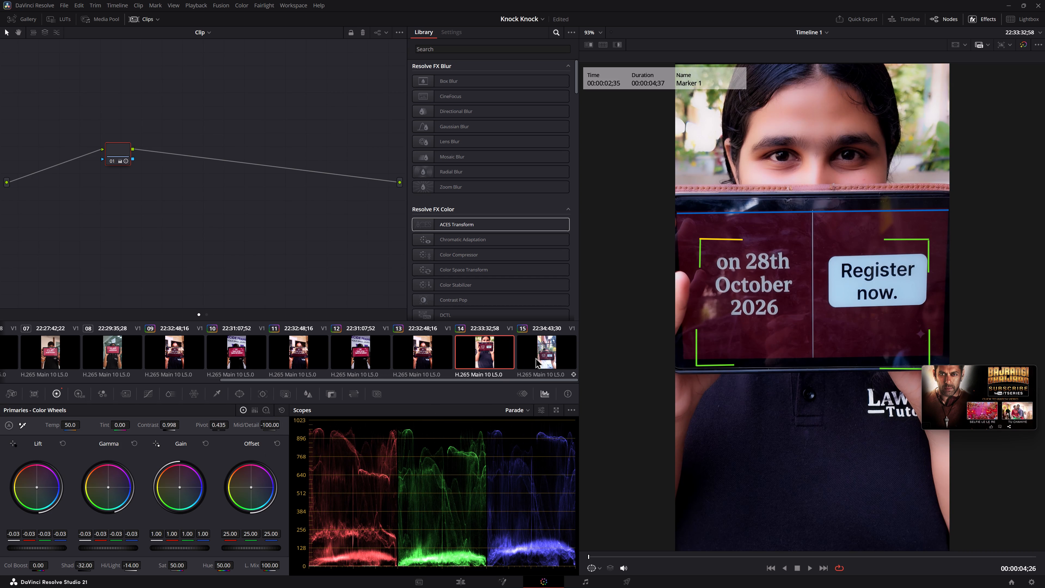
# Adjust clip 15's primary wheels to Lift -0.05, Gamma 0.01 and Gain 0.94.
pyautogui.click(540, 351)
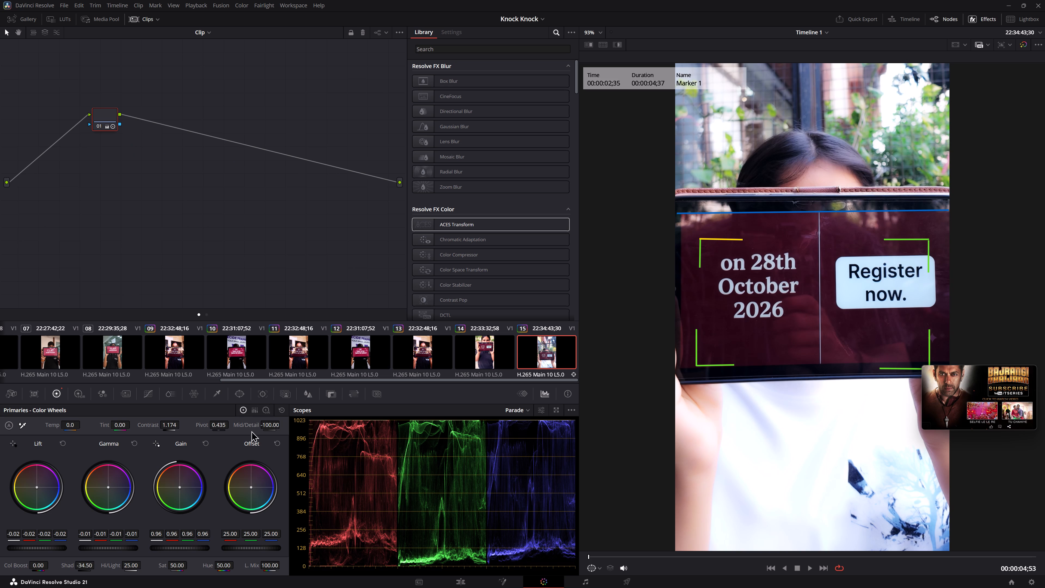
pyautogui.moveTo(50, 546); pyautogui.dragTo(27, 547)
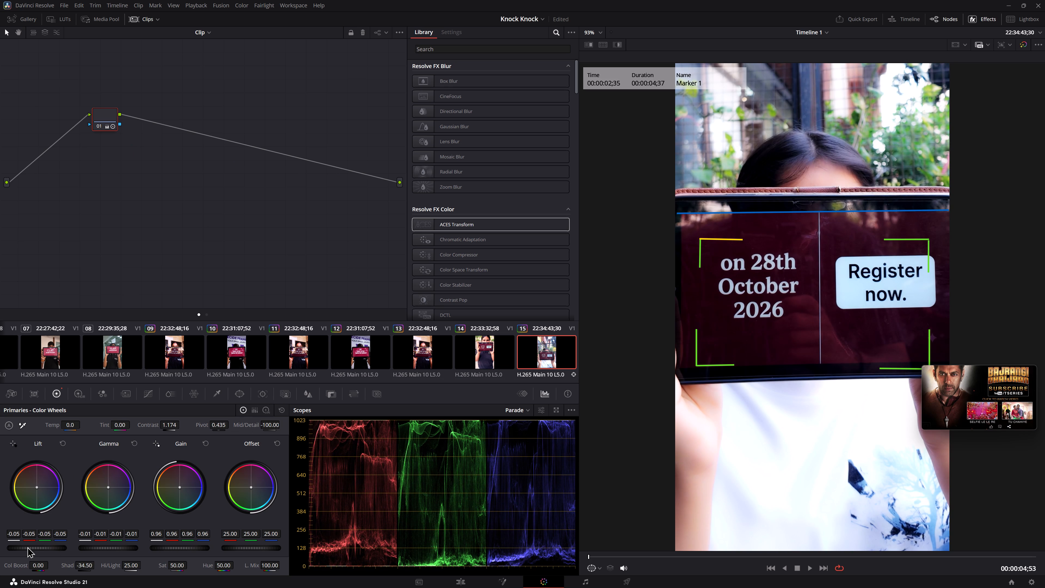
pyautogui.moveTo(90, 547); pyautogui.dragTo(114, 552)
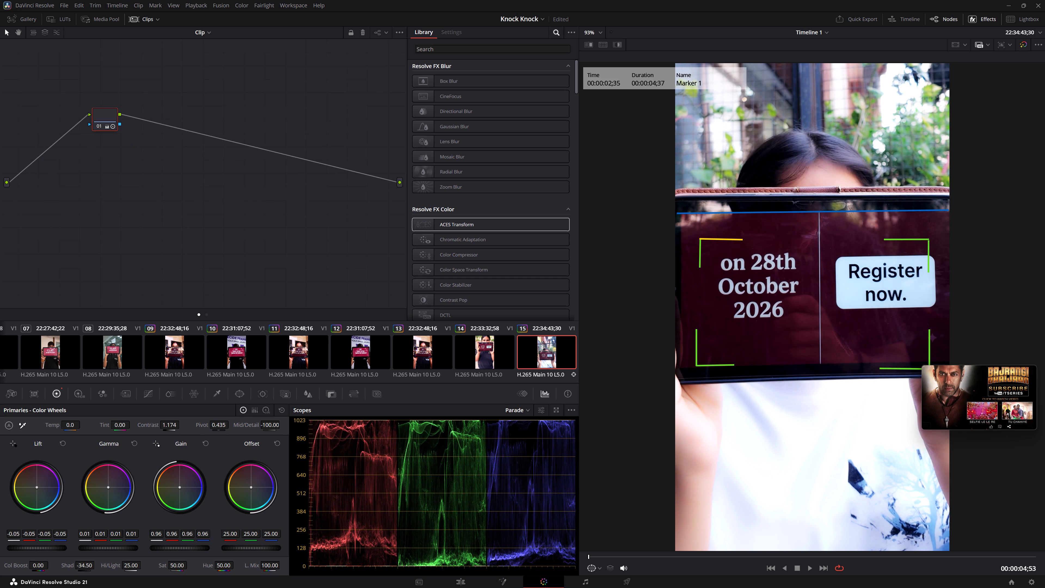
pyautogui.moveTo(114, 552); pyautogui.dragTo(118, 553)
pyautogui.moveTo(195, 548); pyautogui.dragTo(178, 548)
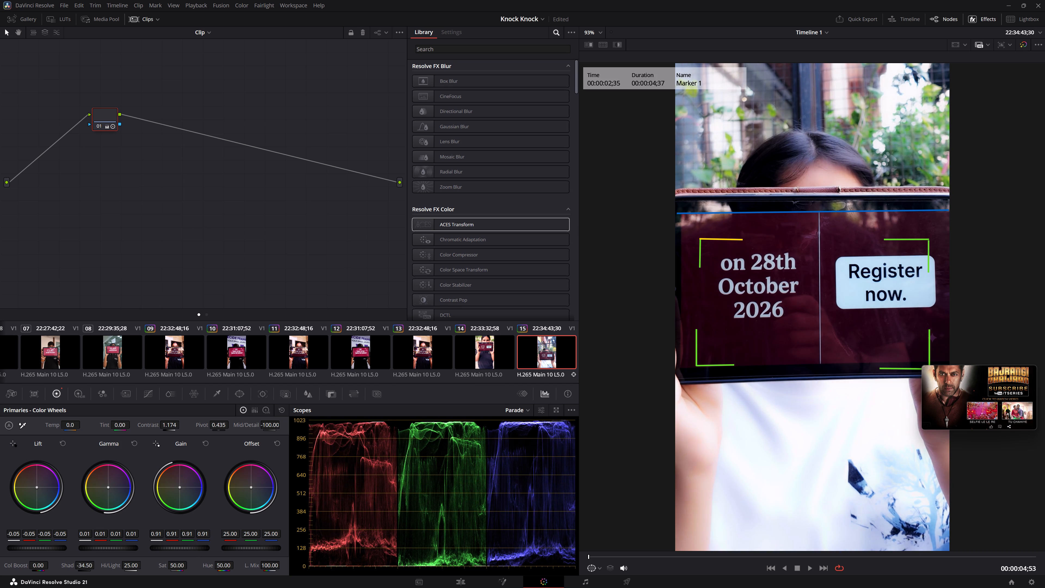
pyautogui.moveTo(178, 548); pyautogui.dragTo(189, 547)
# Return to the Edit page and play back the tablet shots from about 00:00:03;07 to review the grades and cut timing.
pyautogui.click(462, 579)
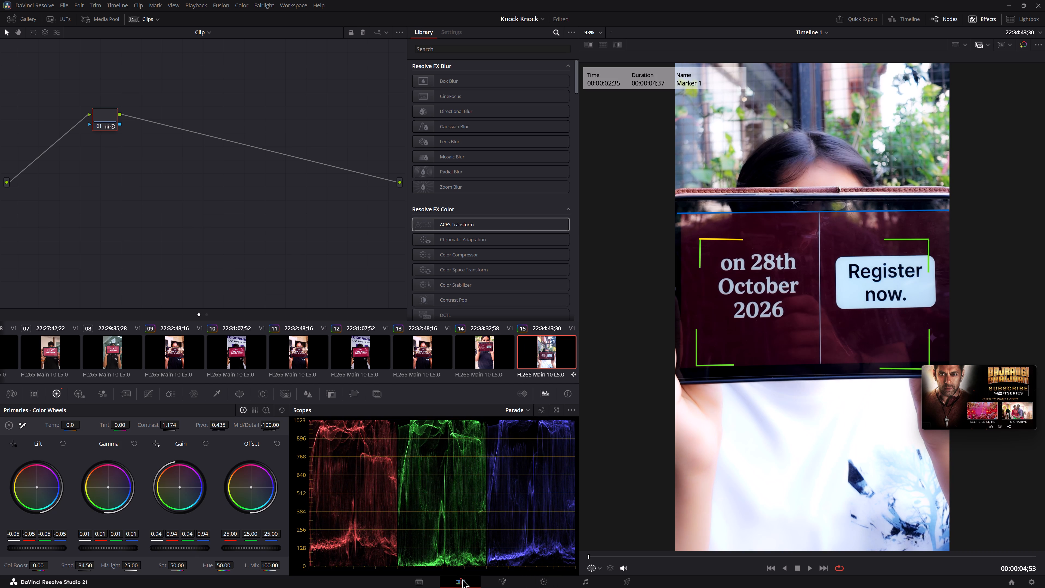
pyautogui.click(292, 409)
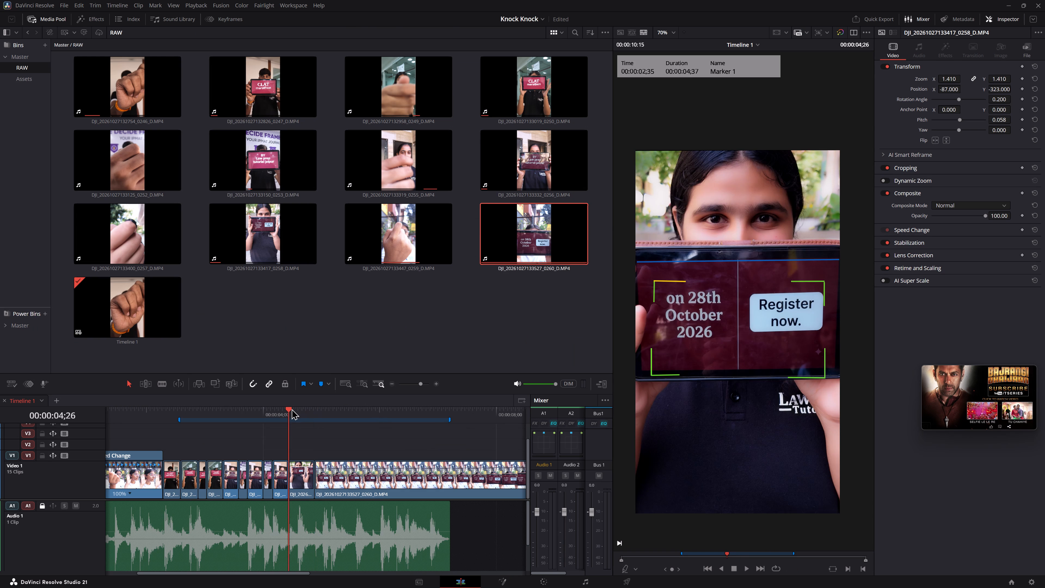
pyautogui.press('space')
pyautogui.press('space')
pyautogui.click(211, 409)
pyautogui.press('space')
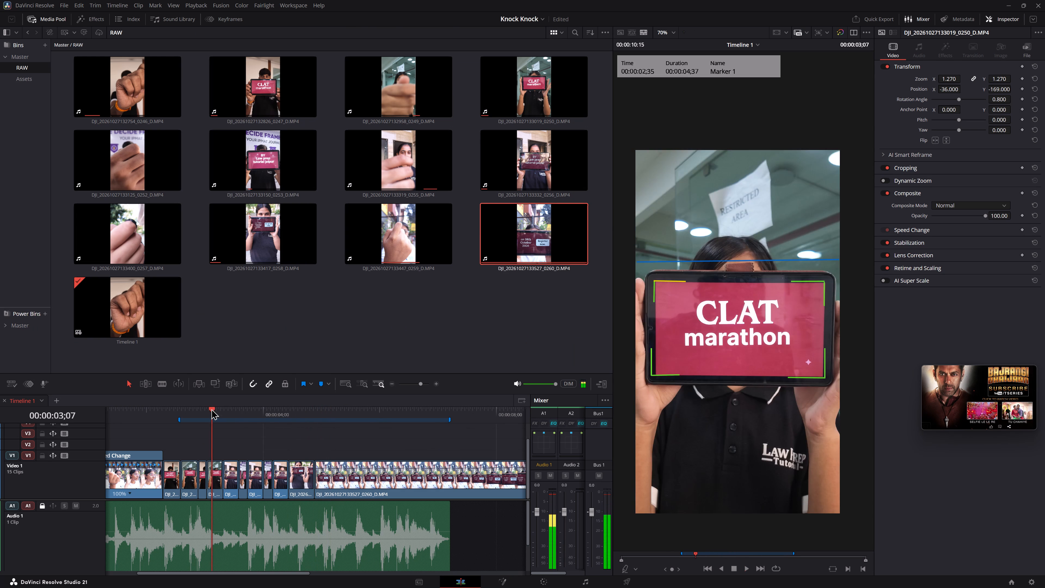
pyautogui.press('space')
pyautogui.press('space')
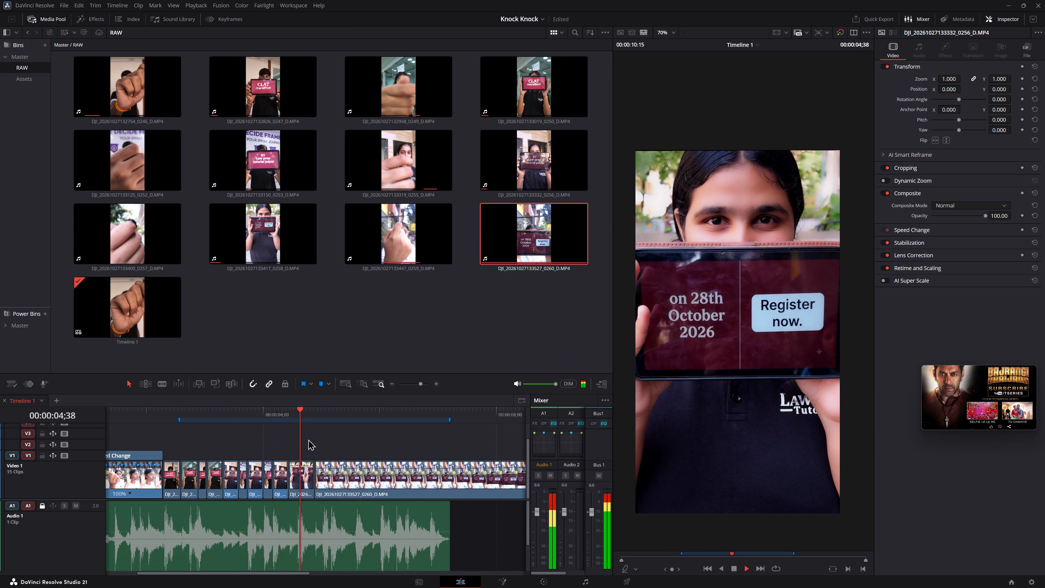
pyautogui.press('space')
pyautogui.click(204, 410)
pyautogui.press('space')
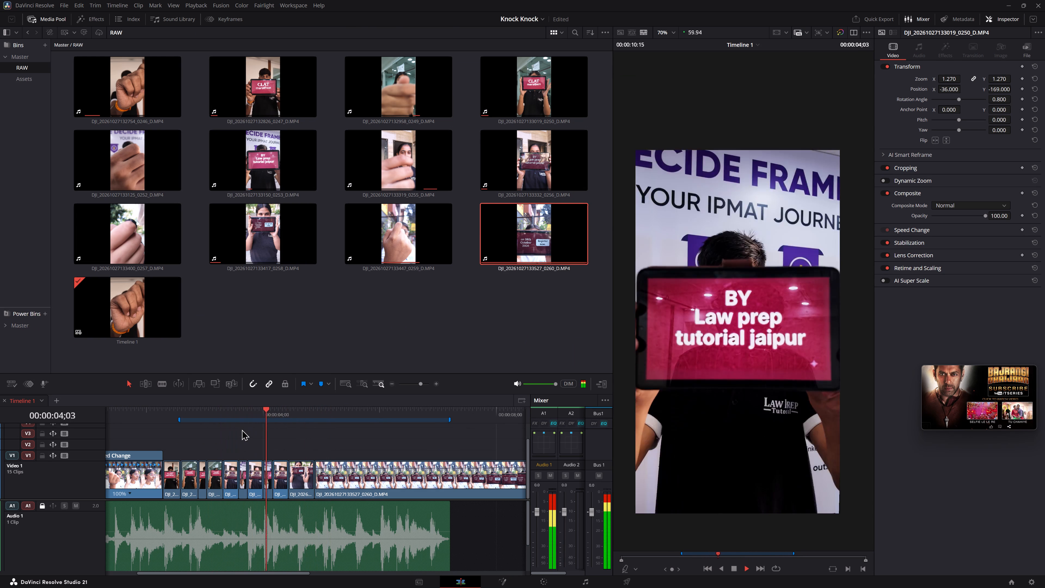
pyautogui.press('space')
pyautogui.click(218, 409)
pyautogui.press('space')
pyautogui.press('space')
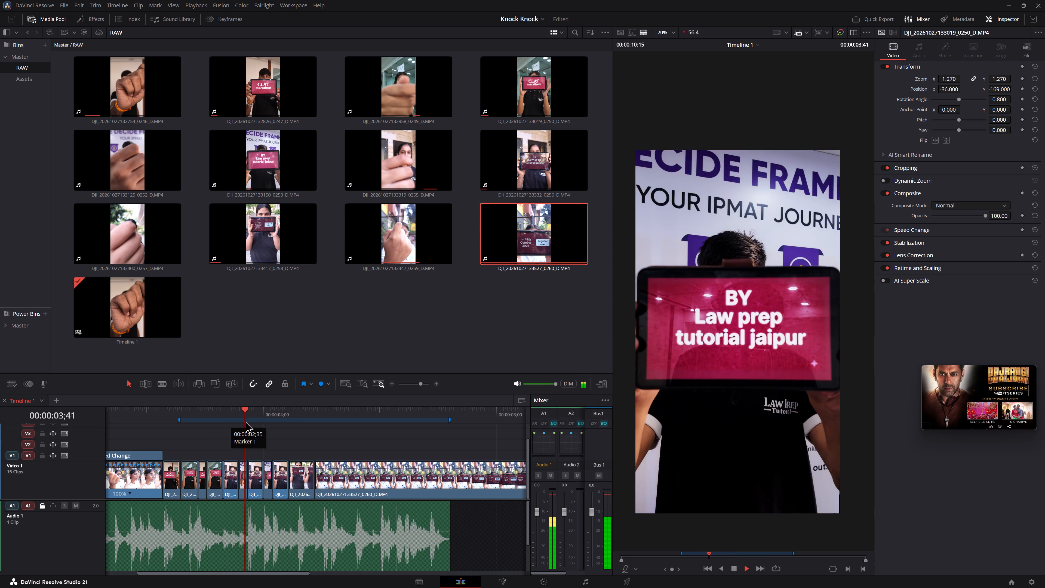
pyautogui.press('Left')
pyautogui.press('Left')
pyautogui.press('Left')
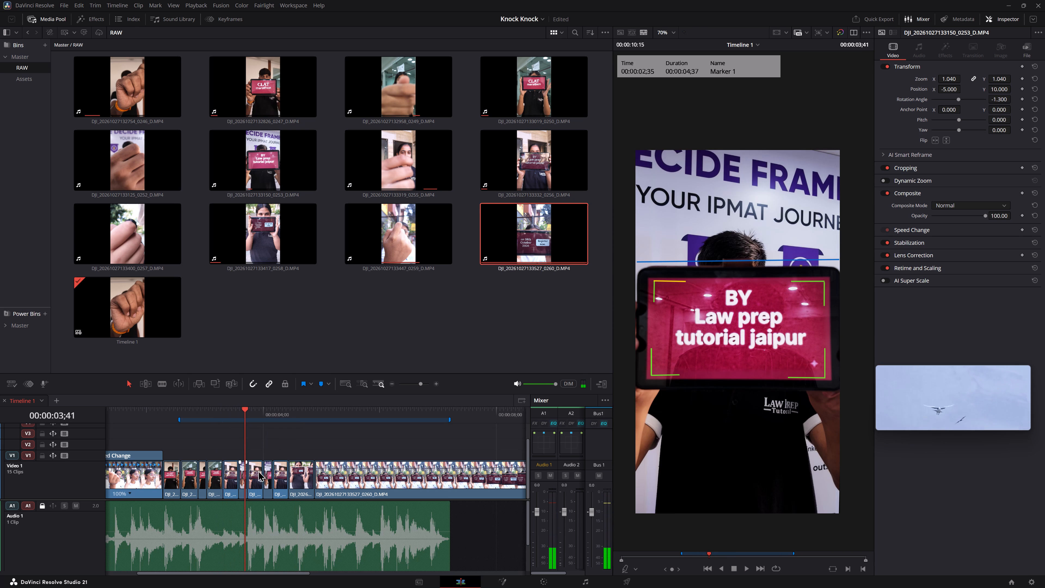
pyautogui.press('space')
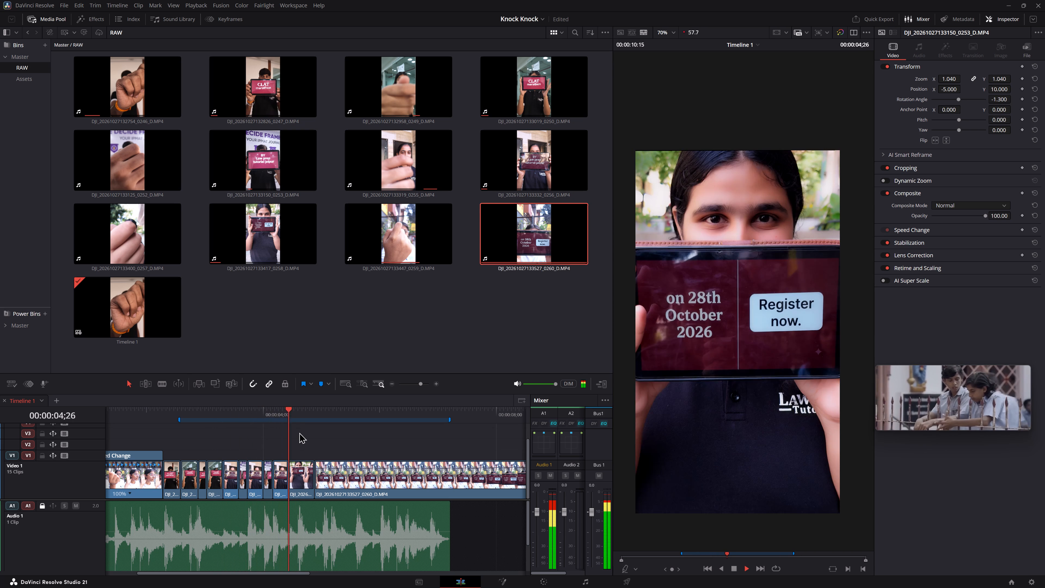
pyautogui.press('space')
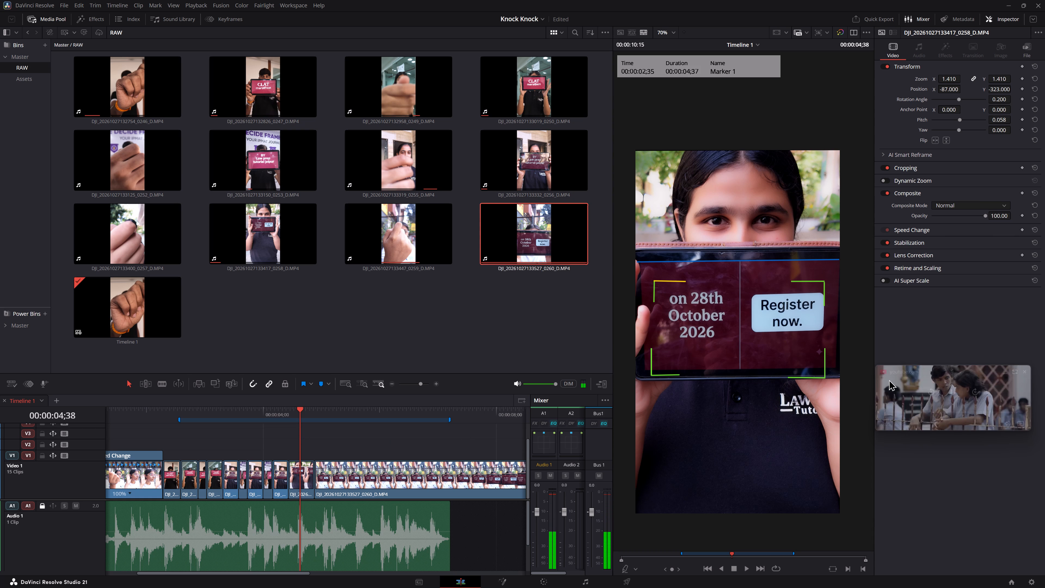
# Move the floating browser video farther down to clear the area beneath the clip inspector.
pyautogui.moveTo(901, 371); pyautogui.dragTo(909, 507)
pyautogui.moveTo(886, 500); pyautogui.dragTo(950, 530)
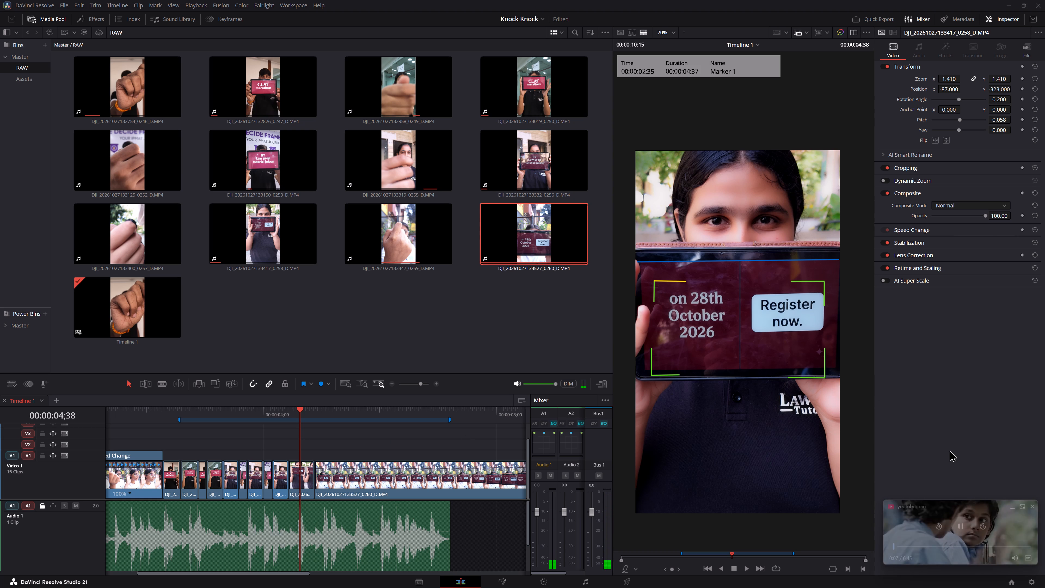
pyautogui.click(953, 440)
# Play through the last two "Register now" shots repeatedly and listen for the beat where the final clip should be cut.
pyautogui.click(261, 411)
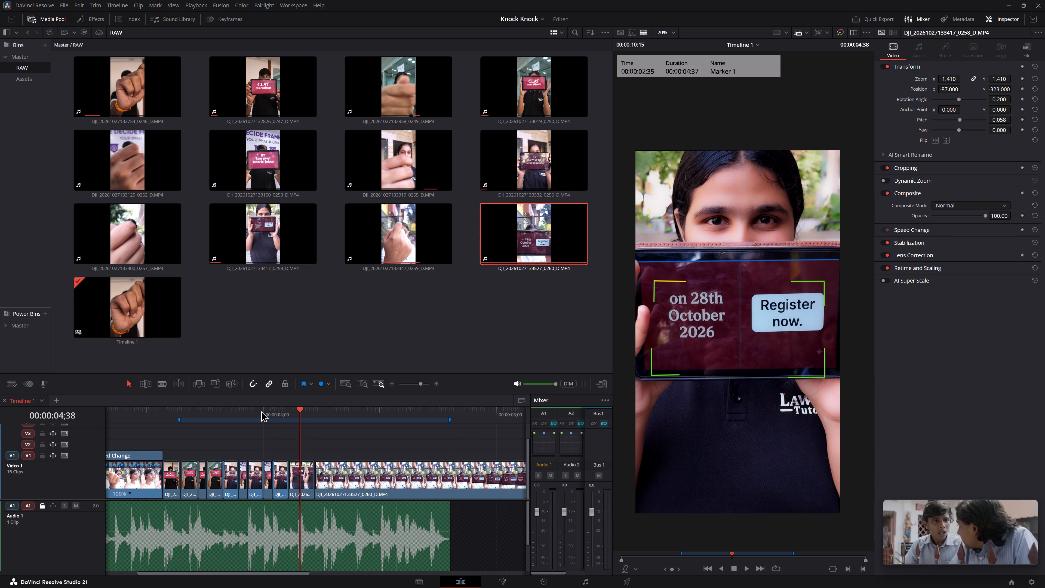
pyautogui.press('space')
pyautogui.press('space')
pyautogui.press('space')
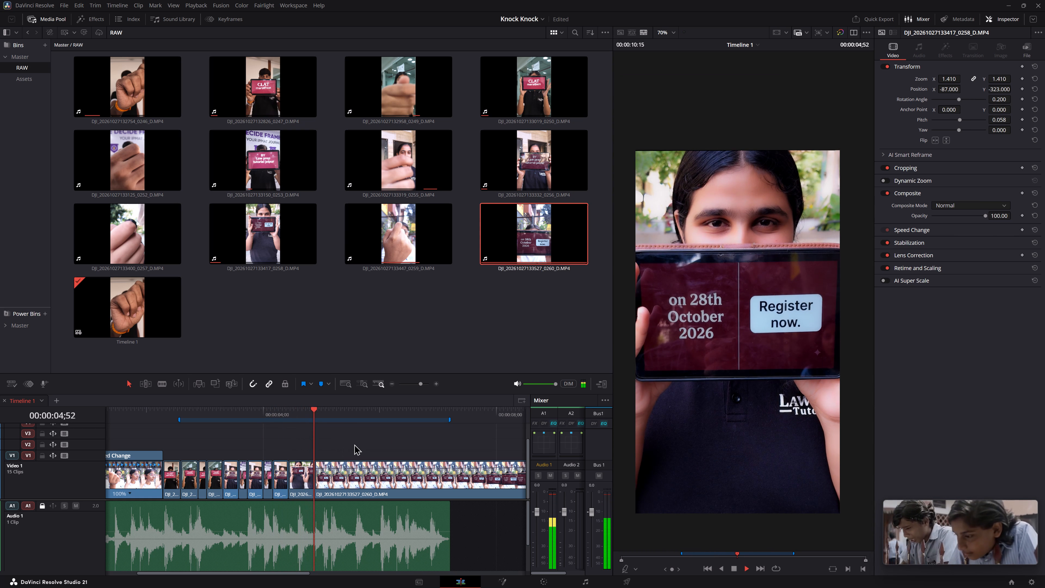
pyautogui.press('space')
pyautogui.keyDown('alt'); pyautogui.scroll(14, 362, 434); pyautogui.keyUp('alt')
pyautogui.press('space')
pyautogui.press('space')
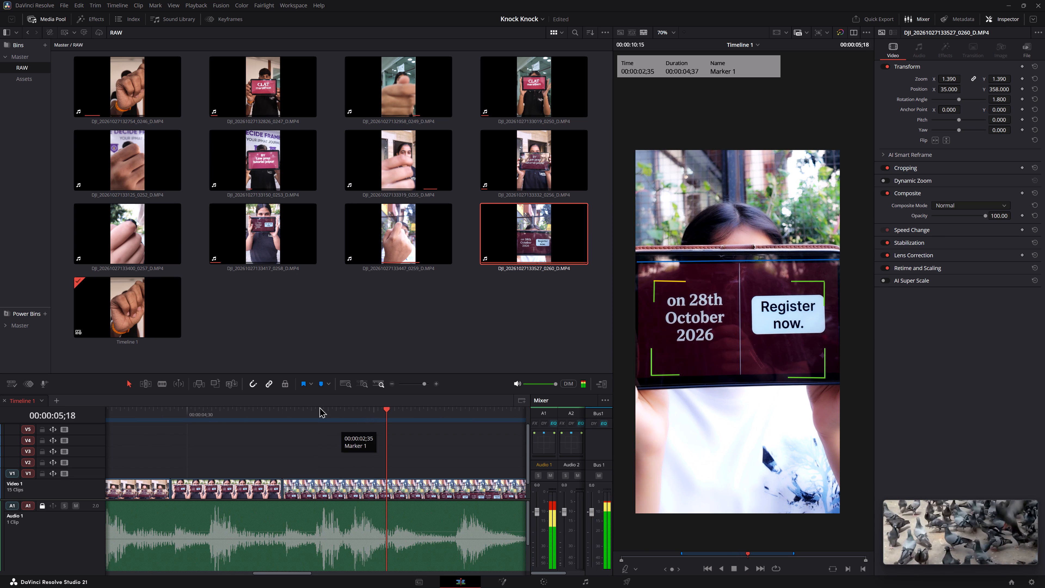
pyautogui.scroll(-4, 189, 421)
pyautogui.keyDown('alt'); pyautogui.scroll(-7, 213, 433); pyautogui.keyUp('alt')
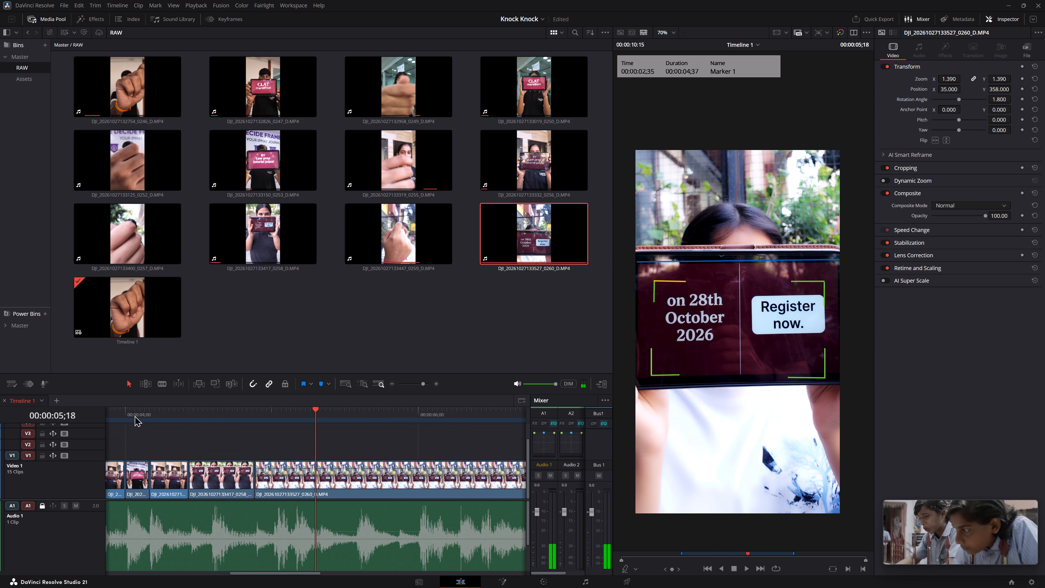
pyautogui.click(134, 415)
pyautogui.press('space')
pyautogui.press('space')
pyautogui.press('space')
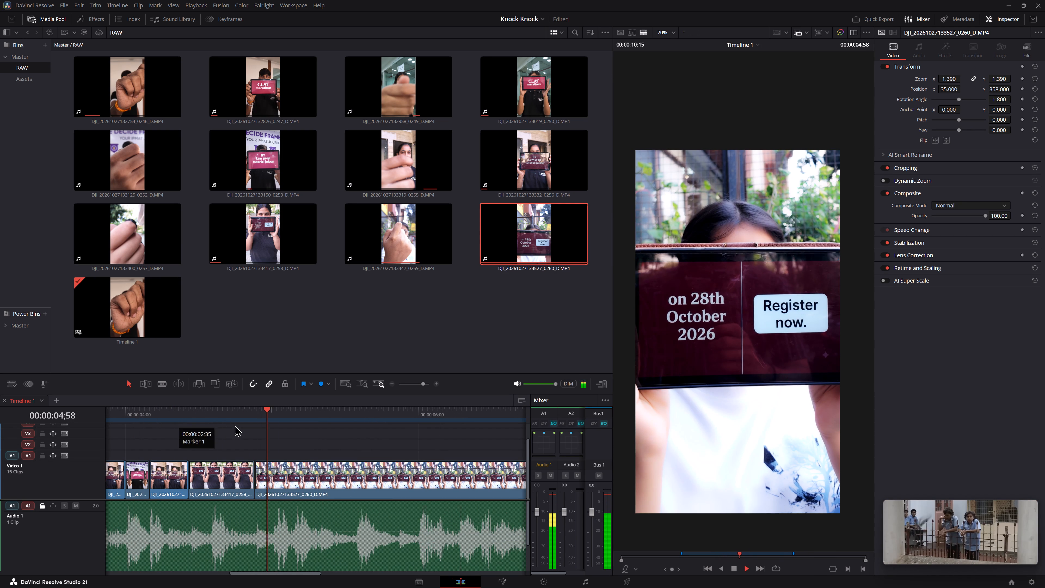
pyautogui.press('space')
pyautogui.press('space')
pyautogui.press('space')
pyautogui.click(176, 411)
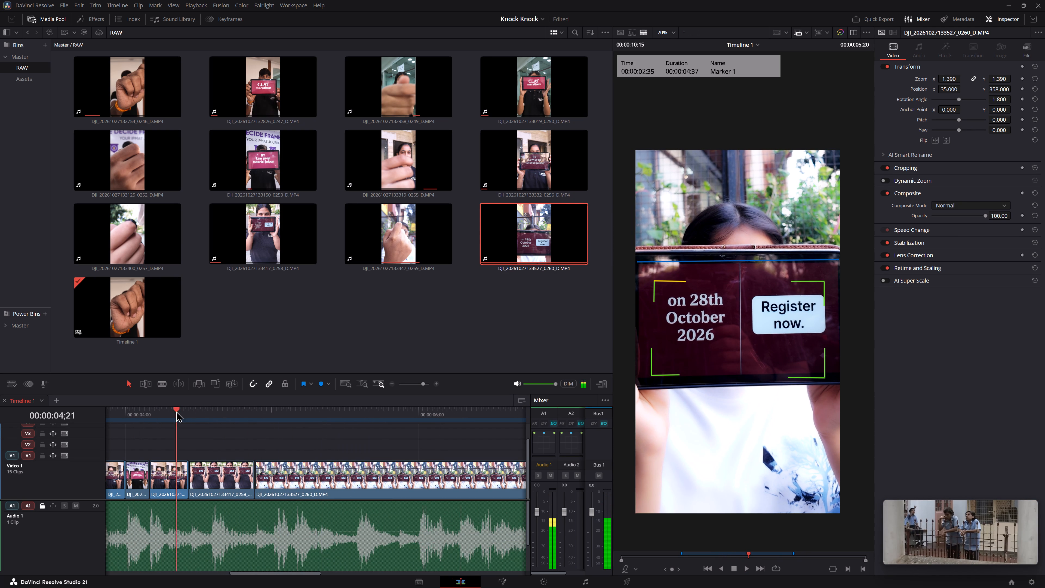
pyautogui.press('space')
pyautogui.press('space')
pyautogui.press('space')
pyautogui.press('space')
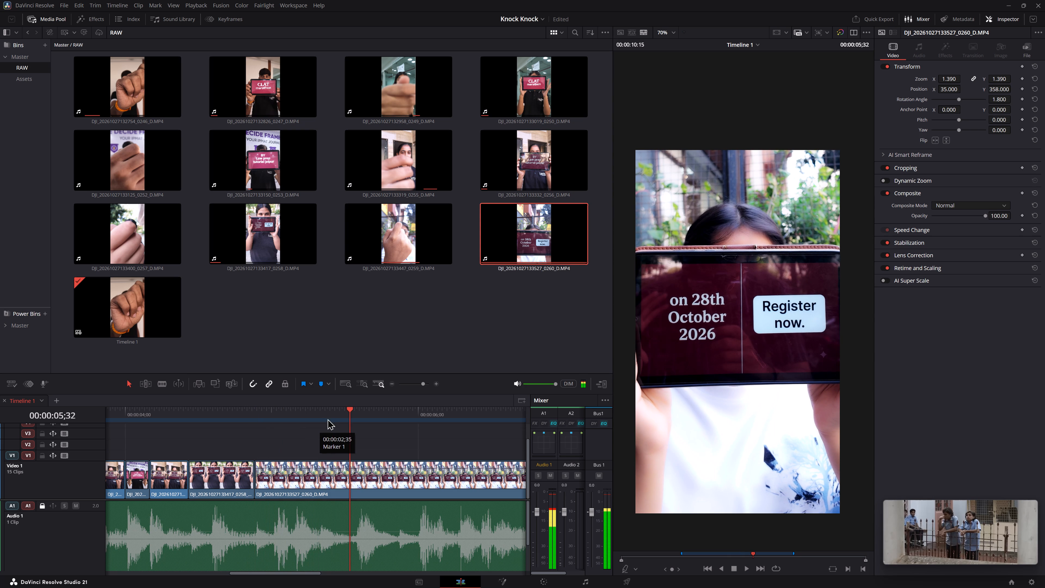
# Trim the end of the final white-shirt "Register now" clip to the beat at 00:00:05;20.
pyautogui.moveTo(327, 412); pyautogui.dragTo(321, 413)
pyautogui.click(341, 470)
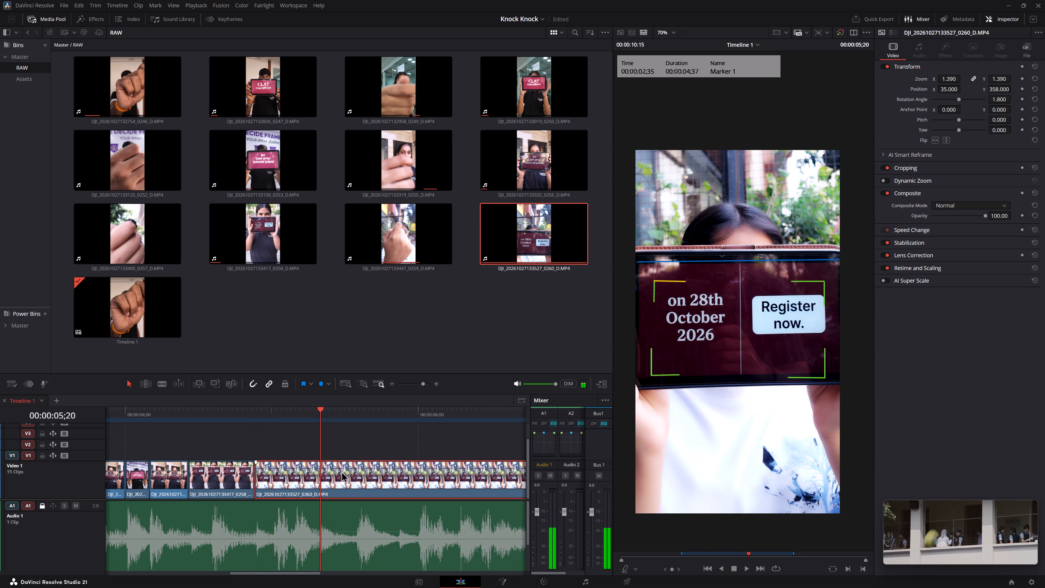
pyautogui.press('2')
# Duplicate the black-shirt "Register now" clip on Video 1 directly after the trimmed white-shirt clip.
pyautogui.click(347, 460)
pyautogui.click(220, 476)
pyautogui.keyDown('alt'); pyautogui.moveTo(220, 476); pyautogui.dragTo(400, 449); pyautogui.keyUp('alt')
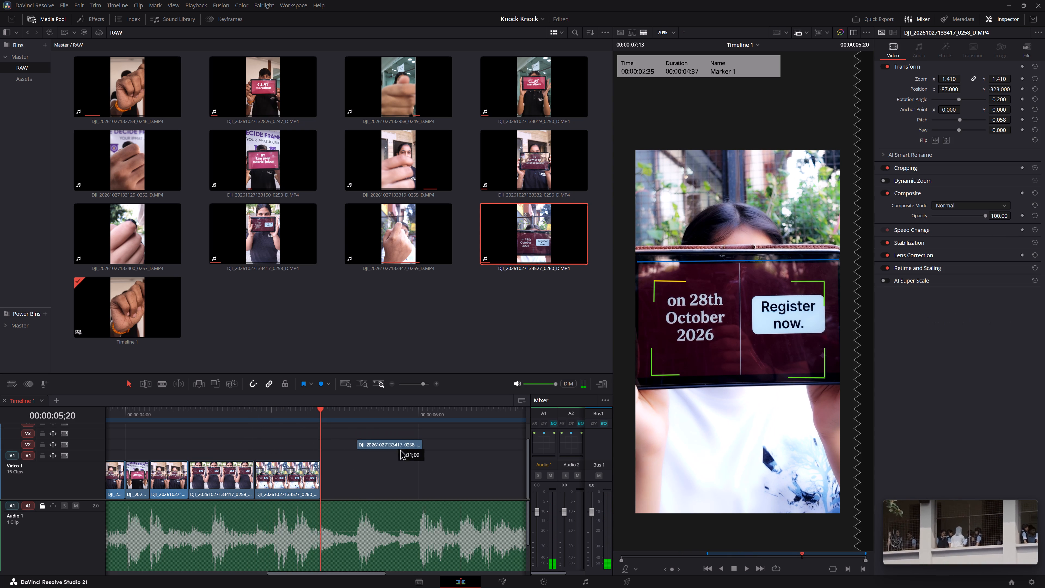
pyautogui.keyDown('alt'); pyautogui.moveTo(400, 449); pyautogui.dragTo(352, 483); pyautogui.keyUp('alt')
# Play back the alternating "Register now" shots several times to check their rhythm and find the next beat.
pyautogui.click(142, 416)
pyautogui.press('space')
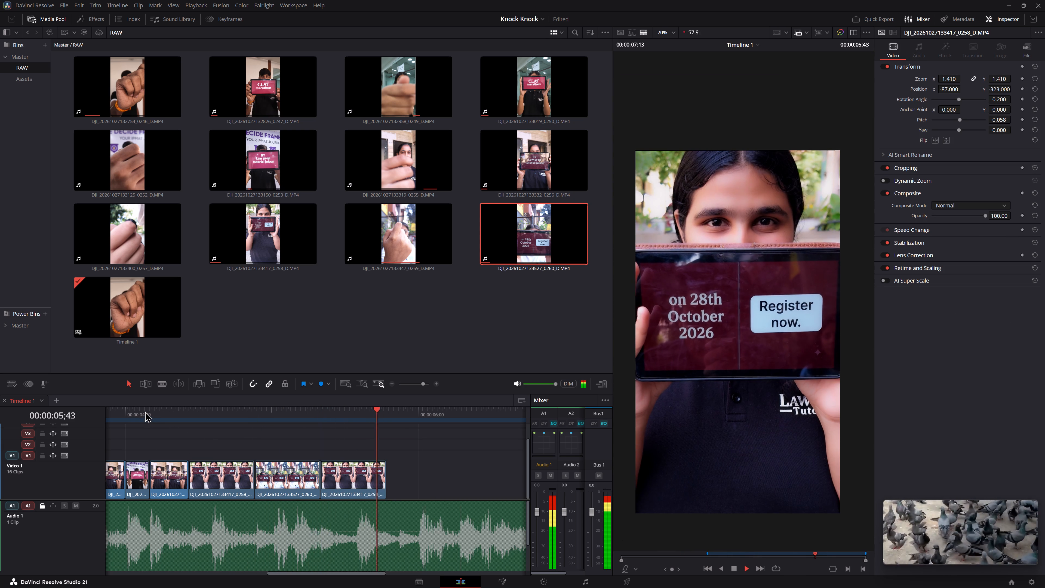
pyautogui.press('space')
pyautogui.click(145, 411)
pyautogui.press('space')
pyautogui.press('space')
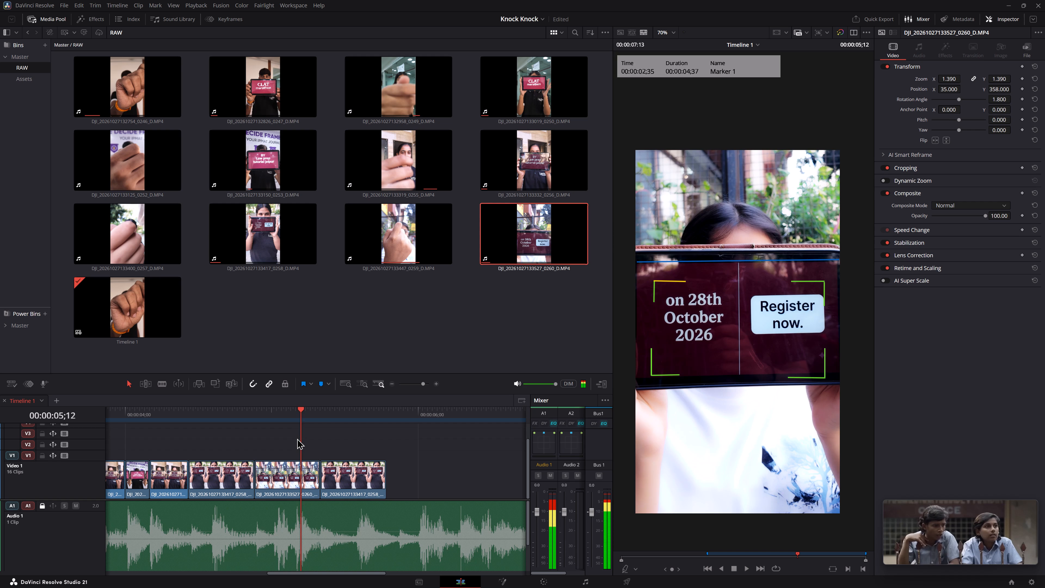
pyautogui.press('space')
pyautogui.press('space')
pyautogui.press('space')
pyautogui.press('space')
pyautogui.press('space')
pyautogui.press('space')
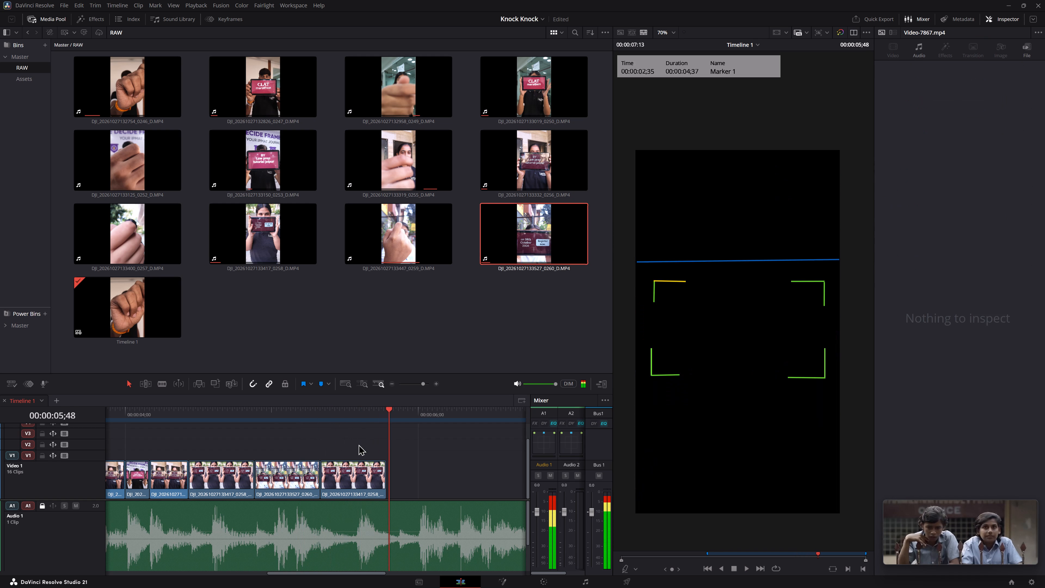
pyautogui.click(253, 413)
pyautogui.press('space')
pyautogui.press('space')
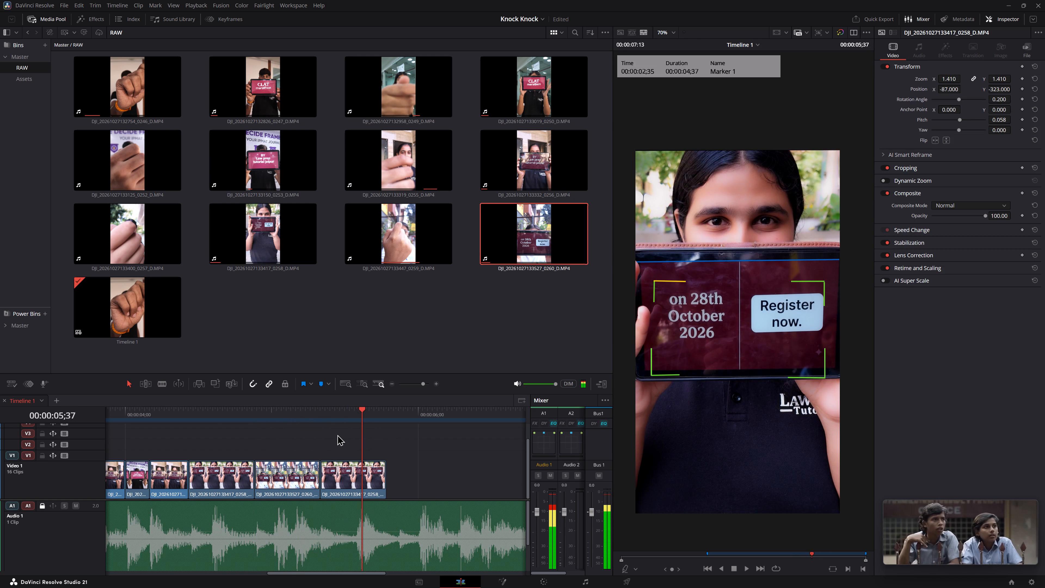
pyautogui.press('space')
pyautogui.press('space')
pyautogui.click(212, 412)
pyautogui.press('space')
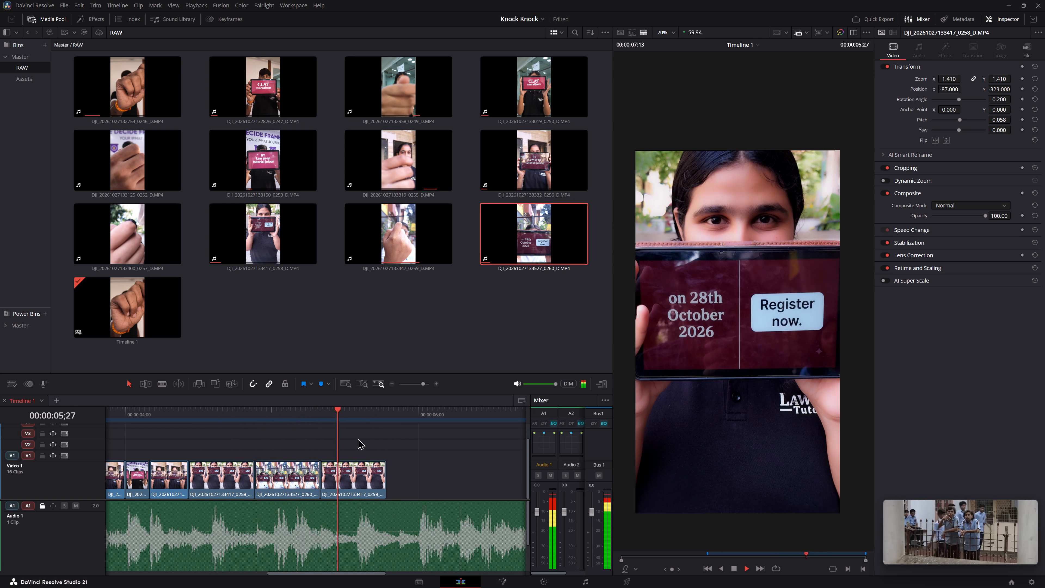
pyautogui.press('space')
# Trim the end of the duplicated black-shirt clip to the beat at 00:00:05;35.
pyautogui.moveTo(361, 413); pyautogui.dragTo(358, 414)
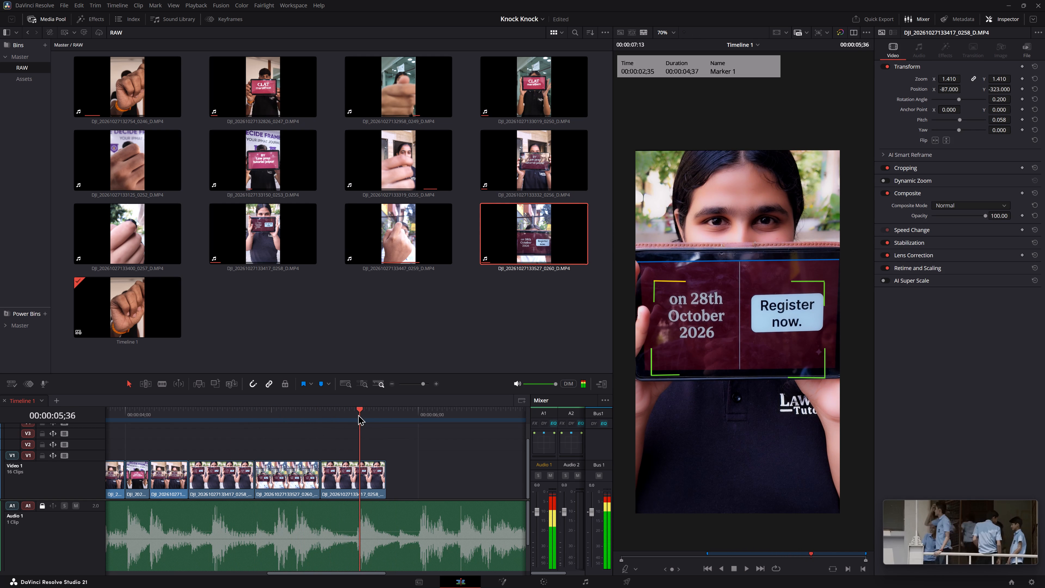
pyautogui.moveTo(358, 414); pyautogui.dragTo(358, 415)
pyautogui.click(380, 469)
pyautogui.press('2')
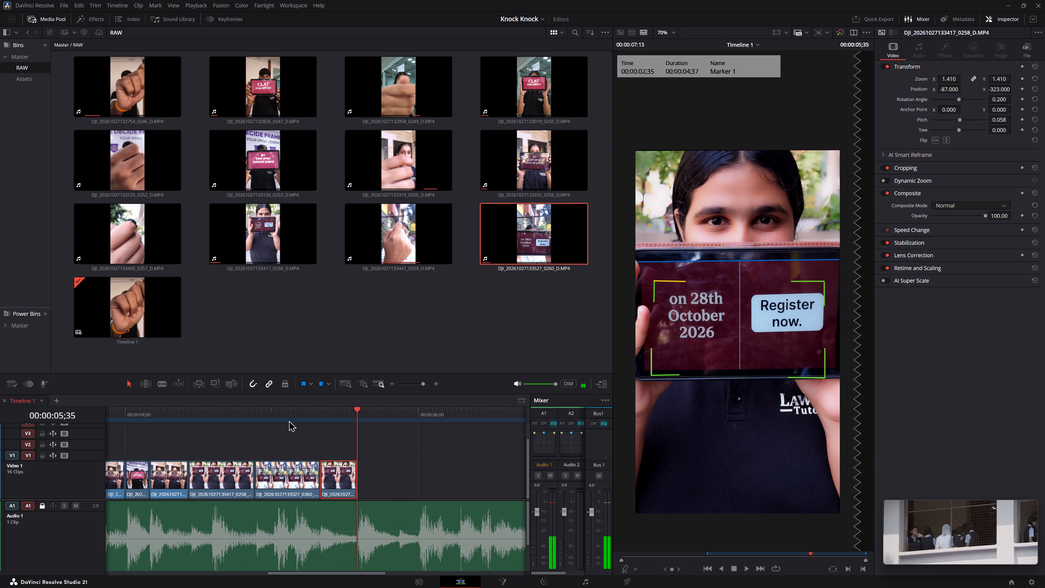
# Play back the cut at the end of the duplicated black-shirt "Register now" clip to check it against the beat.
pyautogui.click(266, 409)
pyautogui.press('space')
pyautogui.press('space')
pyautogui.press('space')
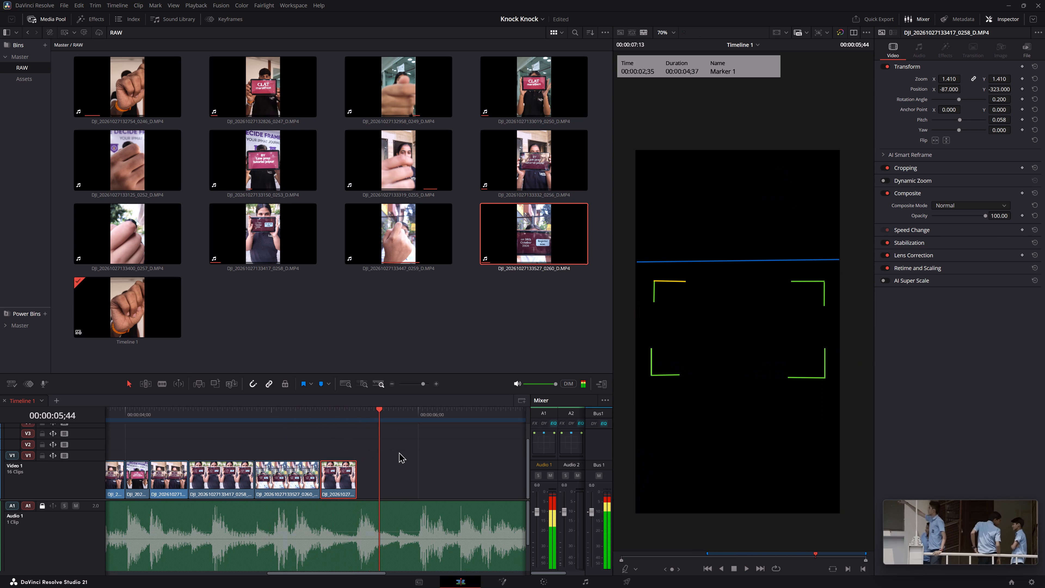
pyautogui.moveTo(352, 413); pyautogui.dragTo(282, 415)
pyautogui.press('space')
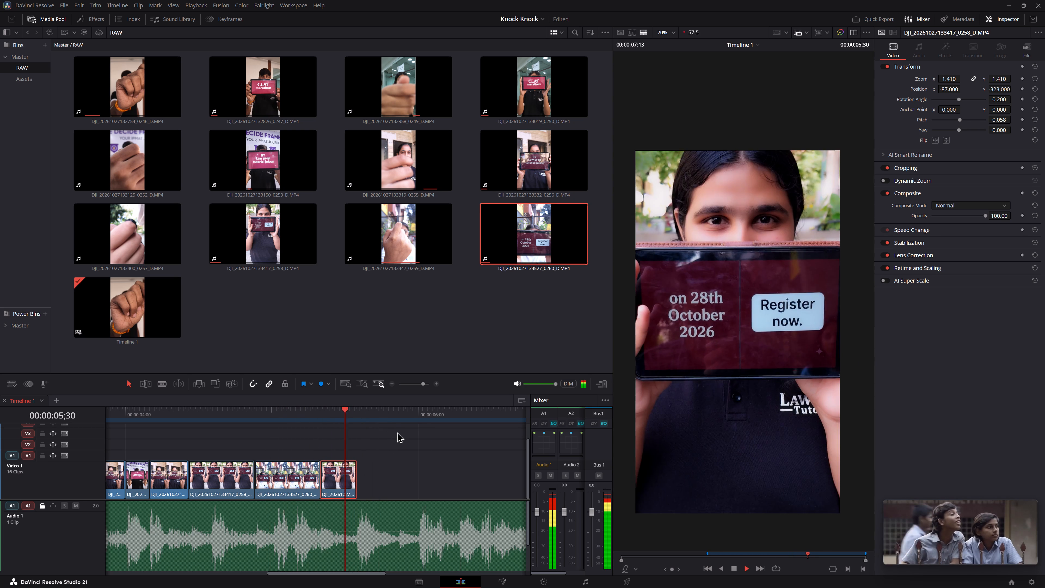
pyautogui.press('space')
pyautogui.press('space')
pyautogui.press('space')
# Duplicate the white-shirt "Register now" clip on Video 1 directly after the black-shirt clip ending at 00:00:05;35.
pyautogui.moveTo(363, 412); pyautogui.dragTo(360, 414)
pyautogui.click(407, 480)
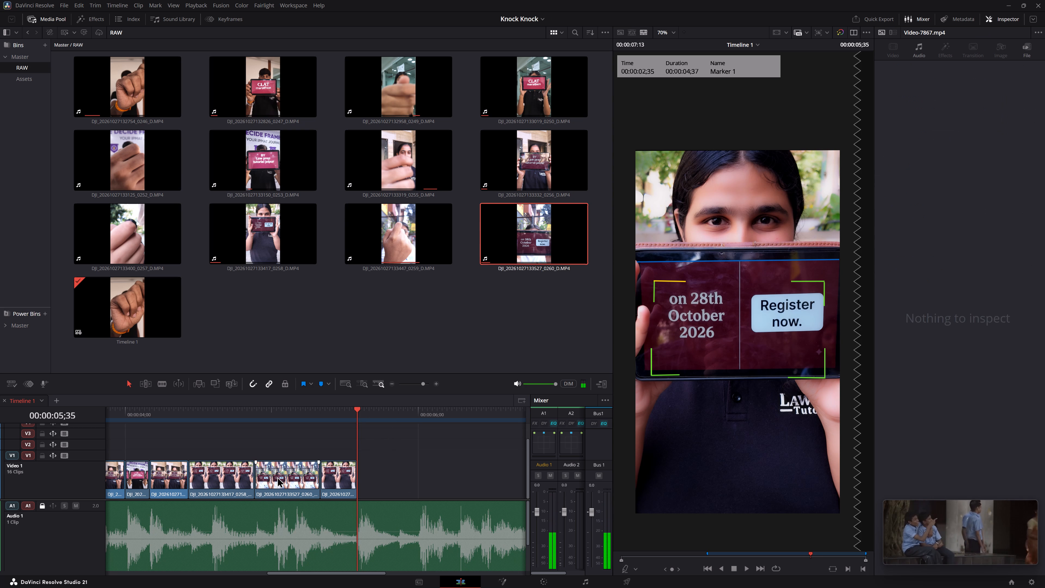
pyautogui.click(277, 477)
pyautogui.keyDown('alt'); pyautogui.moveTo(277, 477); pyautogui.dragTo(394, 486); pyautogui.keyUp('alt')
pyautogui.scroll(-3, 435, 447)
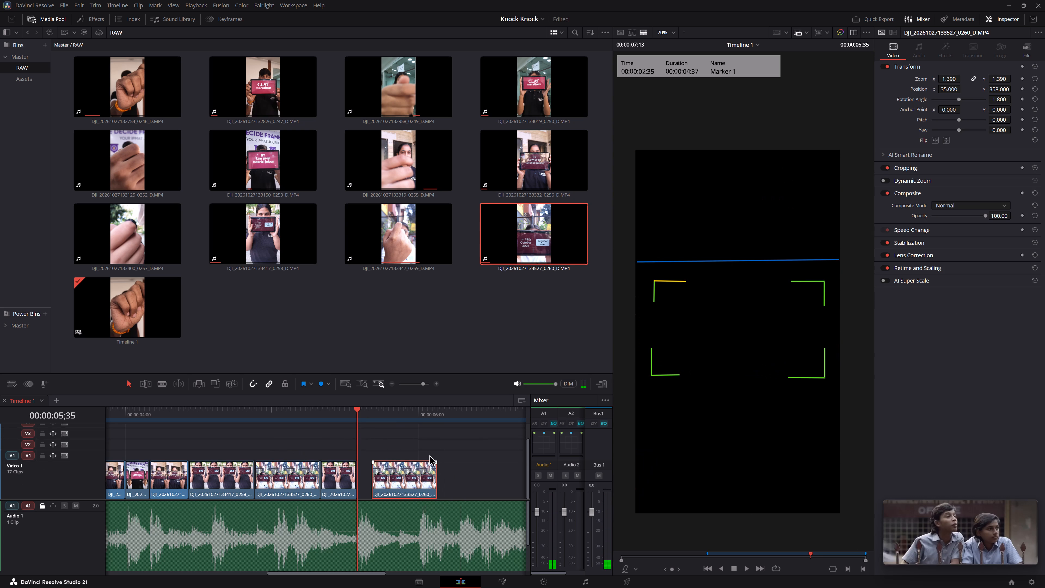
pyautogui.moveTo(411, 468); pyautogui.dragTo(397, 468)
# Play back the alternating "Register now" shots several times to check the rhythm and locate the beat near the new clip's end.
pyautogui.click(225, 411)
pyautogui.press('space')
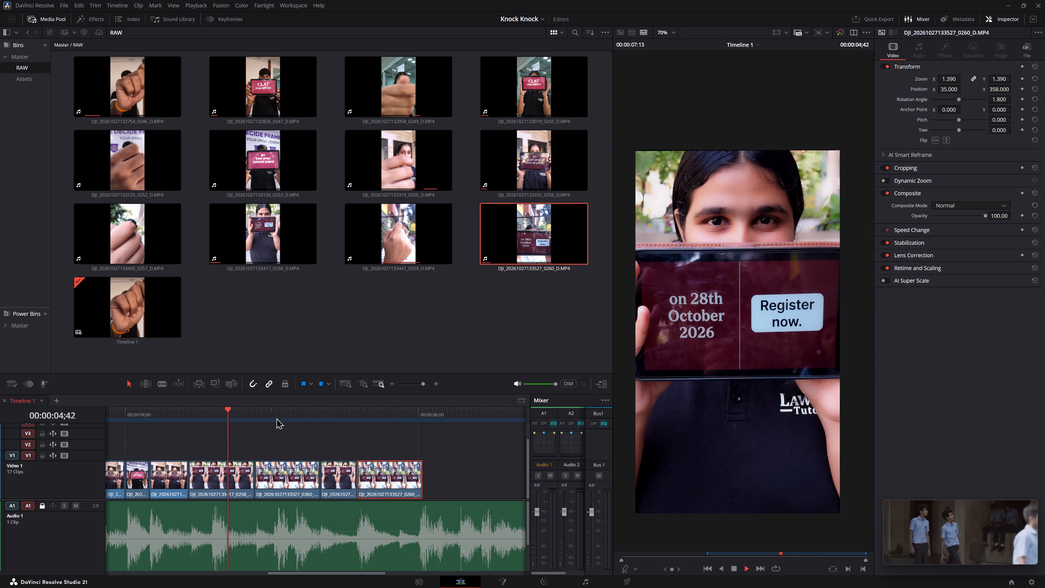
pyautogui.press('space')
pyautogui.moveTo(442, 441); pyautogui.dragTo(341, 443, button='middle')
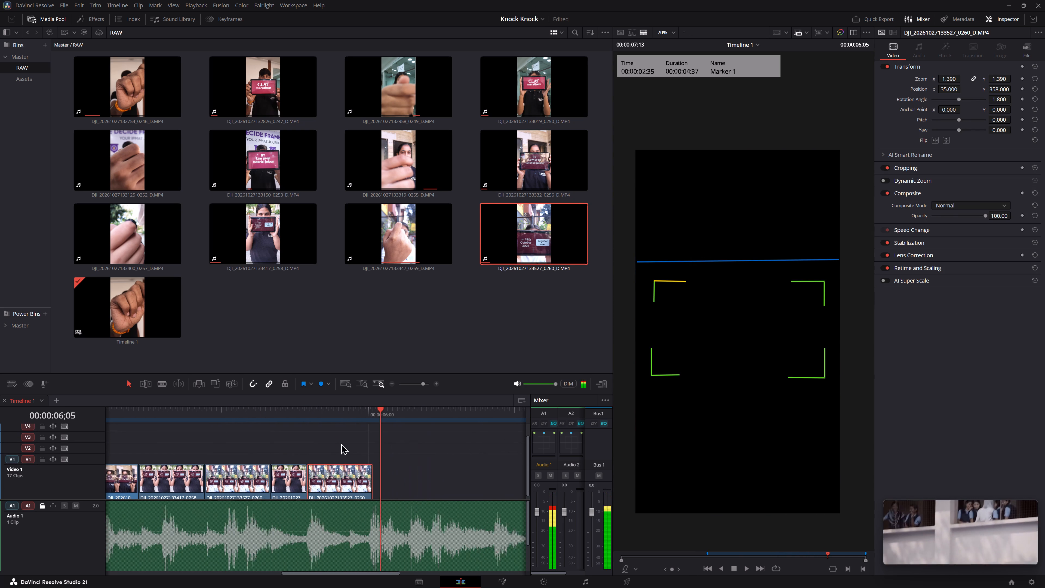
pyautogui.moveTo(341, 443); pyautogui.dragTo(331, 442, button='middle')
pyautogui.click(169, 410)
pyautogui.press('space')
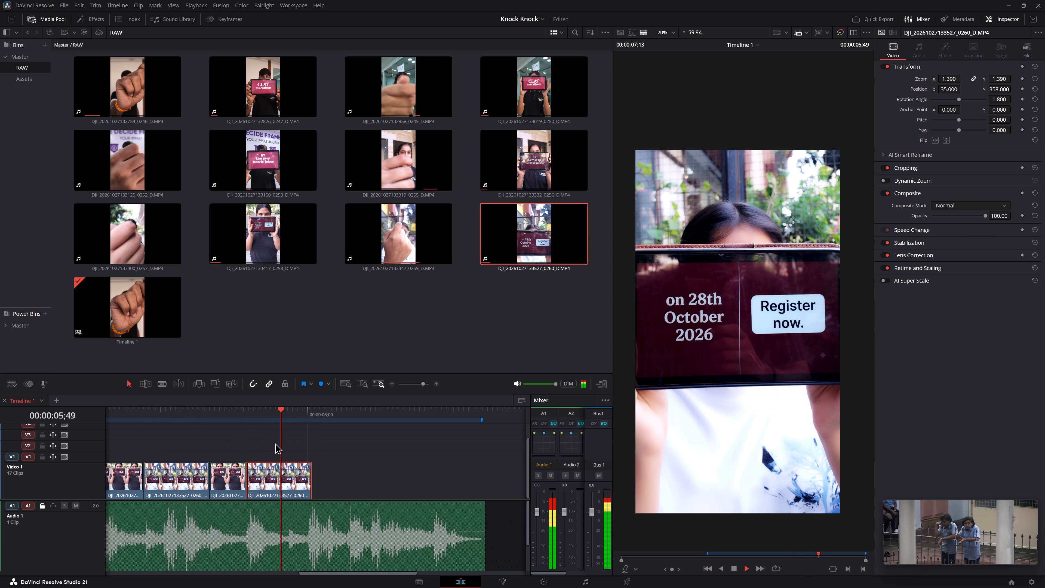
pyautogui.press('space')
pyautogui.press('space')
pyautogui.press('space')
pyautogui.keyDown('alt'); pyautogui.scroll(10, 395, 469); pyautogui.keyUp('alt')
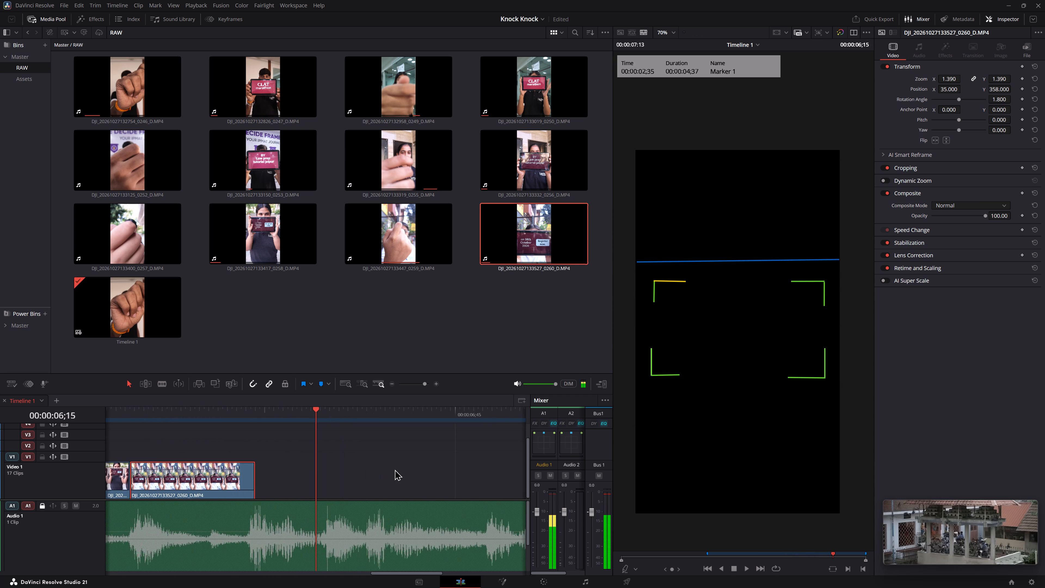
pyautogui.keyDown('alt'); pyautogui.scroll(2, 395, 469); pyautogui.keyUp('alt')
pyautogui.keyDown('ctrl'); pyautogui.scroll(2, 401, 471); pyautogui.keyUp('ctrl')
pyautogui.scroll(-4, 365, 440)
pyautogui.click(236, 414)
pyautogui.press('space')
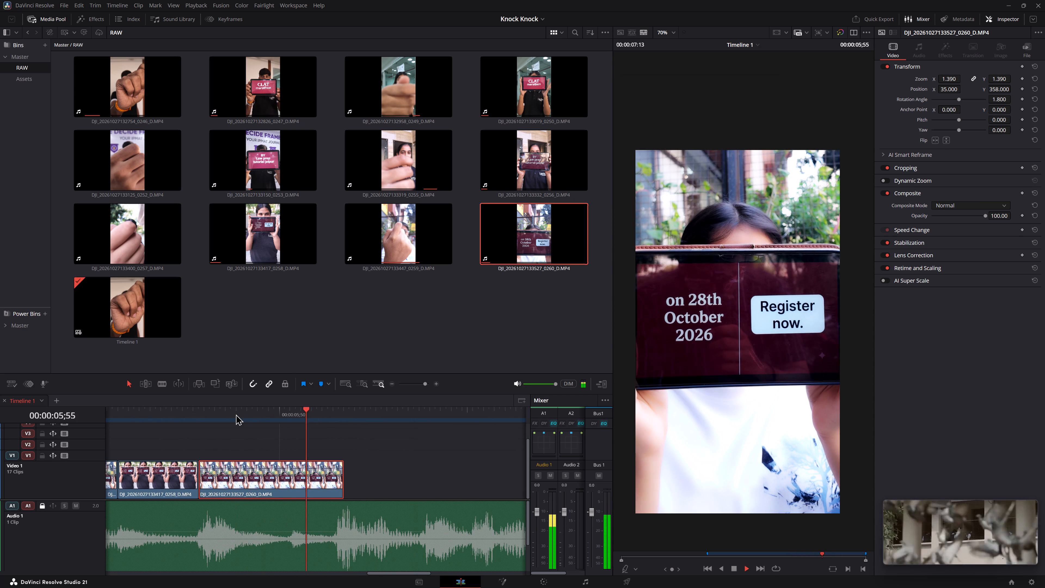
pyautogui.press('space')
pyautogui.press('space')
pyautogui.press('space')
# Trim the end of the duplicated white-shirt "Register now" clip to the beat at 00:00:06;00.
pyautogui.click(334, 410)
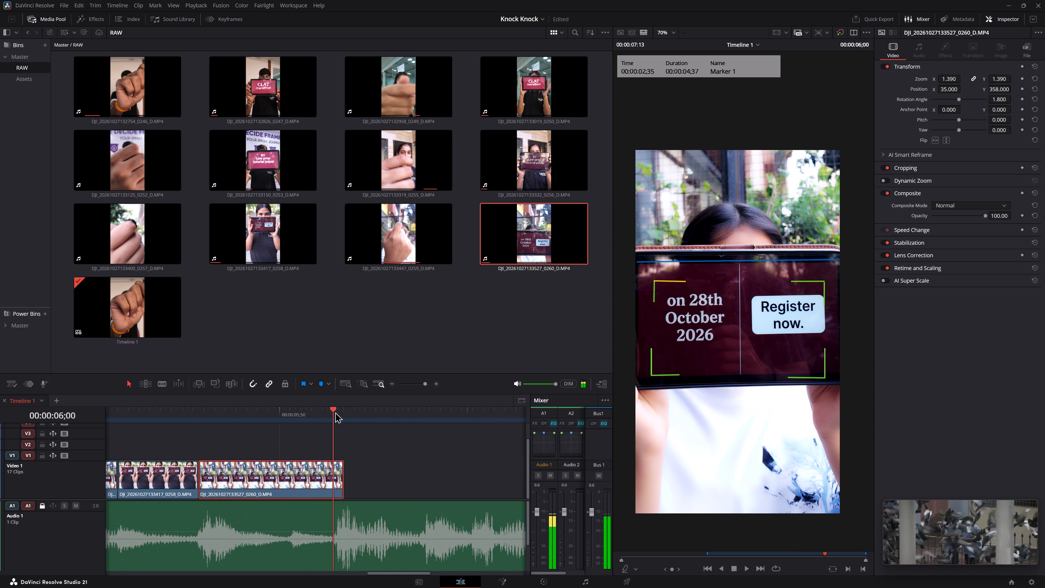
pyautogui.press('Right')
pyautogui.press('2')
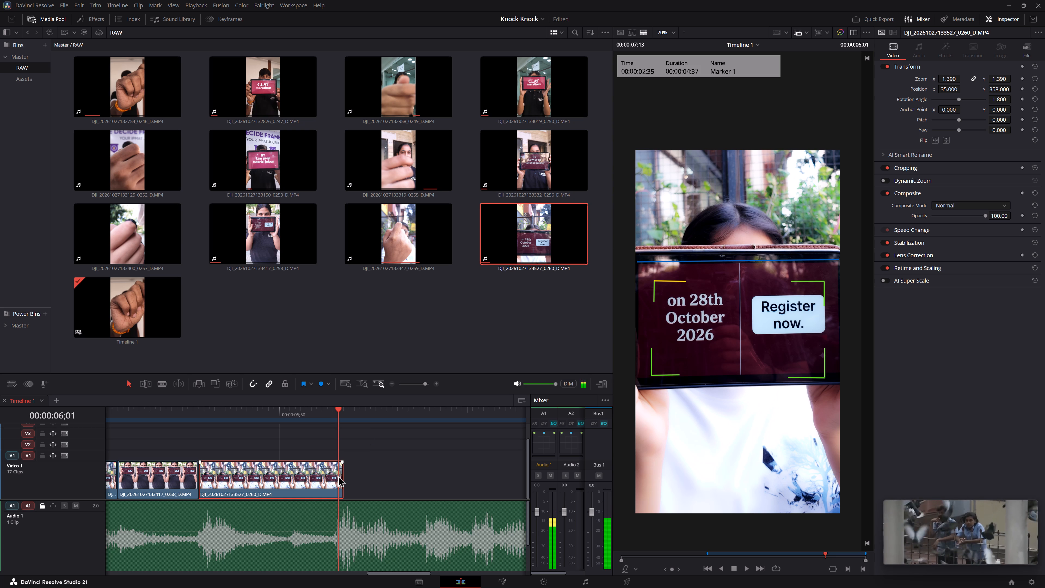
pyautogui.keyDown('alt'); pyautogui.scroll(12, 428, 471); pyautogui.keyUp('alt')
pyautogui.press('Left')
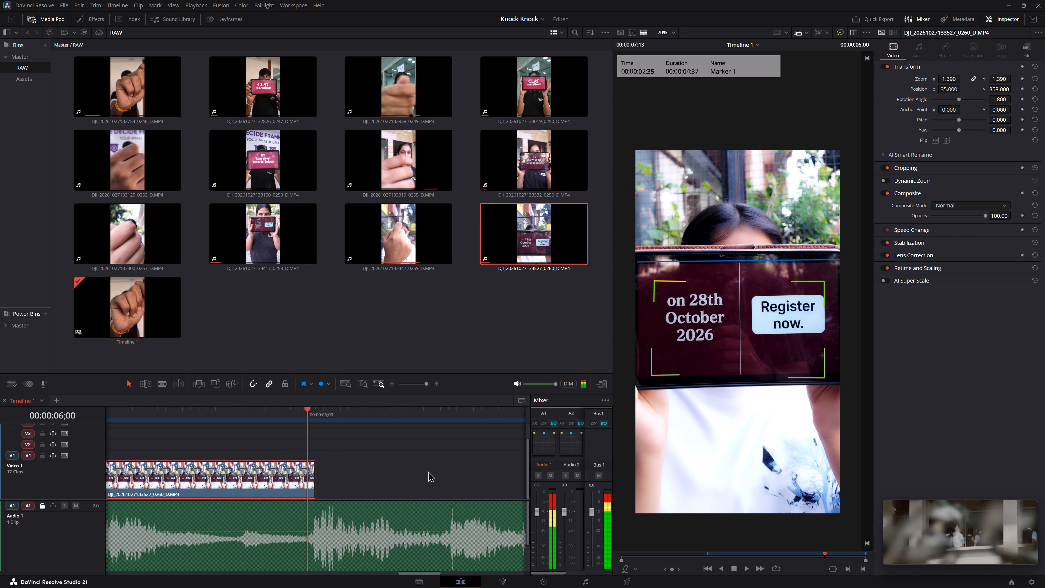
pyautogui.press('Right')
pyautogui.press('Left')
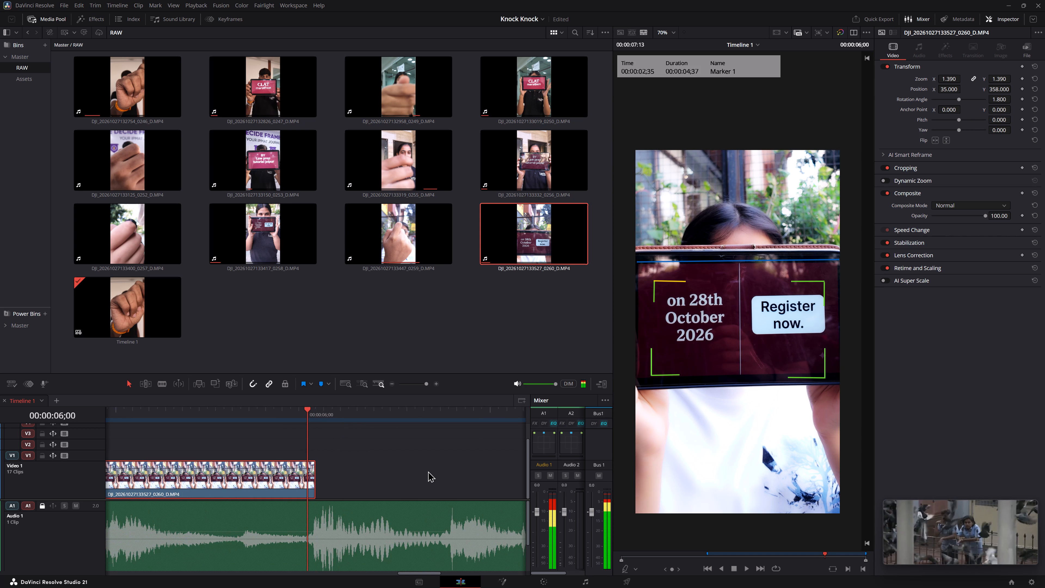
pyautogui.click(157, 410)
pyautogui.press('space')
pyautogui.press('space')
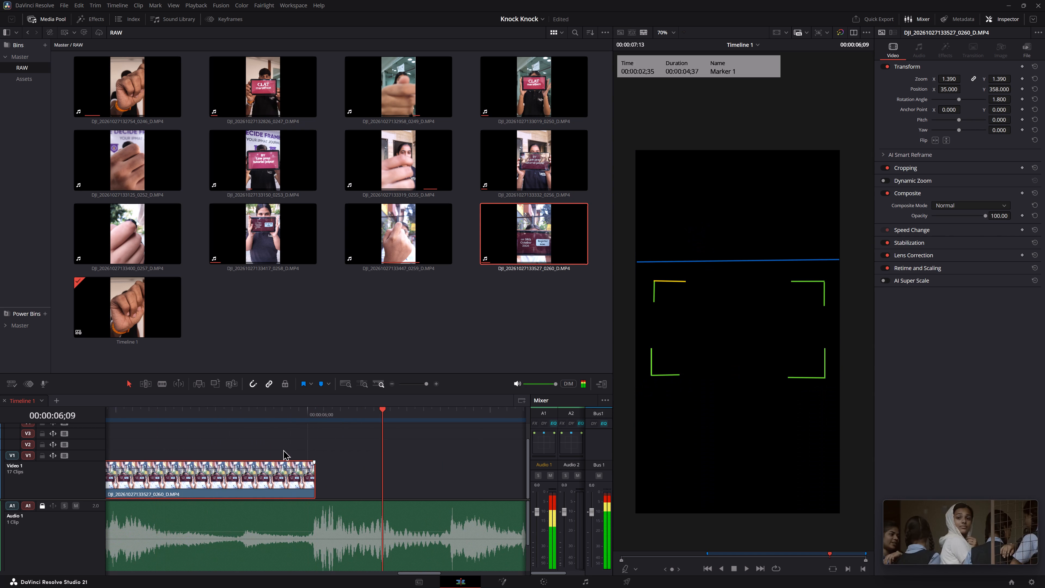
pyautogui.moveTo(316, 409); pyautogui.dragTo(308, 410)
pyautogui.press('Left')
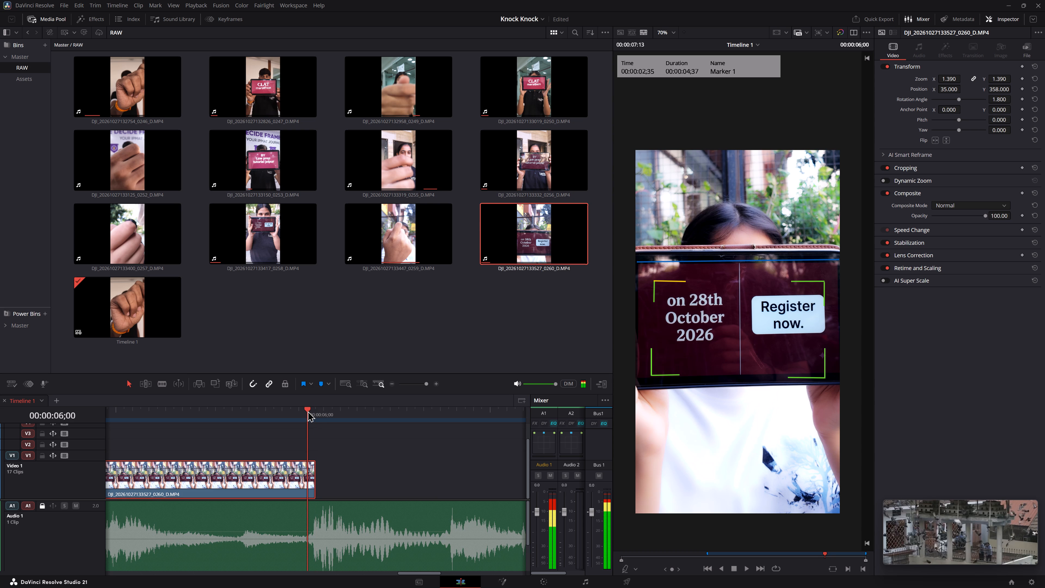
pyautogui.moveTo(313, 475); pyautogui.dragTo(307, 475)
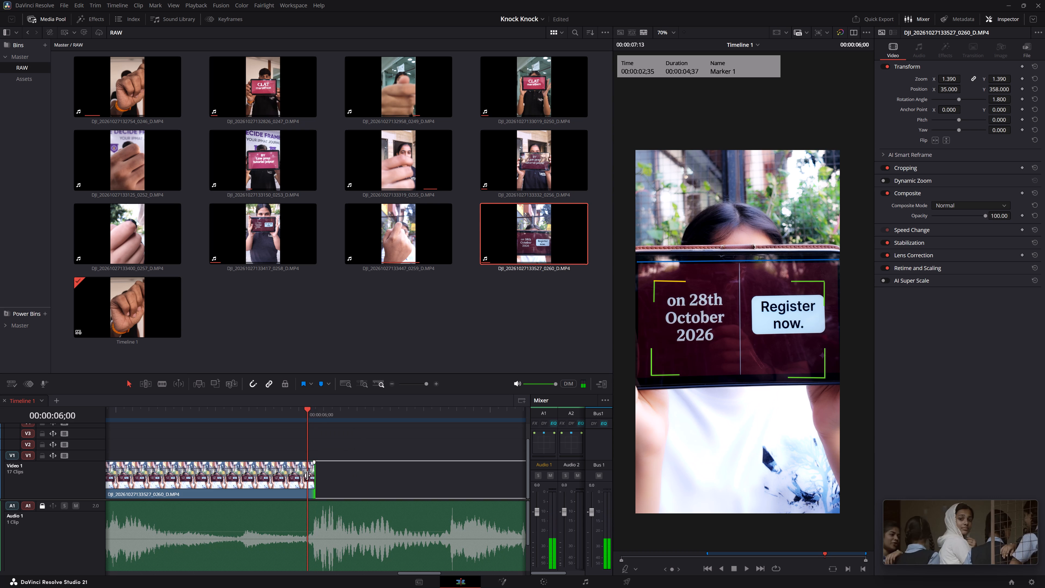
pyautogui.moveTo(307, 475); pyautogui.dragTo(303, 475)
# Play back the newly trimmed white-shirt clip to check its ending against the beat.
pyautogui.click(145, 412)
pyautogui.press('space')
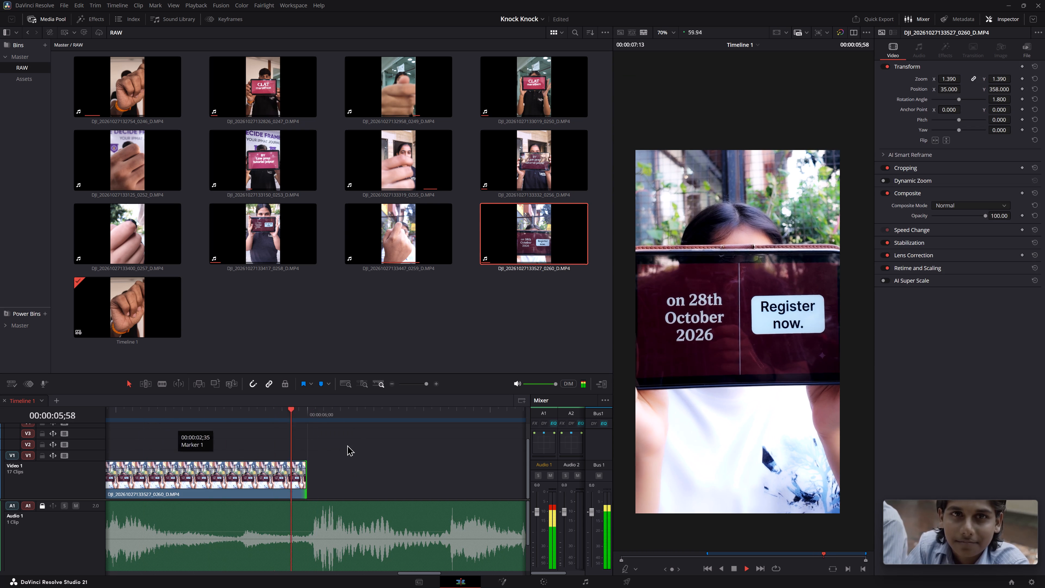
# Play back the final alternating "Register now" shots repeatedly to check the cuts against the beat up to and past 00:00:06;00.
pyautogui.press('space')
pyautogui.moveTo(313, 409); pyautogui.dragTo(306, 409)
pyautogui.keyDown('alt'); pyautogui.scroll(-11, 313, 416); pyautogui.keyUp('alt')
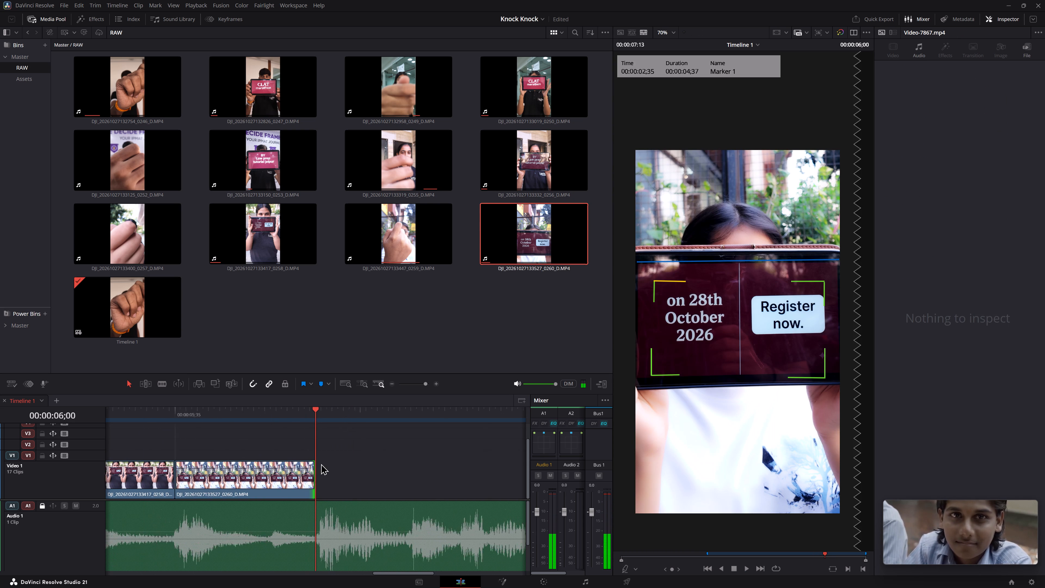
pyautogui.keyDown('alt'); pyautogui.scroll(-20, 321, 464); pyautogui.keyUp('alt')
pyautogui.keyDown('alt'); pyautogui.scroll(-2, 321, 464); pyautogui.keyUp('alt')
pyautogui.keyDown('alt'); pyautogui.scroll(13, 393, 456); pyautogui.keyUp('alt')
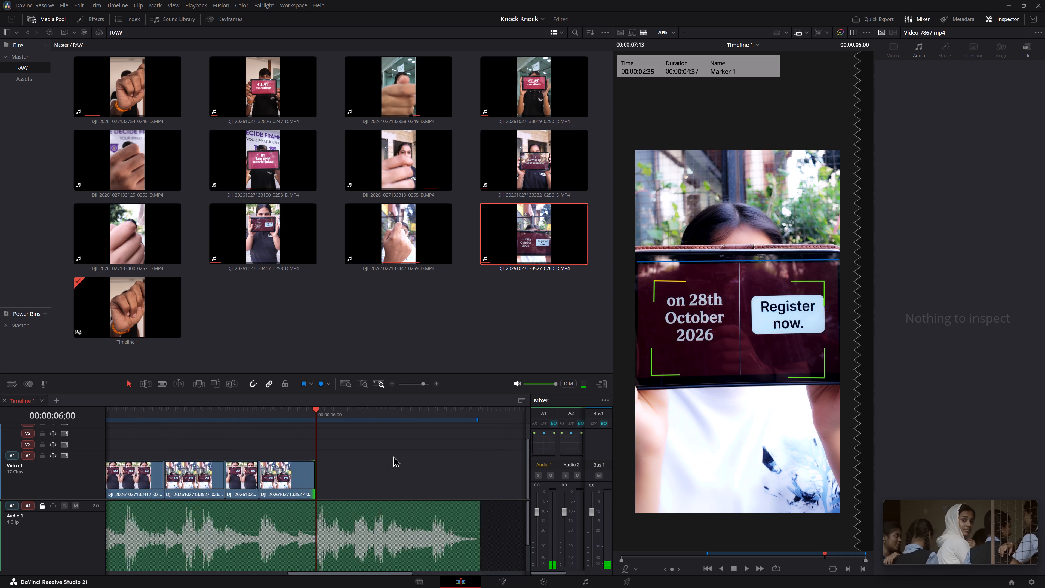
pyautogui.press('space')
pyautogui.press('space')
pyautogui.click(315, 412)
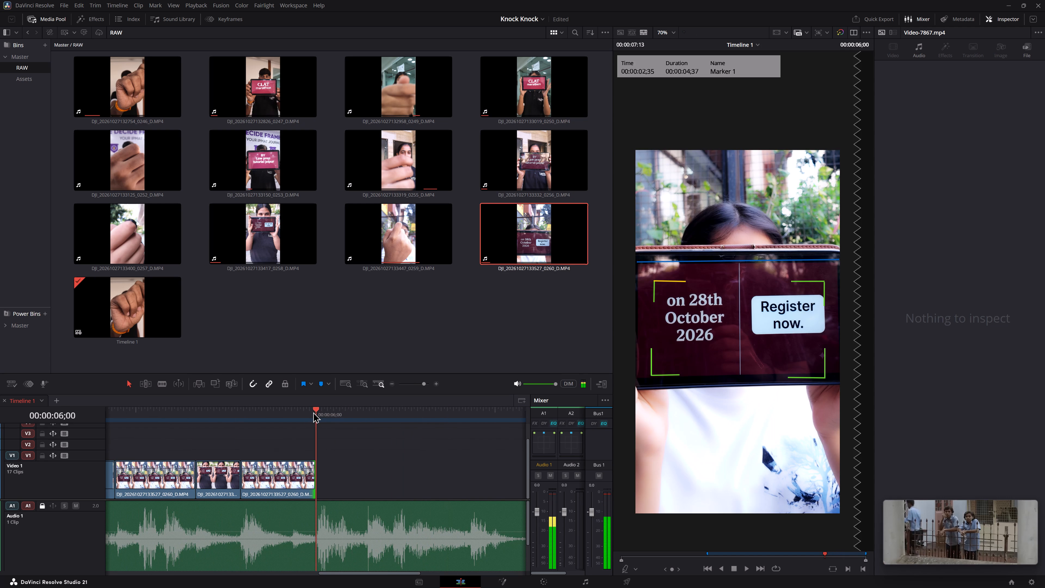
pyautogui.click(434, 475)
pyautogui.click(116, 415)
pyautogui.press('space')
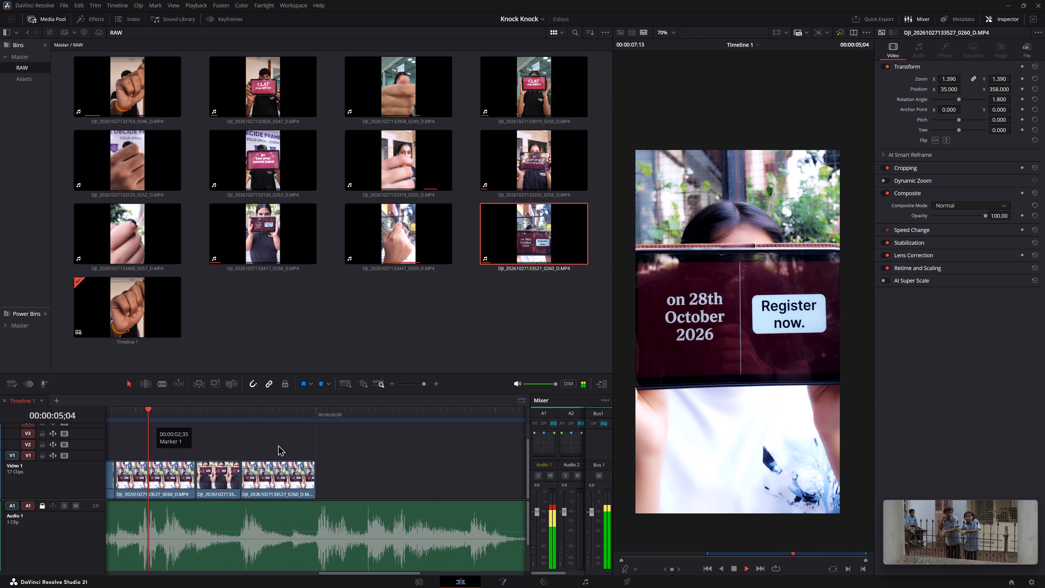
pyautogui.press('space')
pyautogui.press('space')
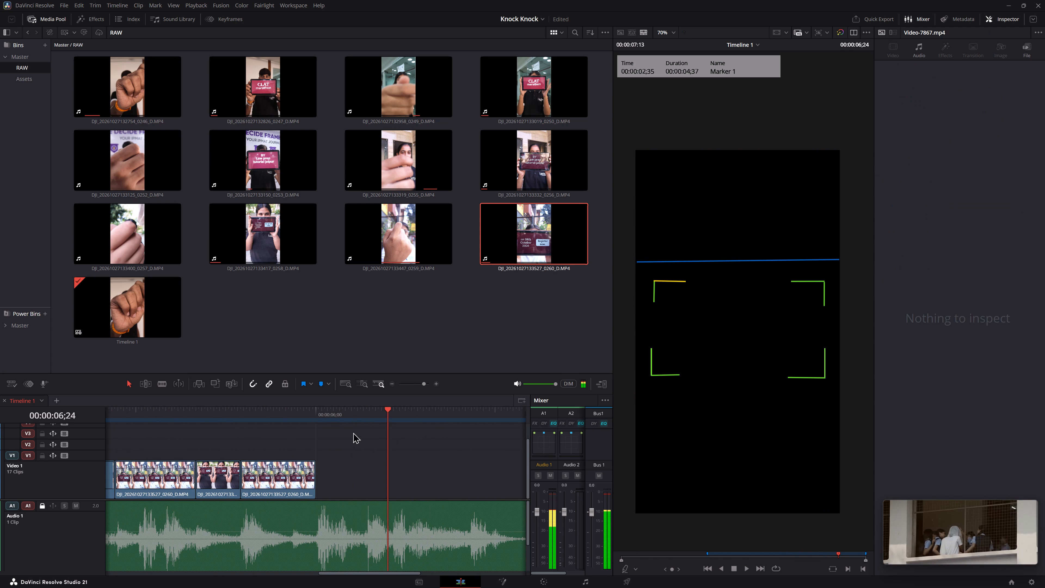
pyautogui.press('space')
pyautogui.moveTo(318, 410); pyautogui.dragTo(170, 420)
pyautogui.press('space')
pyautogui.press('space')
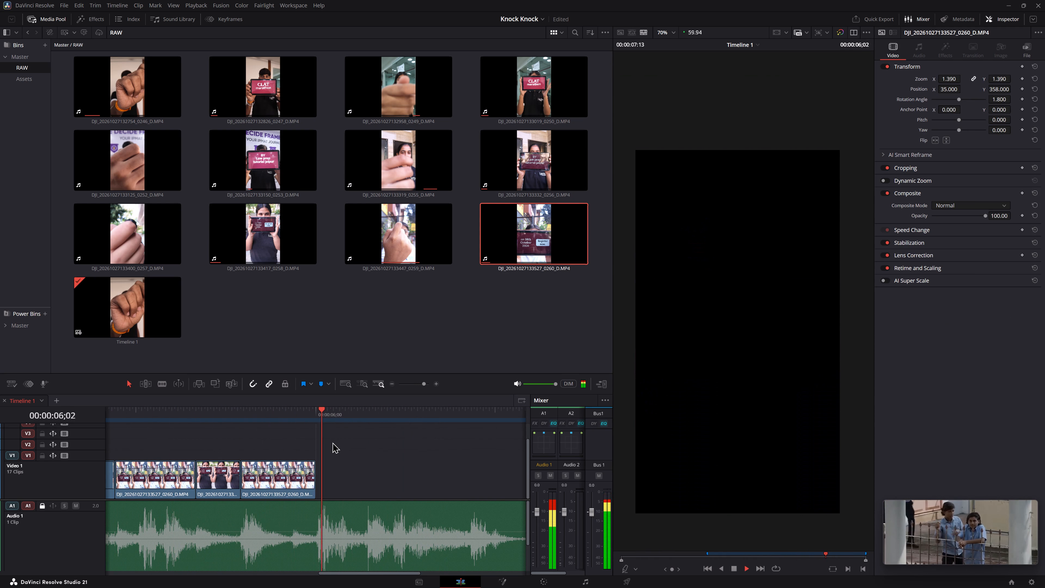
# Switch from the timeline to the Google Chrome window.
pyautogui.hotkey('alt', 'Tab')
pyautogui.hotkey('alt', 'Tab')
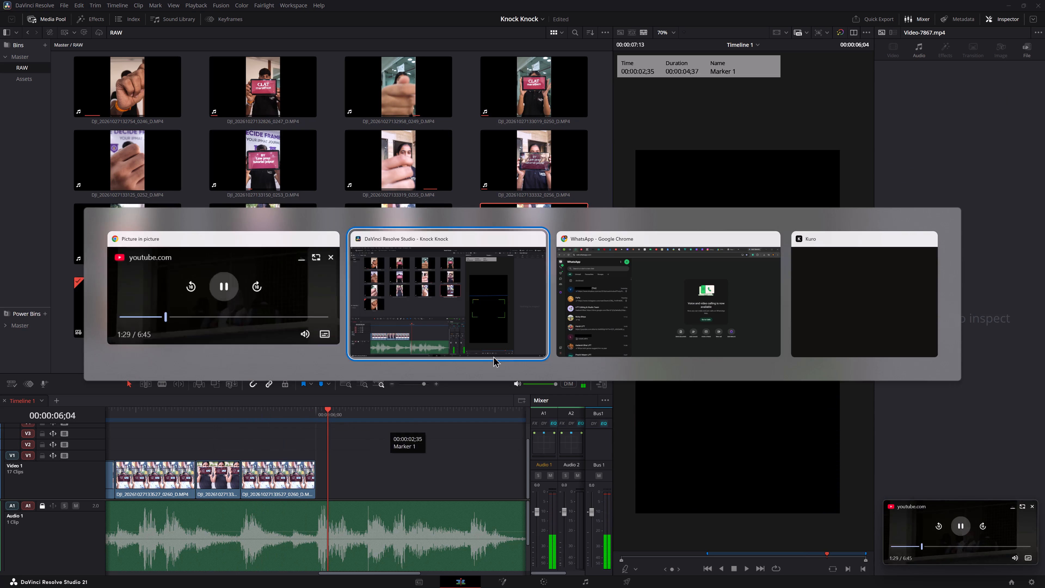
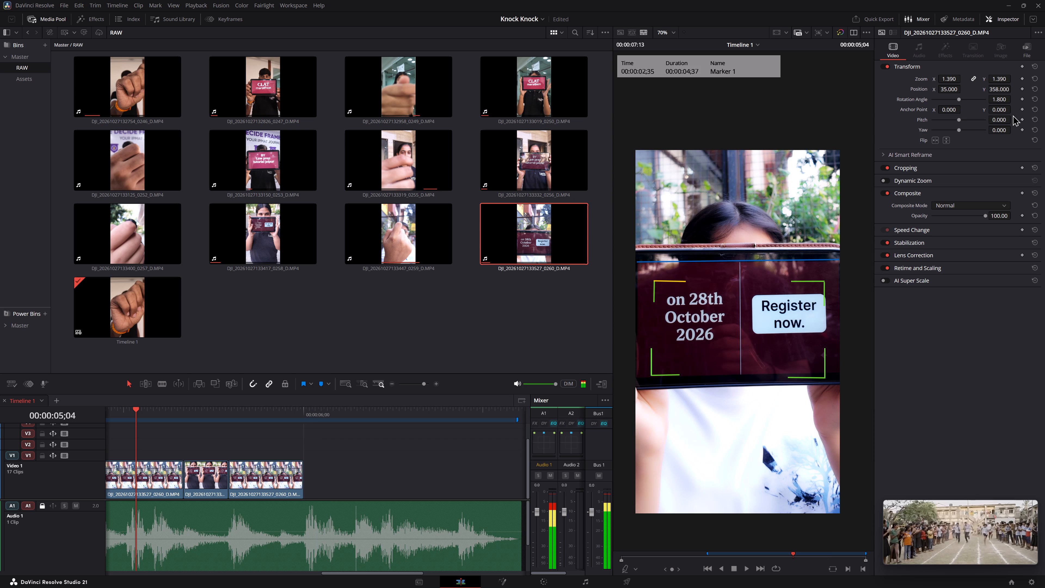
# Move the playhead to about 00:00:05;48, inside the last white-shirt "Register now" clip on Video 1.
pyautogui.click(267, 416)
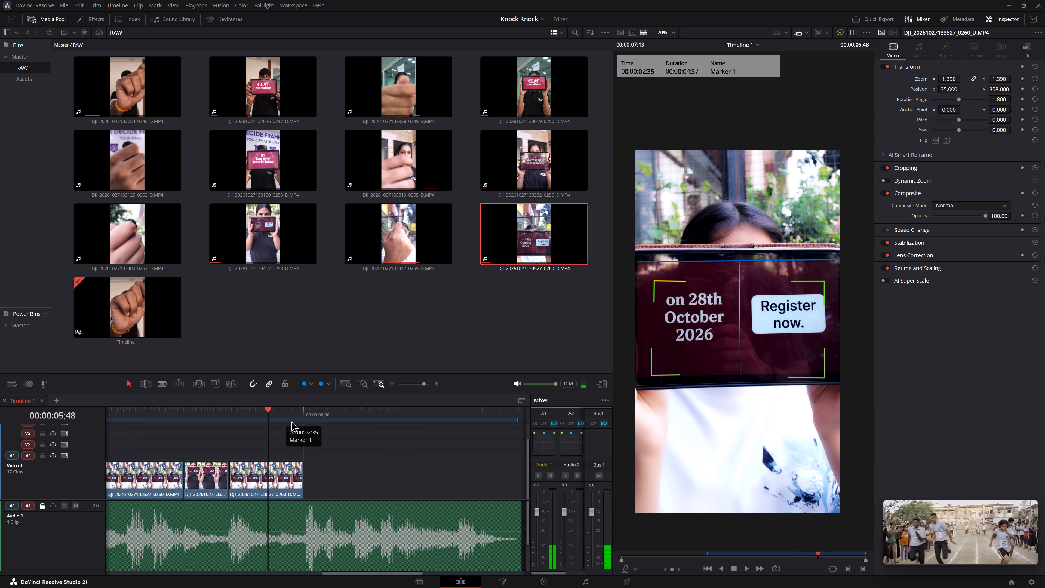
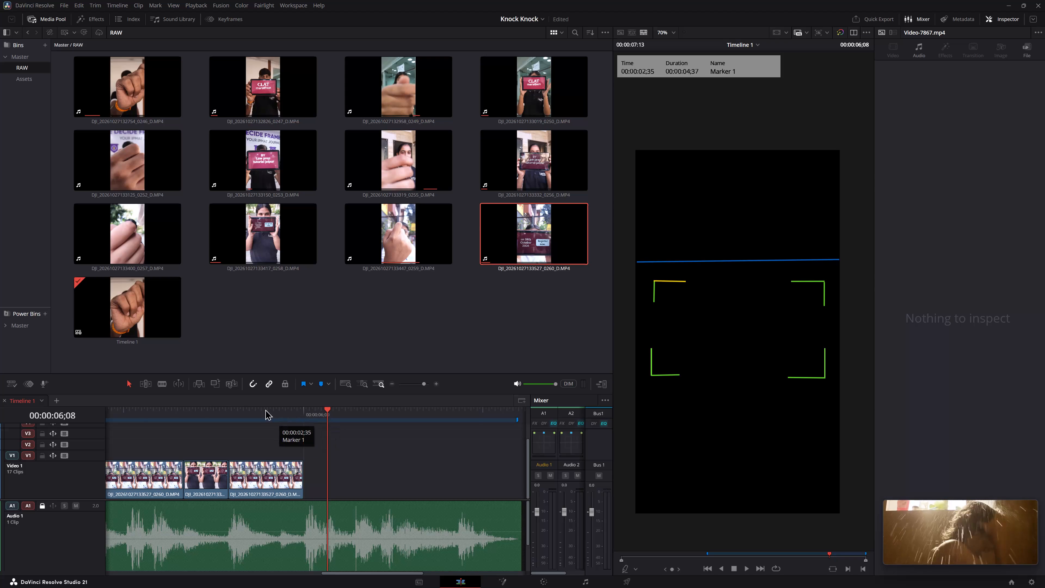
# Place the playhead at 00:00:05;48 over the last video clip and save the project.
pyautogui.click(265, 409)
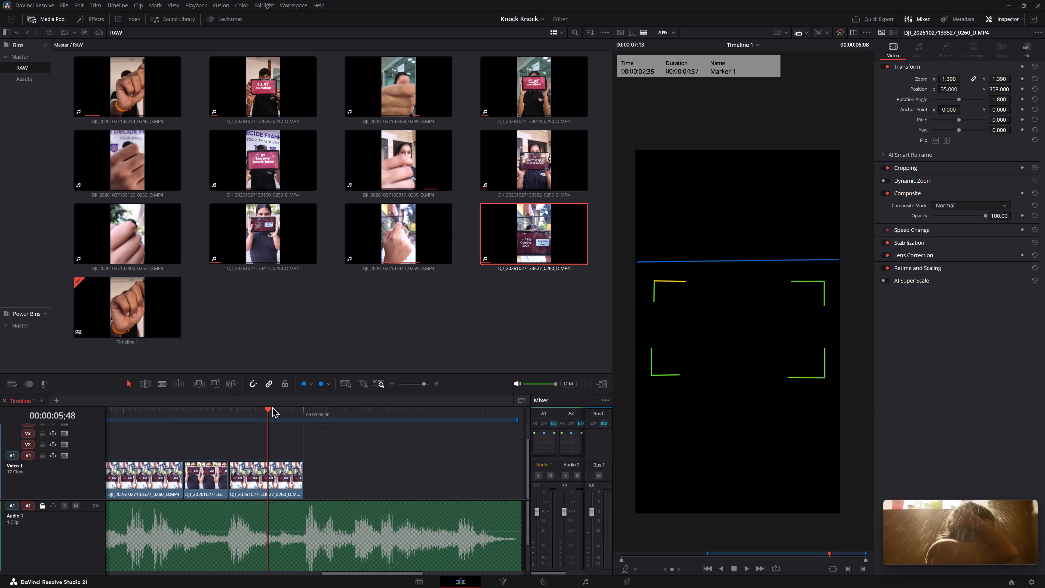
pyautogui.hotkey('ctrl', 's')
pyautogui.hotkey('ctrl', 's')
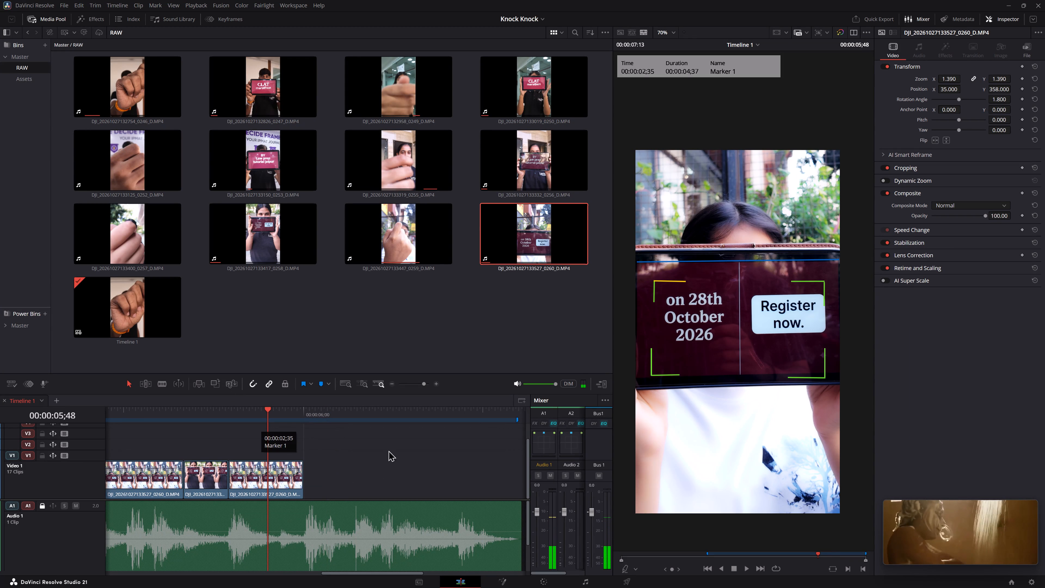
# Play the end of the timeline, from the last video clip through to the end of the audio at 00:00:07;13.
pyautogui.press('space')
pyautogui.press('space')
pyautogui.moveTo(374, 457); pyautogui.dragTo(258, 465, button='middle')
pyautogui.press('space')
pyautogui.scroll(-6, 267, 463)
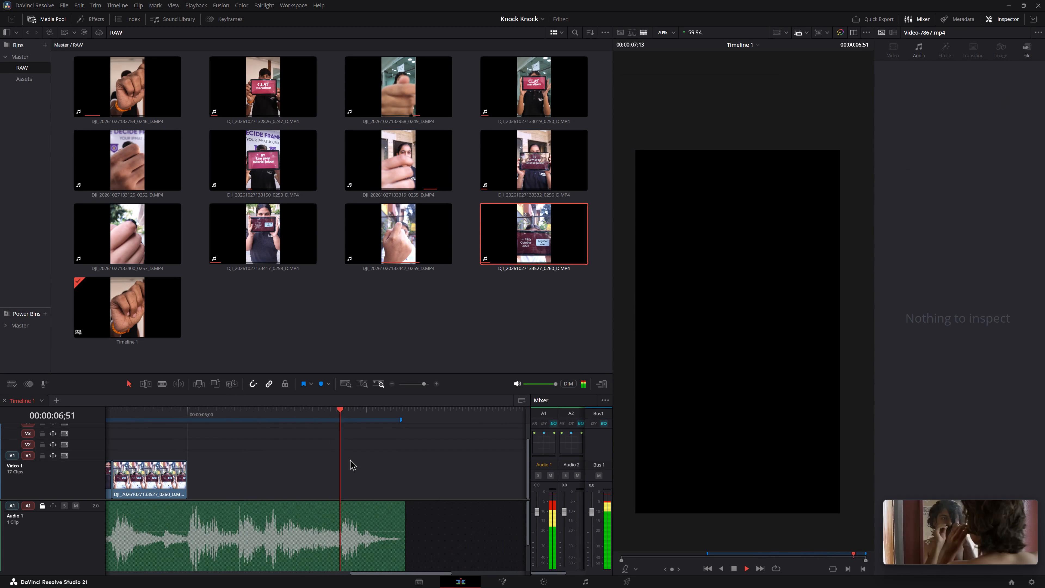
pyautogui.press('space')
pyautogui.press('space')
pyautogui.press('space')
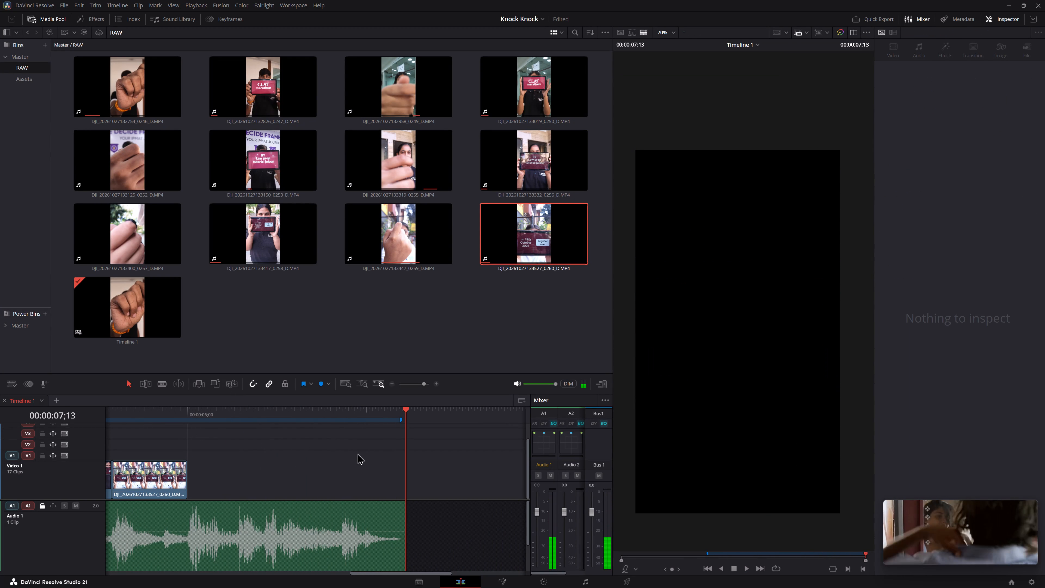
# Open the Assets bin in the media pool.
pyautogui.keyDown('alt'); pyautogui.scroll(-10, 357, 453); pyautogui.keyUp('alt')
pyautogui.click(33, 77)
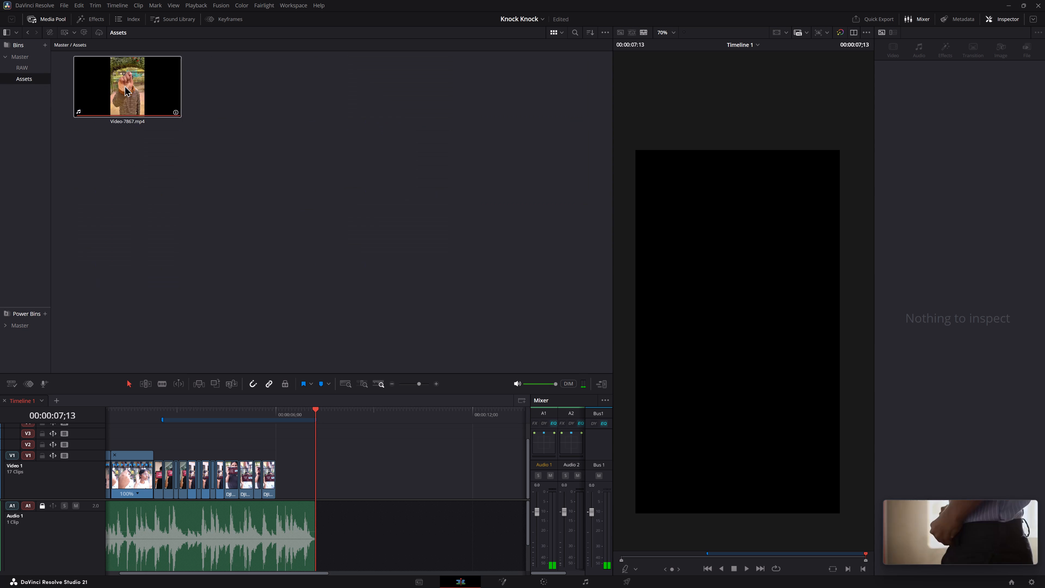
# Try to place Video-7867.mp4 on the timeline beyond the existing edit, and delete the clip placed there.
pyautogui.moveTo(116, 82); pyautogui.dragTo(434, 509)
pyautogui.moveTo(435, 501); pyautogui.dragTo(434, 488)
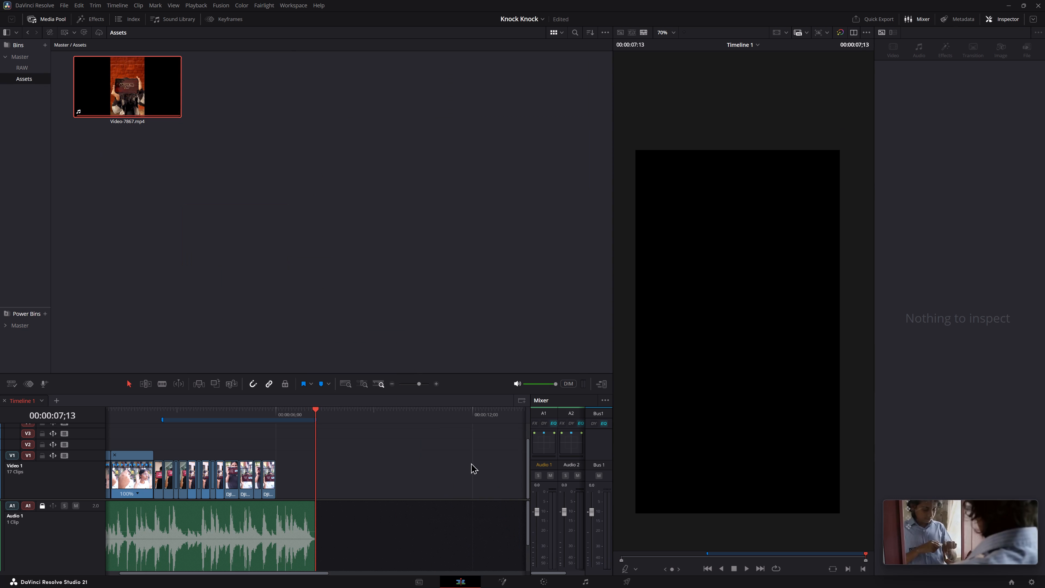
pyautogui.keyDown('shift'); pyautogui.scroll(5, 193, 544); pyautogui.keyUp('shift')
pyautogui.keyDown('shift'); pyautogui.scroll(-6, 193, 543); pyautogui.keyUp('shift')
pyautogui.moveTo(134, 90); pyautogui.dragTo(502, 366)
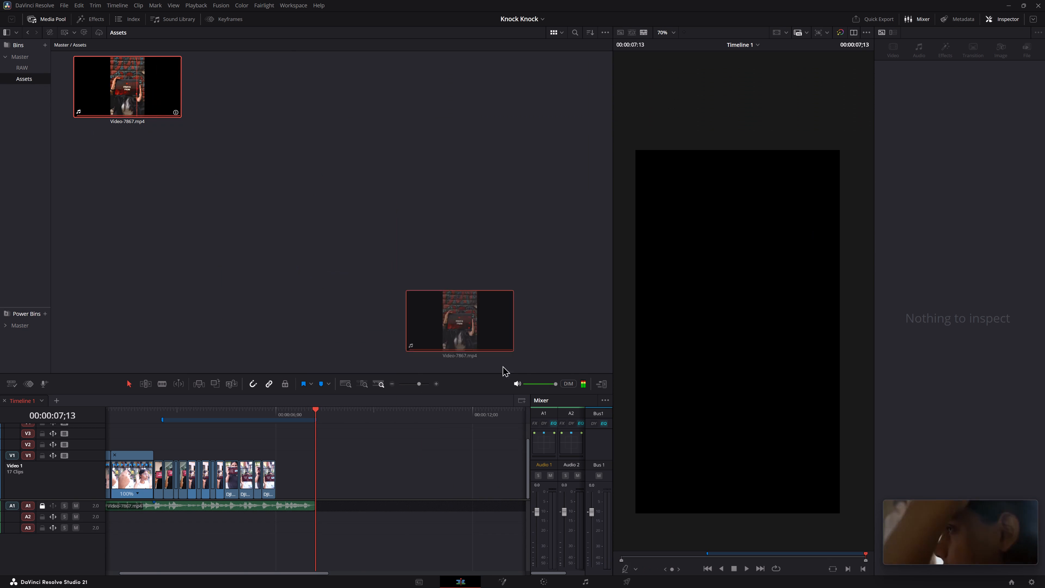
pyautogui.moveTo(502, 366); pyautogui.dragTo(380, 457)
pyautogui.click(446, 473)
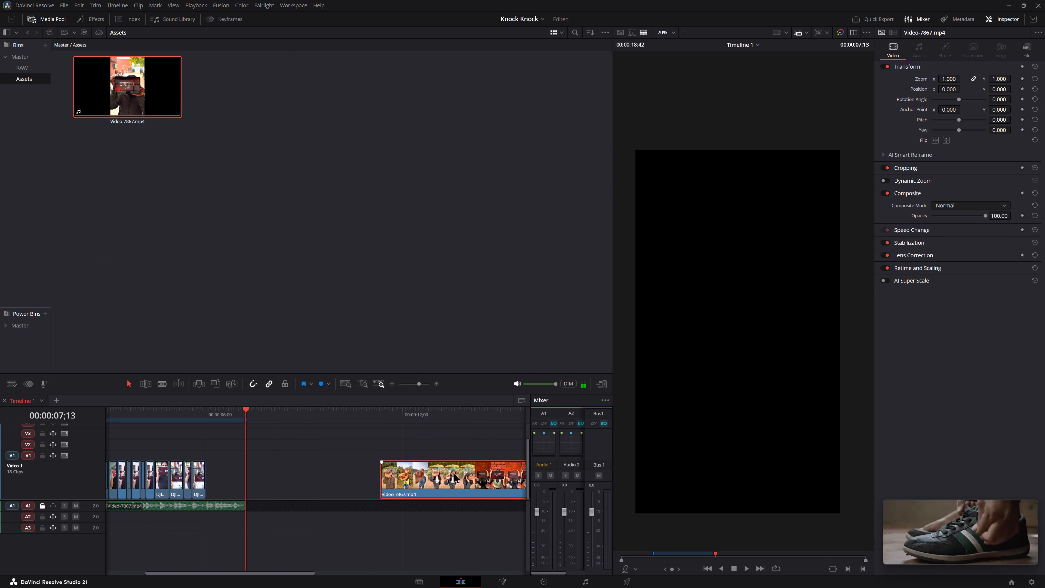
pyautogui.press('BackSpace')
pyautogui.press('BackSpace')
# Load Video-7867.mp4 in the source viewer and place it after the existing edit, video on Video 1 and audio on Audio 2.
pyautogui.doubleClick(137, 100)
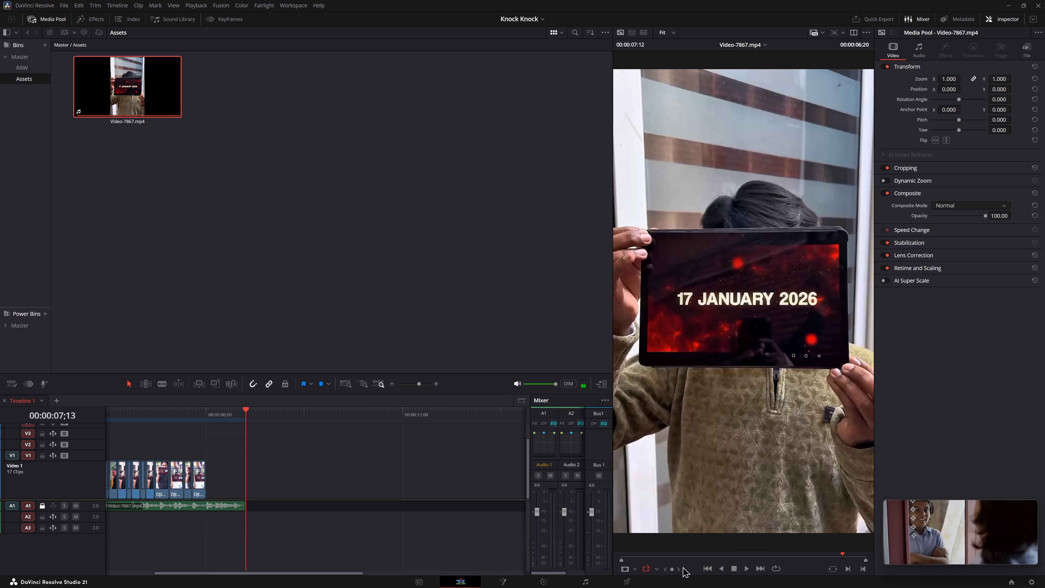
pyautogui.click(652, 572)
pyautogui.click(665, 530)
pyautogui.moveTo(731, 463); pyautogui.dragTo(674, 483)
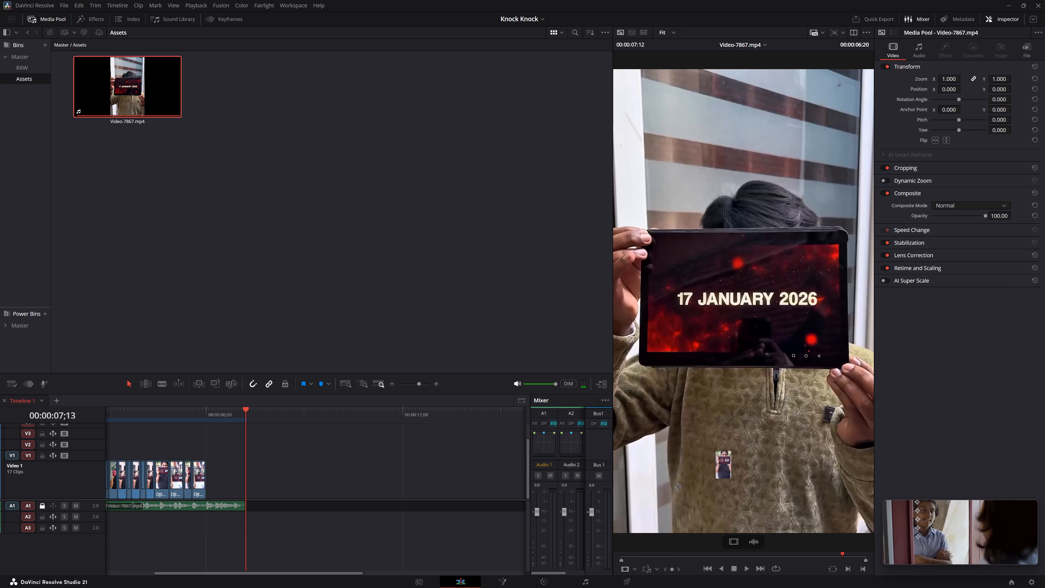
pyautogui.moveTo(674, 483); pyautogui.dragTo(326, 500)
# Play the added Video-7867.mp4 from its start, pausing to examine the knock, reaction and CONCORD 5.0 tablet shots.
pyautogui.moveTo(308, 411); pyautogui.dragTo(322, 411)
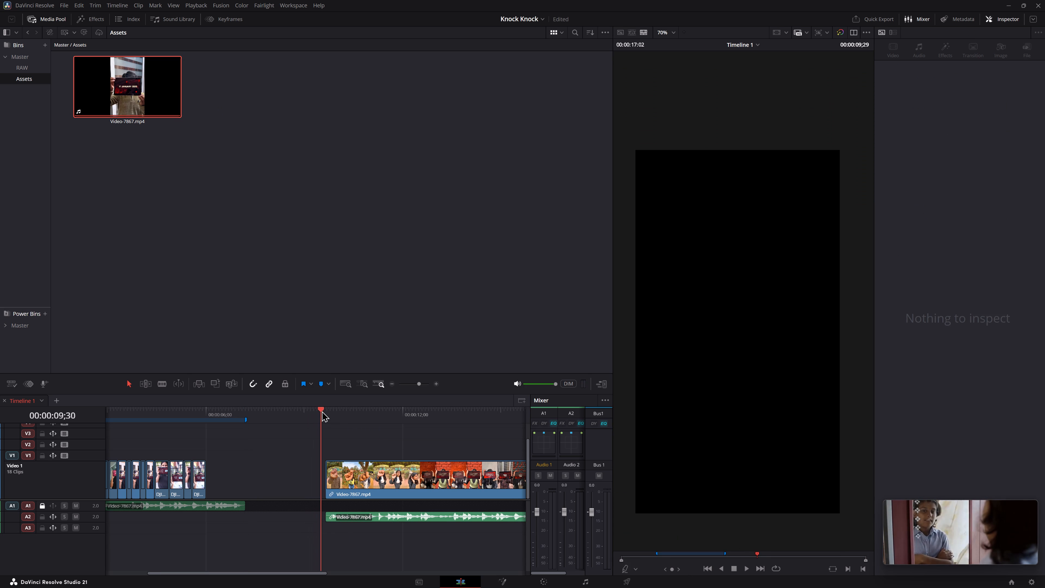
pyautogui.moveTo(322, 411); pyautogui.dragTo(323, 412)
pyautogui.press('space')
pyautogui.moveTo(433, 433); pyautogui.dragTo(299, 436, button='middle')
pyautogui.press('space')
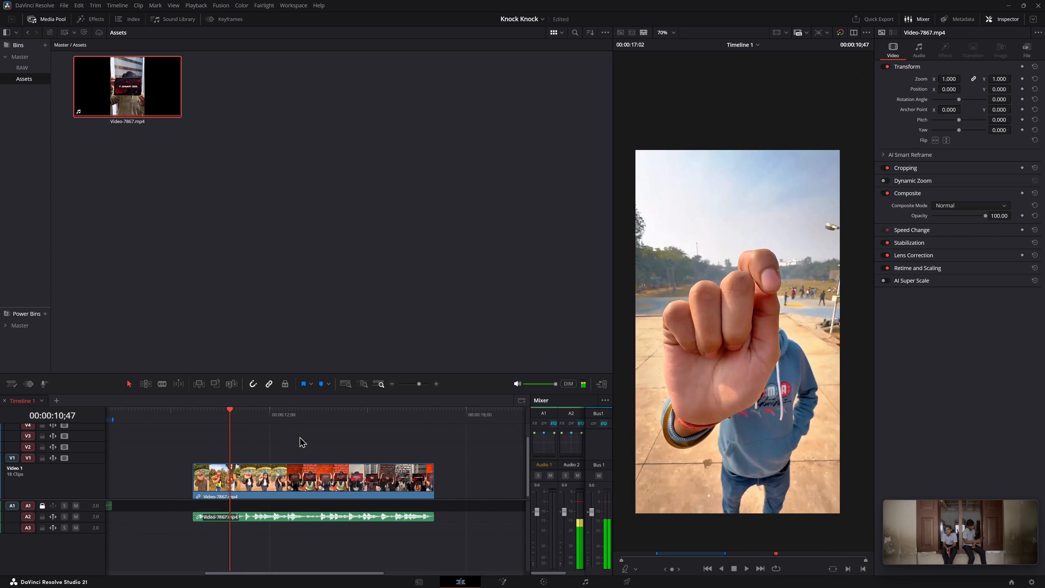
pyautogui.press('space')
pyautogui.press('space')
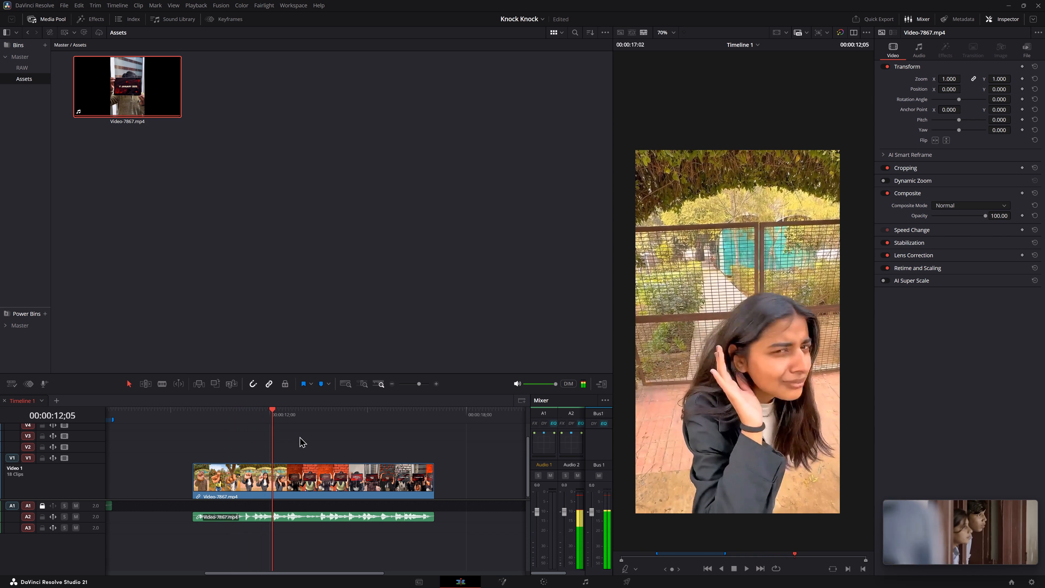
pyautogui.press('space')
pyautogui.press('space')
pyautogui.press('space')
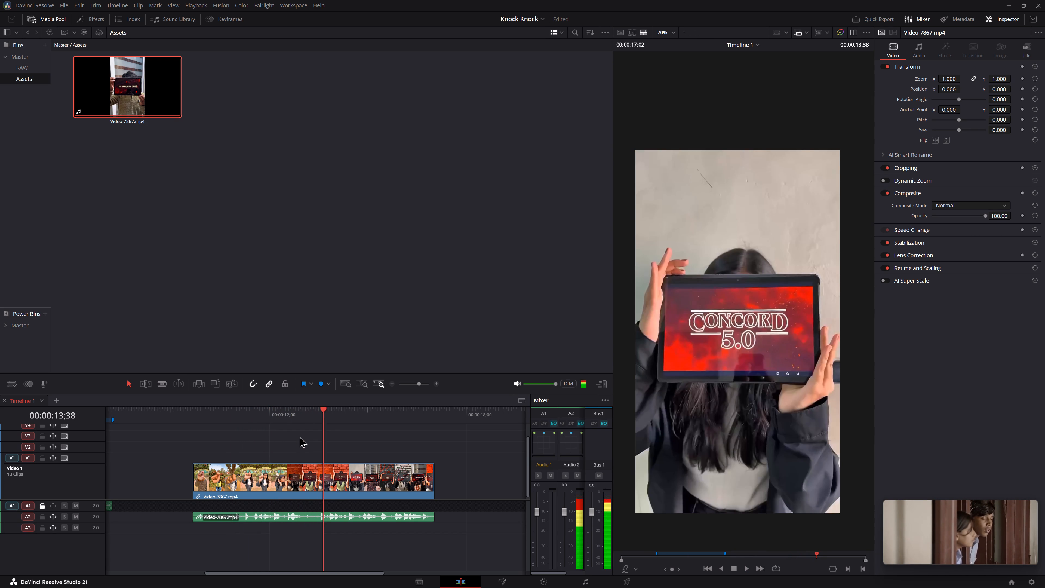
pyautogui.press('space')
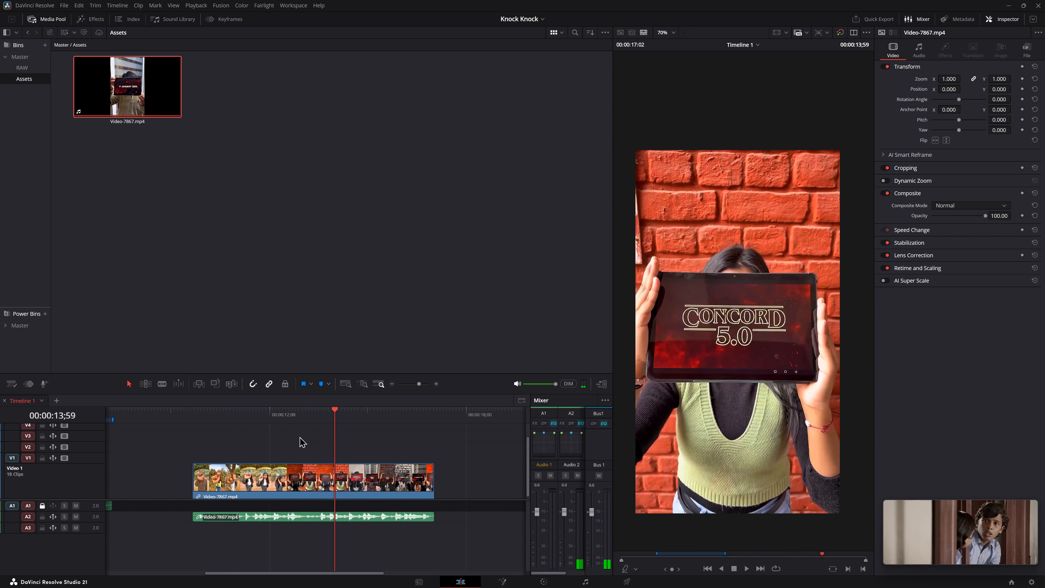
# Add a timeline marker at about 00:00:14;48, on the "STARTS FROM" tablet shot in Video-7867.mp4.
pyautogui.press('space')
pyautogui.press('space')
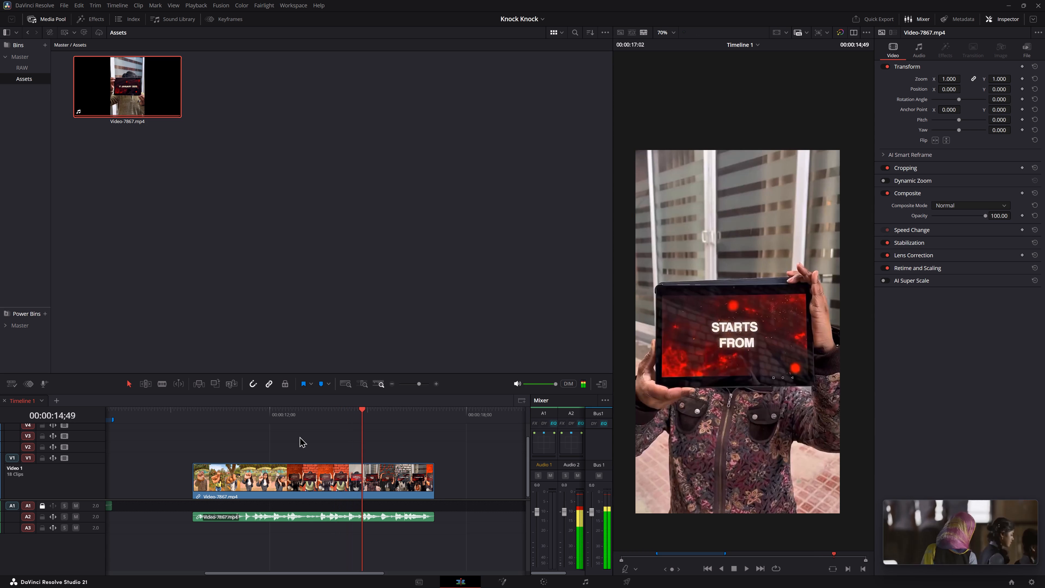
pyautogui.press('space')
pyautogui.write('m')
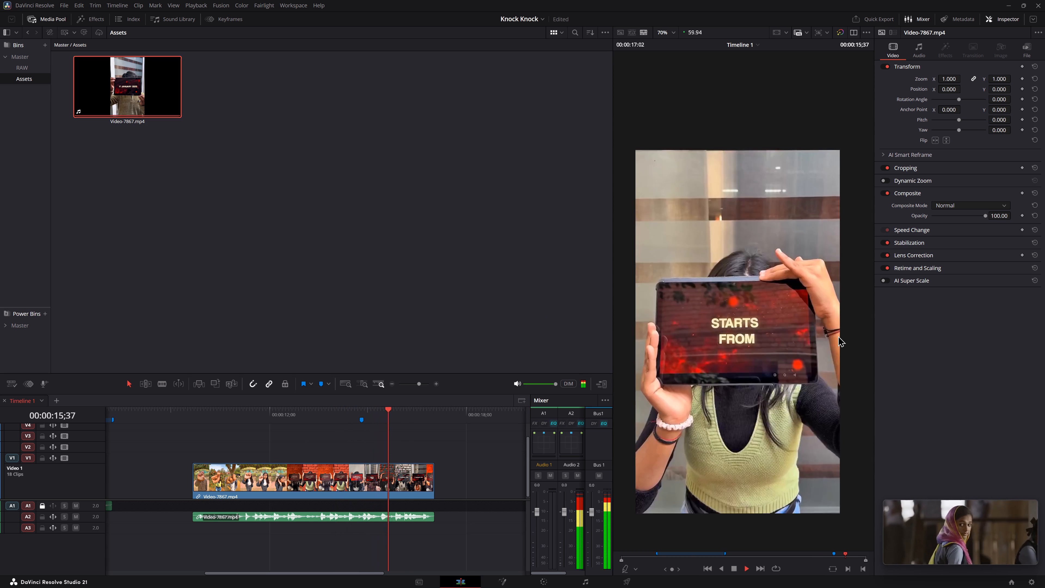
# Play the remainder of Video-7867.mp4 past the marker to its end at 00:00:17;02.
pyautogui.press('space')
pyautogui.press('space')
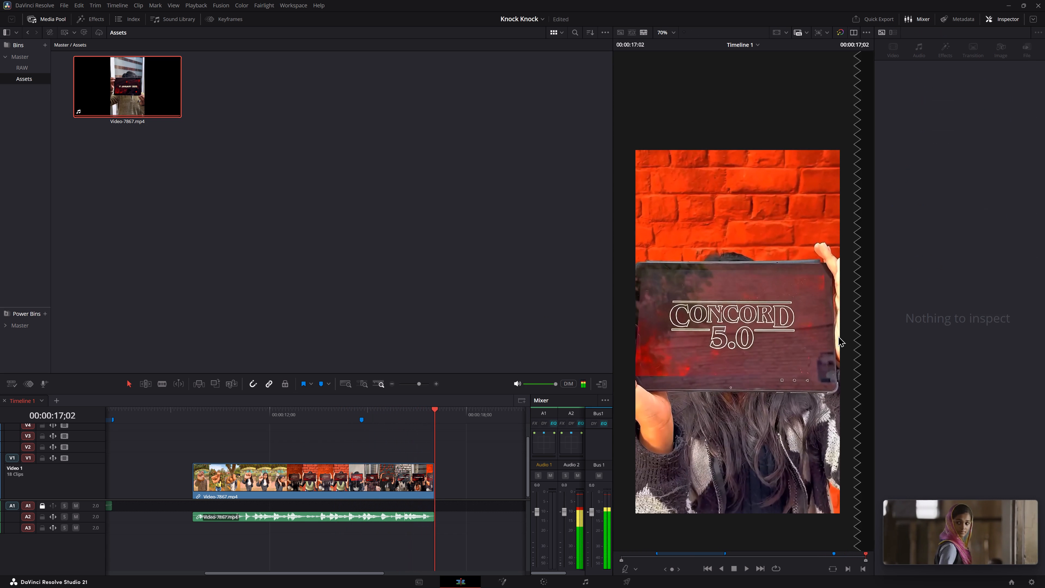
# Replay and scrub the placed Video-7867.mp4 between its opening knock shots and the date tablet shot, examining the knock timing and reactions.
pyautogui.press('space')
pyautogui.click(394, 414)
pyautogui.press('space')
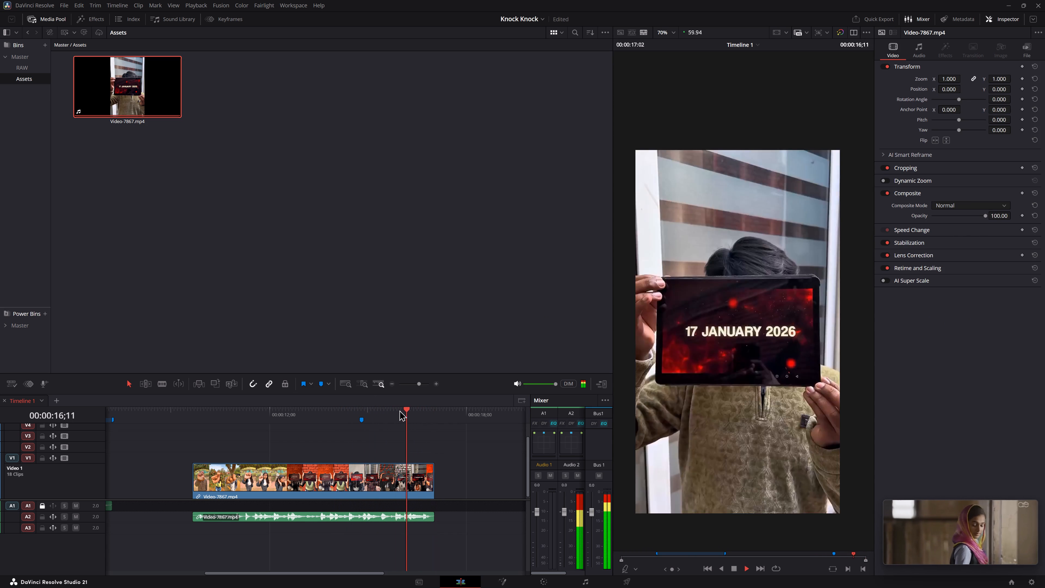
pyautogui.moveTo(184, 412); pyautogui.dragTo(181, 412)
pyautogui.moveTo(186, 412); pyautogui.dragTo(188, 412)
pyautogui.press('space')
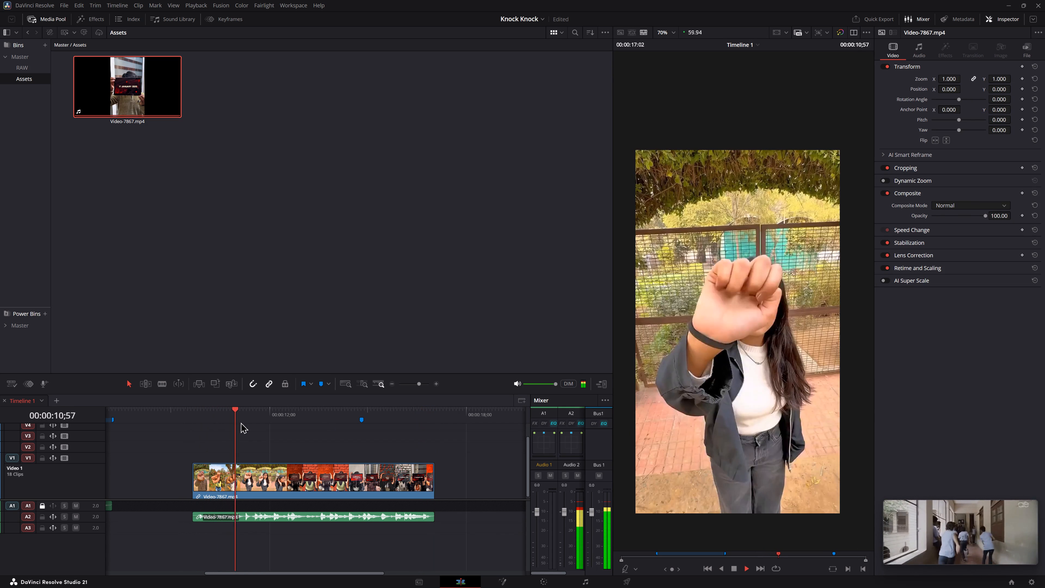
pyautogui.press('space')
pyautogui.click(221, 409)
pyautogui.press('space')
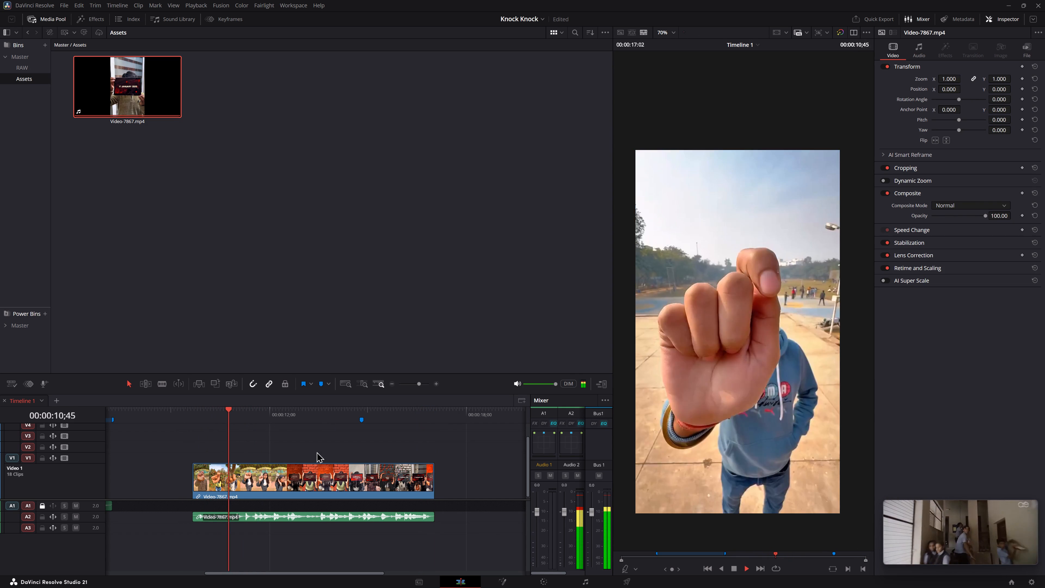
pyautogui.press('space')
pyautogui.moveTo(264, 417); pyautogui.dragTo(257, 417)
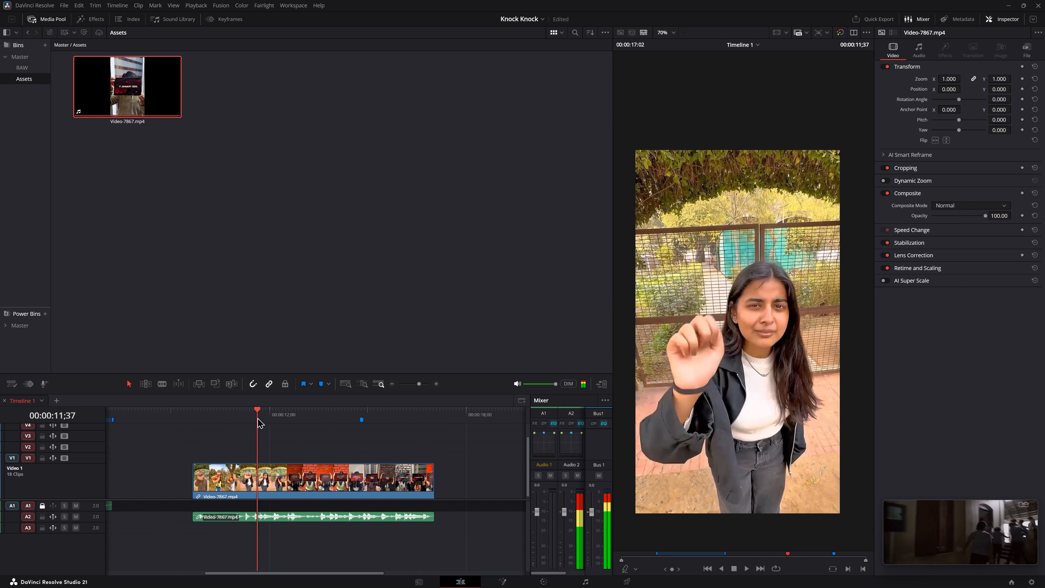
pyautogui.moveTo(257, 417); pyautogui.dragTo(270, 418)
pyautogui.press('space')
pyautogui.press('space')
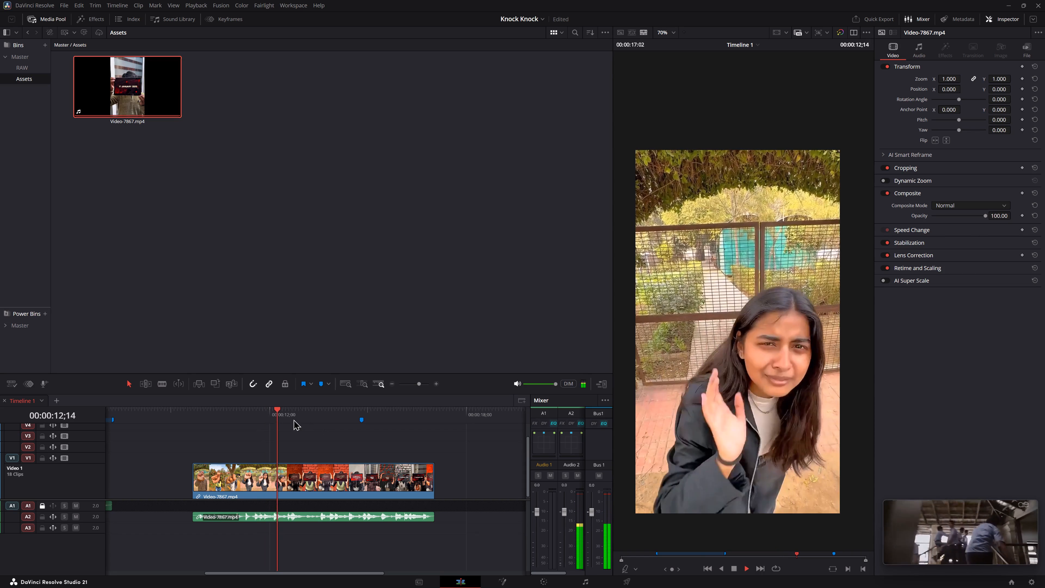
pyautogui.moveTo(262, 416); pyautogui.dragTo(238, 417)
# Select the Video-7867.mp4 clip on Video 1 together with its linked audio on Audio 2.
pyautogui.click(273, 444)
pyautogui.click(308, 468)
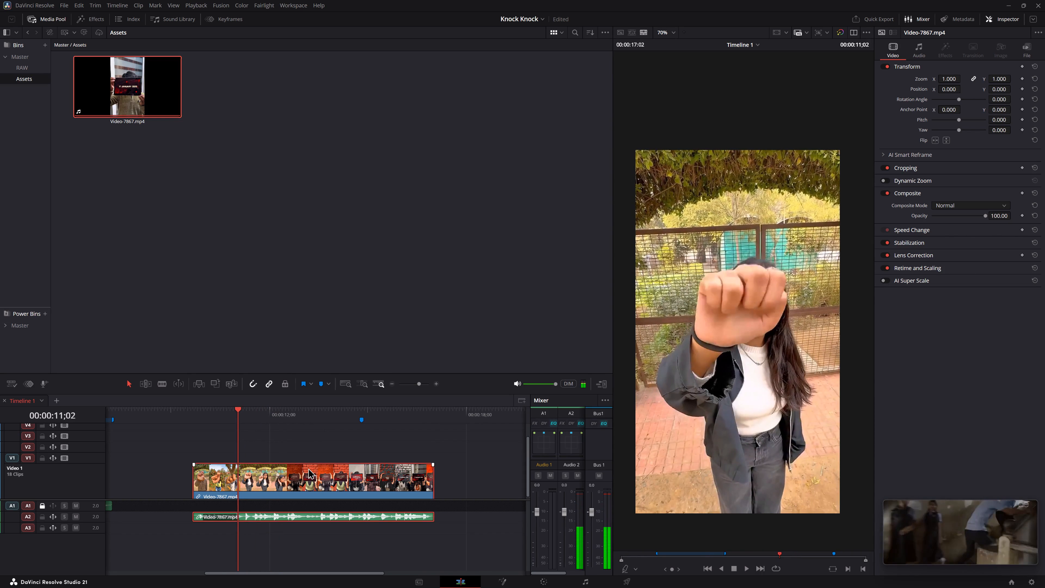
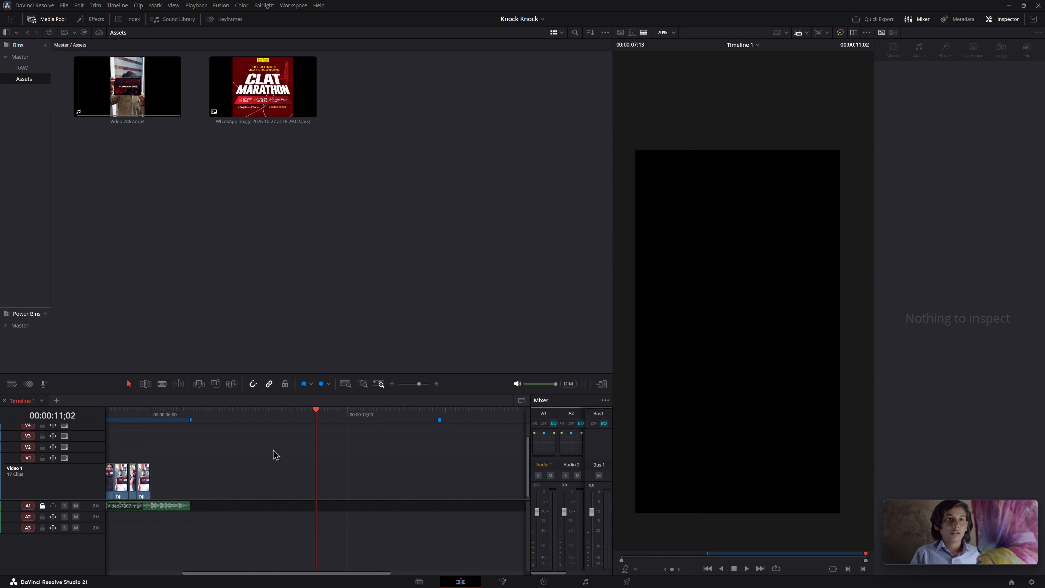
# Play the end of the edit and on into the remaining music past the last DJI clip, around 00:00:06;00.
pyautogui.click(132, 407)
pyautogui.click(140, 411)
pyautogui.keyDown('alt'); pyautogui.scroll(4, 202, 453); pyautogui.keyUp('alt')
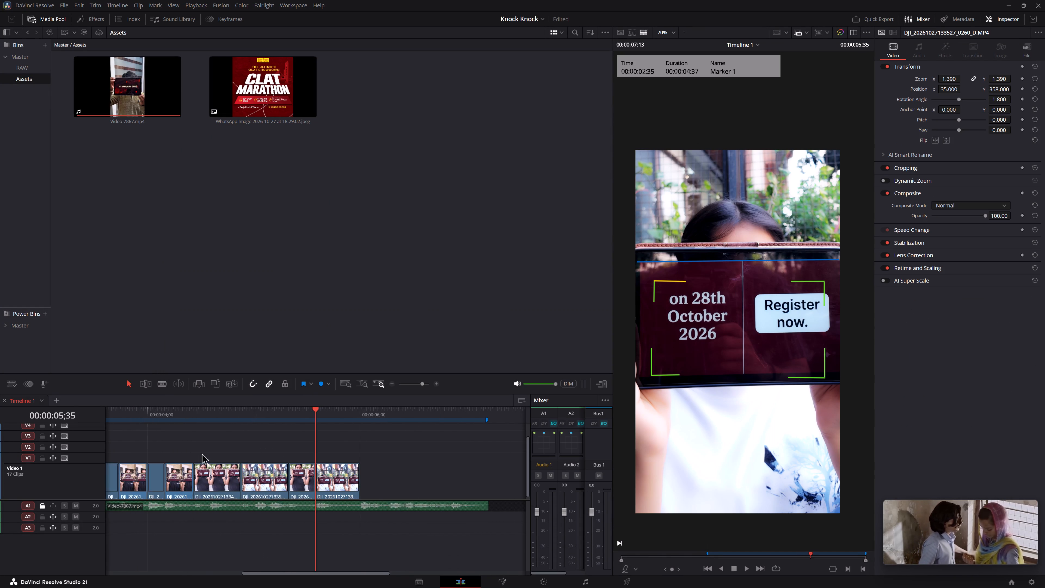
pyautogui.keyDown('alt'); pyautogui.scroll(5, 202, 453); pyautogui.keyUp('alt')
pyautogui.keyDown('ctrl'); pyautogui.scroll(-3, 308, 467); pyautogui.keyUp('ctrl')
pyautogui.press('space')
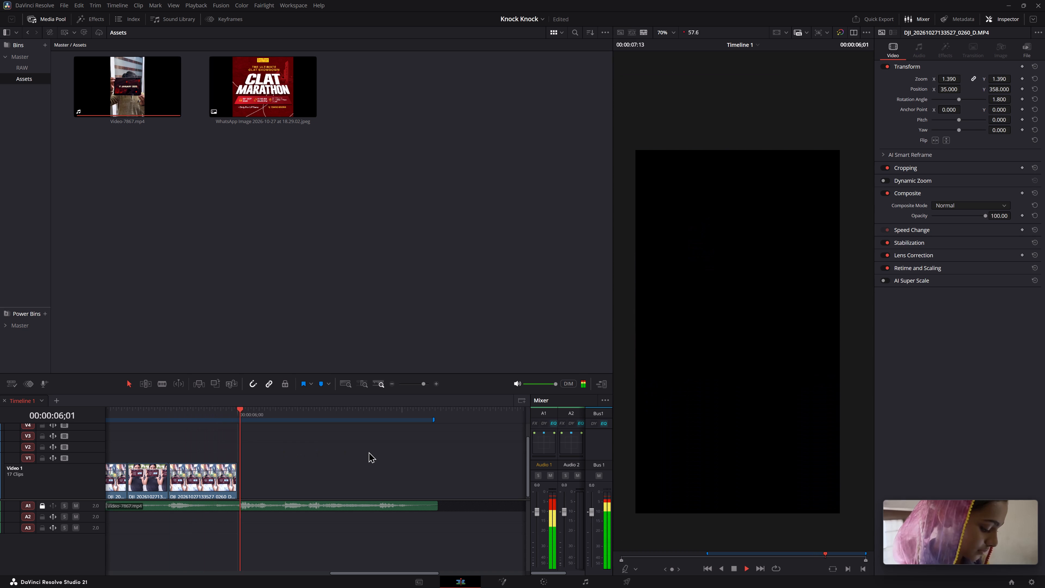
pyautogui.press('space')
pyautogui.click(235, 409)
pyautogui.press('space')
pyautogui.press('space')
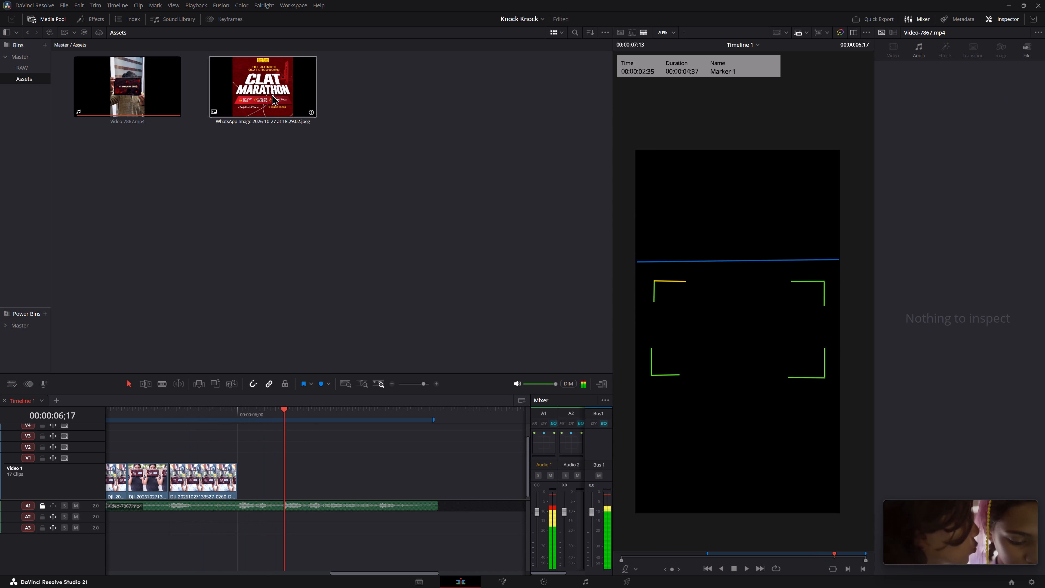
# Place the CLAT Marathon poster image on Video 1 directly after the last DJI clip, closing the gap.
pyautogui.moveTo(272, 92); pyautogui.dragTo(281, 486)
pyautogui.moveTo(331, 486); pyautogui.dragTo(284, 483)
# Scale the CLAT Marathon poster to a linked zoom of 0.563 so it just fills the frame's width.
pyautogui.click(286, 478)
pyautogui.moveTo(1004, 78); pyautogui.dragTo(979, 78)
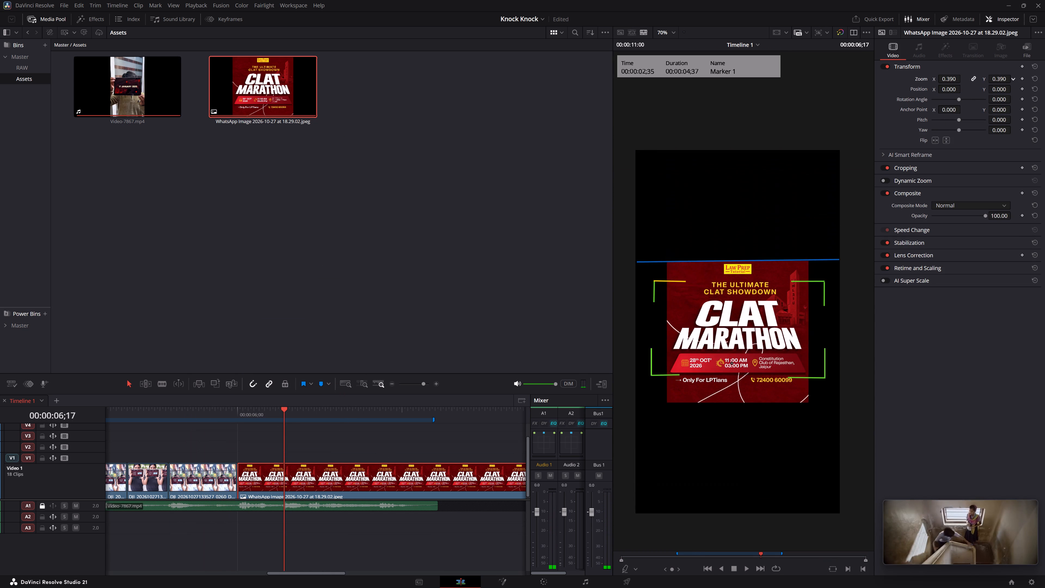
pyautogui.moveTo(979, 78); pyautogui.dragTo(986, 78)
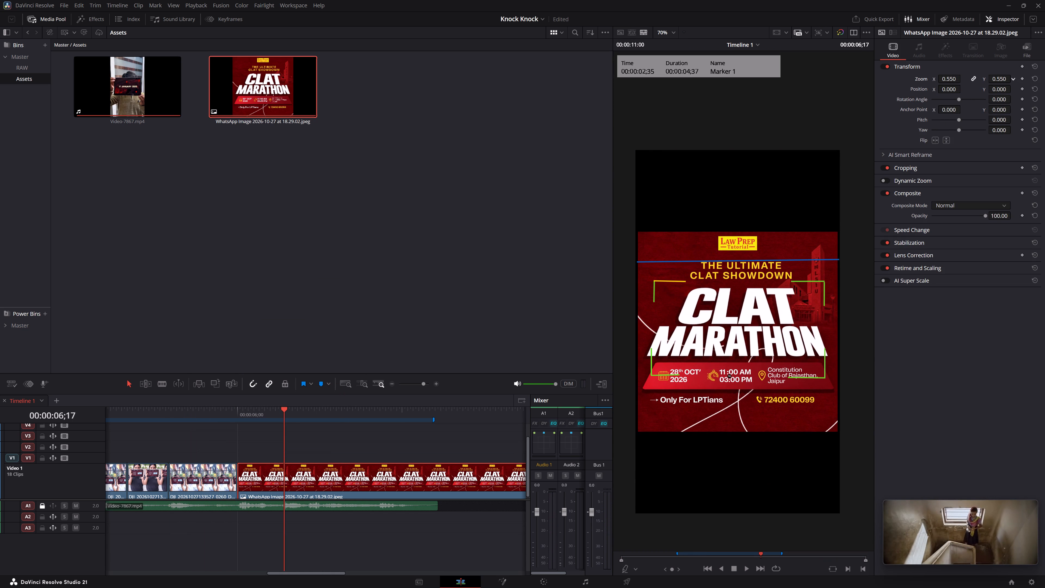
pyautogui.moveTo(986, 78); pyautogui.dragTo(986, 78)
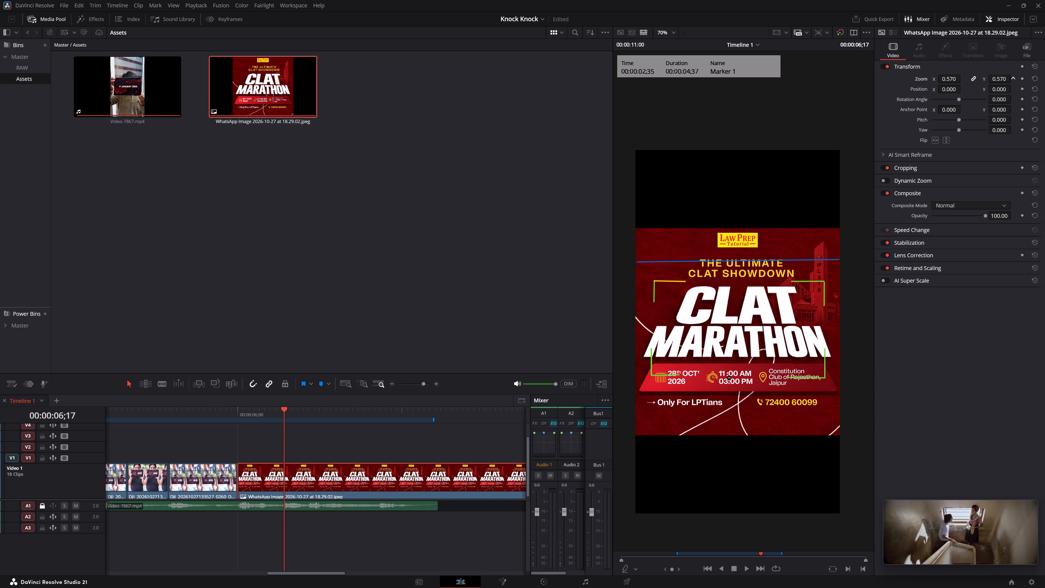
pyautogui.moveTo(986, 78); pyautogui.dragTo(986, 78)
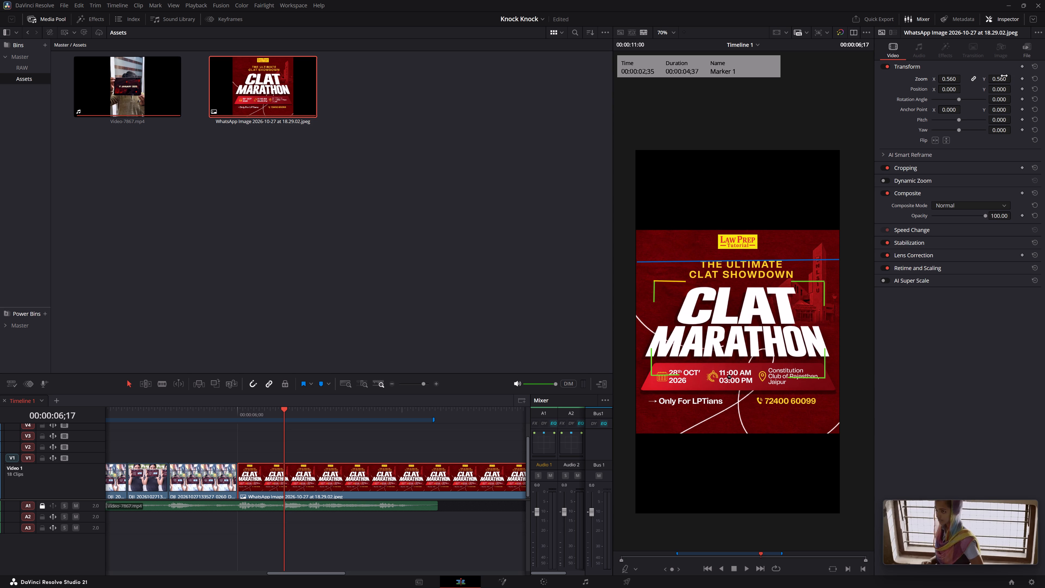
pyautogui.click(1004, 76)
pyautogui.doubleClick(1004, 76)
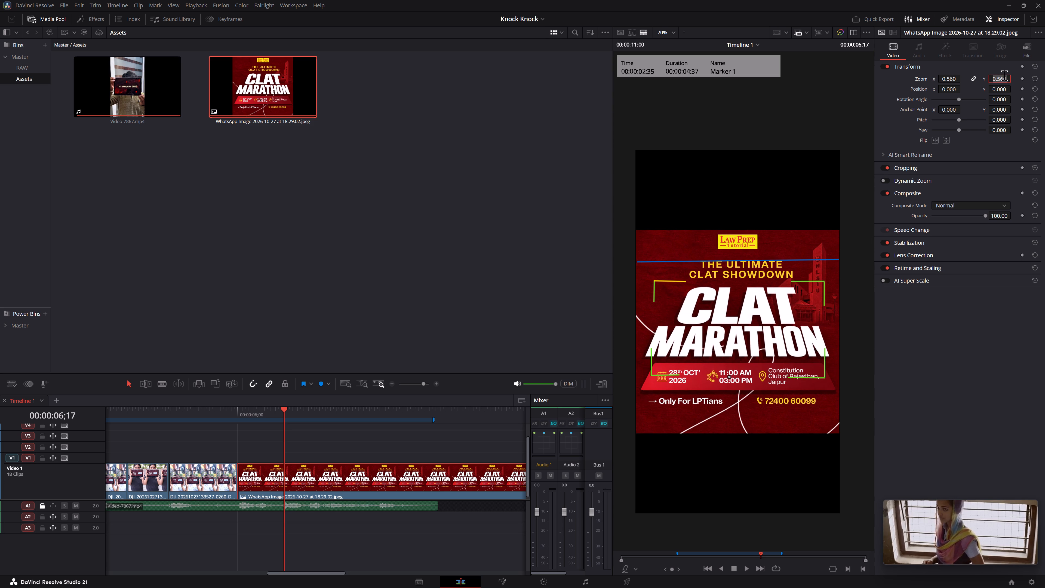
pyautogui.press('Right')
pyautogui.press('Up')
pyautogui.press('Up')
pyautogui.press('Up')
pyautogui.press('Up')
pyautogui.press('Up')
pyautogui.press('Up')
pyautogui.press('Up')
pyautogui.press('Up')
pyautogui.press('Up')
pyautogui.press('Up')
pyautogui.press('Up')
pyautogui.press('Up')
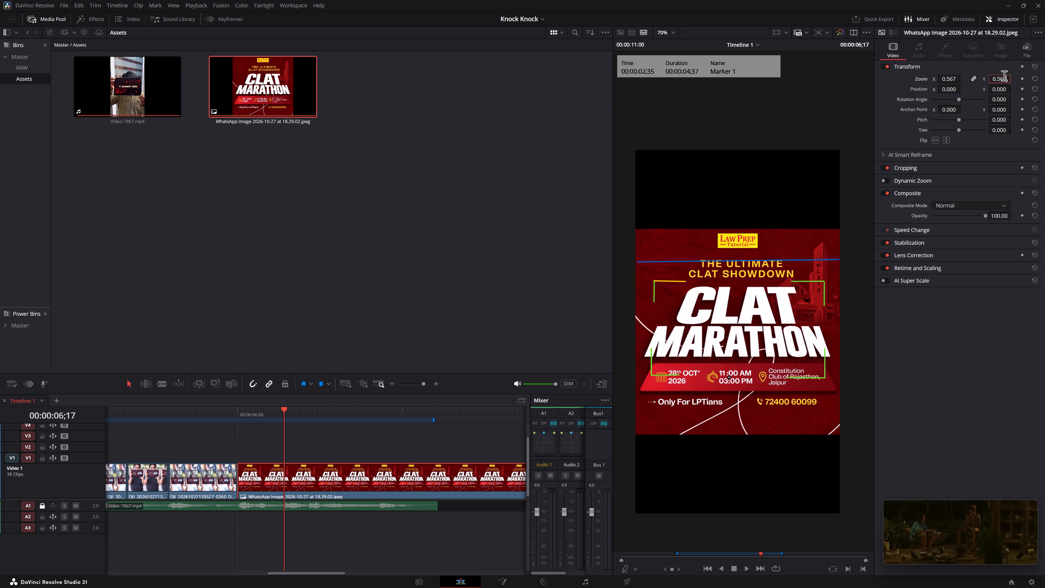
pyautogui.press('Down')
pyautogui.press('Down')
pyautogui.press('Down')
pyautogui.press('Down')
pyautogui.press('Down')
pyautogui.press('Down')
pyautogui.press('Down')
pyautogui.press('Down')
pyautogui.press('Down')
pyautogui.press('Down')
pyautogui.press('Down')
pyautogui.press('Down')
pyautogui.press('Down')
pyautogui.press('Down')
pyautogui.press('Down')
pyautogui.press('Down')
pyautogui.press('Down')
pyautogui.press('Down')
pyautogui.press('Down')
pyautogui.press('Down')
pyautogui.press('Up')
pyautogui.press('Up')
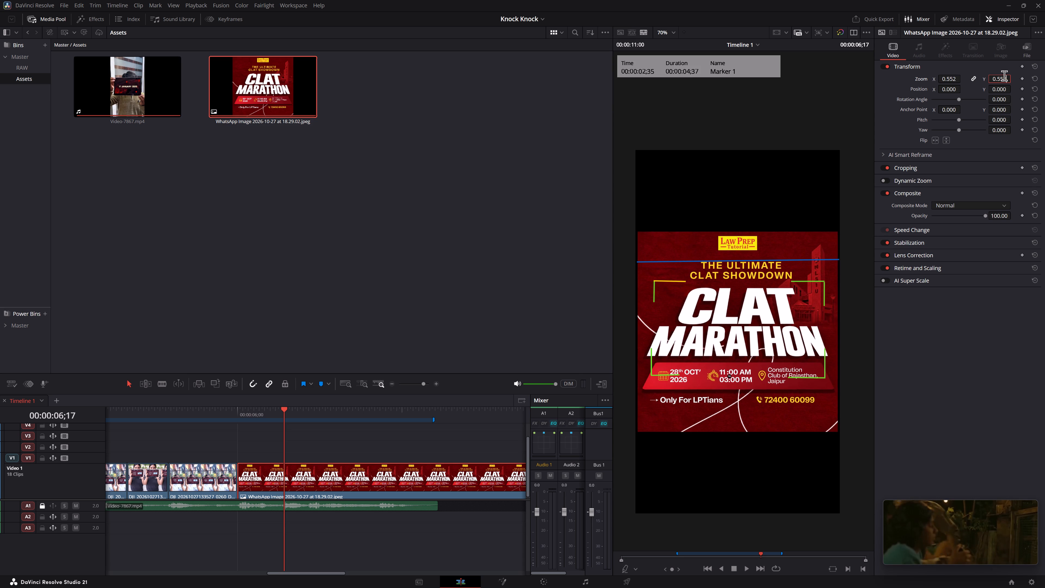
pyautogui.press('Up')
pyautogui.press('Up')
pyautogui.press('Up')
pyautogui.press('Up')
pyautogui.press('Up')
pyautogui.press('Up')
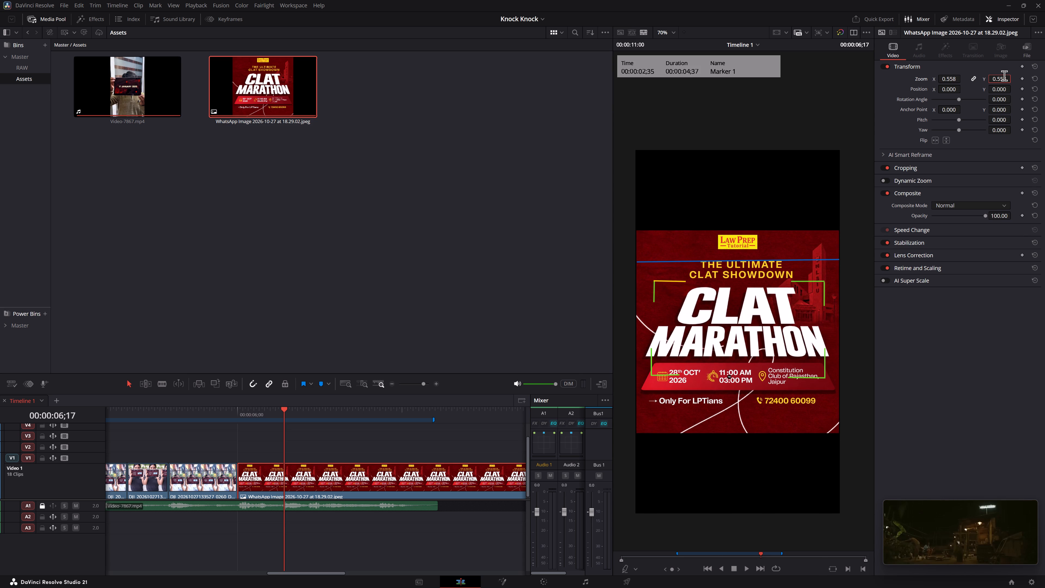
pyautogui.press('Down')
pyautogui.press('Right')
pyautogui.press('Down')
pyautogui.press('Down')
pyautogui.press('Right')
pyautogui.press('Right')
pyautogui.press('Right')
pyautogui.press('Right')
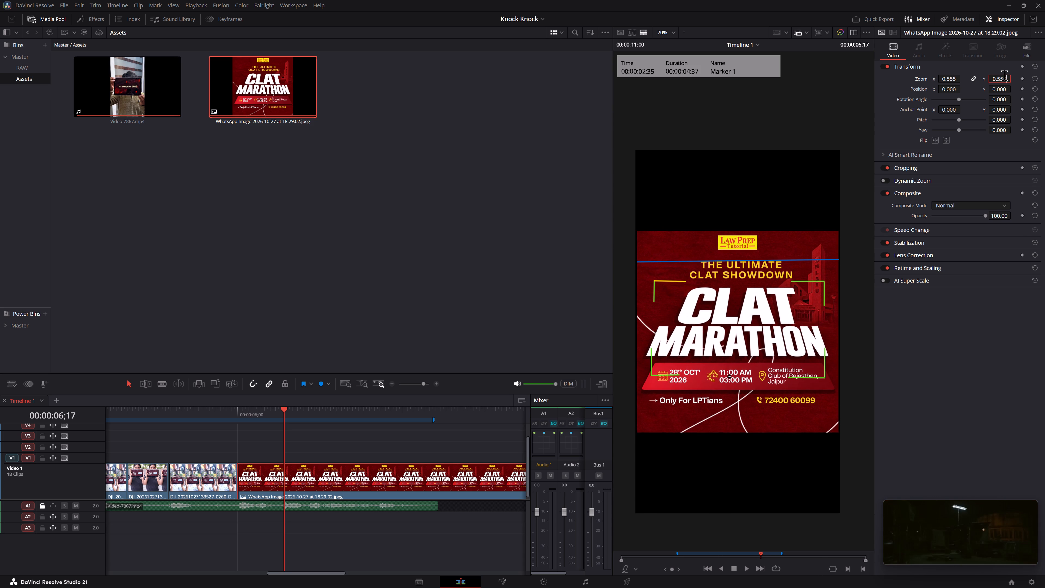
pyautogui.press('Down')
pyautogui.press('Down')
pyautogui.press('Down')
pyautogui.press('Down')
pyautogui.press('Down')
pyautogui.press('Down')
pyautogui.press('Down')
pyautogui.press('Down')
pyautogui.press('Down')
pyautogui.press('Down')
pyautogui.press('Up')
pyautogui.press('Up')
pyautogui.press('Up')
pyautogui.press('Up')
pyautogui.press('Up')
pyautogui.press('Up')
pyautogui.press('Up')
pyautogui.press('Up')
pyautogui.press('Up')
pyautogui.press('Up')
pyautogui.press('Up')
pyautogui.press('Up')
pyautogui.press('Up')
pyautogui.press('Up')
pyautogui.press('Up')
pyautogui.press('Up')
pyautogui.press('Up')
pyautogui.press('Up')
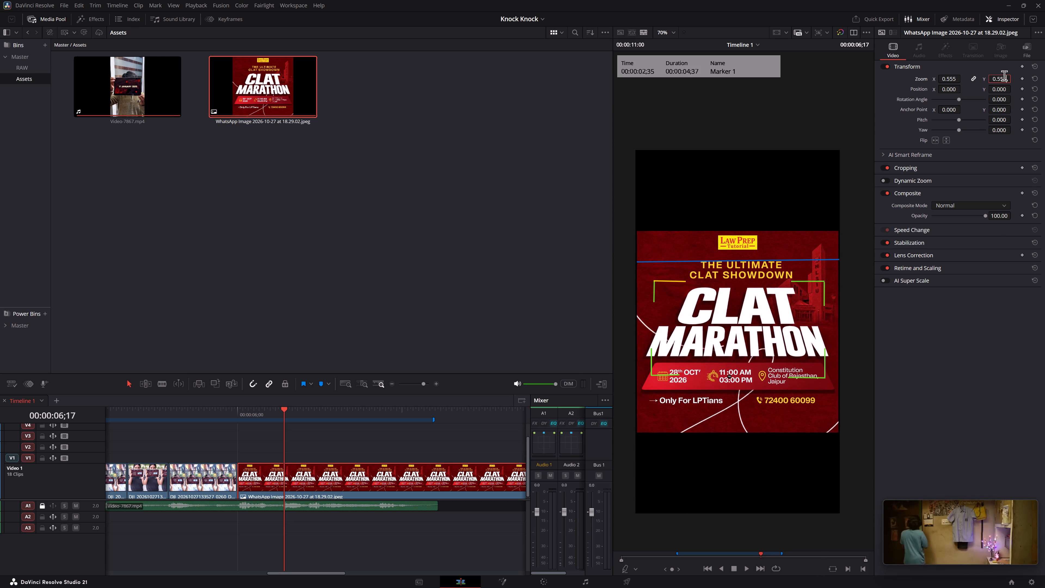
pyautogui.press('Left')
pyautogui.press('Down')
pyautogui.press('Down')
pyautogui.press('Up')
pyautogui.press('Up')
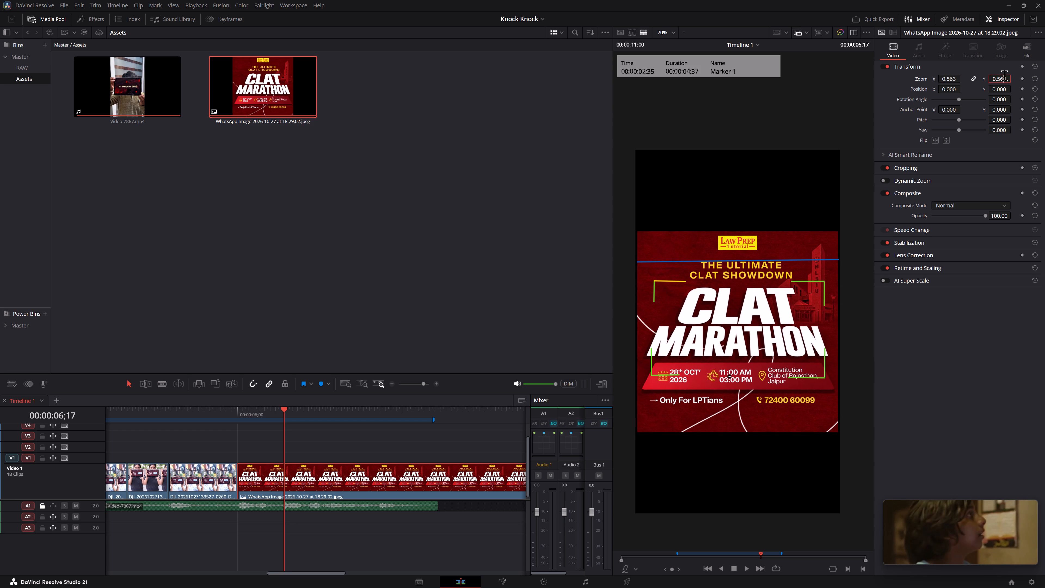
pyautogui.press('Down')
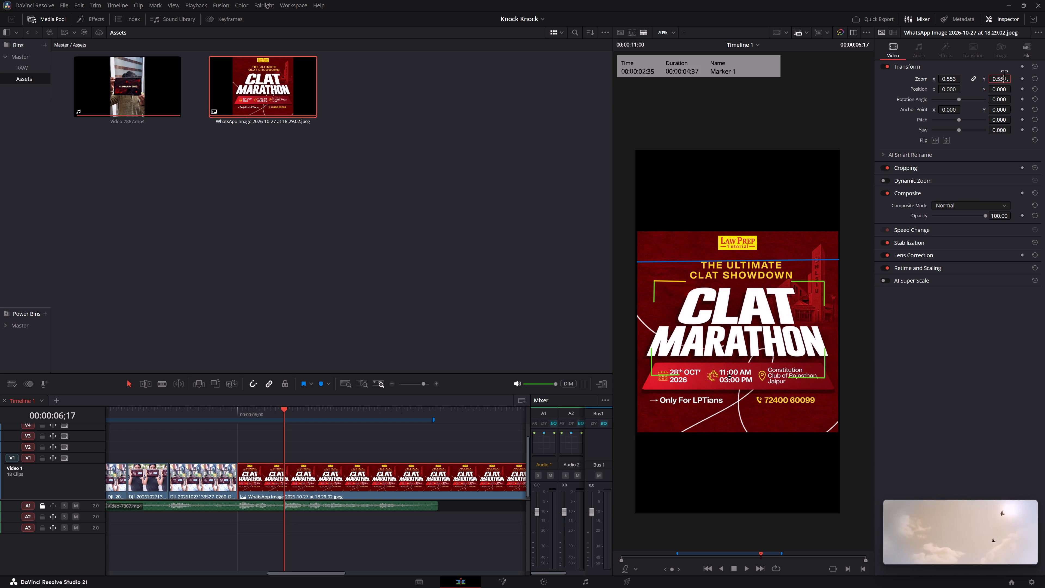
pyautogui.press('Up')
pyautogui.click(960, 316)
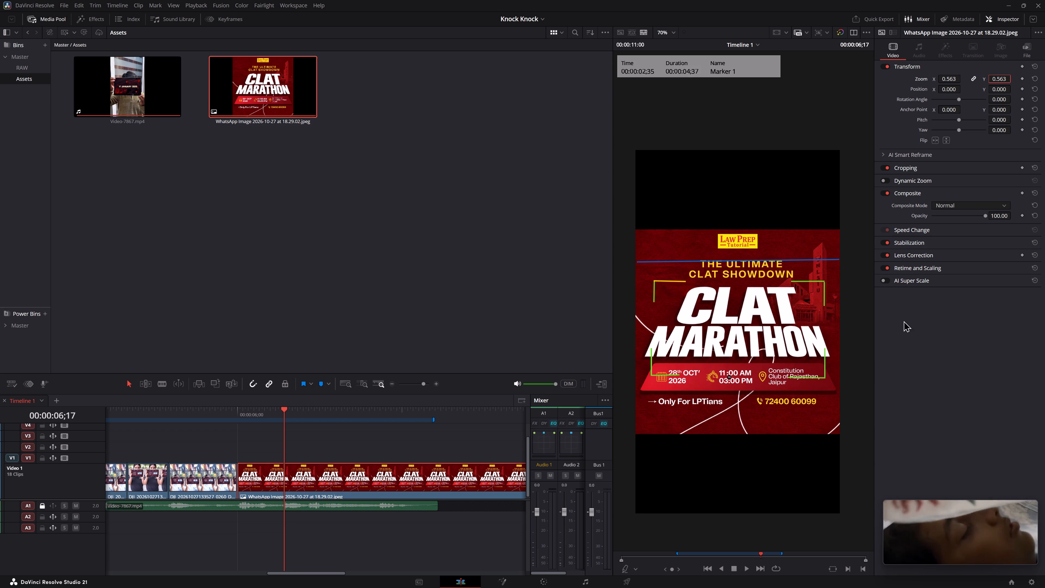
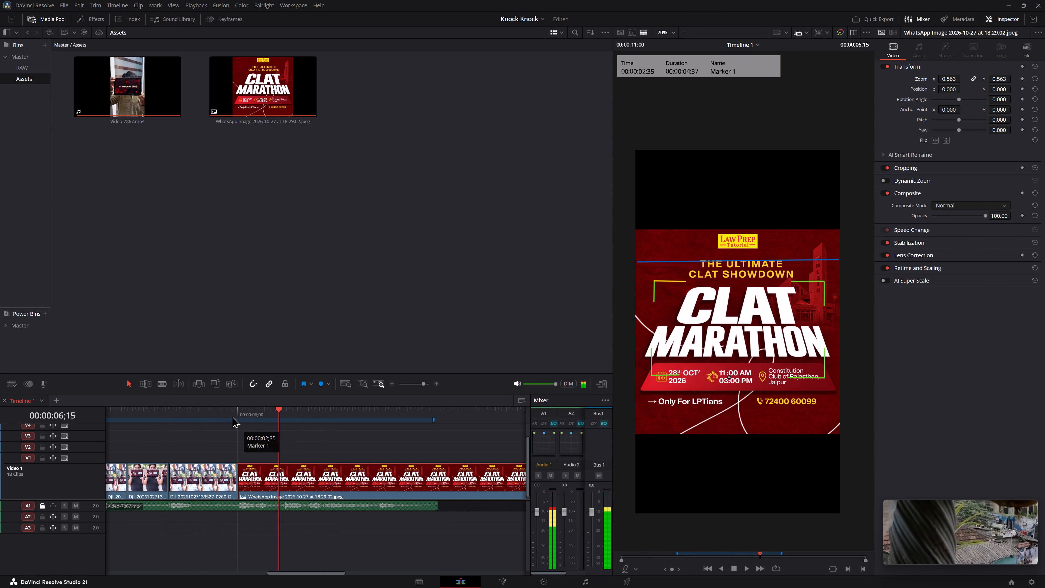
# Play across the cut from the last DJI clip into the CLAT MARATHON poster.
pyautogui.click(202, 407)
pyautogui.press('space')
pyautogui.press('space')
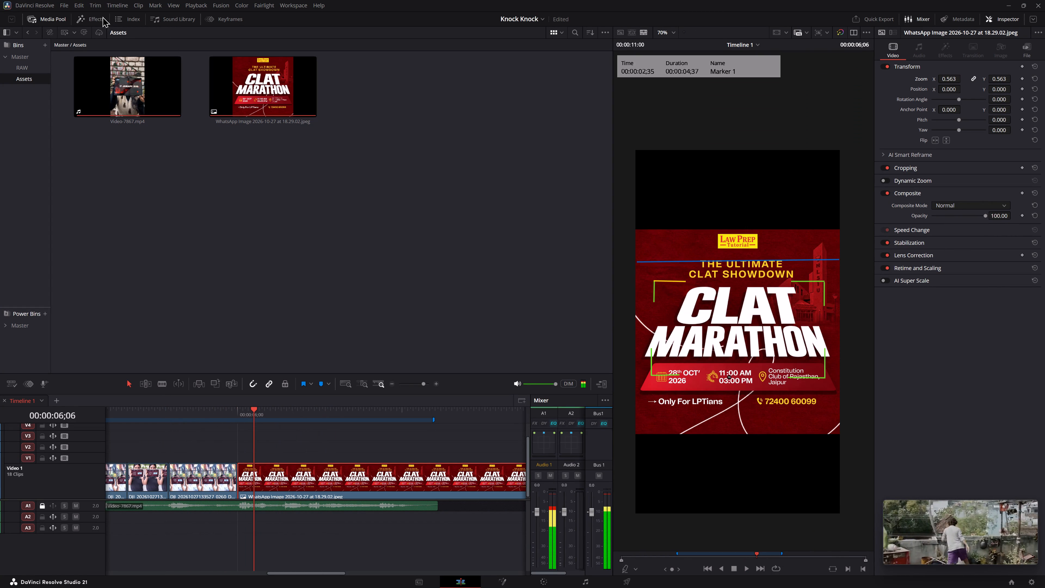
# Apply the Shape Cover Parallax (Left to Right) video transition at the cut between the last DJI clip and the CLAT MARATHON poster.
pyautogui.click(94, 12)
pyautogui.click(87, 13)
pyautogui.click(73, 20)
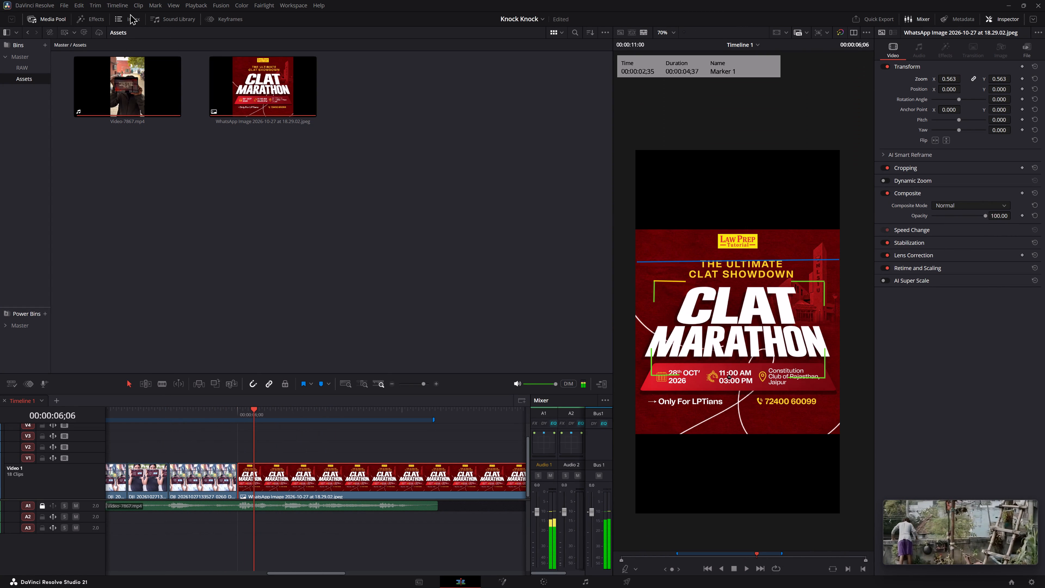
pyautogui.click(102, 22)
pyautogui.scroll(5, 242, 133)
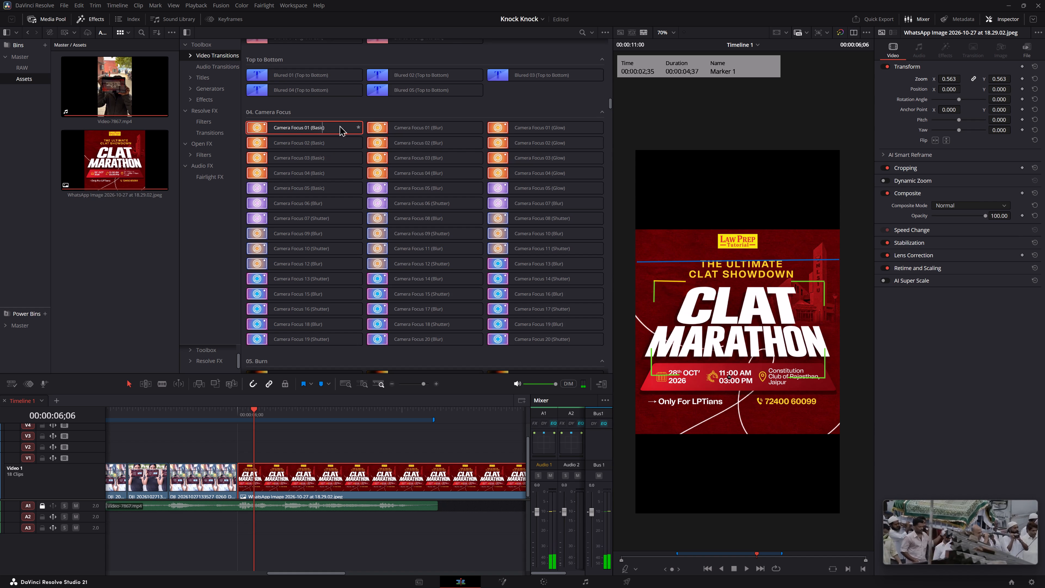
pyautogui.scroll(8, 488, 224)
pyautogui.scroll(-5, 405, 249)
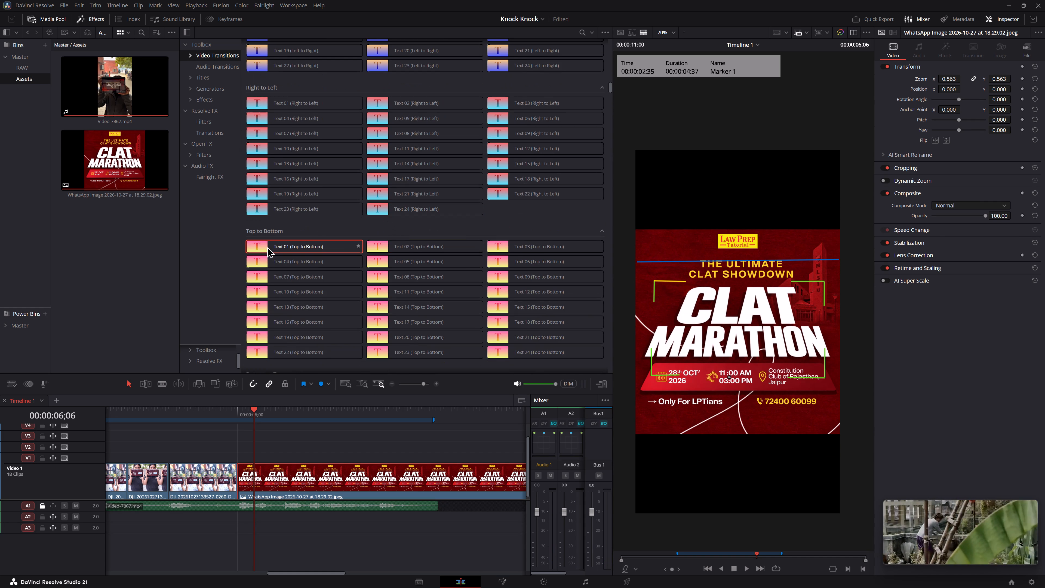
pyautogui.scroll(4, 425, 245)
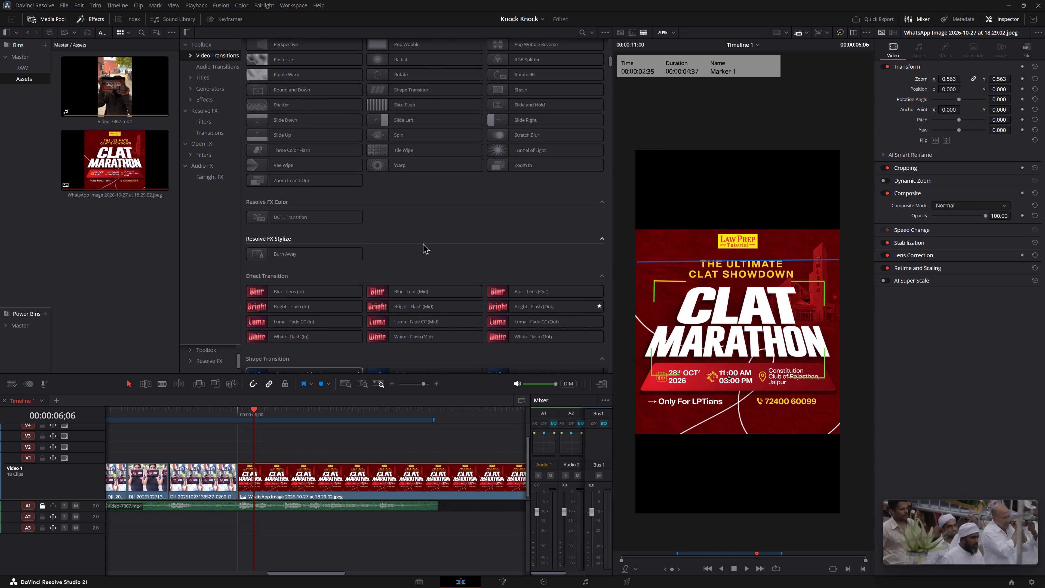
pyautogui.scroll(-9, 428, 260)
pyautogui.scroll(-4, 368, 304)
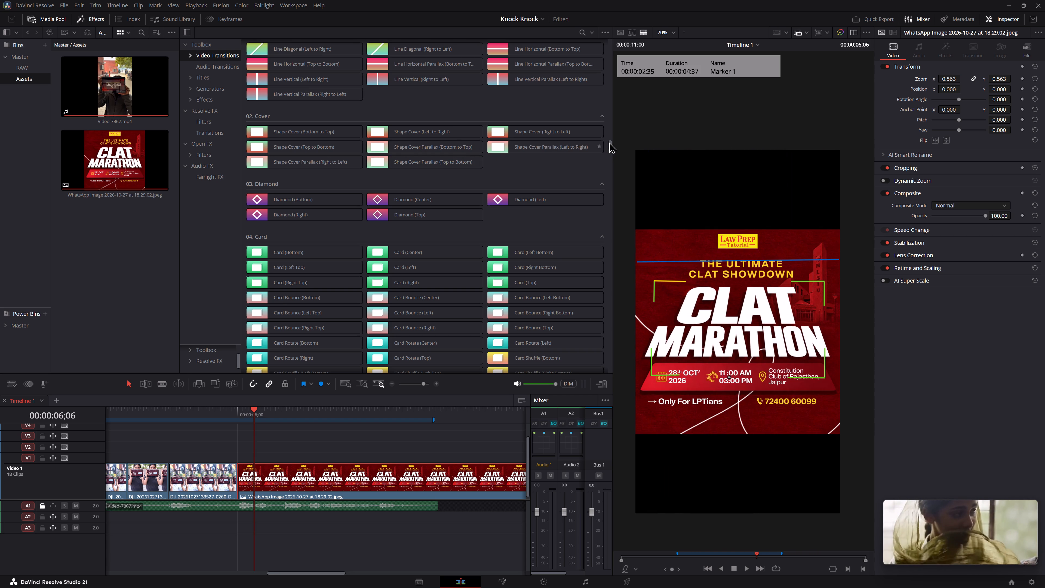
pyautogui.moveTo(509, 148); pyautogui.dragTo(252, 478)
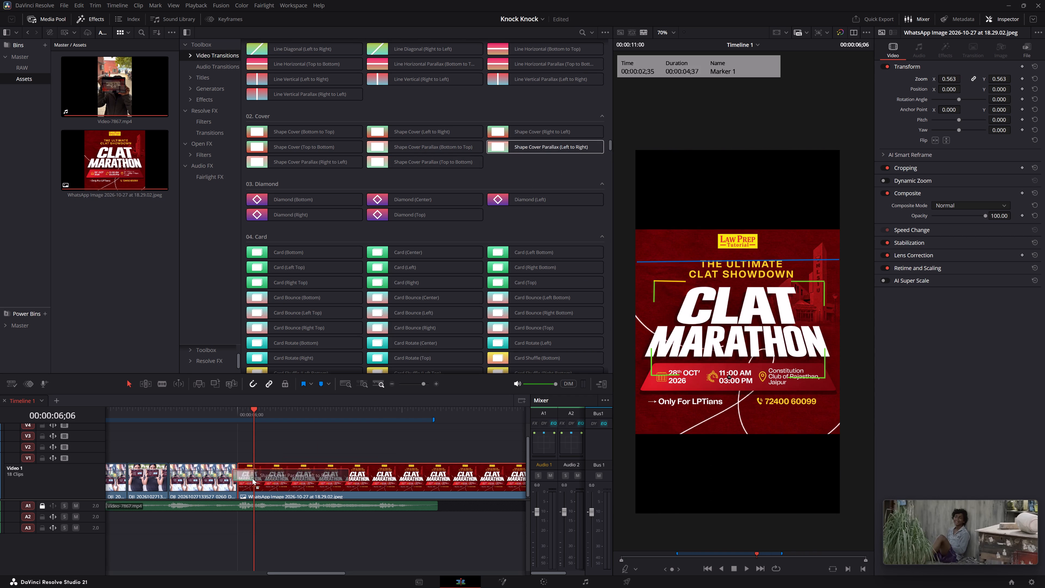
pyautogui.moveTo(252, 478); pyautogui.dragTo(235, 484)
# Play the Shape Cover Parallax transition into the poster several times to examine its timing against the audio.
pyautogui.click(202, 411)
pyautogui.press('space')
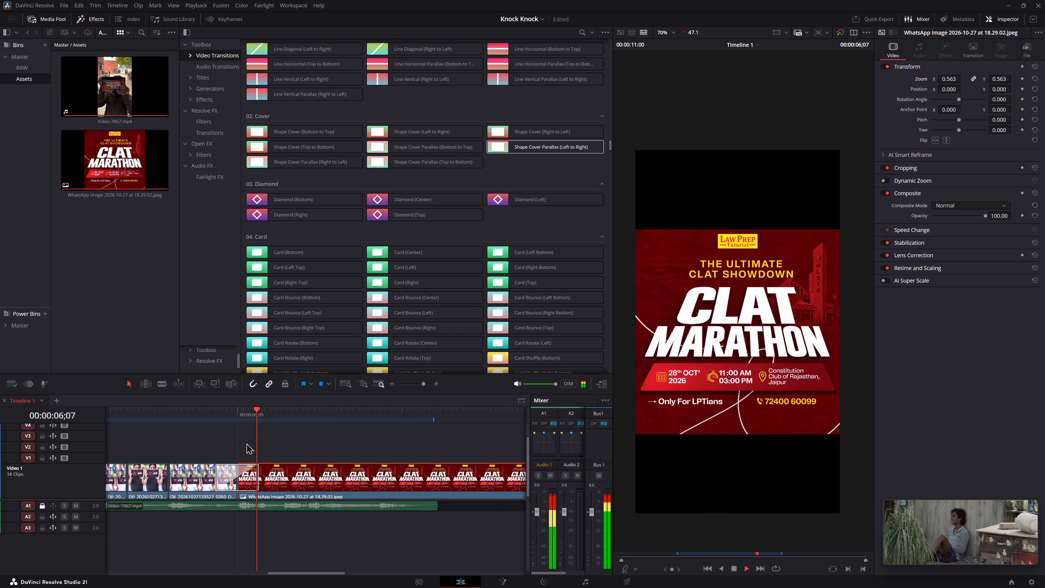
pyautogui.press('space')
pyautogui.click(180, 408)
pyautogui.press('space')
pyautogui.press('space')
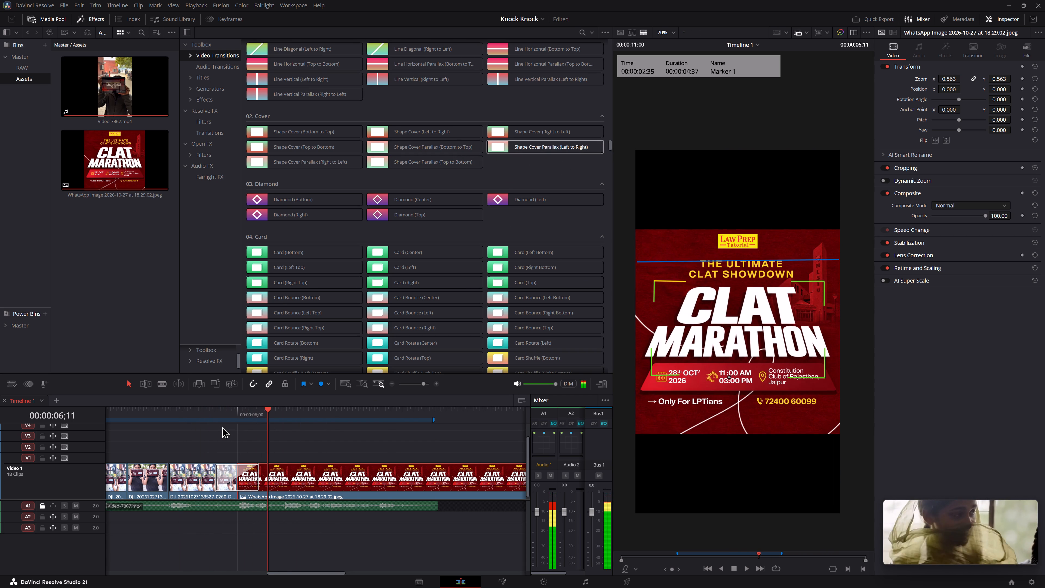
pyautogui.press('space')
pyautogui.press('space')
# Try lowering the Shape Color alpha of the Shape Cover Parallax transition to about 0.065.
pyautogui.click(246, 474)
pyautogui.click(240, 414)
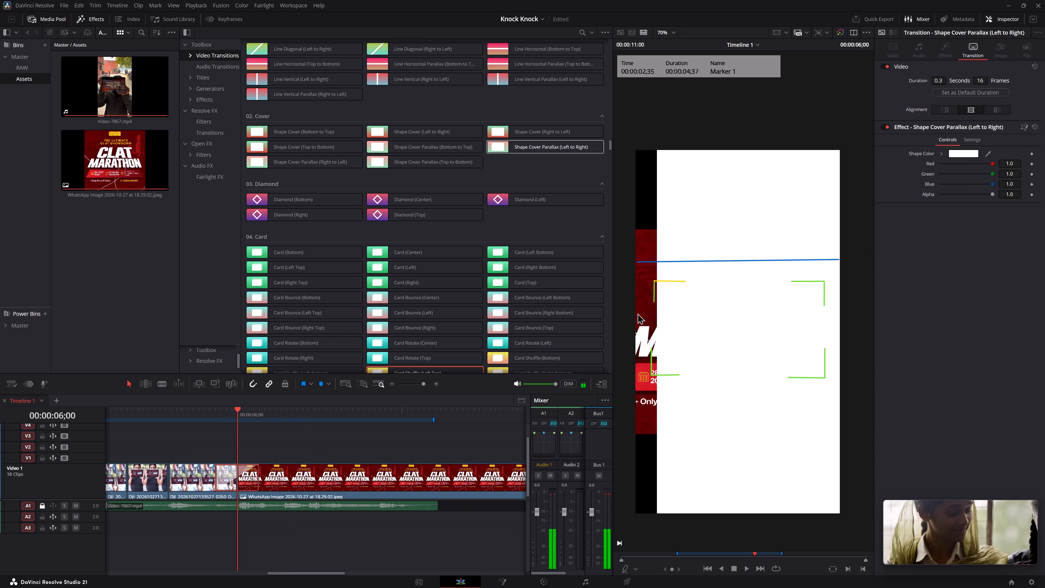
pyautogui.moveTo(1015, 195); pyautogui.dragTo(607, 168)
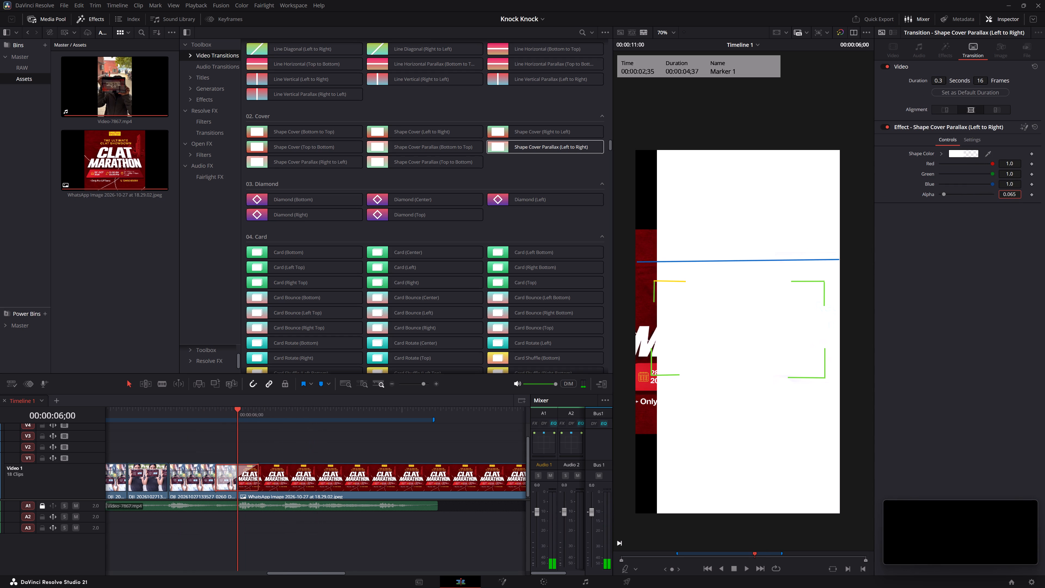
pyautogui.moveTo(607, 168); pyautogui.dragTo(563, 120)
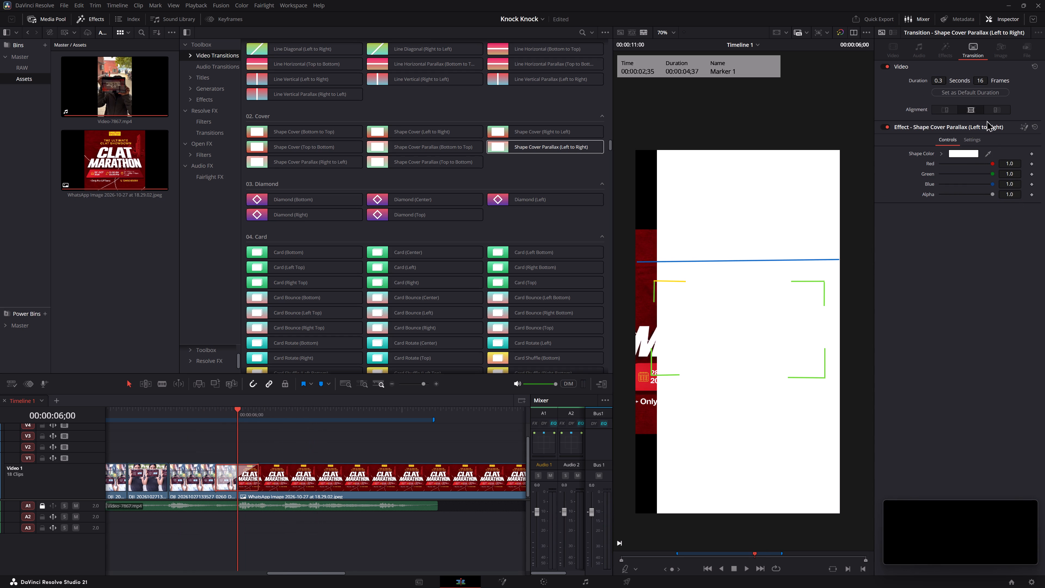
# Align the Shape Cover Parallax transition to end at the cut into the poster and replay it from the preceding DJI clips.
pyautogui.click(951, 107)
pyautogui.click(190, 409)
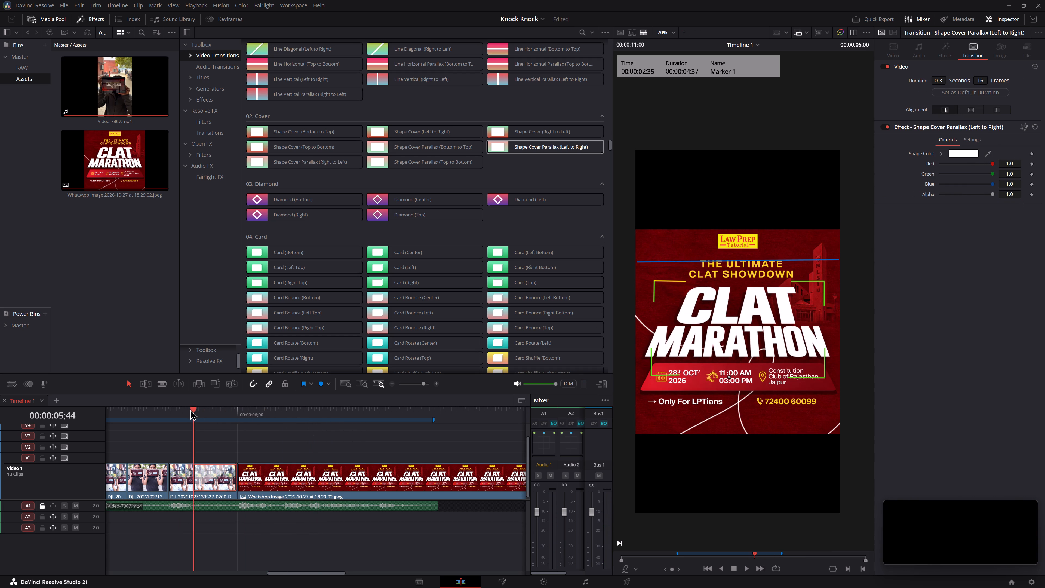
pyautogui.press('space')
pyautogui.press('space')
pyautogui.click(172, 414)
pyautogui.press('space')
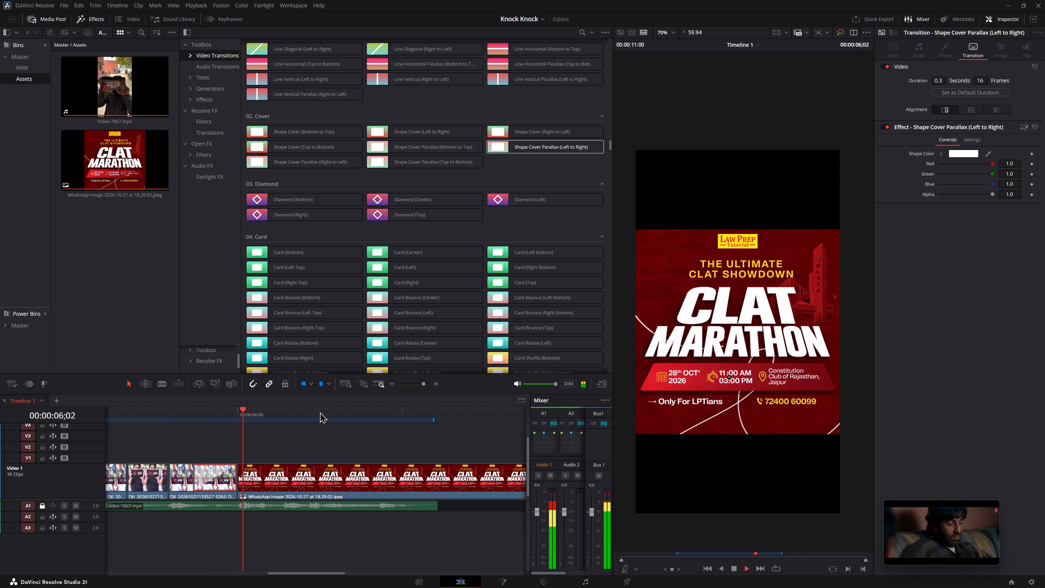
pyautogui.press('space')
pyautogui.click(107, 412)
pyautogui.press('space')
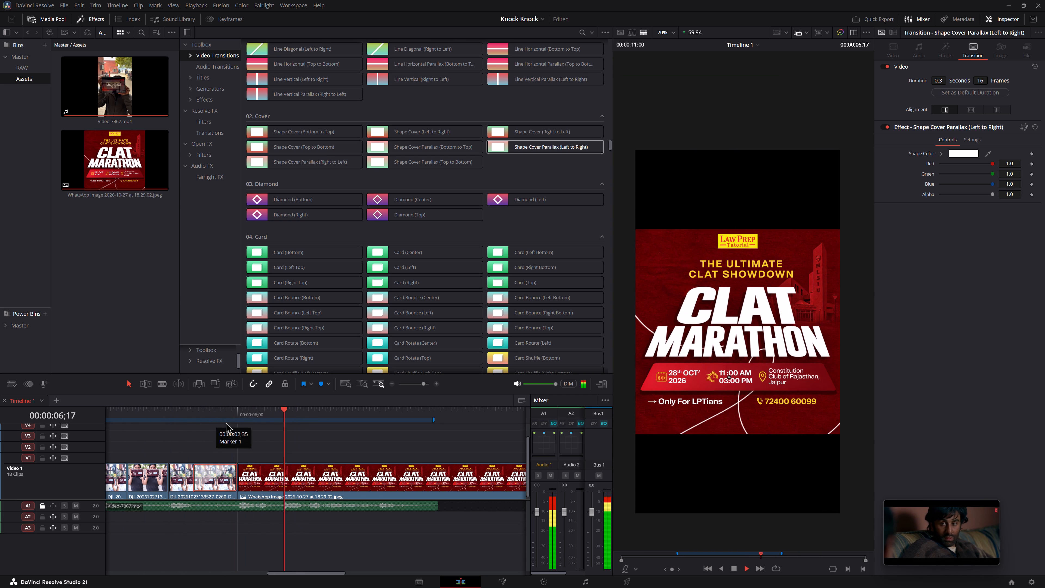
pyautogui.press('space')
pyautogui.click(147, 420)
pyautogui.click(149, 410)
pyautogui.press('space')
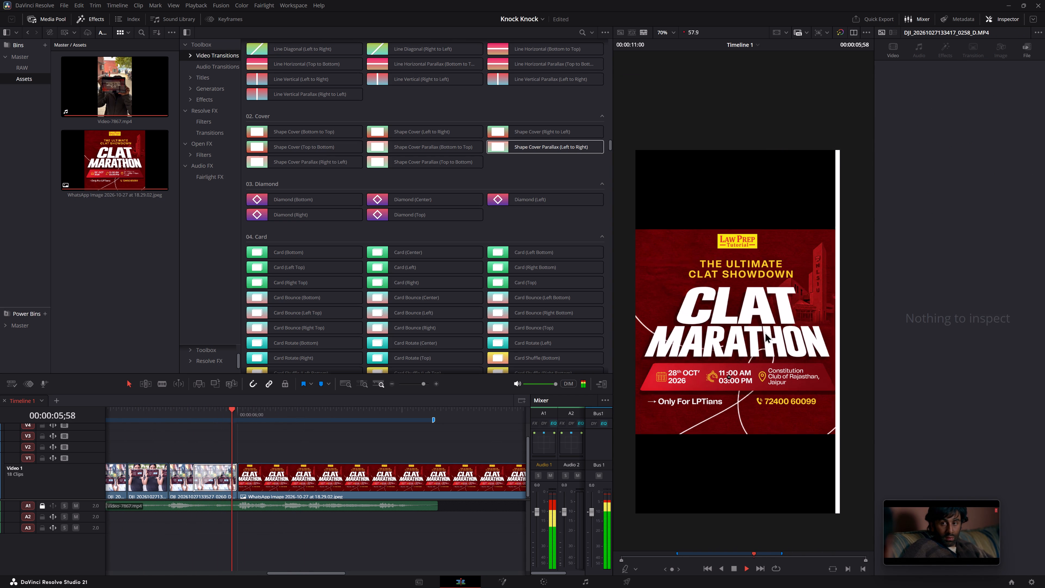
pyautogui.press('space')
# Align the Shape Cover Parallax transition to start at the cut into the poster and play it back.
pyautogui.click(997, 126)
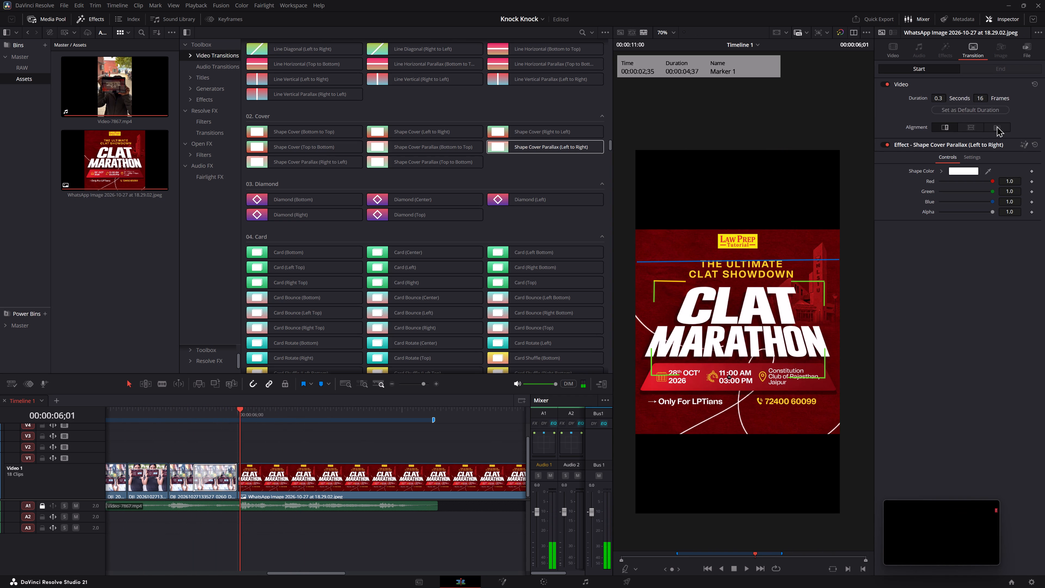
pyautogui.click(180, 414)
pyautogui.click(179, 412)
pyautogui.press('space')
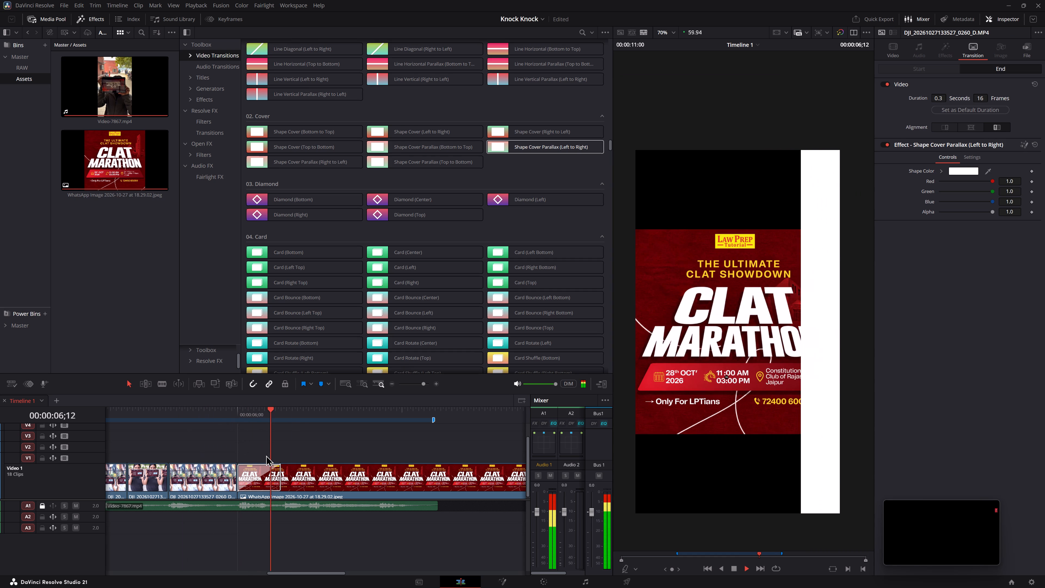
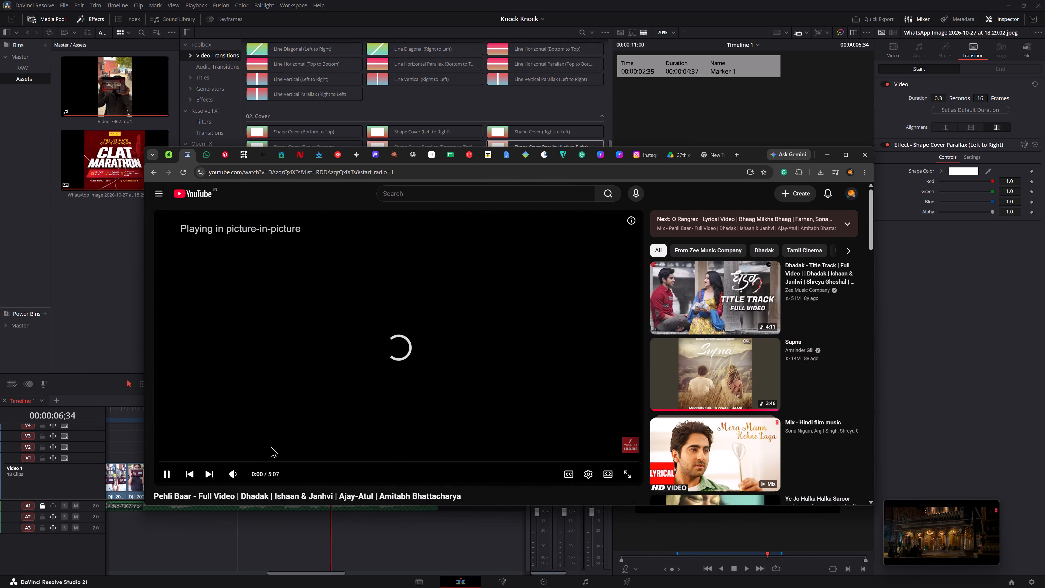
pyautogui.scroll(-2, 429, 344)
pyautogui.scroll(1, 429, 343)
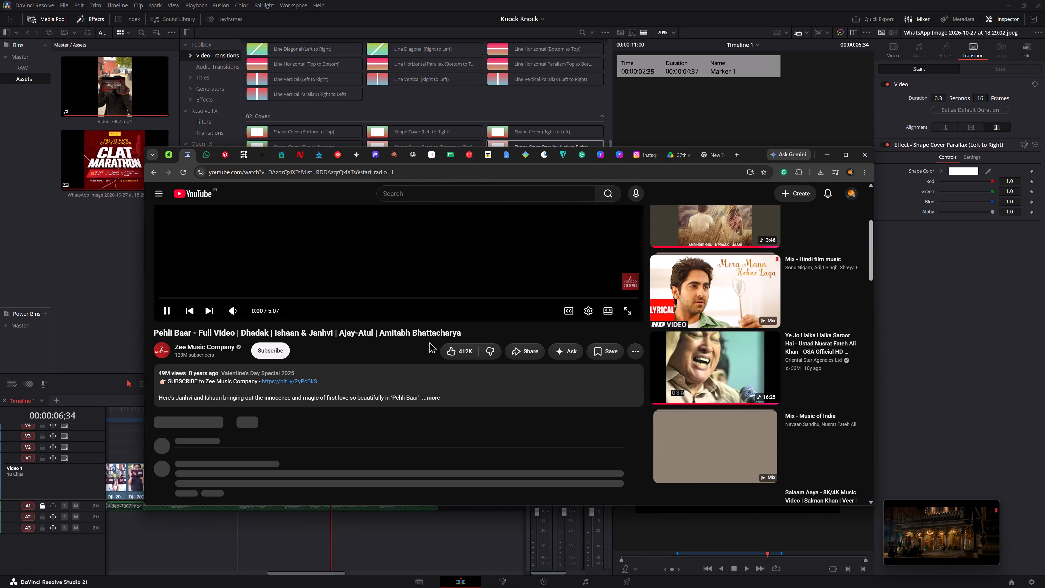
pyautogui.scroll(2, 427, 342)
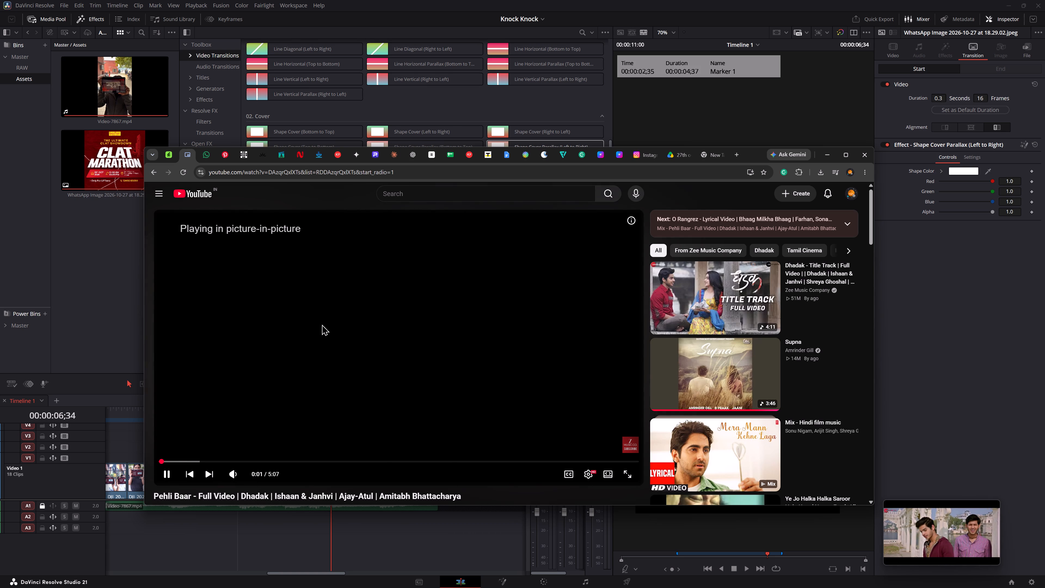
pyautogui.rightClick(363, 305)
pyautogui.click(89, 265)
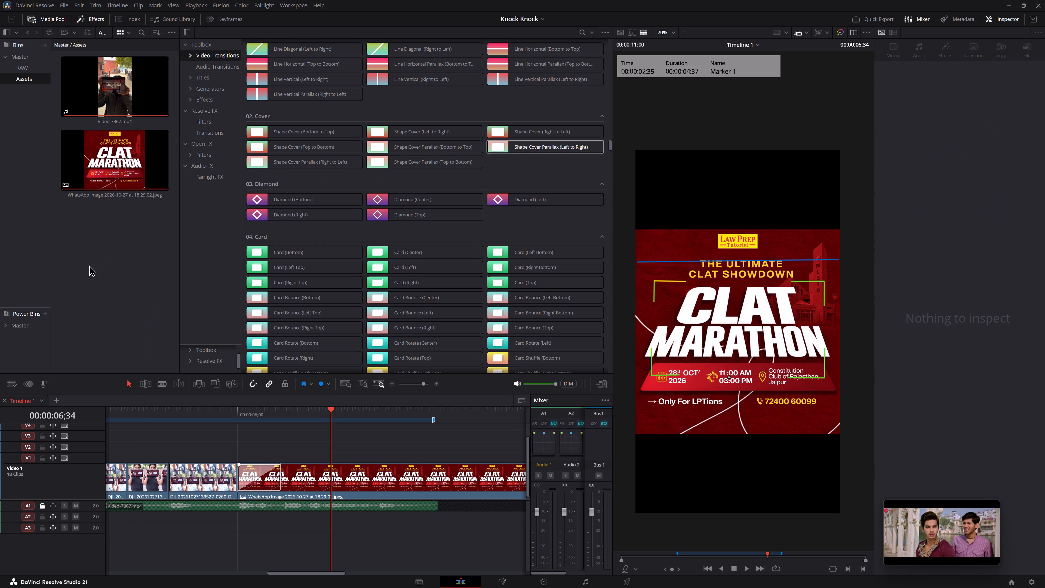
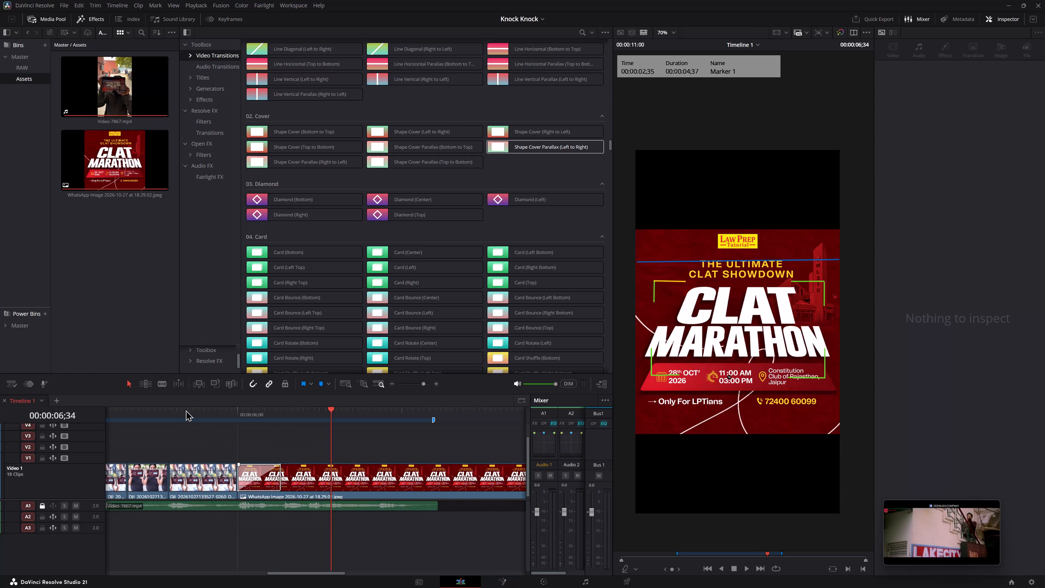
# Play back the transition into the CLAT MARATHON poster through to the end of the audio.
pyautogui.click(185, 410)
pyautogui.press('space')
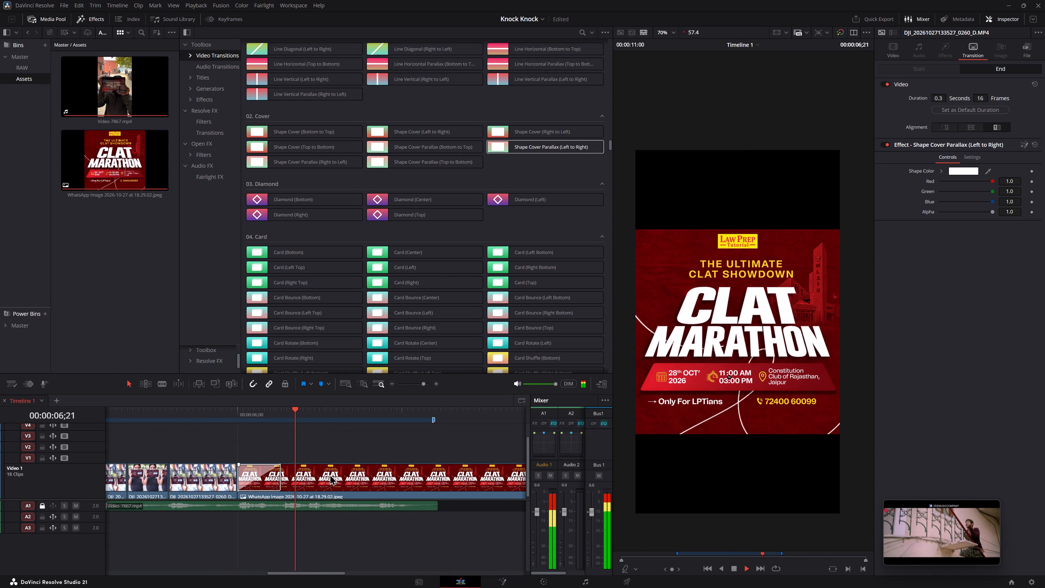
pyautogui.press('space')
pyautogui.moveTo(383, 441); pyautogui.dragTo(326, 442, button='middle')
pyautogui.press('space')
pyautogui.press('space')
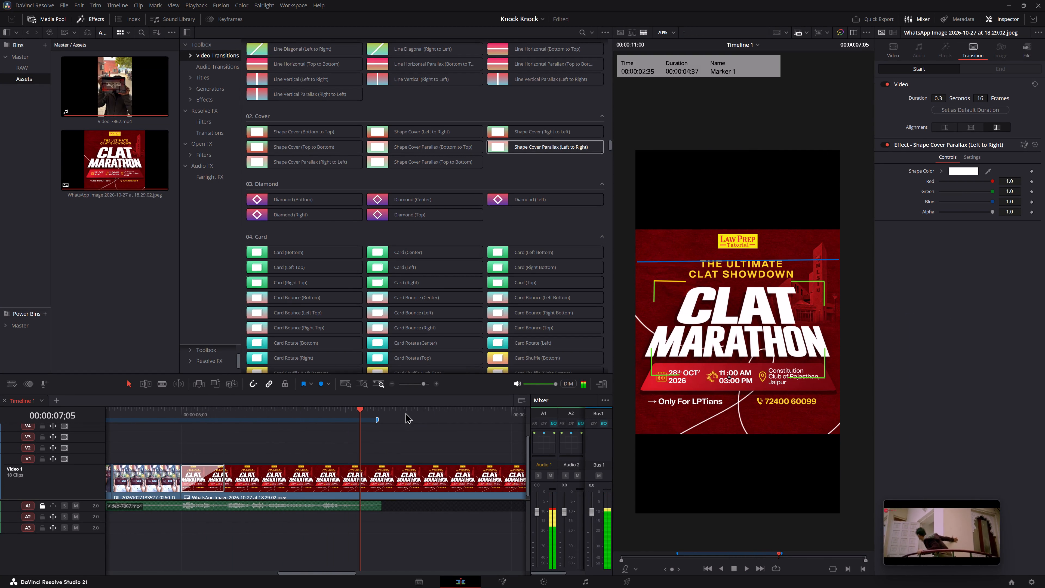
pyautogui.press('space')
pyautogui.press('space')
# Trim the end of the CLAT MARATHON poster clip to match the audio's end at 00:00:07;13.
pyautogui.moveTo(394, 411); pyautogui.dragTo(384, 411)
pyautogui.click(449, 432)
pyautogui.press('2')
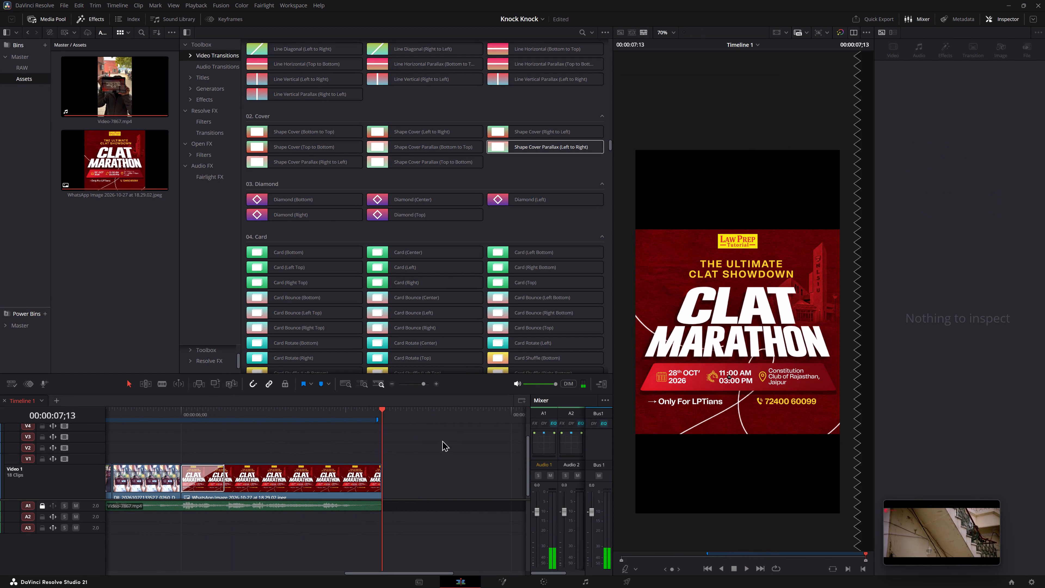
# Add a short video fade-out at the end of the CLAT MARATHON poster clip.
pyautogui.click(424, 469)
pyautogui.moveTo(380, 464); pyautogui.dragTo(368, 464)
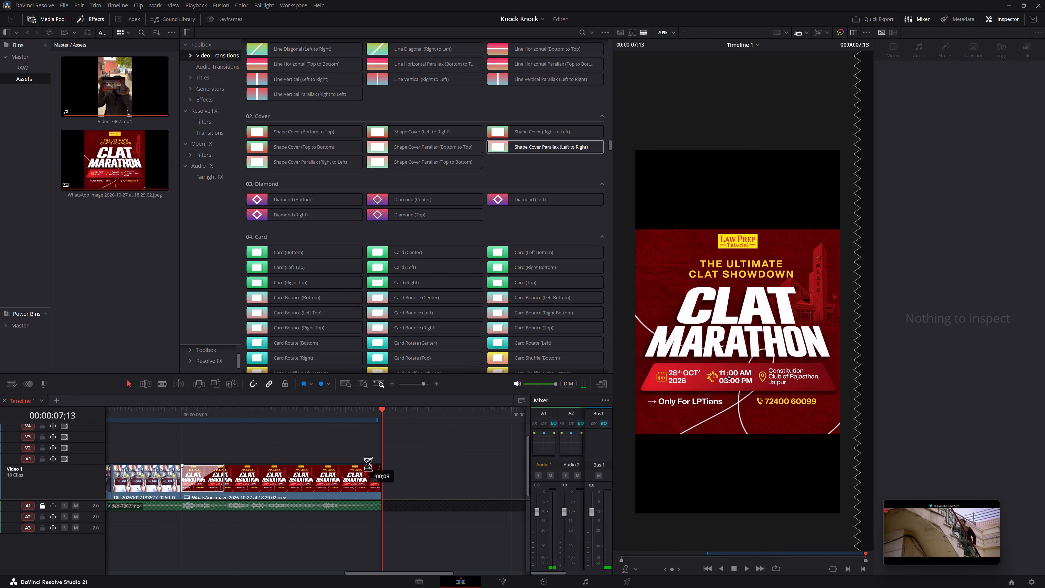
pyautogui.moveTo(368, 464); pyautogui.dragTo(364, 464)
# Play back the reel's ending repeatedly to check the poster's transition and fade-out against the audio.
pyautogui.click(346, 409)
pyautogui.press('space')
pyautogui.press('space')
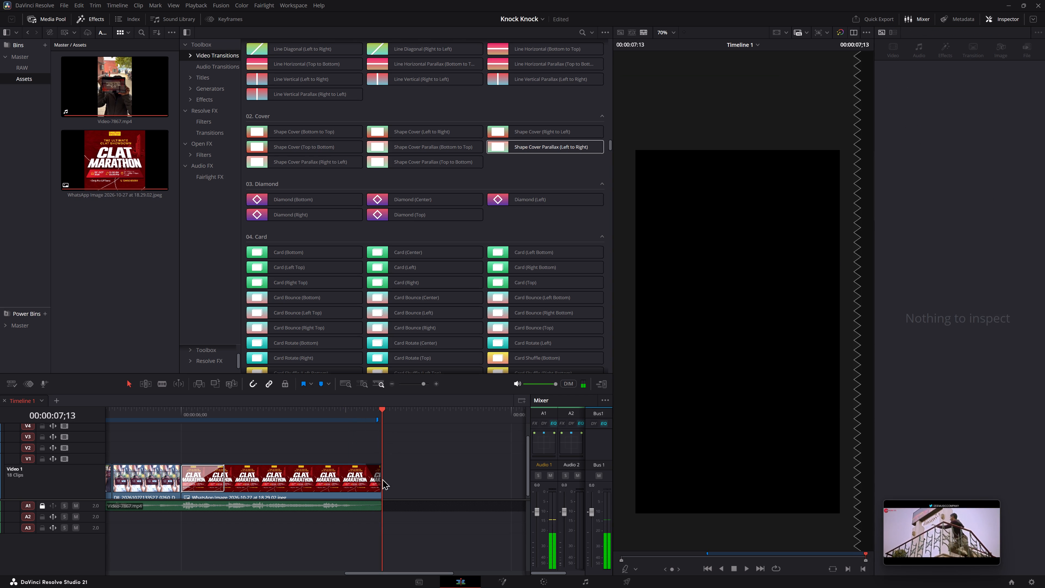
pyautogui.click(160, 416)
pyautogui.press('space')
pyautogui.write('c')
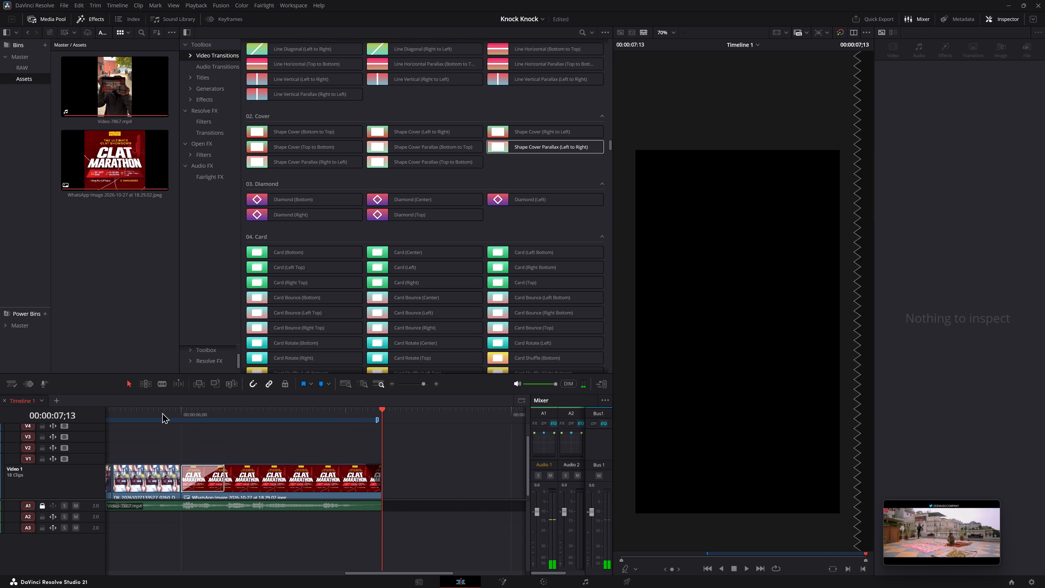
pyautogui.press('space')
pyautogui.press('space')
pyautogui.press('space')
pyautogui.press('space')
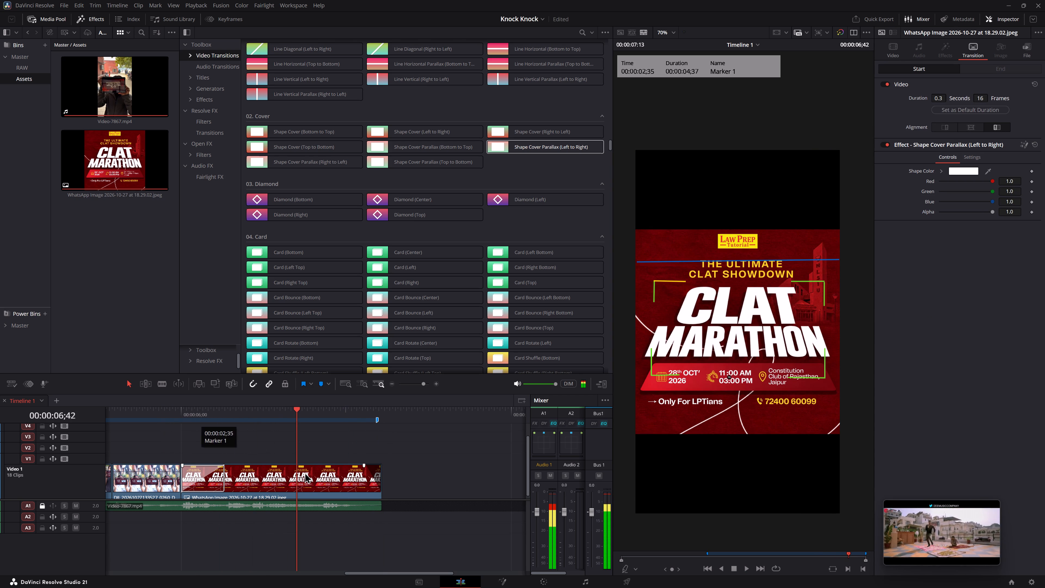
pyautogui.press('space')
pyautogui.press('space')
pyautogui.click(156, 414)
pyautogui.press('space')
pyautogui.press('space')
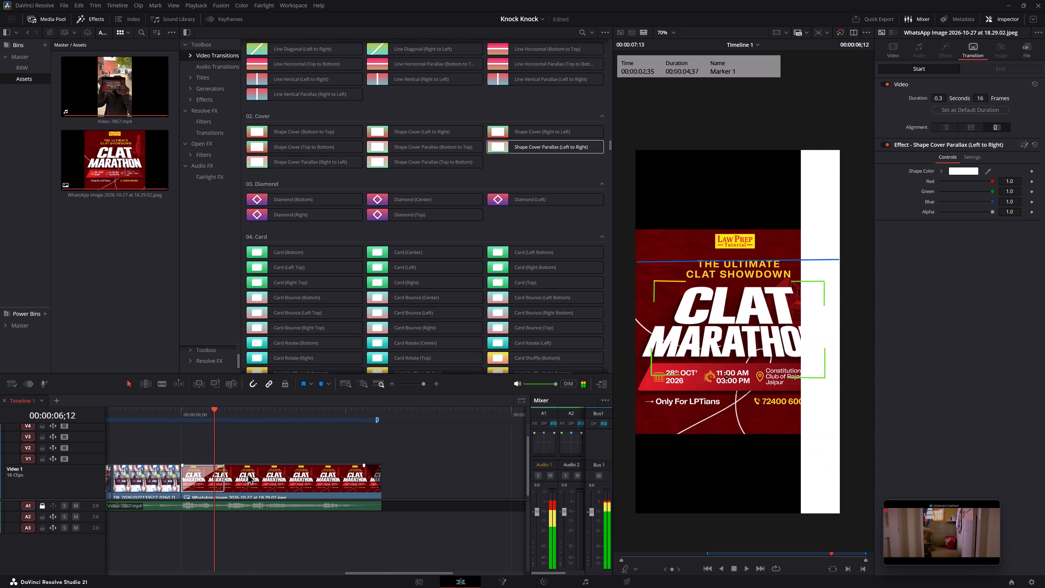
pyautogui.press('space')
pyautogui.press('space')
# Scale the poster clip down to a zoom of 0.463 so it sits inside the frame, and review it in playback.
pyautogui.click(259, 475)
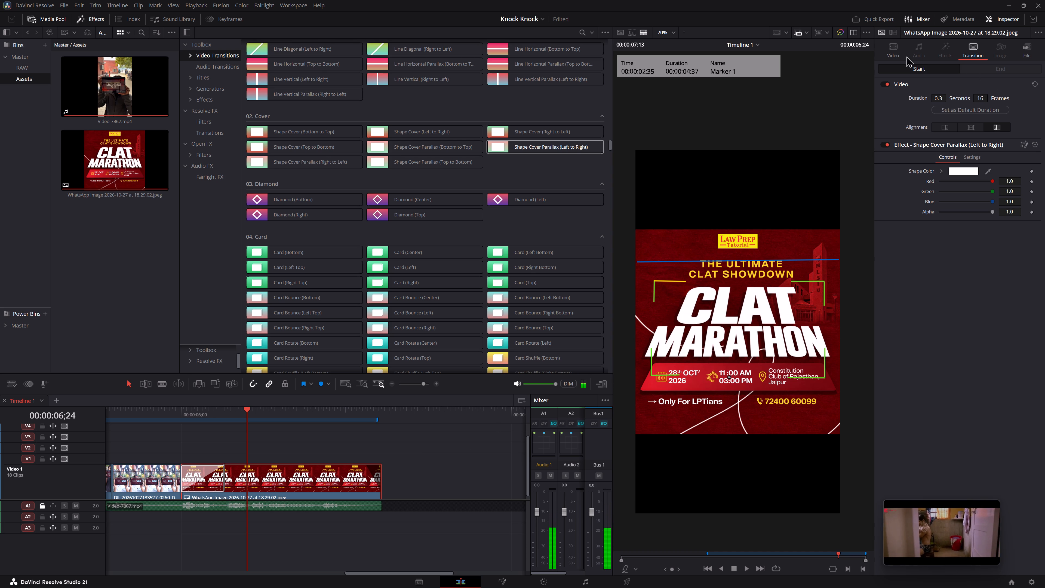
pyautogui.click(904, 54)
pyautogui.moveTo(998, 81); pyautogui.dragTo(994, 81)
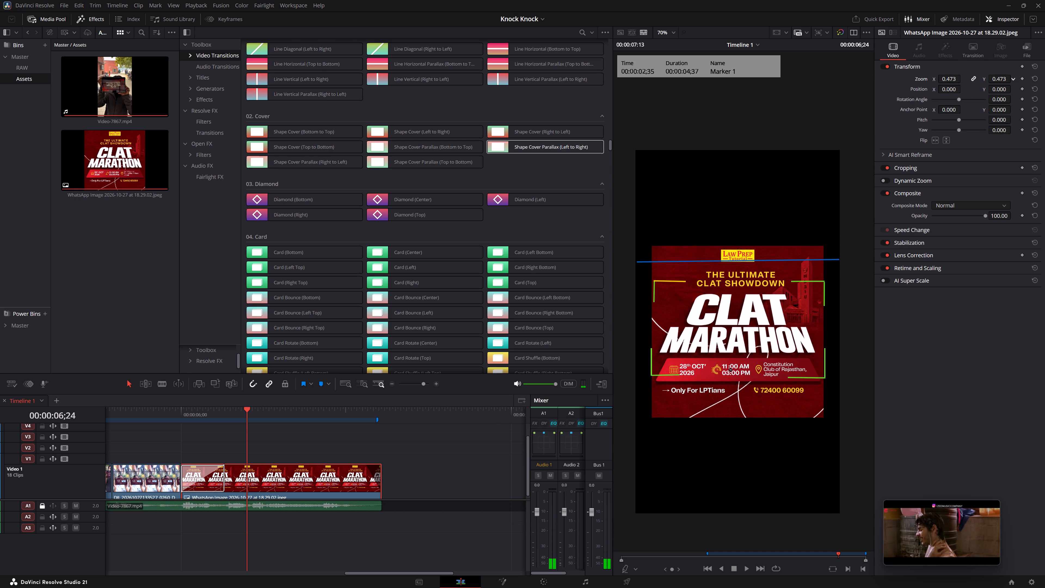
pyautogui.moveTo(994, 81); pyautogui.dragTo(994, 81)
pyautogui.press('space')
pyautogui.press('space')
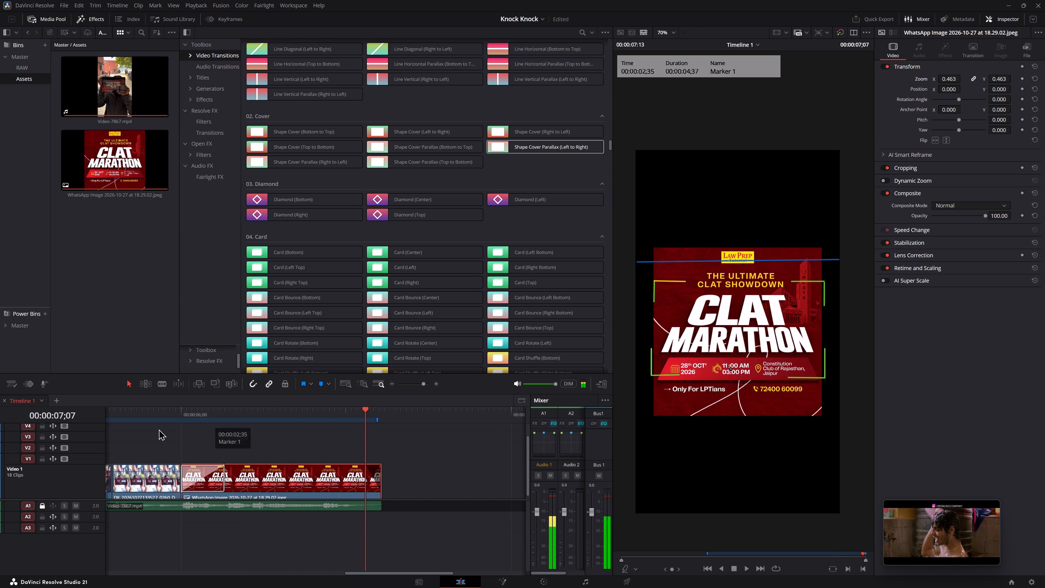
pyautogui.click(151, 412)
pyautogui.press('space')
pyautogui.press('space')
# Enable Dynamic Zoom with linear ease on the poster clip, swap its zoom direction, and check the motion in playback.
pyautogui.click(251, 475)
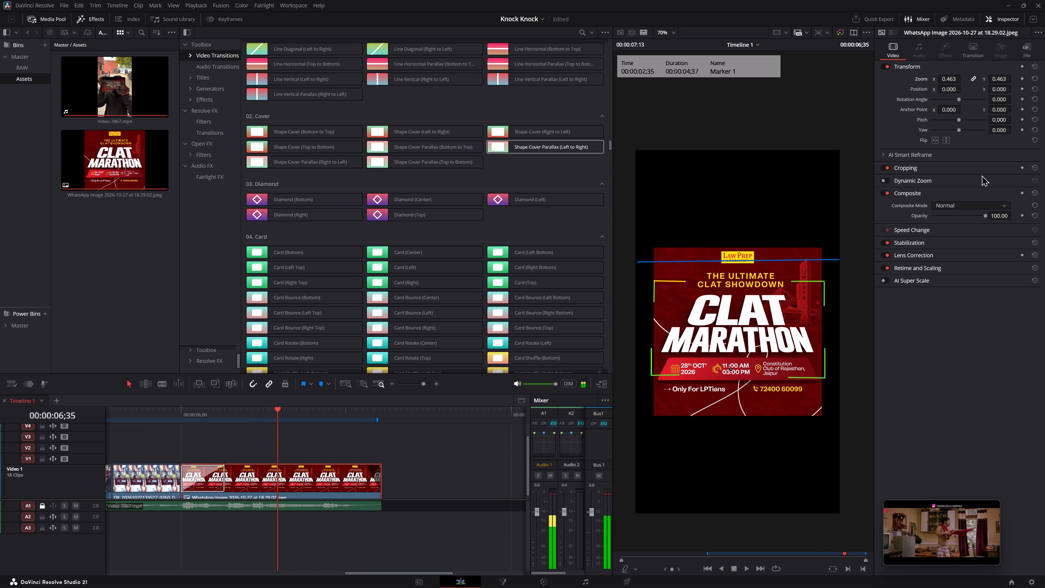
pyautogui.click(888, 182)
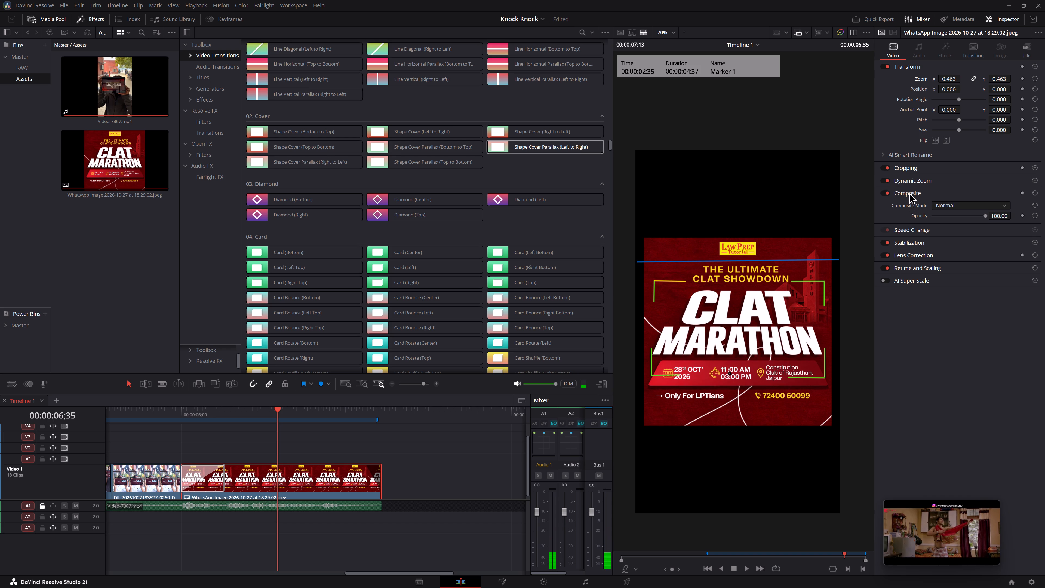
pyautogui.click(907, 175)
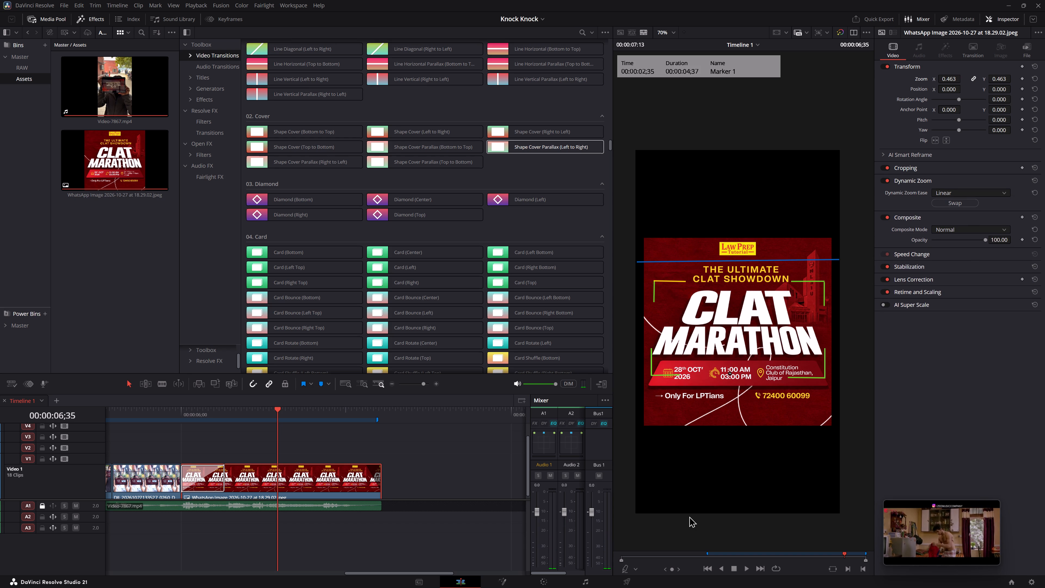
pyautogui.press('space')
pyautogui.press('space')
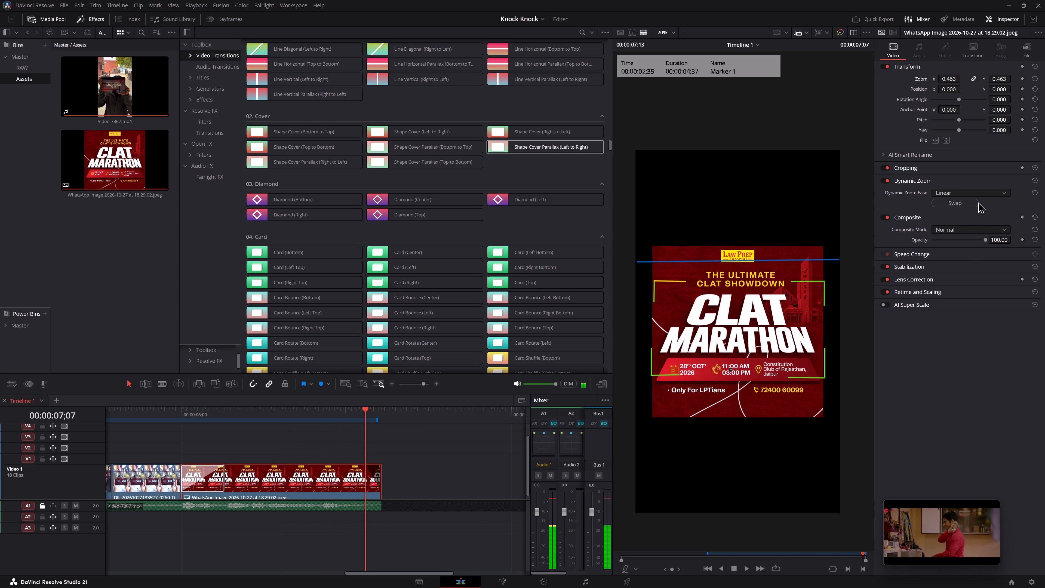
pyautogui.click(970, 202)
pyautogui.press('space')
pyautogui.press('space')
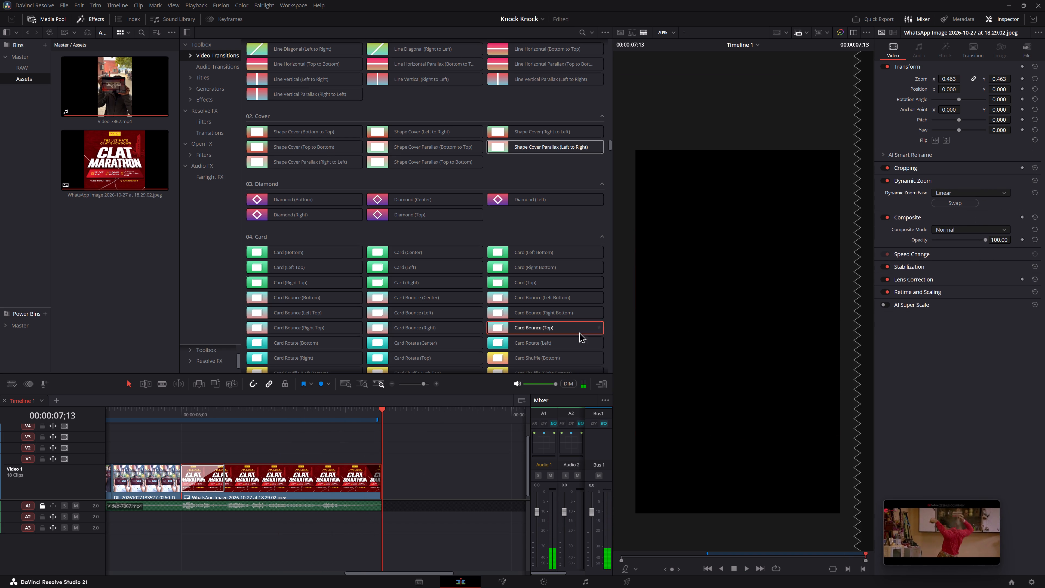
pyautogui.moveTo(324, 409); pyautogui.dragTo(154, 422)
pyautogui.press('space')
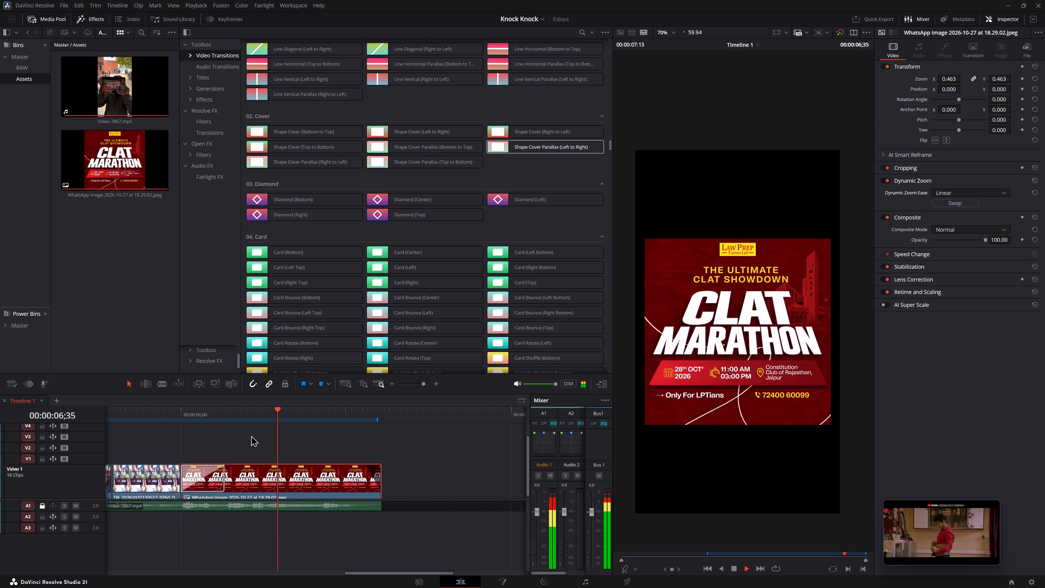
pyautogui.press('space')
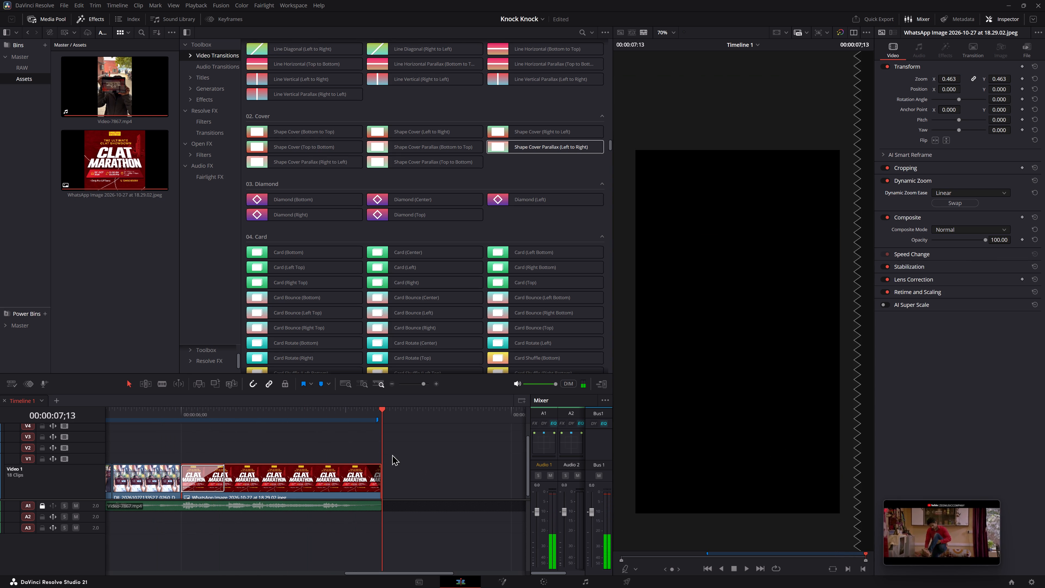
# Replay the last frames and slightly shorten the poster clip's closing video fade-out.
pyautogui.click(366, 407)
pyautogui.press('space')
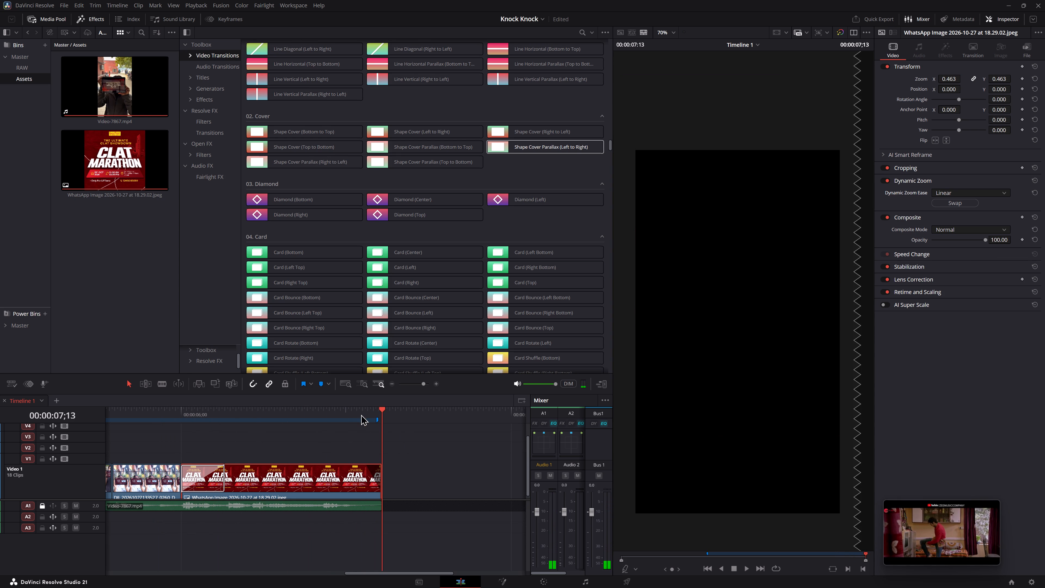
pyautogui.moveTo(363, 464); pyautogui.dragTo(368, 465)
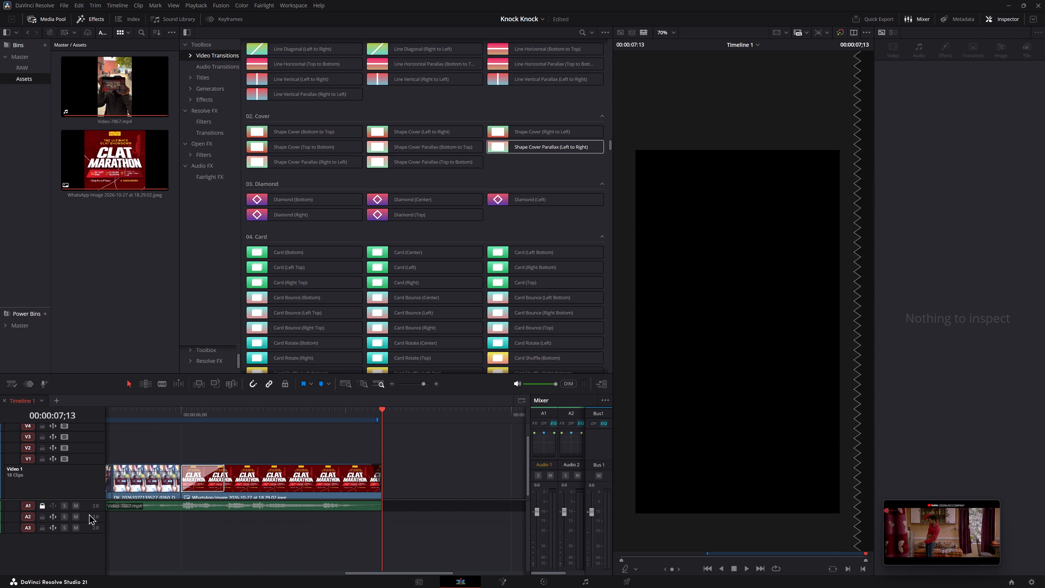
# Enlarge audio track A1, unlock it, add a short fade-out at the end of the Video-7867.mp4 audio, and relock the track.
pyautogui.moveTo(88, 507); pyautogui.dragTo(98, 540)
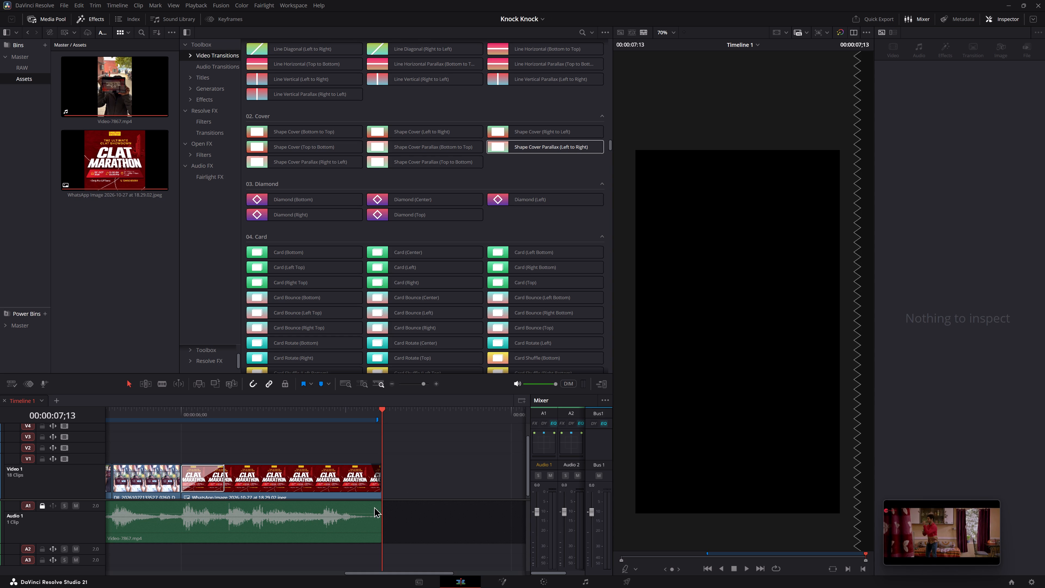
pyautogui.click(367, 503)
pyautogui.click(44, 507)
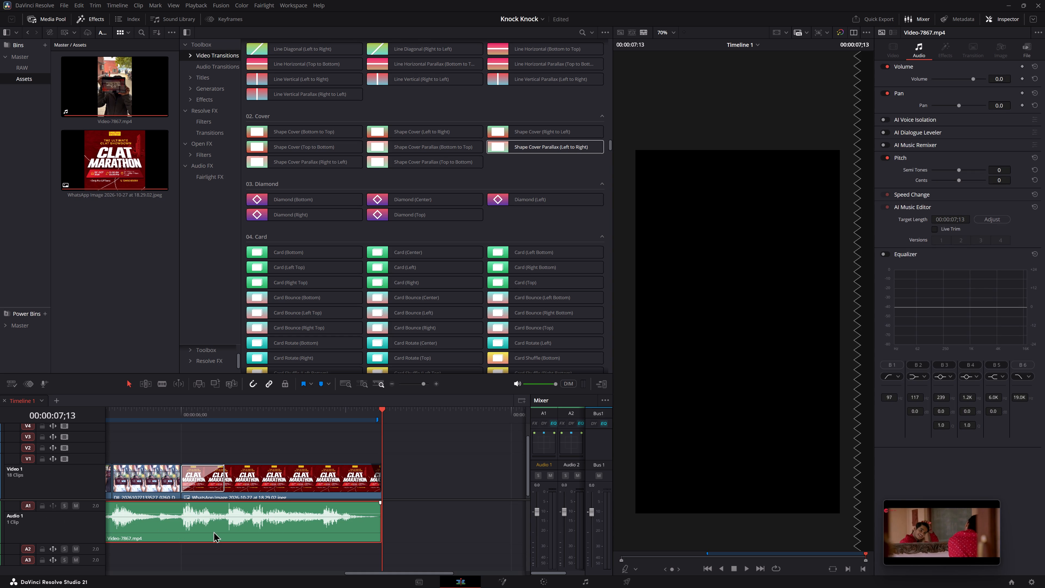
pyautogui.moveTo(380, 502); pyautogui.dragTo(371, 504)
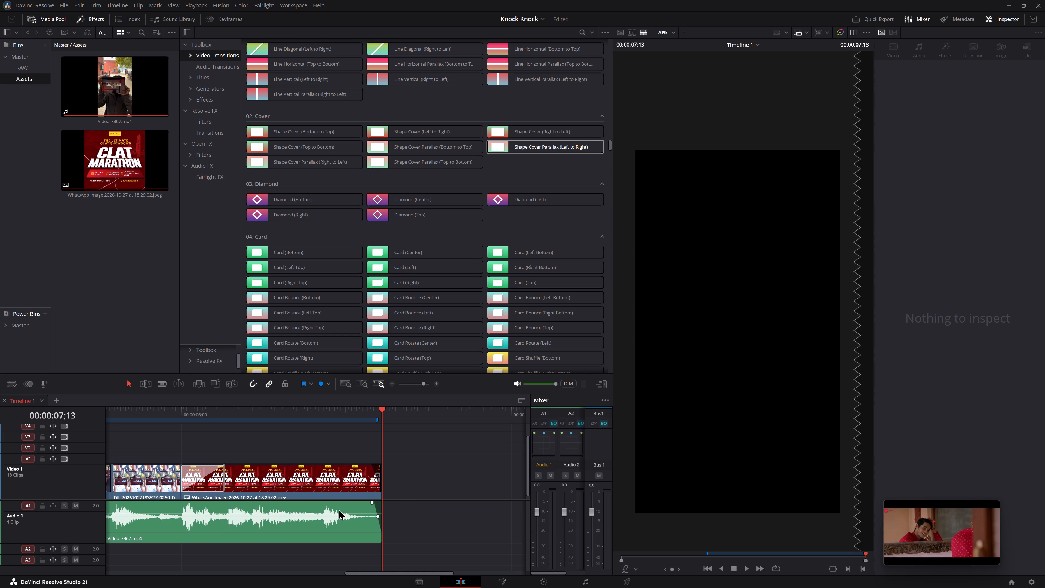
pyautogui.click(43, 505)
# Play back the reel's opening knocking shots from the start to review the cuts and the look of the footage.
pyautogui.click(263, 431)
pyautogui.moveTo(258, 410); pyautogui.dragTo(0, 421)
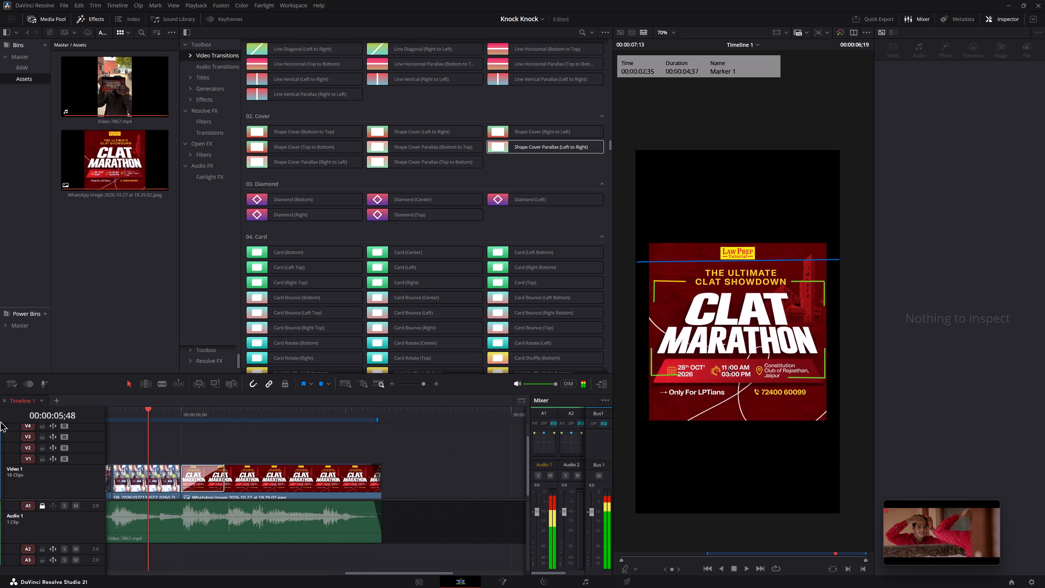
pyautogui.moveTo(0, 421); pyautogui.dragTo(0, 382)
pyautogui.press('space')
pyautogui.press('space')
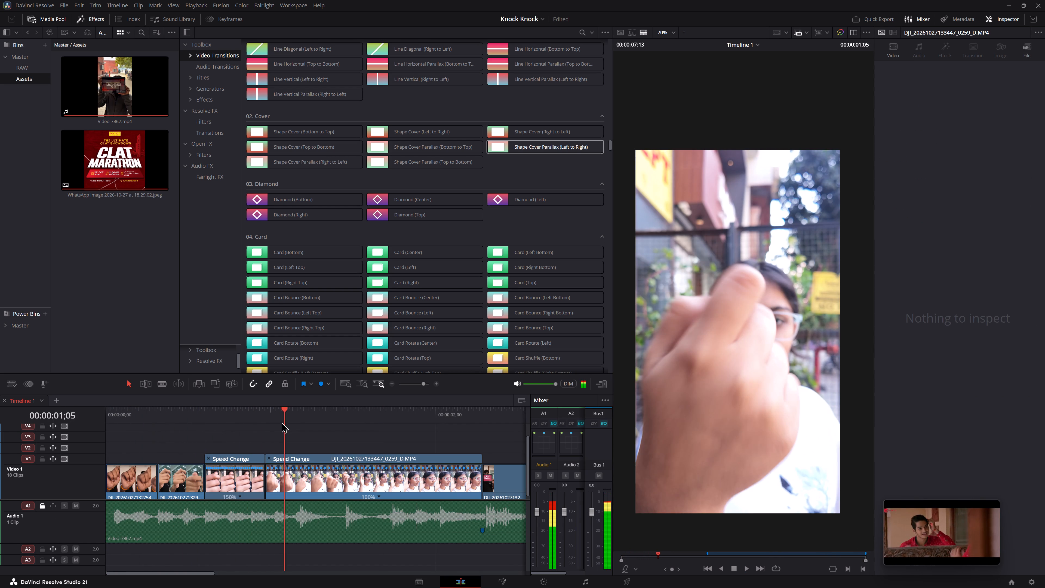
pyautogui.press('space')
pyautogui.press('space')
pyautogui.moveTo(151, 409); pyautogui.dragTo(0, 437)
pyautogui.press('space')
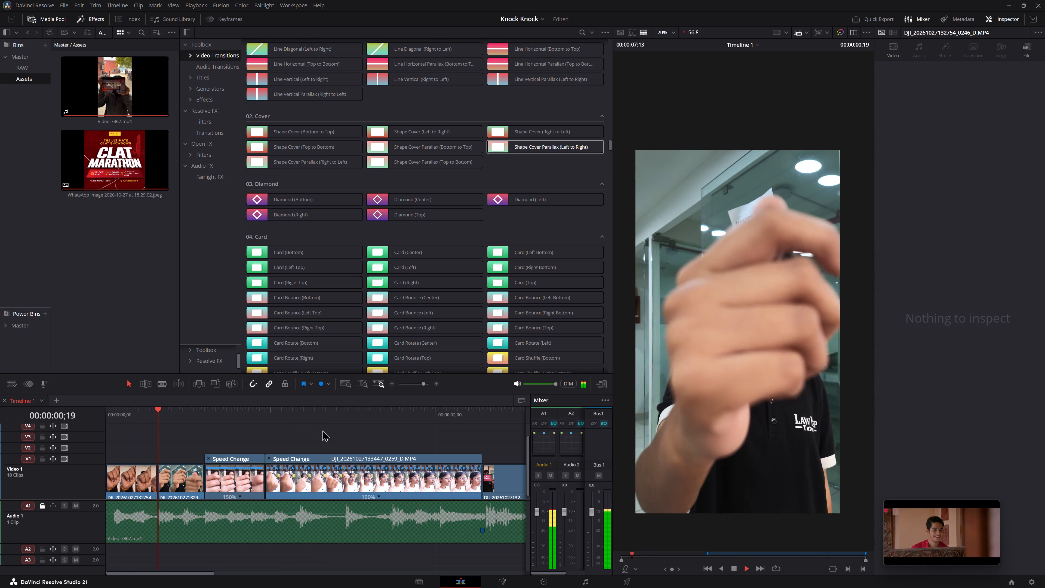
pyautogui.press('space')
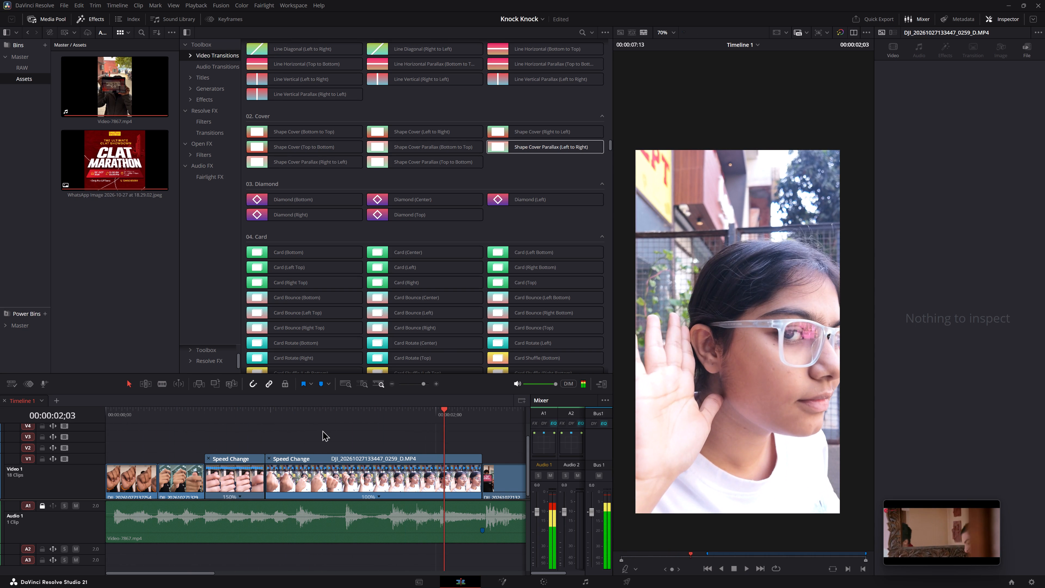
pyautogui.press('space')
pyautogui.press('space')
# Open the Color page on clip 04, the woman cupping her ear, and add a serial node after the first one.
pyautogui.click(348, 413)
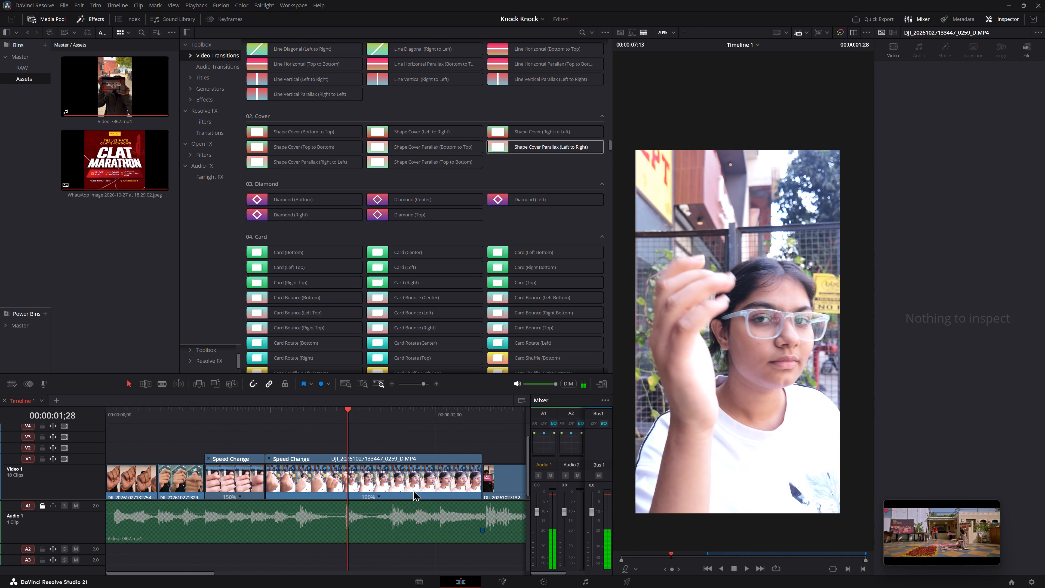
pyautogui.click(543, 578)
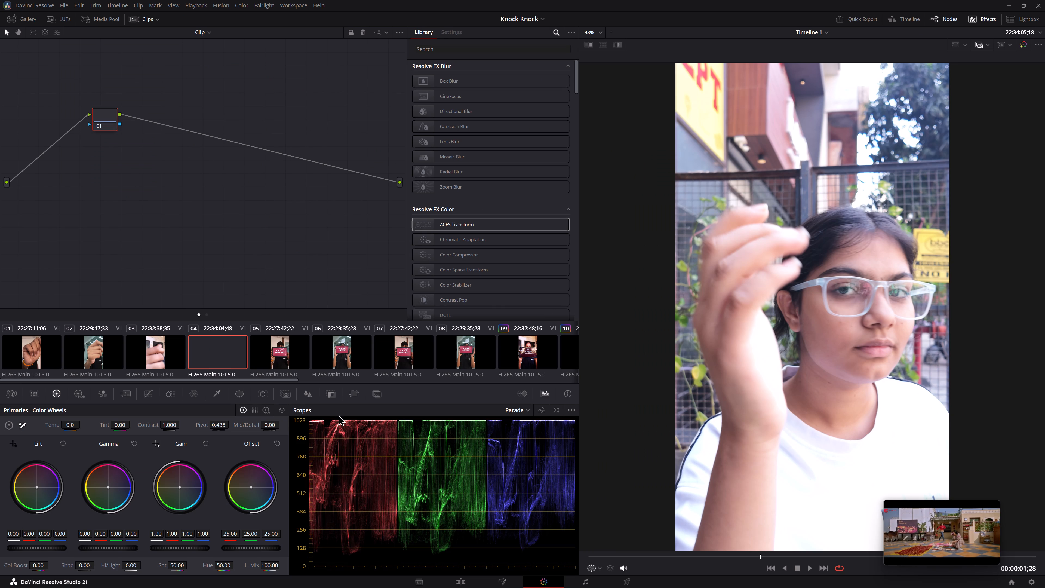
pyautogui.click(218, 359)
pyautogui.press('space')
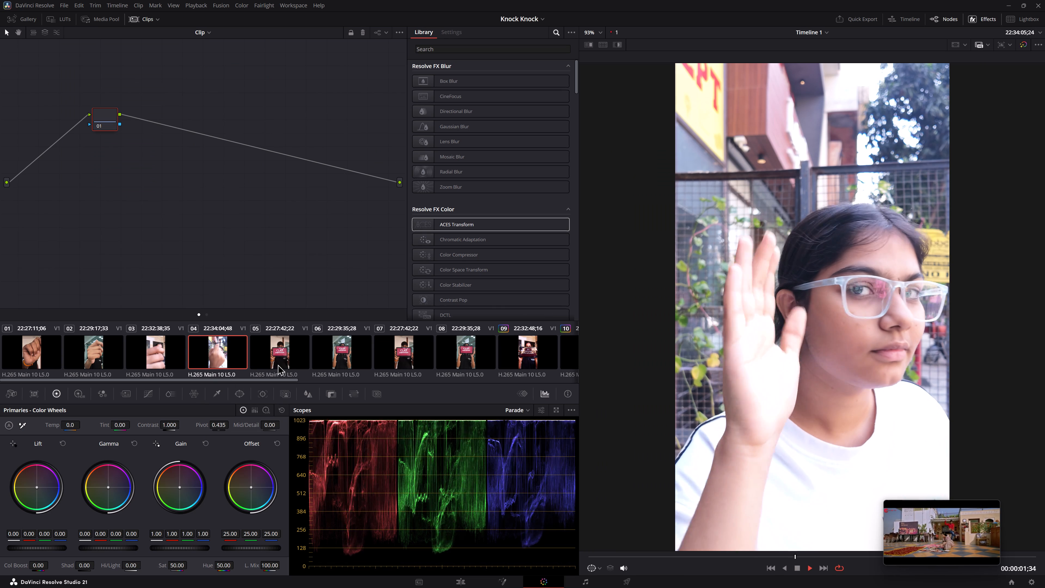
pyautogui.press('space')
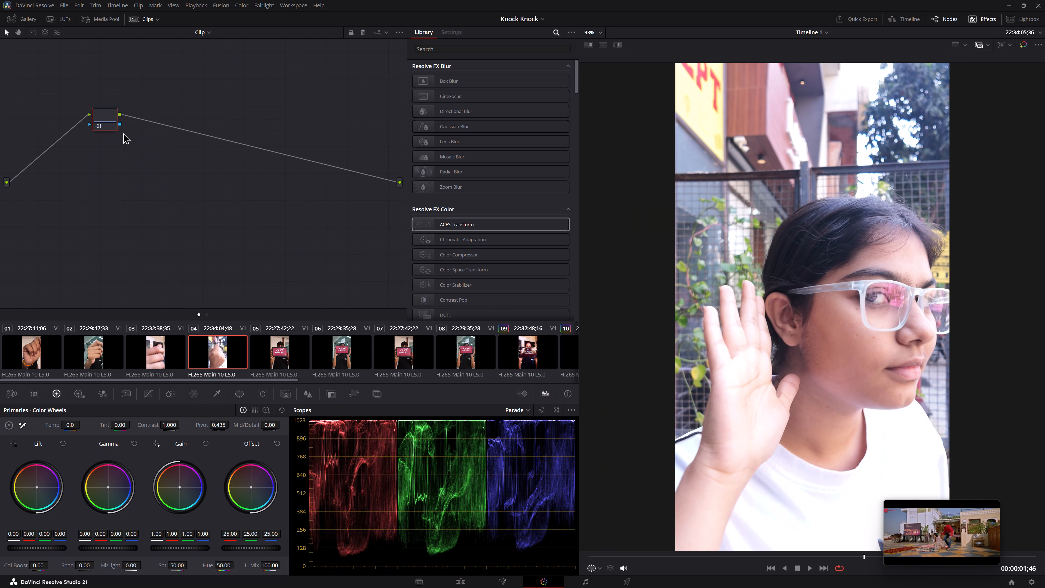
pyautogui.moveTo(109, 125); pyautogui.dragTo(115, 154)
pyautogui.hotkey('alt', 's')
pyautogui.click(147, 146)
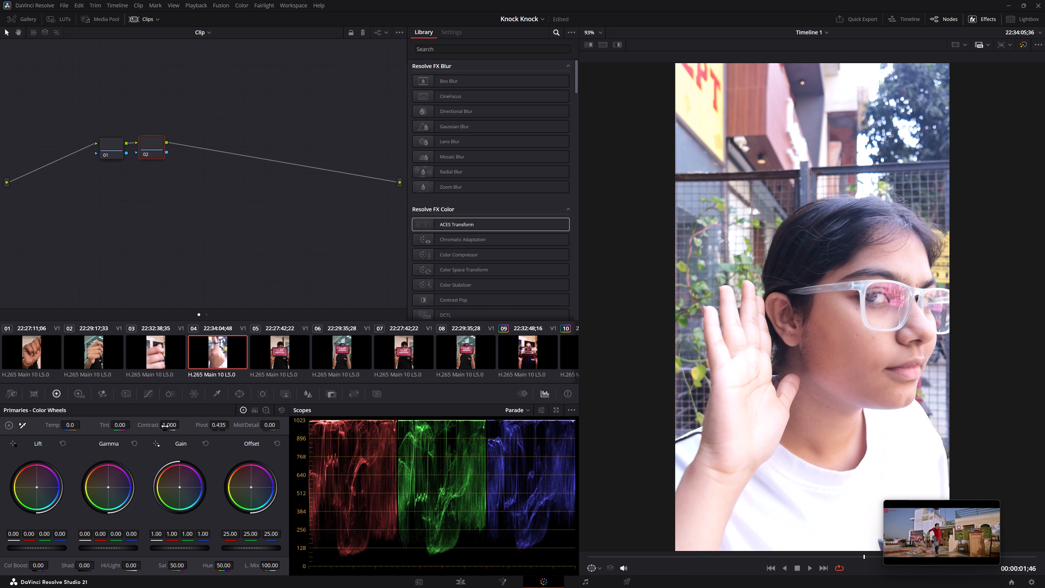
# On clip 04's new node, raise the contrast to 1.088 and lower the master gamma to -0.07.
pyautogui.moveTo(165, 426); pyautogui.dragTo(183, 426)
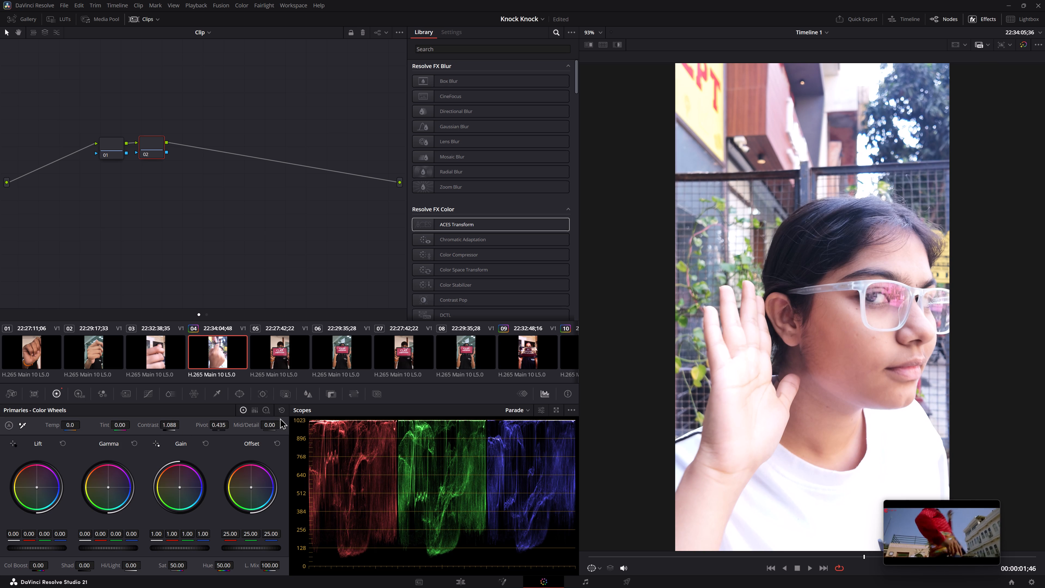
pyautogui.moveTo(96, 548); pyautogui.dragTo(80, 547)
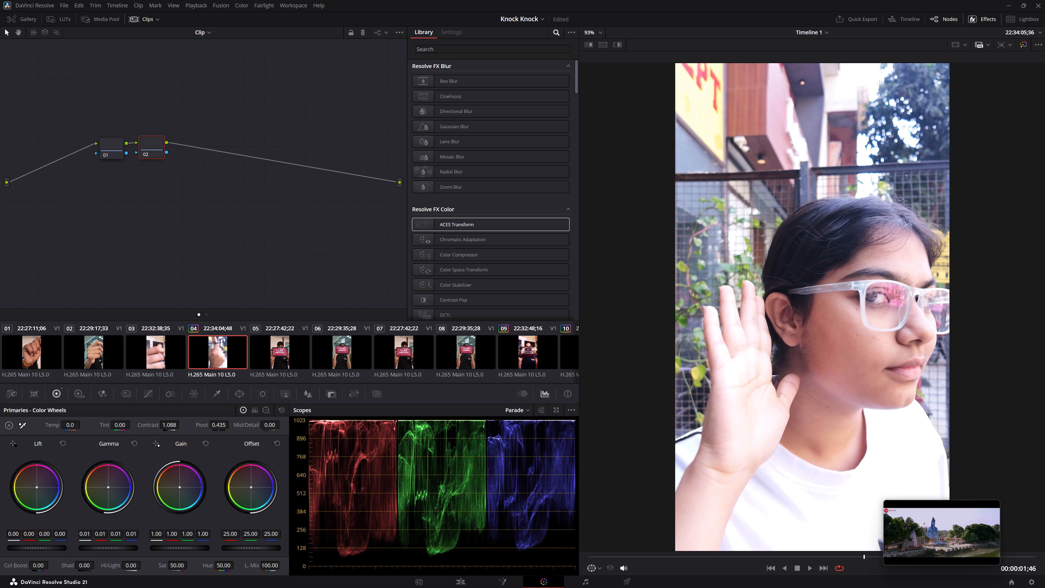
pyautogui.moveTo(80, 547); pyautogui.dragTo(517, 291)
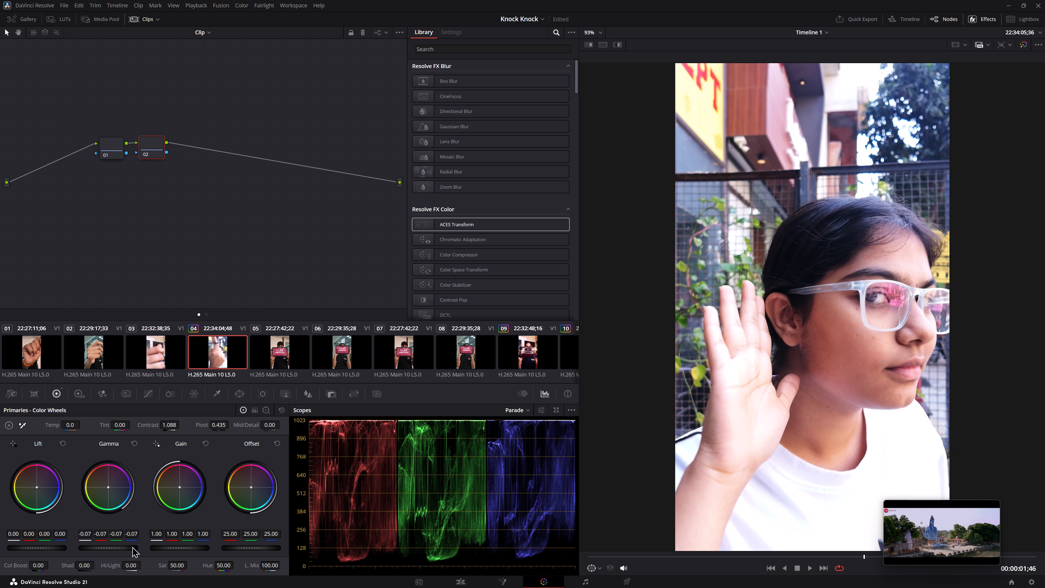
# Darken clip 04 on node 02 with master gamma -0.10, lift -0.09, gain 0.93 and shadows -4.00.
pyautogui.moveTo(132, 546); pyautogui.dragTo(85, 545)
pyautogui.moveTo(56, 549); pyautogui.dragTo(25, 547)
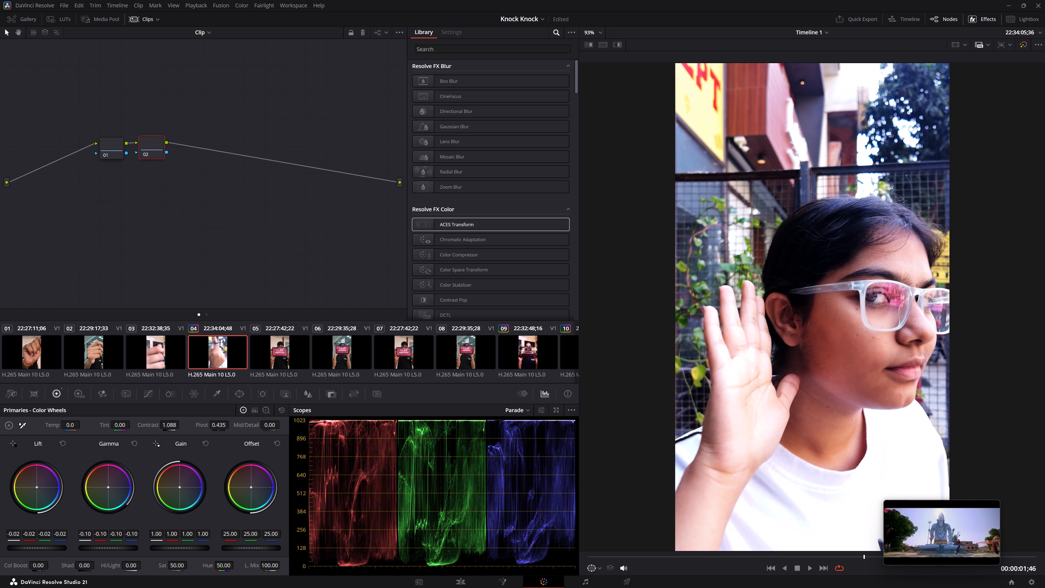
pyautogui.moveTo(25, 547); pyautogui.dragTo(506, 289)
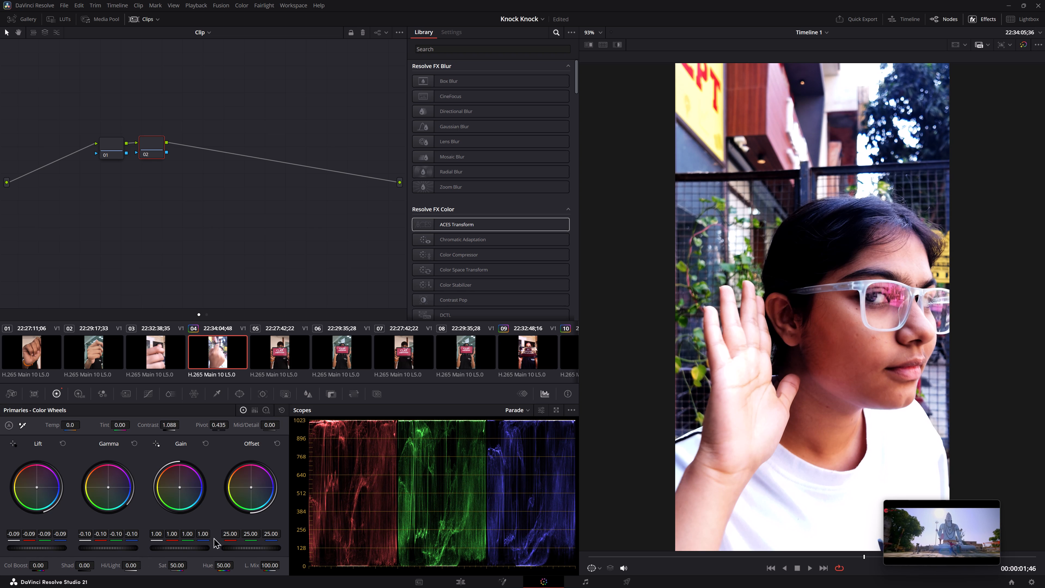
pyautogui.moveTo(198, 546); pyautogui.dragTo(170, 547)
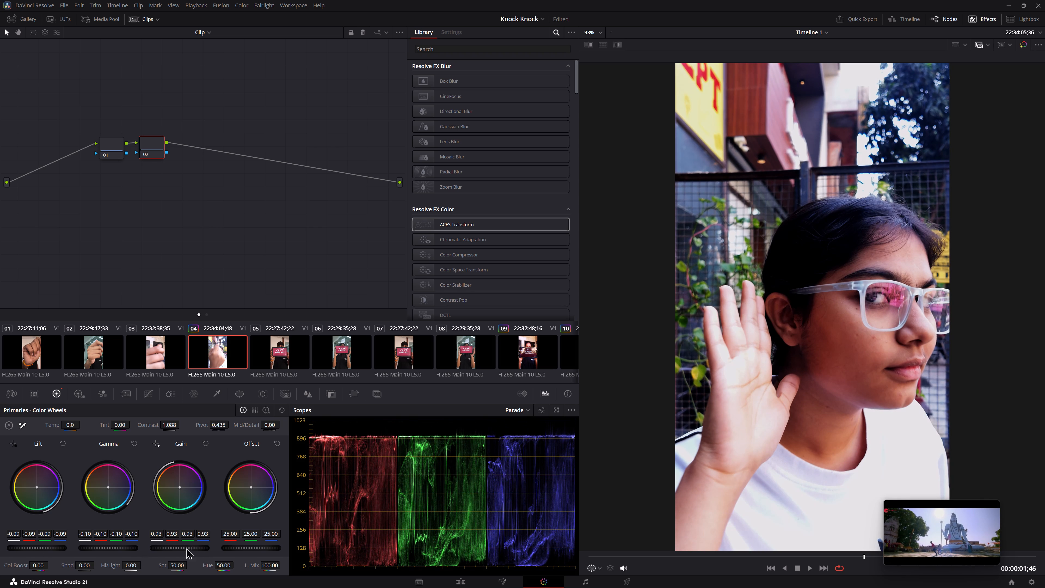
pyautogui.moveTo(77, 566); pyautogui.dragTo(46, 565)
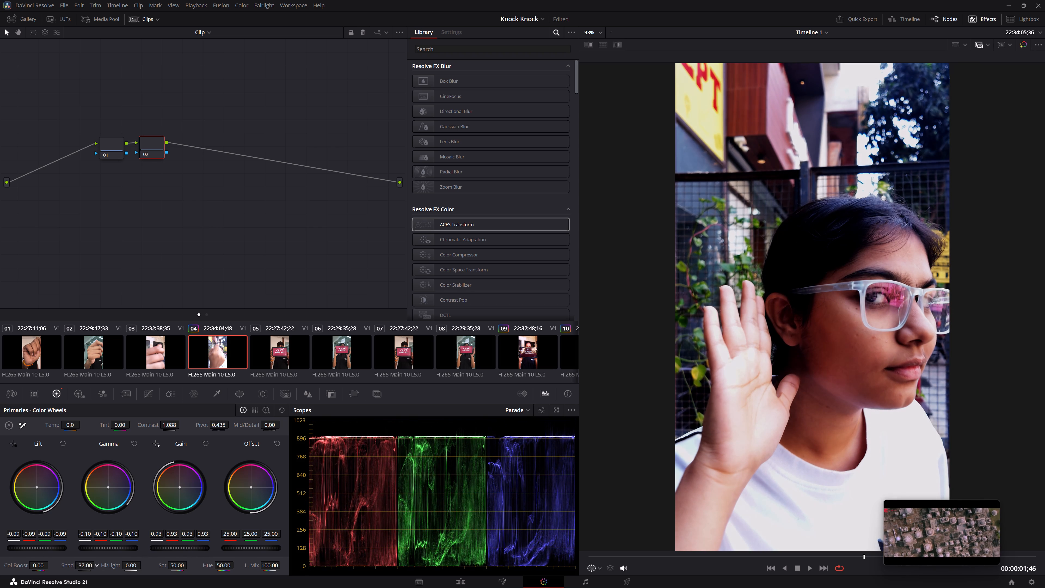
pyautogui.moveTo(46, 565); pyautogui.dragTo(73, 562)
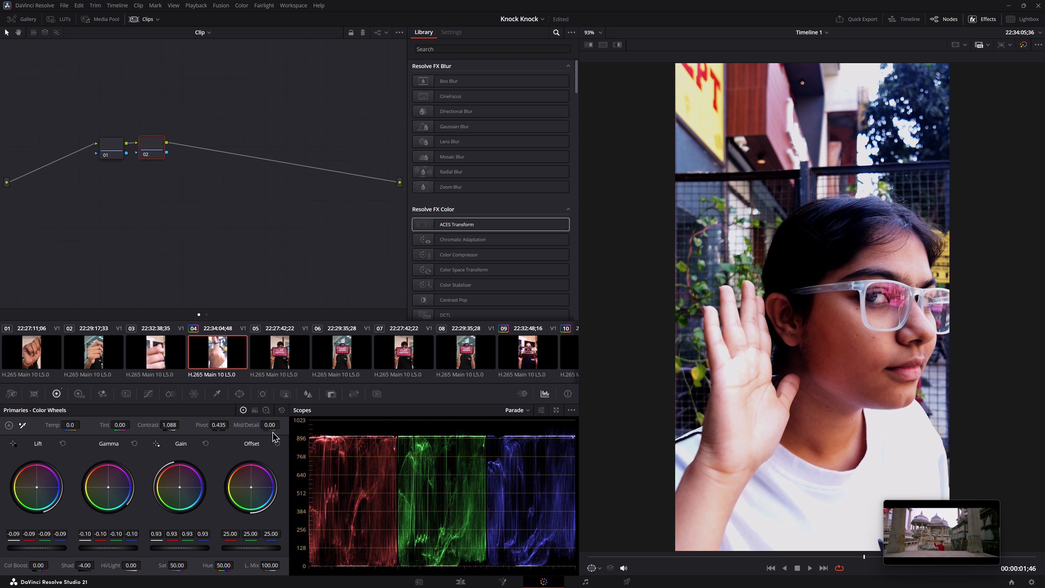
# Set node 02's midtone detail to 43.50 and rebalance the master wheels to gain 0.89, gamma -0.04 and lift -0.10.
pyautogui.moveTo(265, 423); pyautogui.dragTo(301, 424)
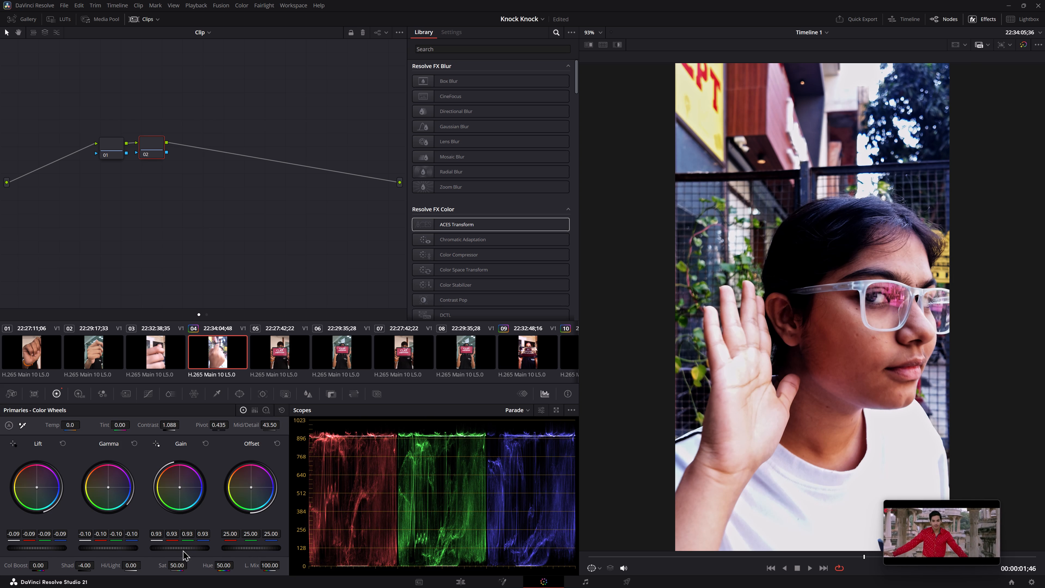
pyautogui.moveTo(183, 550); pyautogui.dragTo(179, 549)
pyautogui.moveTo(118, 549); pyautogui.dragTo(109, 540)
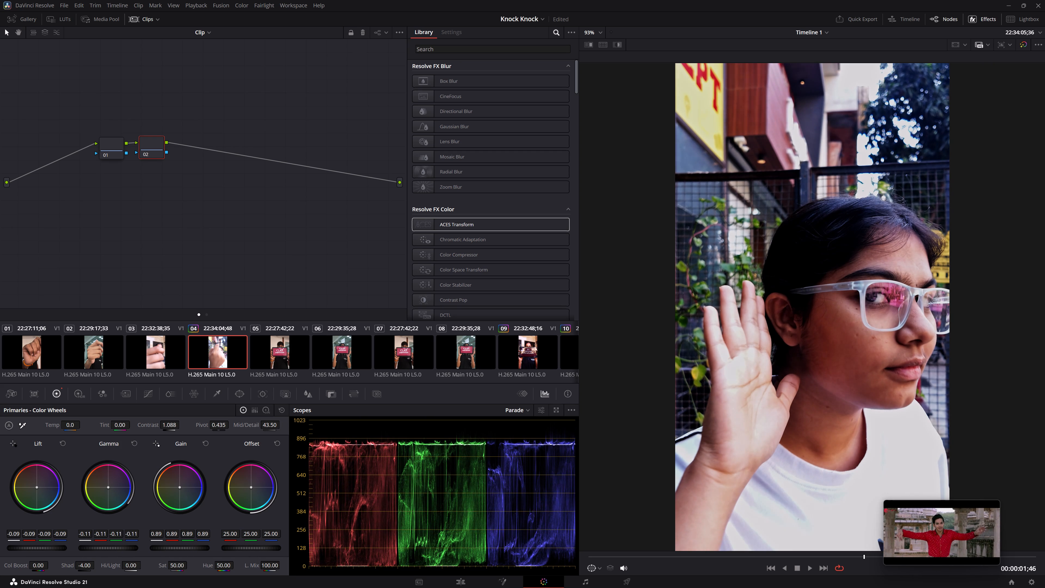
pyautogui.moveTo(109, 540); pyautogui.dragTo(215, 533)
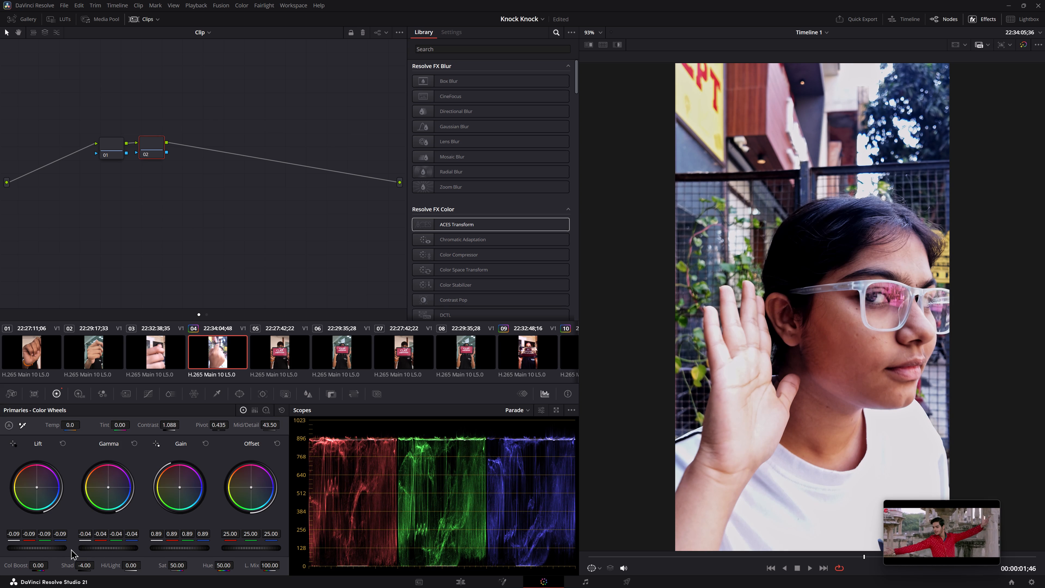
pyautogui.moveTo(26, 546); pyautogui.dragTo(552, 292)
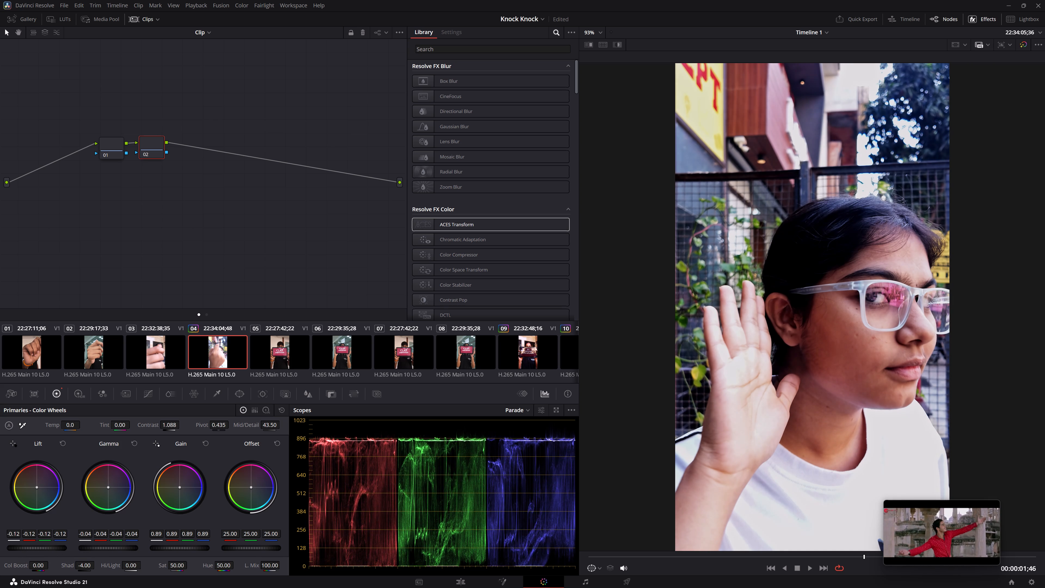
pyautogui.moveTo(552, 292); pyautogui.dragTo(490, 289)
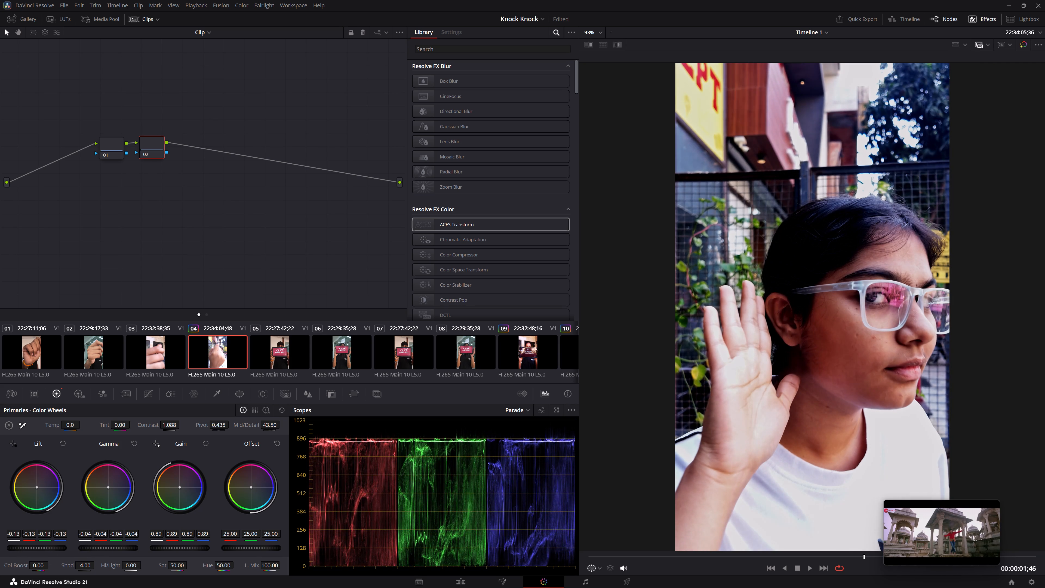
pyautogui.moveTo(490, 289); pyautogui.dragTo(527, 287)
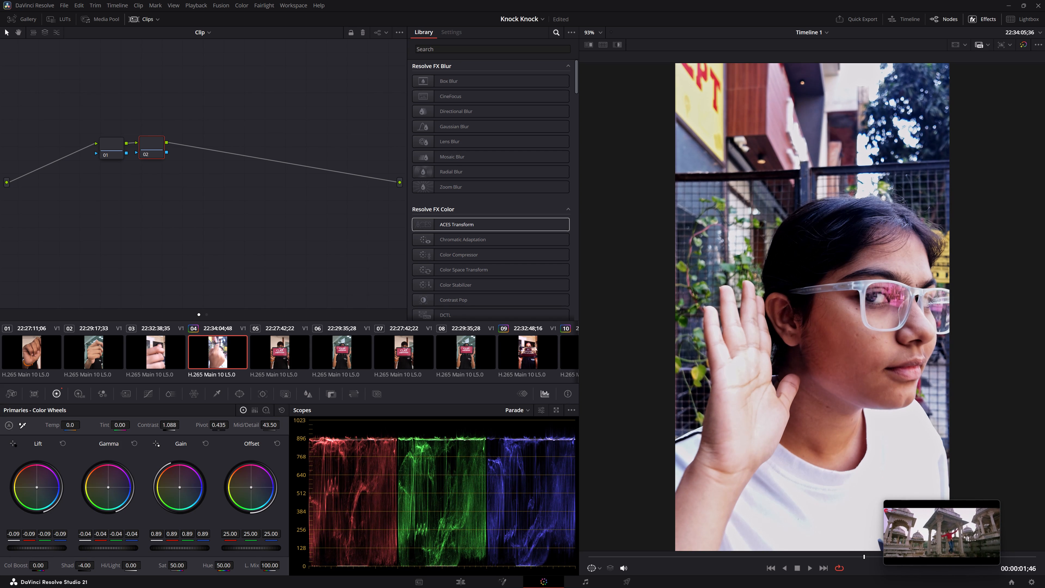
pyautogui.moveTo(527, 287); pyautogui.dragTo(527, 287)
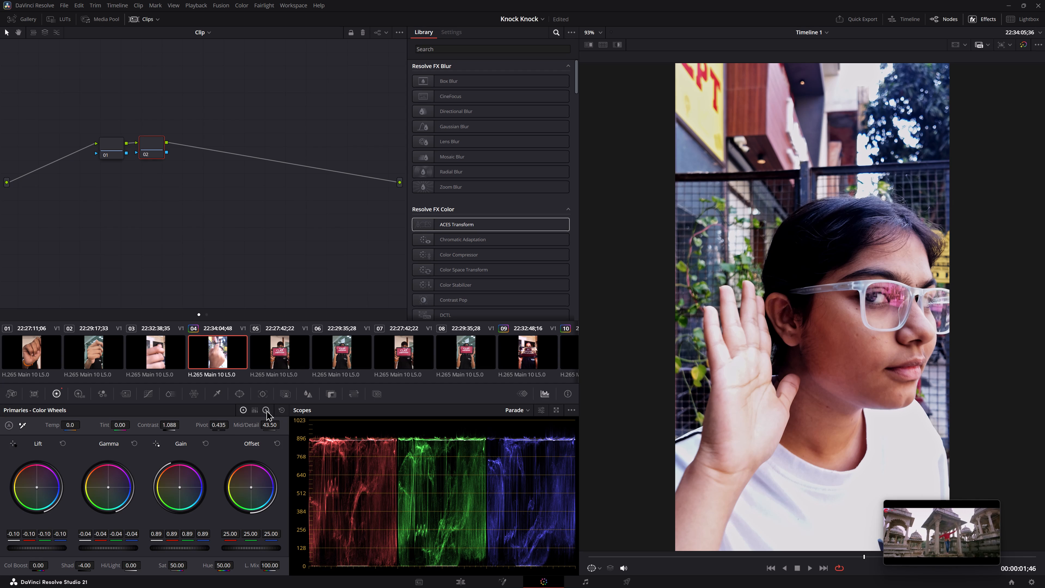
# Switch node 02's primaries to log wheels and lower the master midtone to -0.08.
pyautogui.click(266, 410)
pyautogui.moveTo(128, 547); pyautogui.dragTo(102, 546)
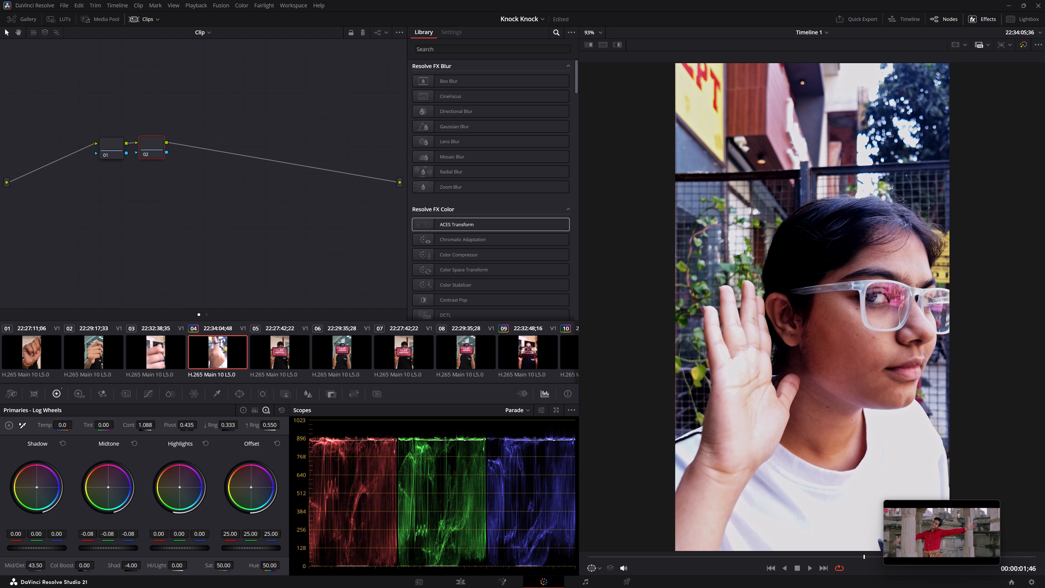
pyautogui.moveTo(102, 546); pyautogui.dragTo(103, 546)
# Play back clip 04 to check the grade on the moving hand and face.
pyautogui.click(190, 349)
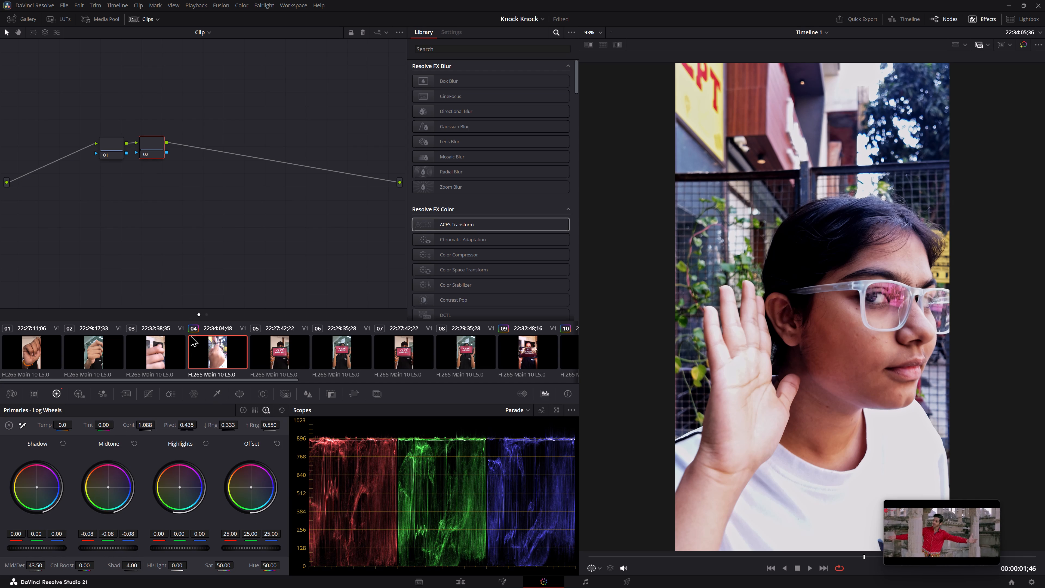
pyautogui.press('space')
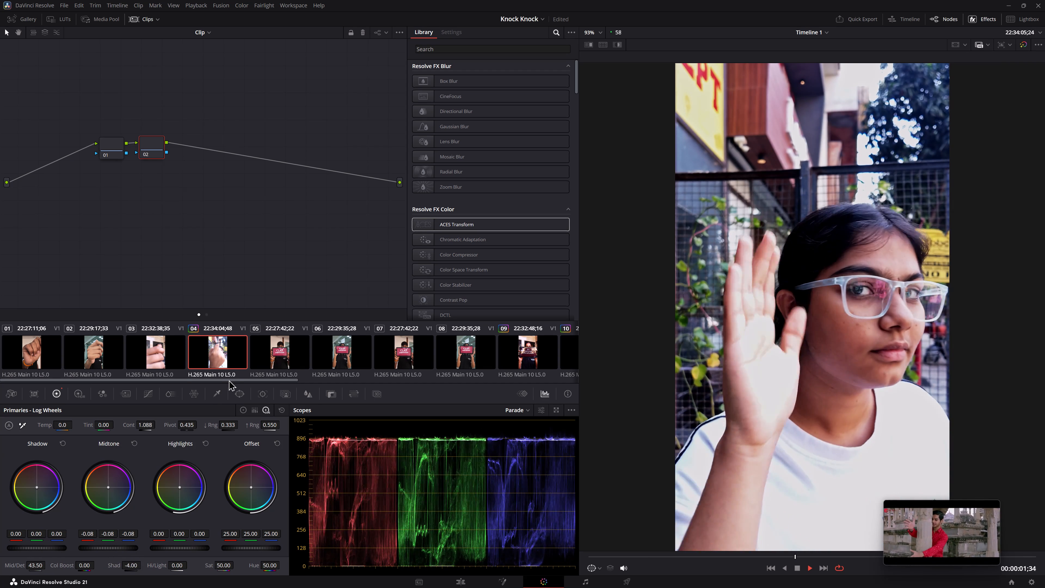
pyautogui.press('space')
pyautogui.press('space')
pyautogui.press('space')
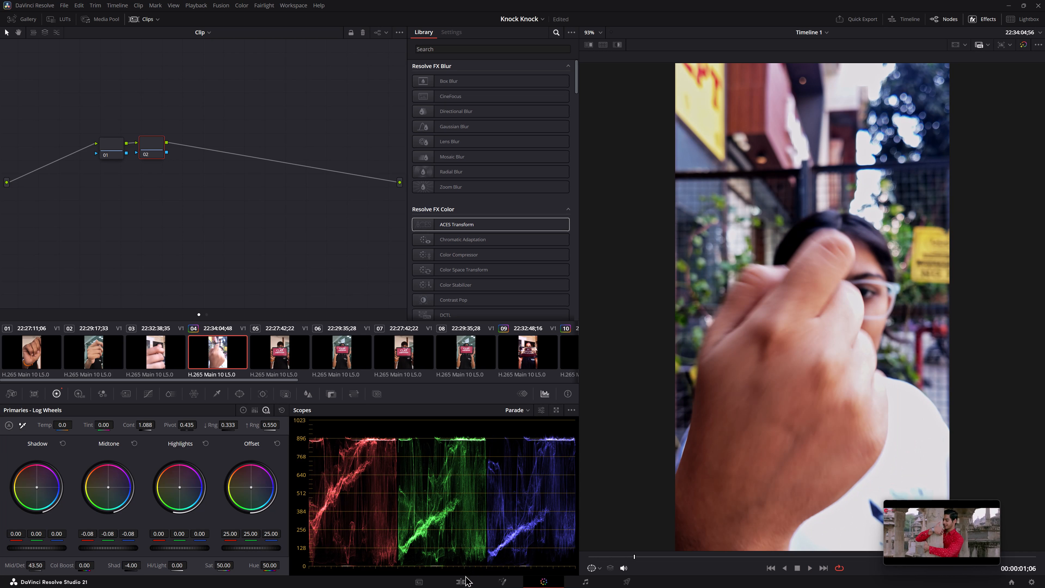
# Return to the Edit page and play the timeline from the second knocking shot to compare the graded clip with its neighbours.
pyautogui.click(466, 578)
pyautogui.click(198, 420)
pyautogui.press('space')
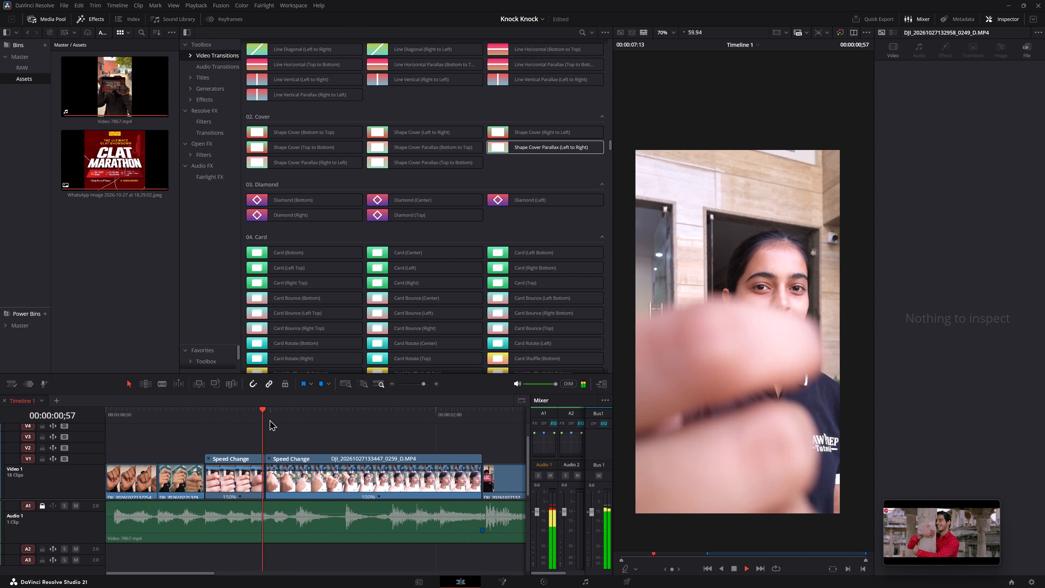
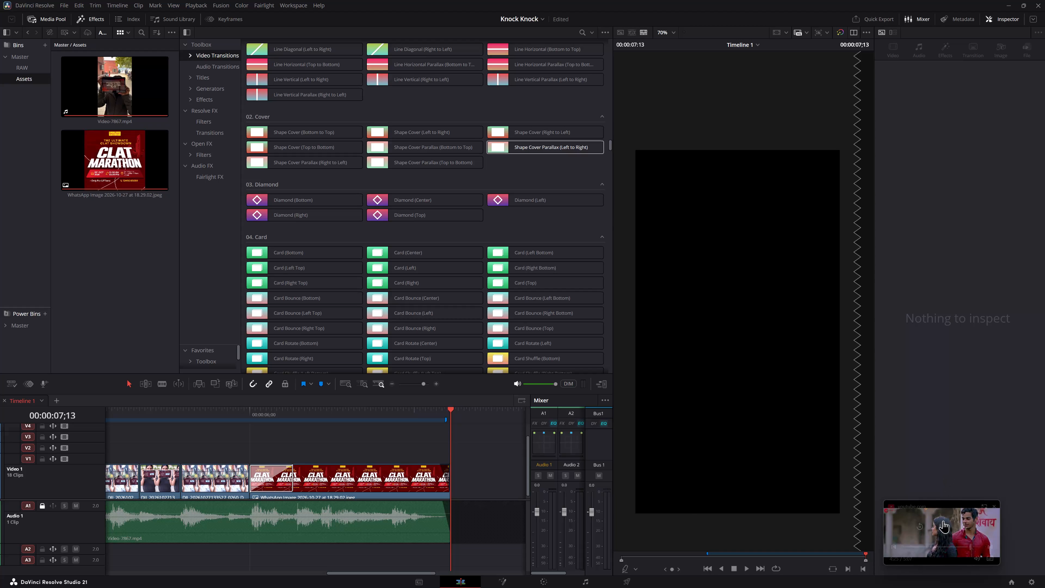
# Add a short fade-in to the first knocking clip at the start of the timeline and save the project.
pyautogui.click(943, 526)
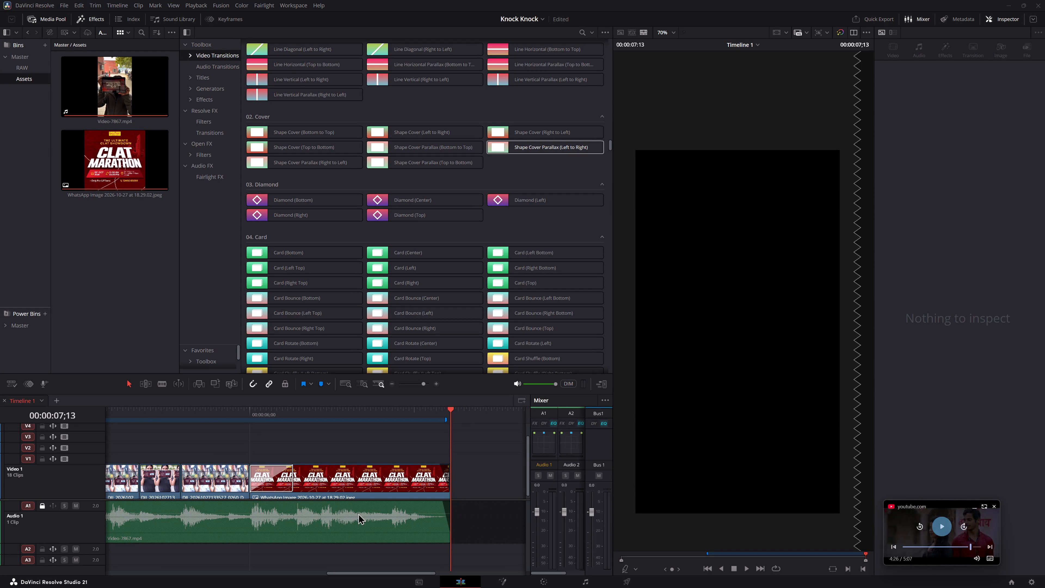
pyautogui.moveTo(196, 410); pyautogui.dragTo(0, 405)
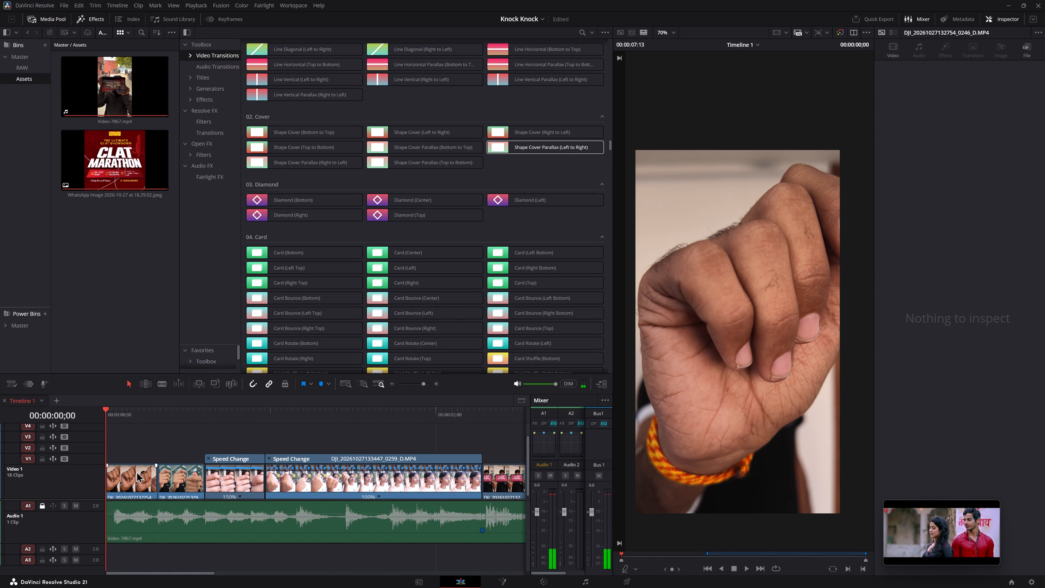
pyautogui.keyDown('alt'); pyautogui.scroll(13, 159, 451); pyautogui.keyUp('alt')
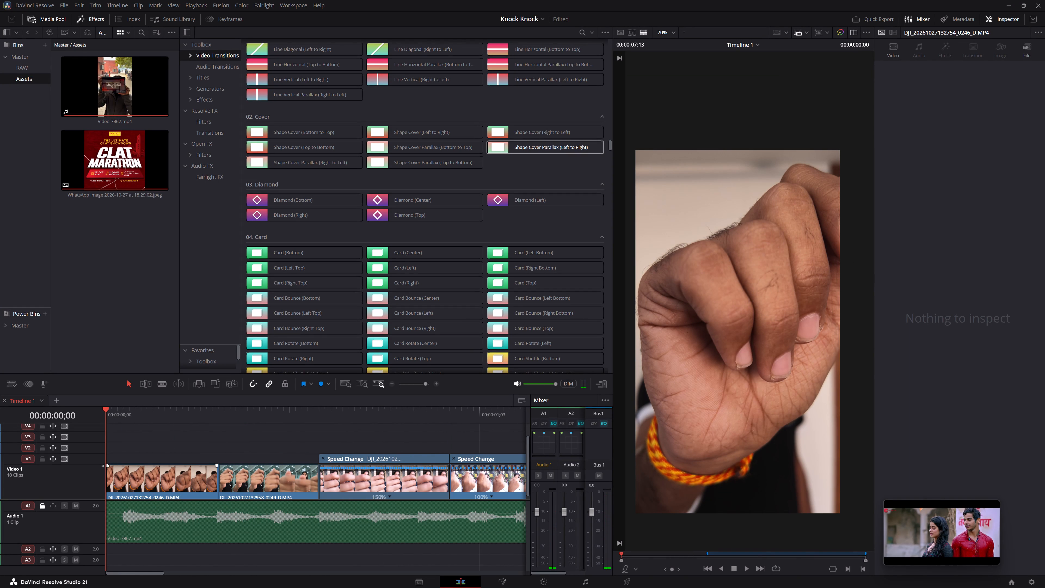
pyautogui.moveTo(106, 466); pyautogui.dragTo(134, 465)
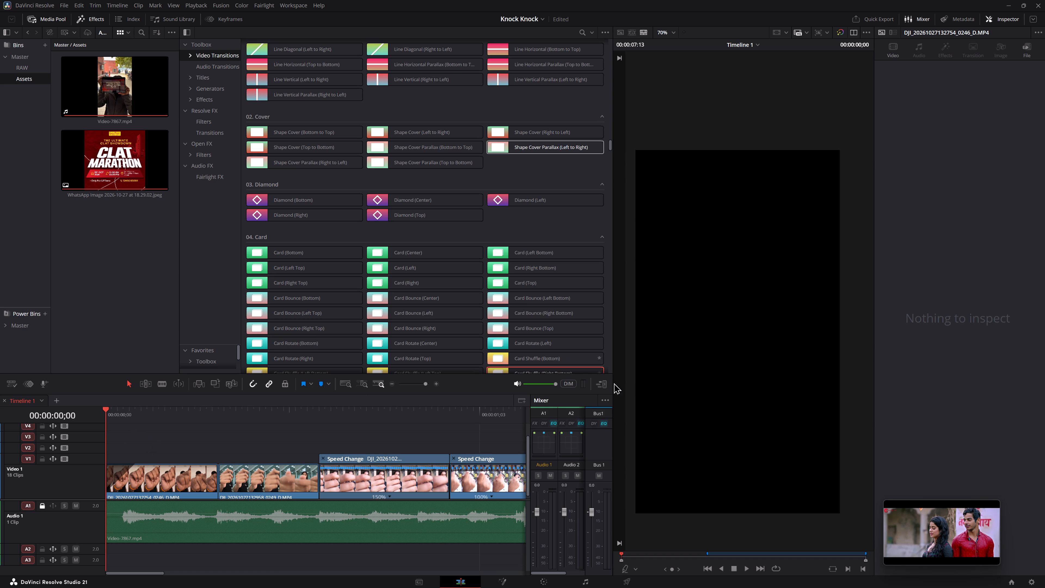
pyautogui.press('z')
pyautogui.hotkey('ctrl', 's')
pyautogui.hotkey('ctrl', 's')
pyautogui.hotkey('ctrl', 's')
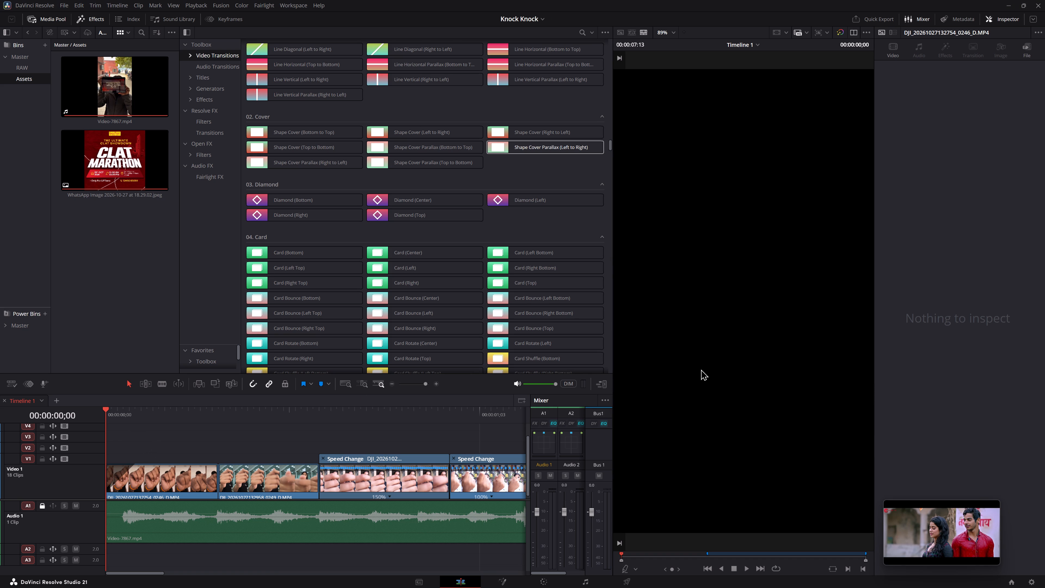
# Play the timeline from the start to the end to review the reel with its faded opening.
pyautogui.press('space')
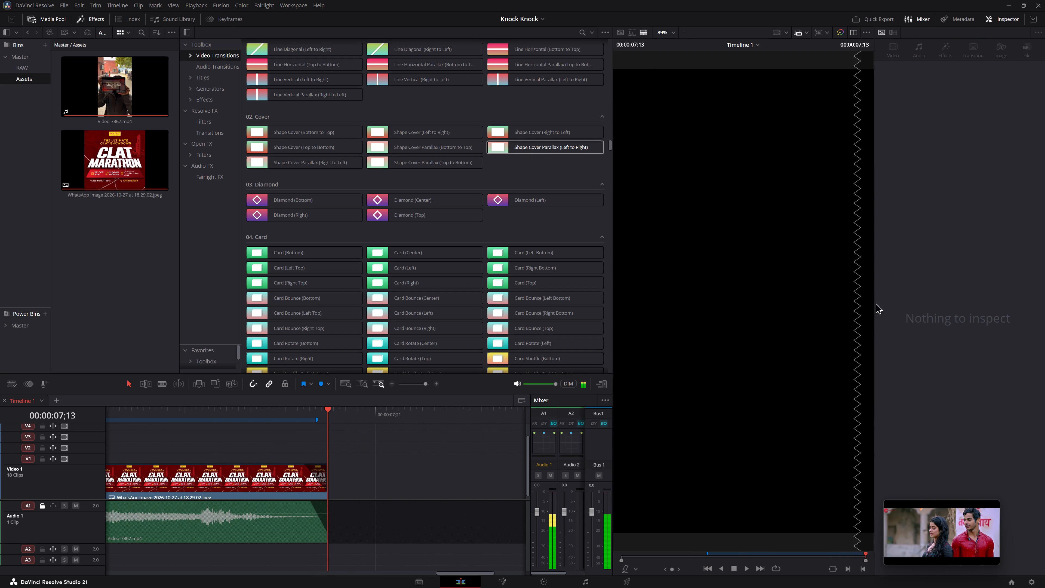
# Add the TUT logo from the LOGO power bin to an upper video track of the timeline.
pyautogui.keyDown('alt'); pyautogui.scroll(-17, 410, 489); pyautogui.keyUp('alt')
pyautogui.keyDown('alt'); pyautogui.scroll(-3, 375, 447); pyautogui.keyUp('alt')
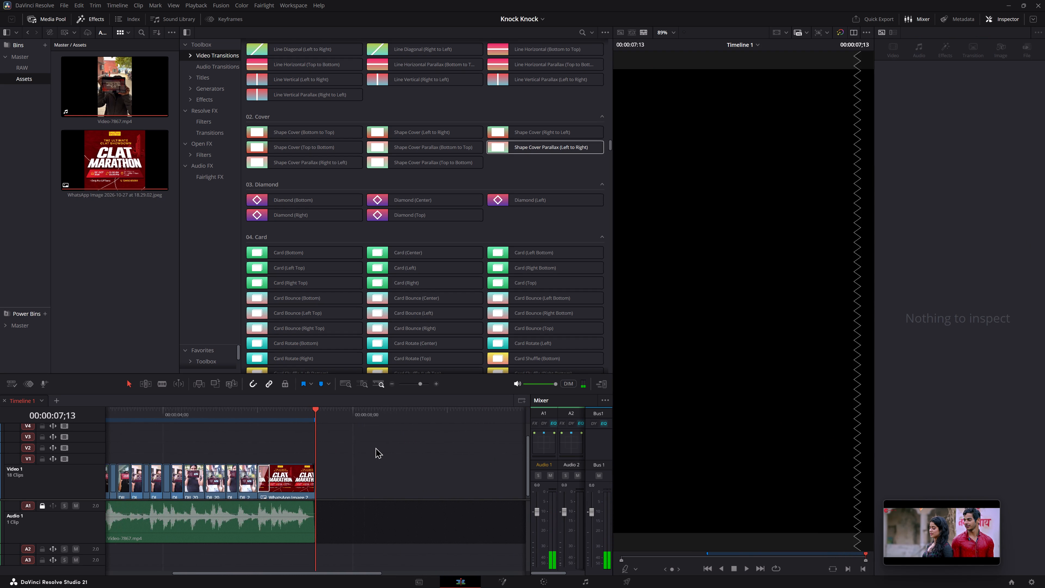
pyautogui.keyDown('alt'); pyautogui.scroll(-2, 375, 447); pyautogui.keyUp('alt')
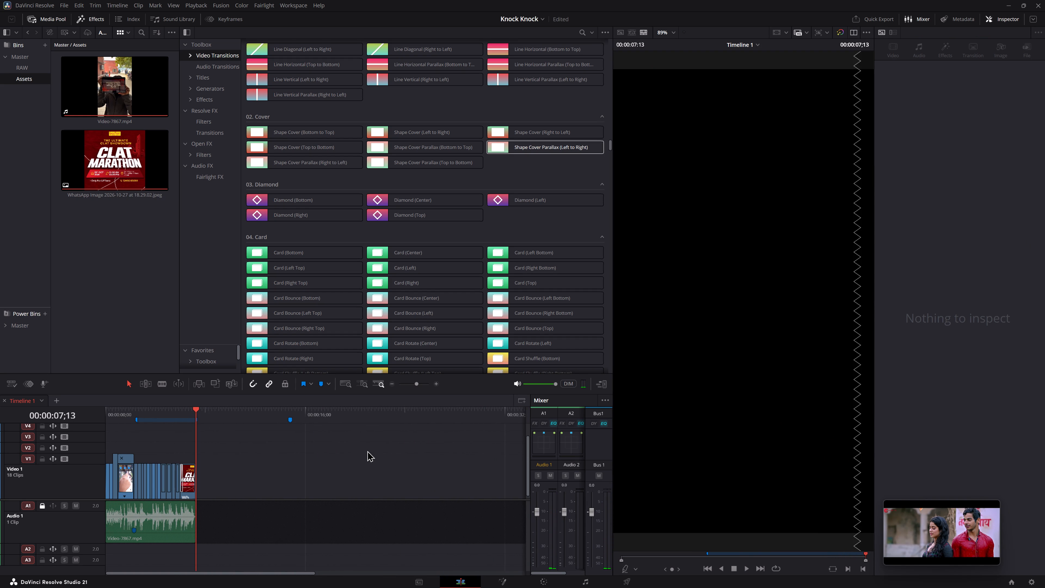
pyautogui.click(367, 451)
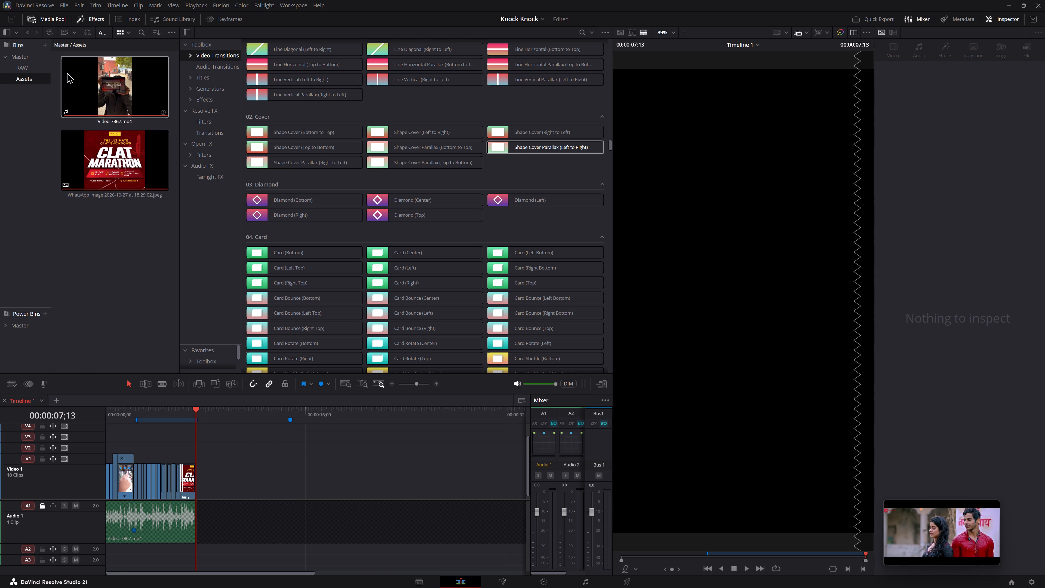
pyautogui.click(49, 16)
pyautogui.click(51, 22)
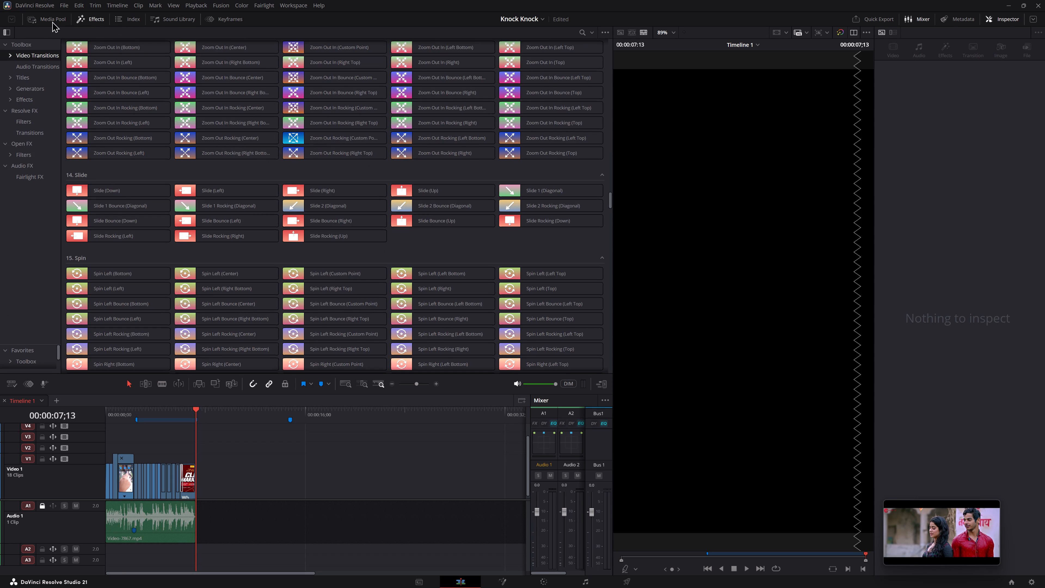
pyautogui.click(87, 16)
pyautogui.click(10, 325)
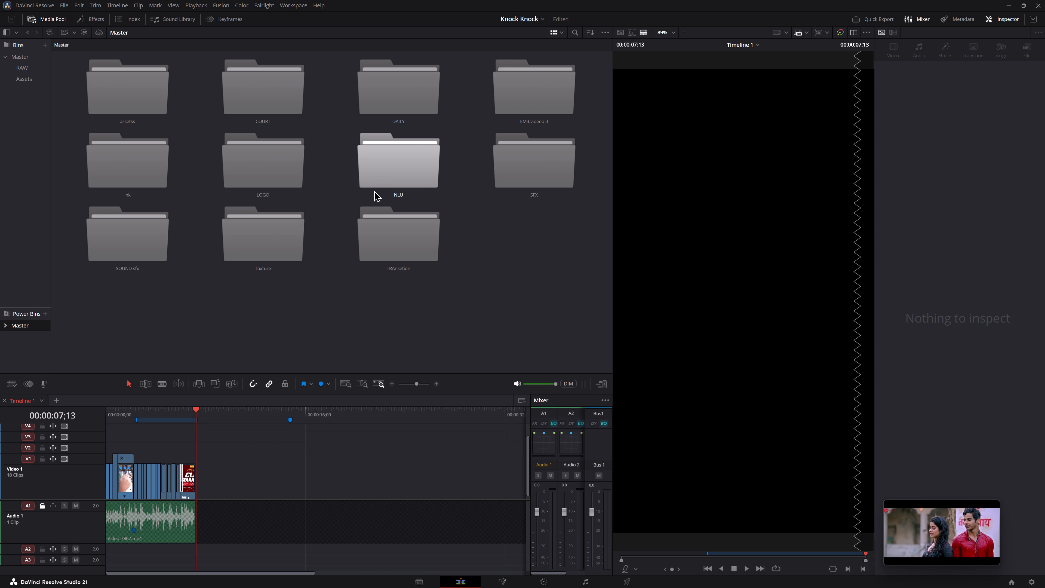
pyautogui.doubleClick(299, 177)
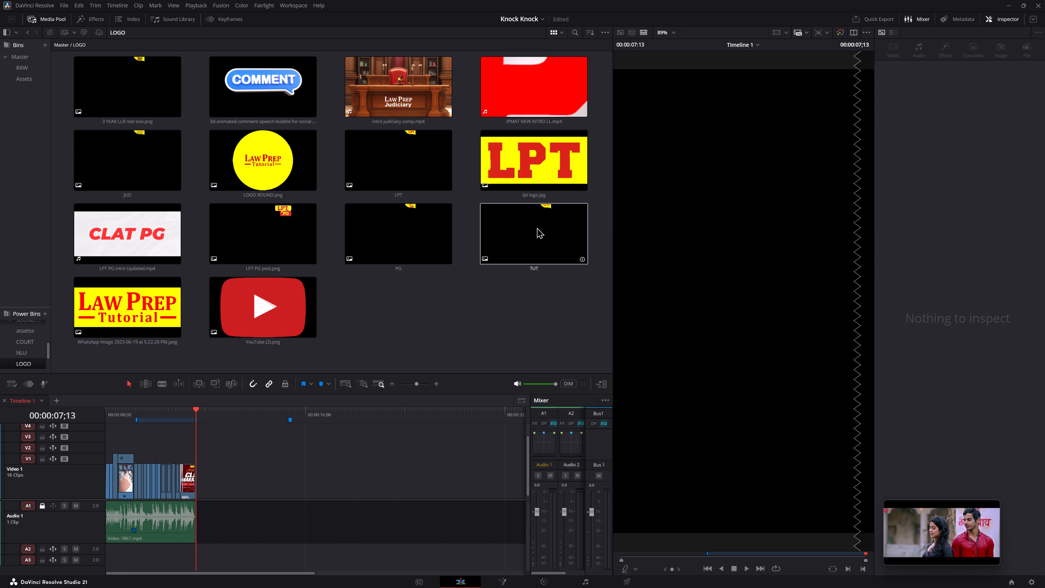
pyautogui.moveTo(537, 227); pyautogui.dragTo(200, 431)
# Move the TUT logo clip to the timeline start on track V5 and trim its end to 00:00:07;13.
pyautogui.scroll(3, 244, 449)
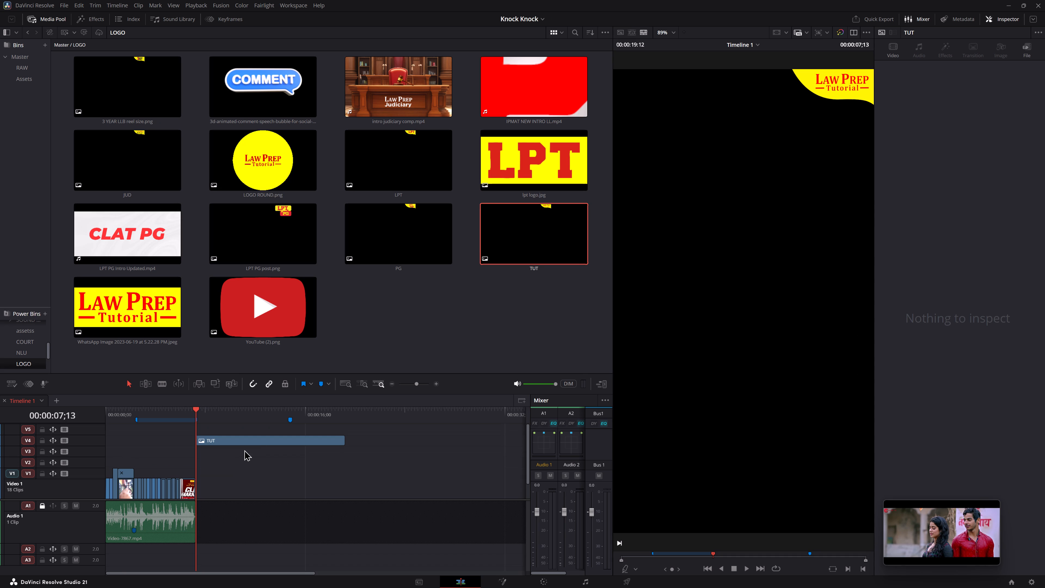
pyautogui.moveTo(256, 438); pyautogui.dragTo(77, 427)
pyautogui.moveTo(212, 411); pyautogui.dragTo(211, 411)
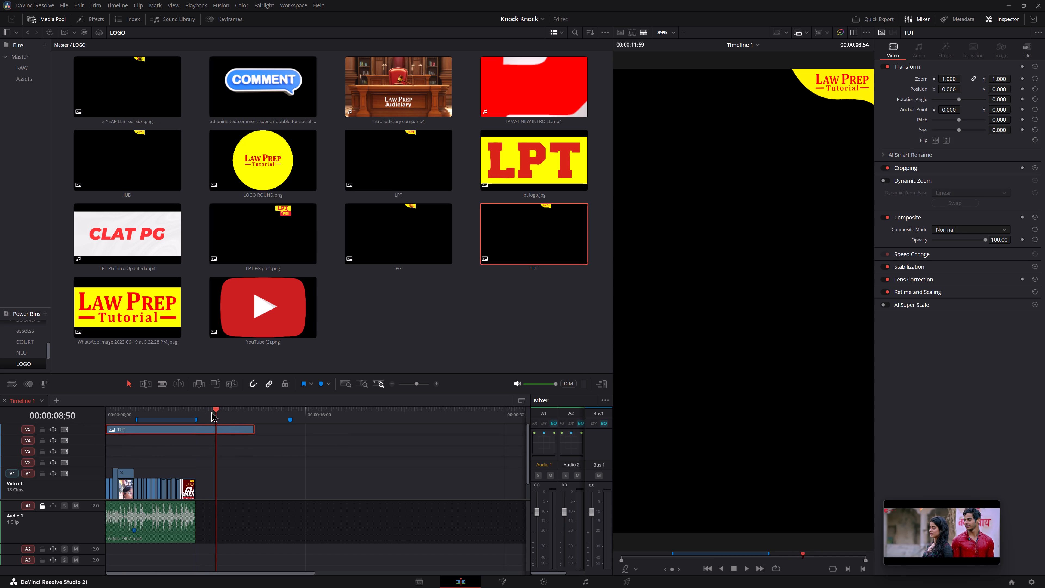
pyautogui.moveTo(211, 411); pyautogui.dragTo(198, 411)
pyautogui.press('2')
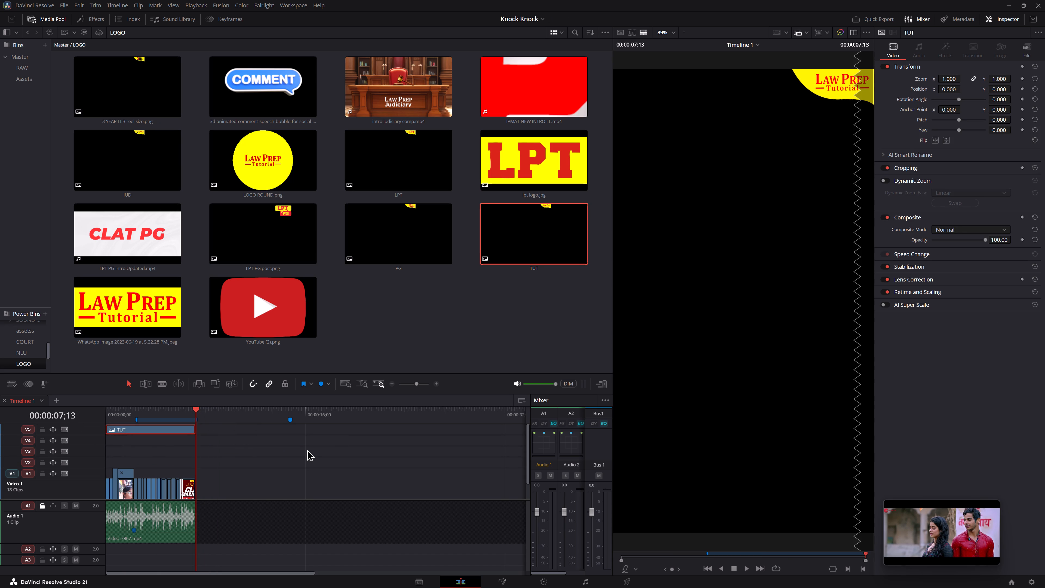
# Add a short fade-out to the end of the TUT logo clip over the CLAT MARATHON poster.
pyautogui.scroll(12, 307, 448)
pyautogui.press('z')
pyautogui.keyDown('alt'); pyautogui.scroll(7, 311, 451); pyautogui.keyUp('alt')
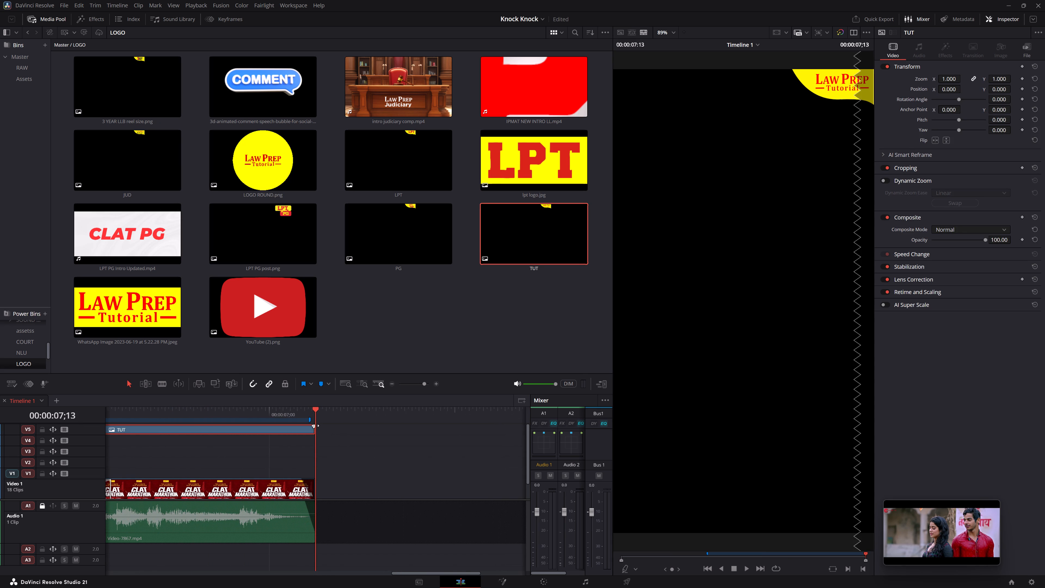
pyautogui.moveTo(314, 425); pyautogui.dragTo(302, 427)
# Play the opening to check the logo and add a short fade-in to the start of the TUT logo clip.
pyautogui.moveTo(300, 414); pyautogui.dragTo(0, 470)
pyautogui.press('space')
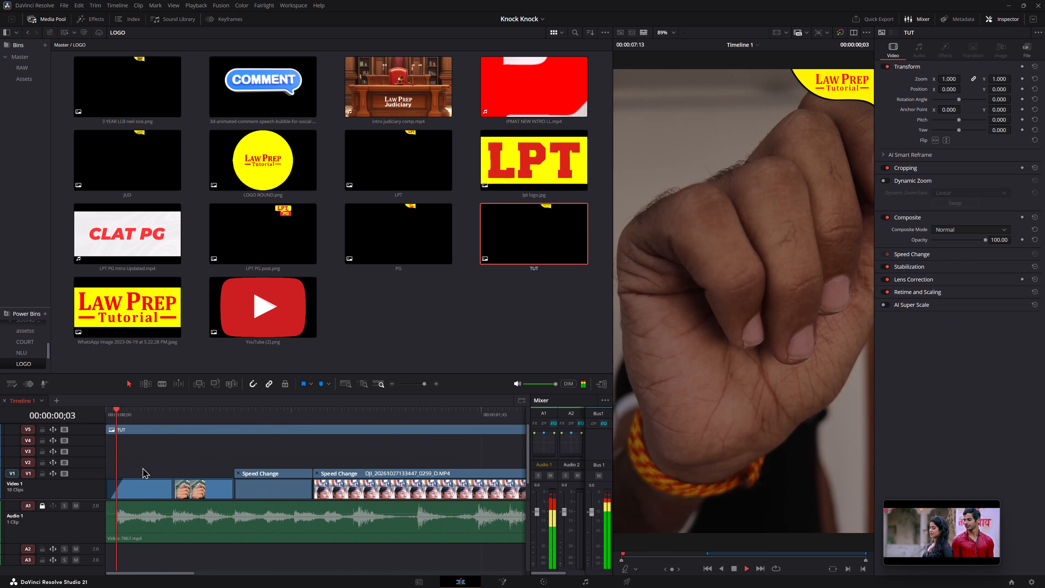
pyautogui.moveTo(110, 410); pyautogui.dragTo(85, 410)
pyautogui.press('space')
pyautogui.press('space')
pyautogui.press('space')
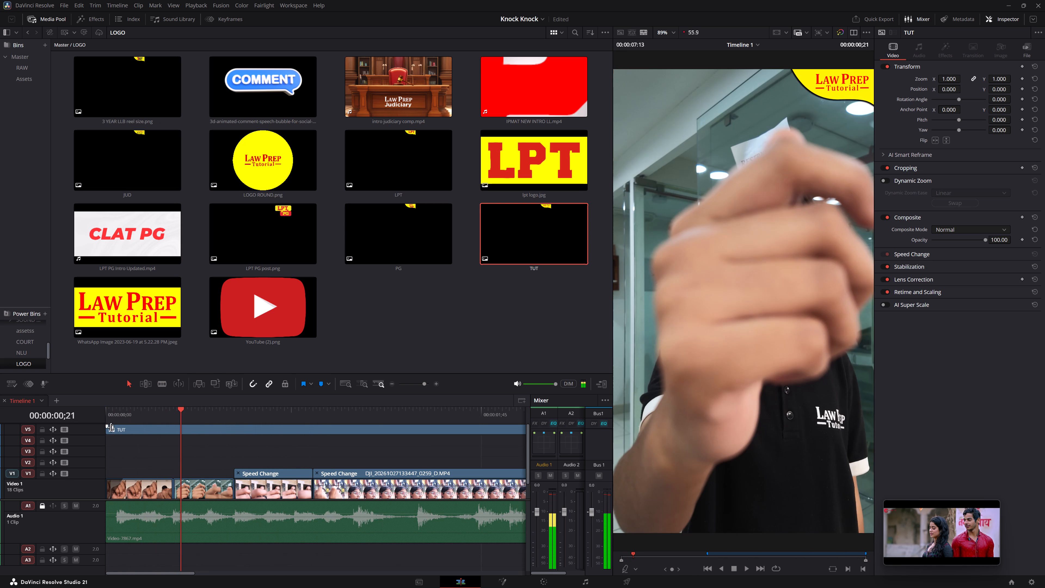
pyautogui.moveTo(107, 427); pyautogui.dragTo(116, 430)
# Play the opening from the timeline start to check the logo's fade-in, and save the project.
pyautogui.moveTo(117, 411); pyautogui.dragTo(97, 409)
pyautogui.press('space')
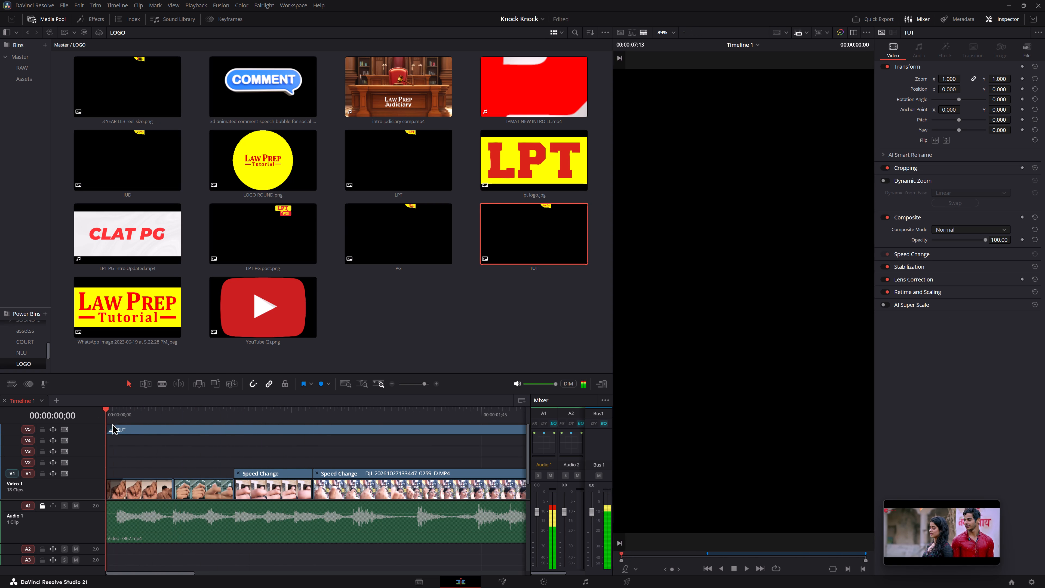
pyautogui.press('space')
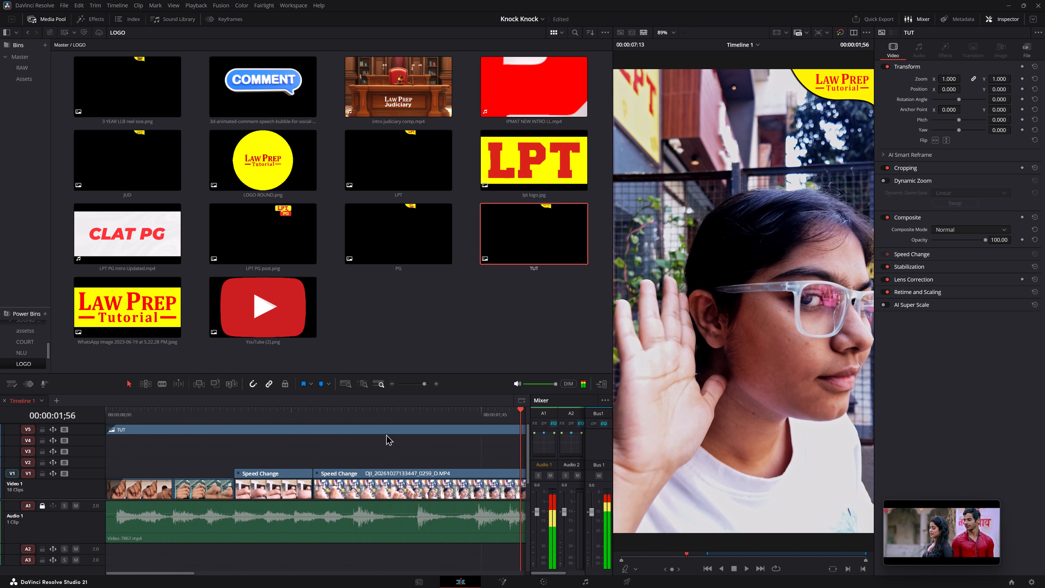
pyautogui.hotkey('ctrl', 's')
pyautogui.hotkey('ctrl', 's')
pyautogui.keyDown('alt'); pyautogui.scroll(-11, 389, 433); pyautogui.keyUp('alt')
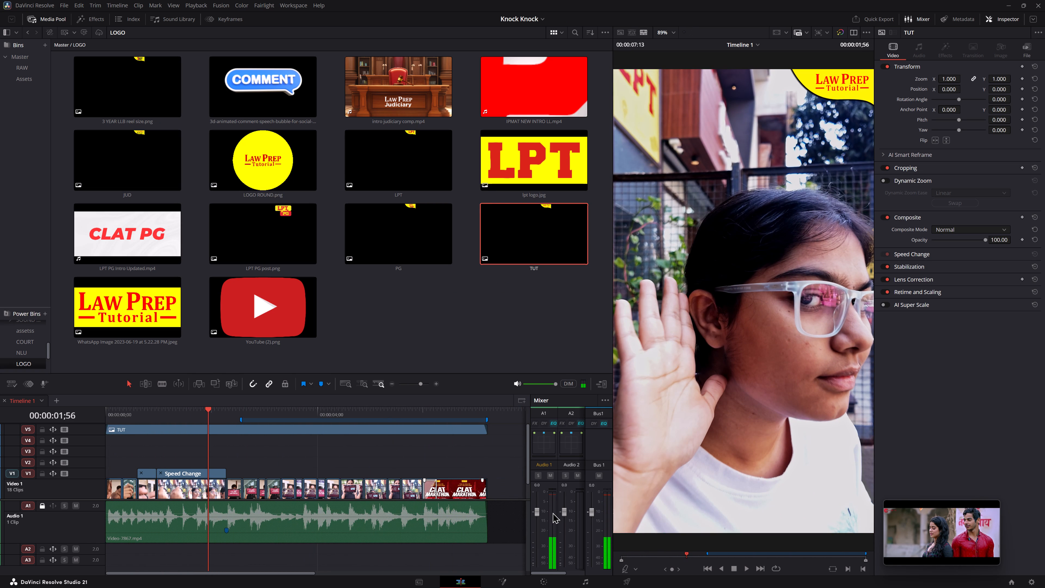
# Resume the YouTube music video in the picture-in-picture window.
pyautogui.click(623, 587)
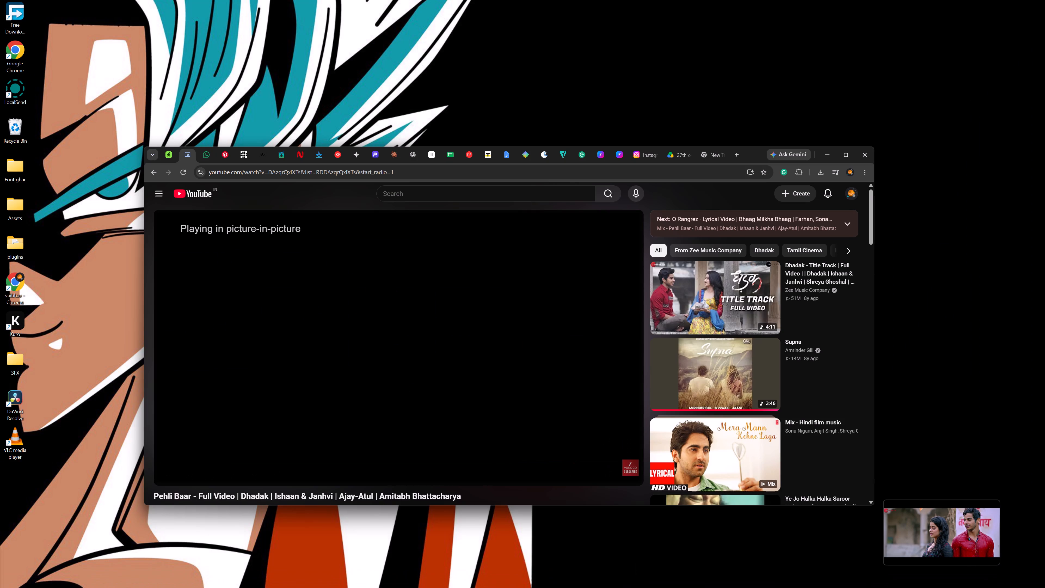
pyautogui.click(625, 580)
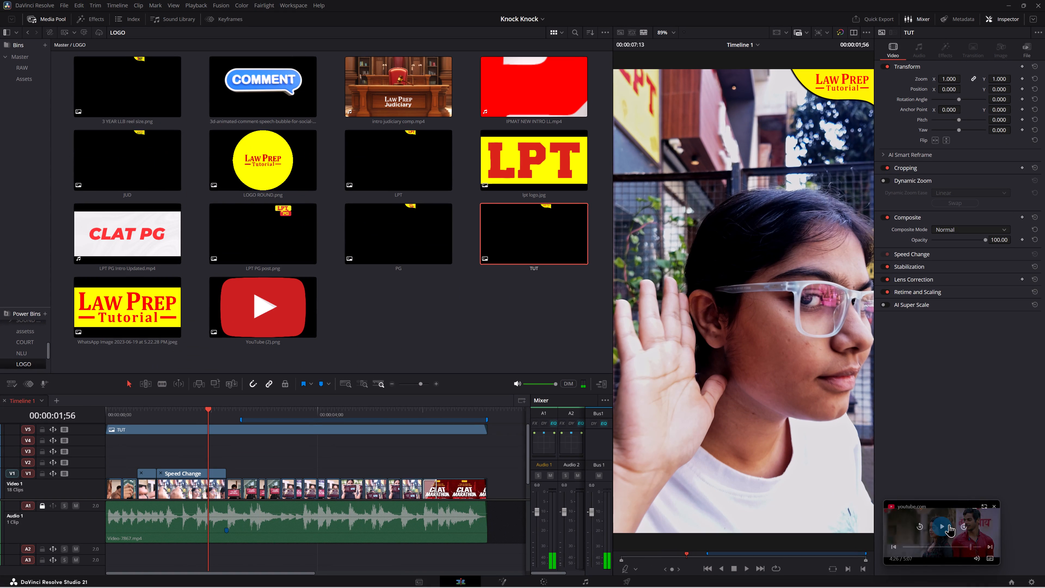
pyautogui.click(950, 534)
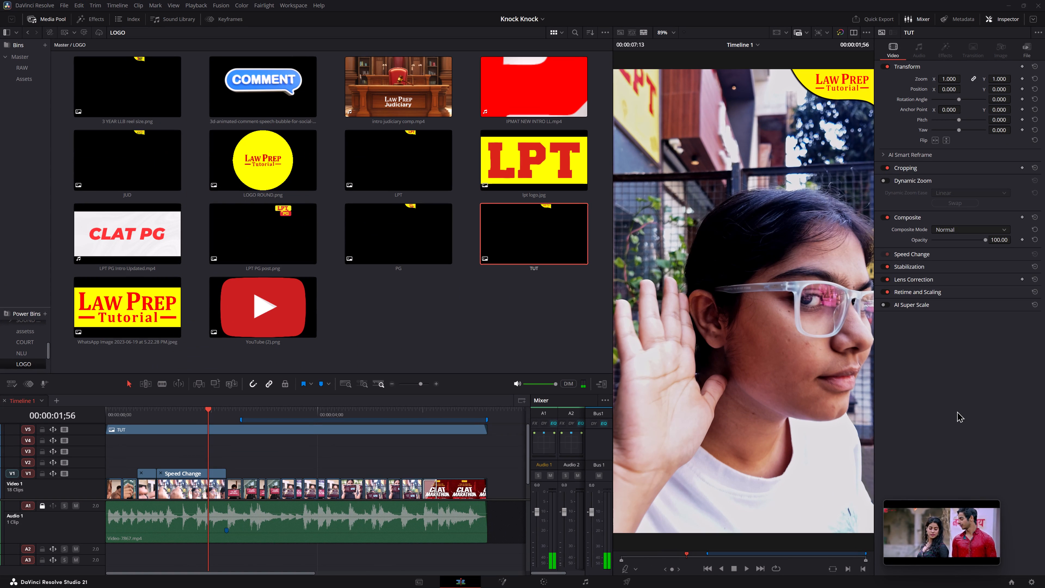
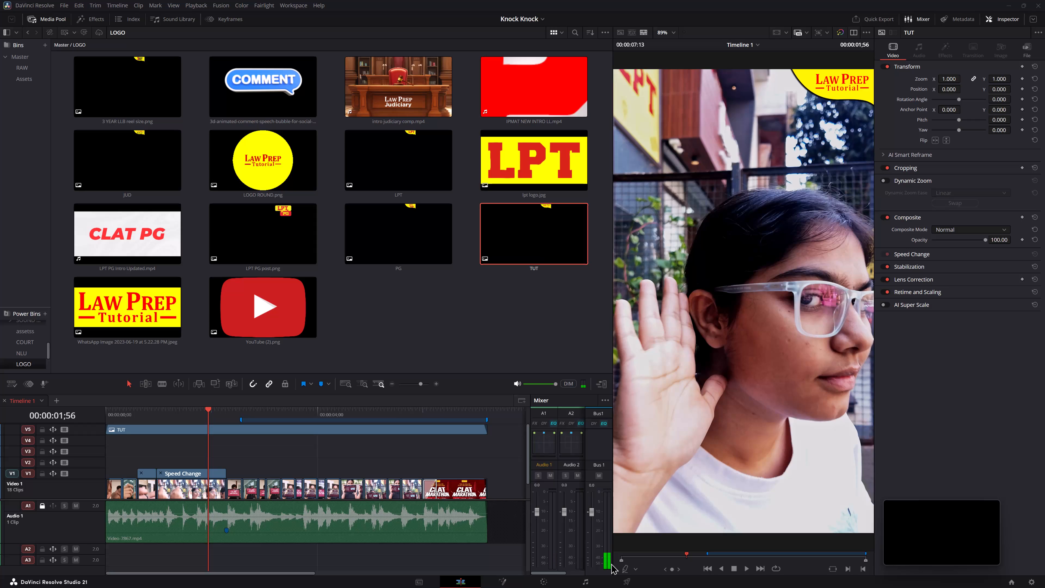
# Open the Deliver page for Timeline 1 and play part of the CLAT MARATHON ending.
pyautogui.click(630, 583)
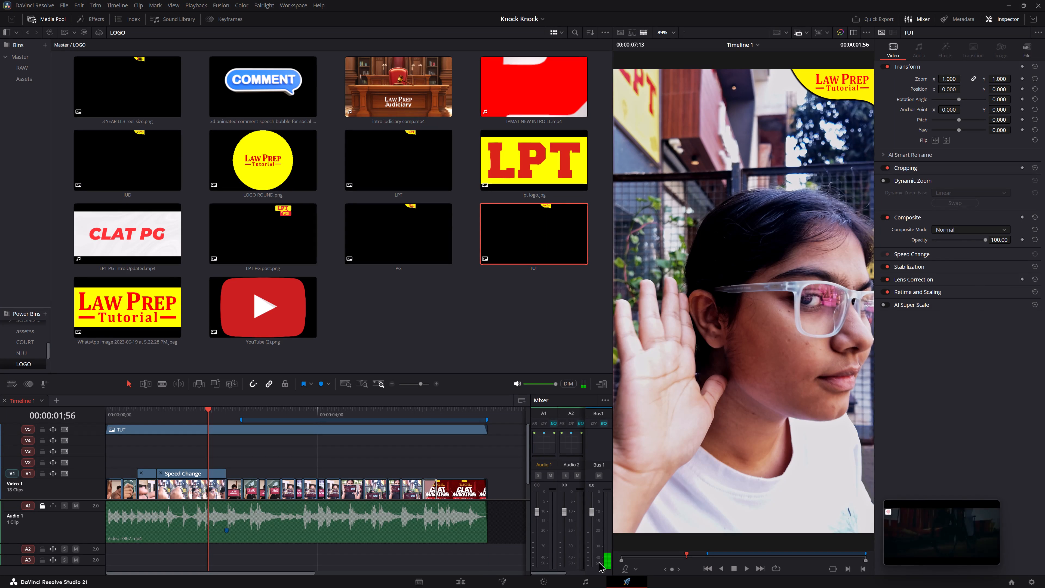
pyautogui.click(459, 409)
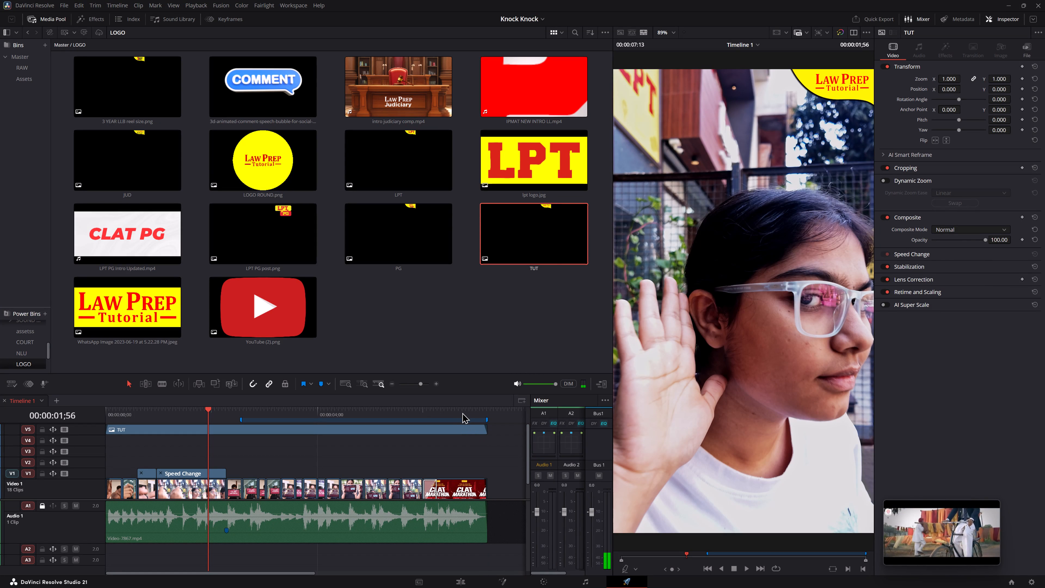
pyautogui.click(462, 412)
pyautogui.click(461, 411)
pyautogui.tripleClick(461, 411)
pyautogui.tripleClick(461, 411)
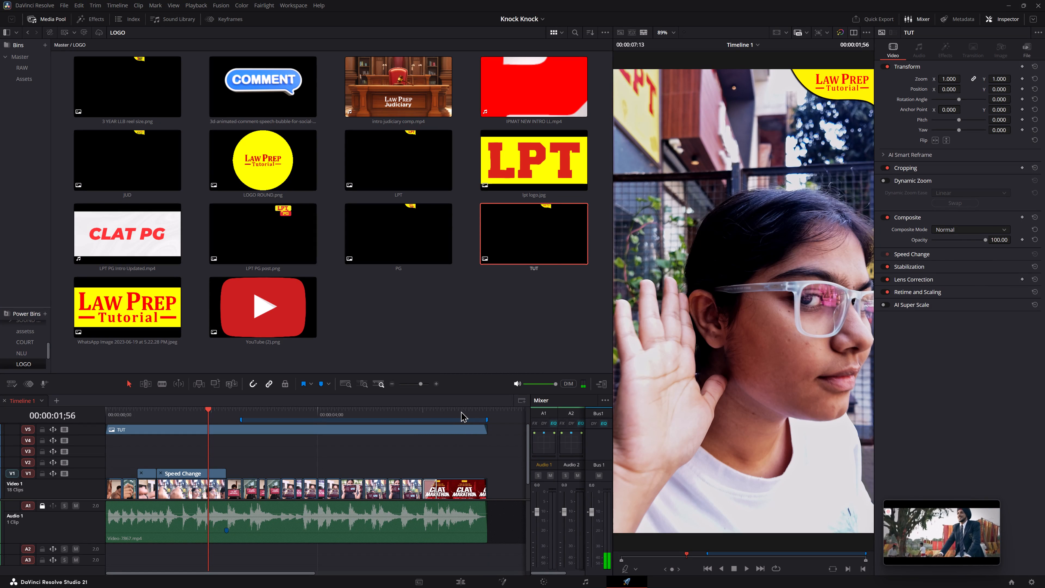
pyautogui.keyDown('alt'); pyautogui.scroll(-5, 520, 440); pyautogui.keyUp('alt')
pyautogui.keyDown('alt'); pyautogui.scroll(7, 499, 445); pyautogui.keyUp('alt')
pyautogui.keyDown('alt'); pyautogui.scroll(-4, 498, 445); pyautogui.keyUp('alt')
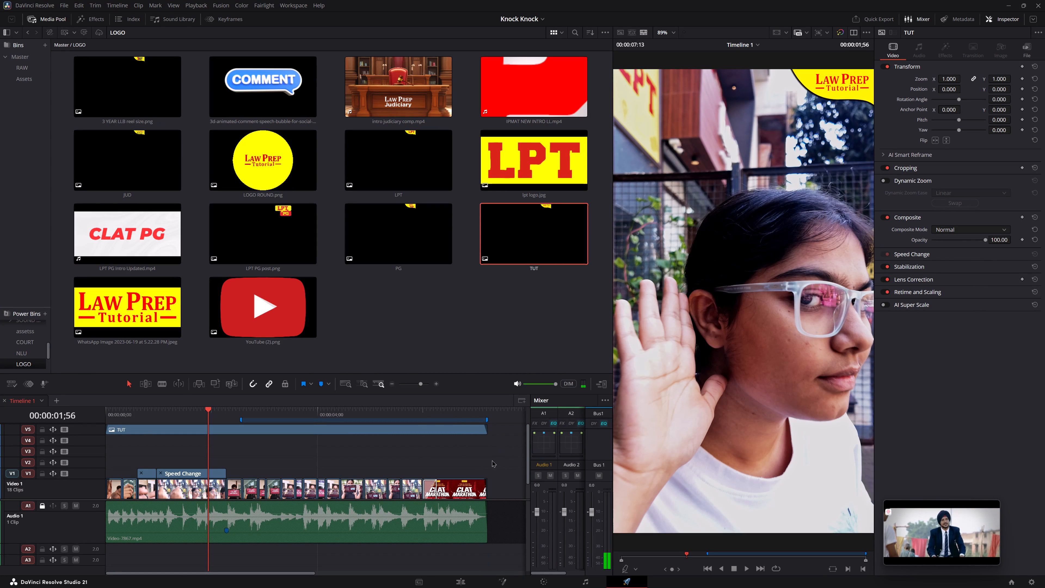
pyautogui.keyDown('alt'); pyautogui.scroll(-2, 492, 460); pyautogui.keyUp('alt')
pyautogui.click(365, 409)
pyautogui.keyDown('alt'); pyautogui.scroll(7, 494, 434); pyautogui.keyUp('alt')
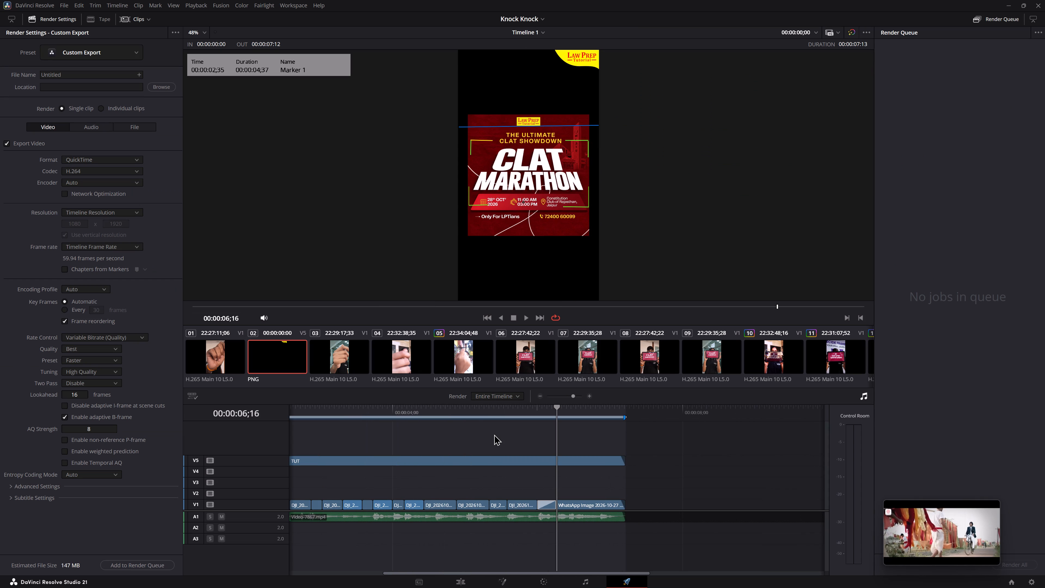
pyautogui.press('space')
pyautogui.press('space')
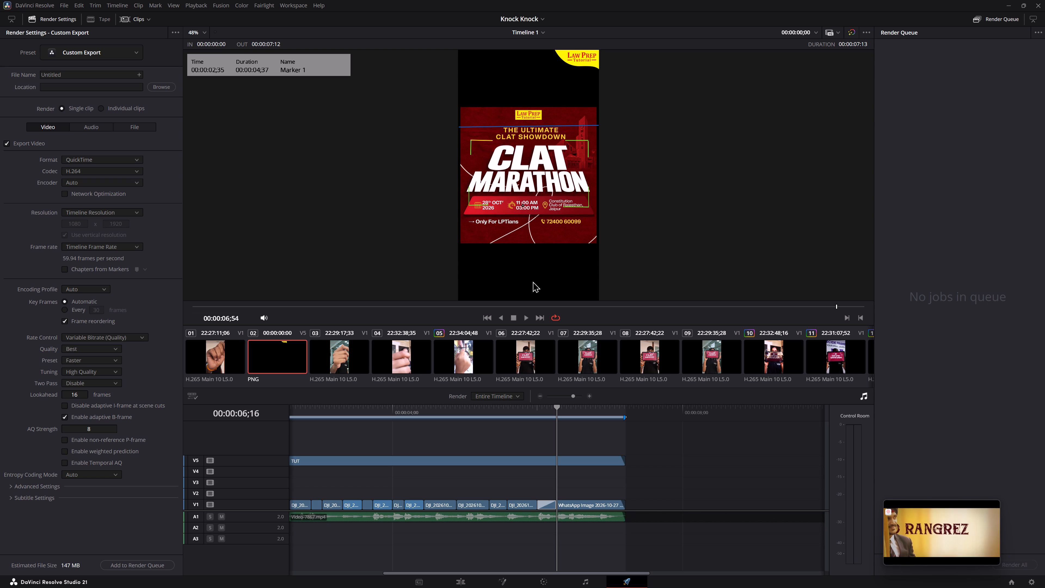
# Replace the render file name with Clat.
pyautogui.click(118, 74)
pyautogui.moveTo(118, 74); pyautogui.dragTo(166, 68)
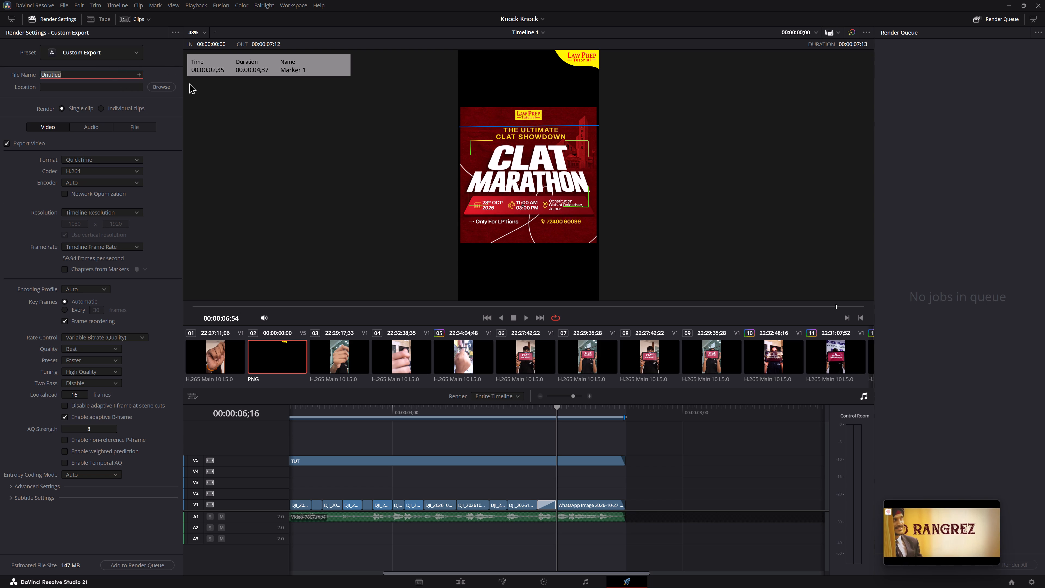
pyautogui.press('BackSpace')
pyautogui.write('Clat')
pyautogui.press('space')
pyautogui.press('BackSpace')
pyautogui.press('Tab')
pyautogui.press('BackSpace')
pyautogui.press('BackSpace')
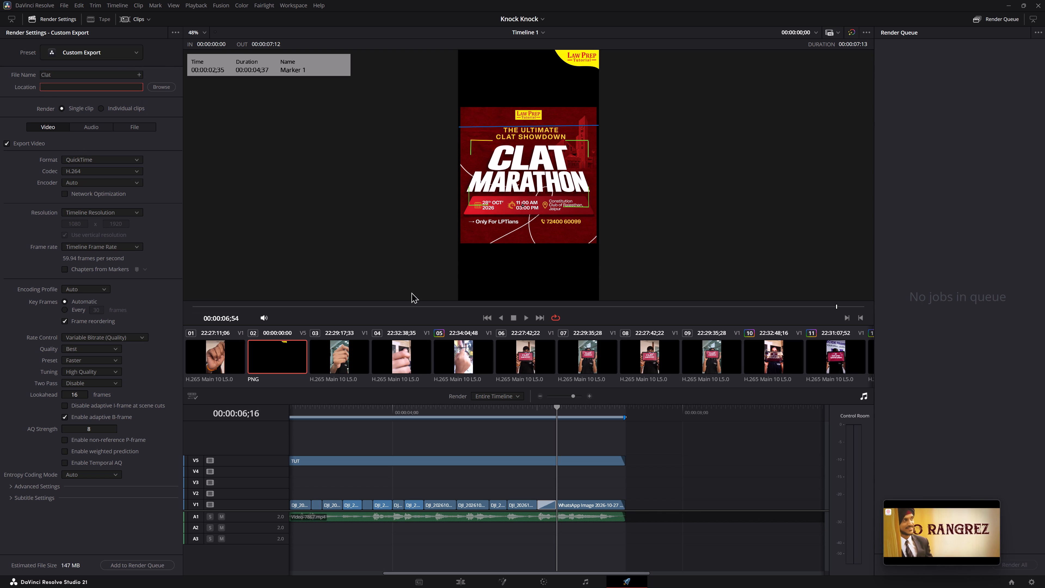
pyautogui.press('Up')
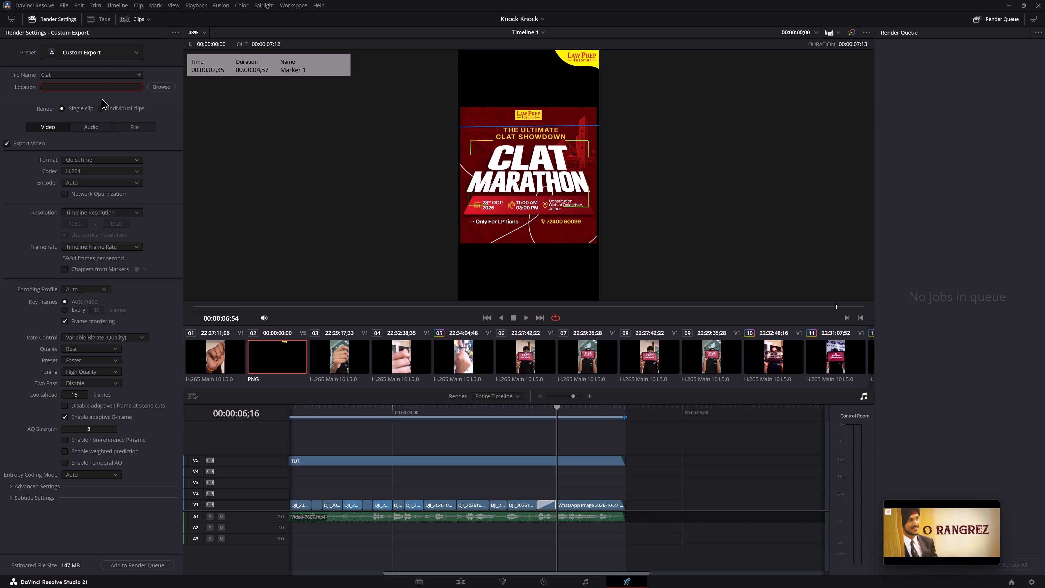
# Set the render file name to CLAT Marathon.
pyautogui.click(108, 71)
pyautogui.doubleClick(105, 72)
pyautogui.press('BackSpace')
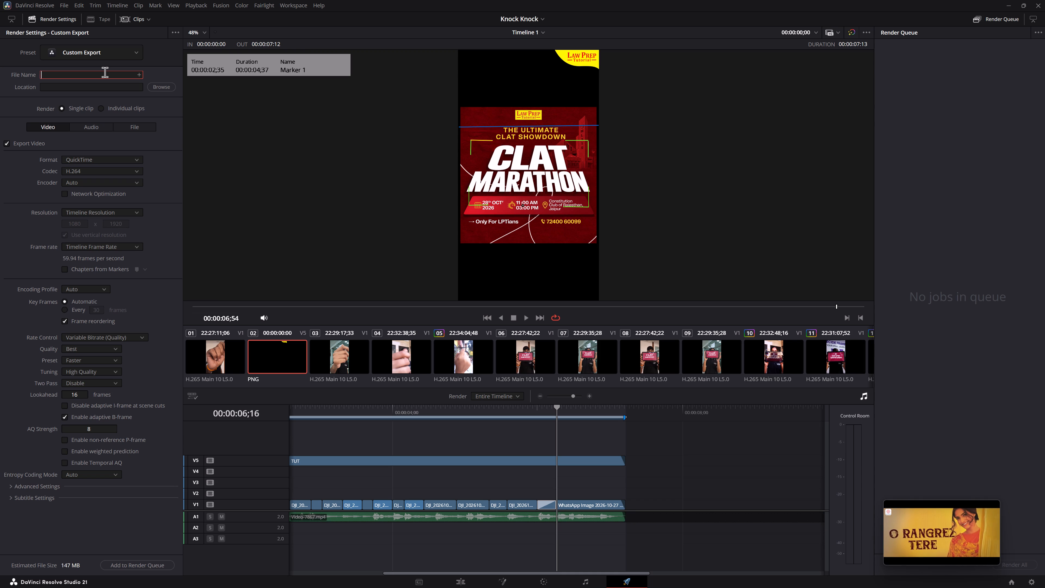
pyautogui.write('CLAT')
pyautogui.click(84, 87)
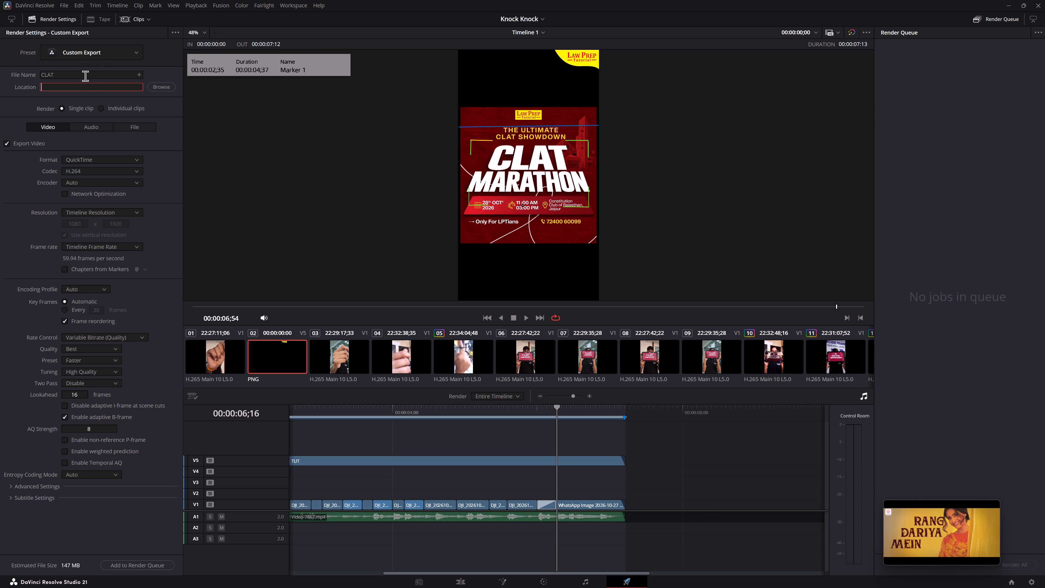
pyautogui.click(84, 75)
pyautogui.press('space')
pyautogui.write('Ma')
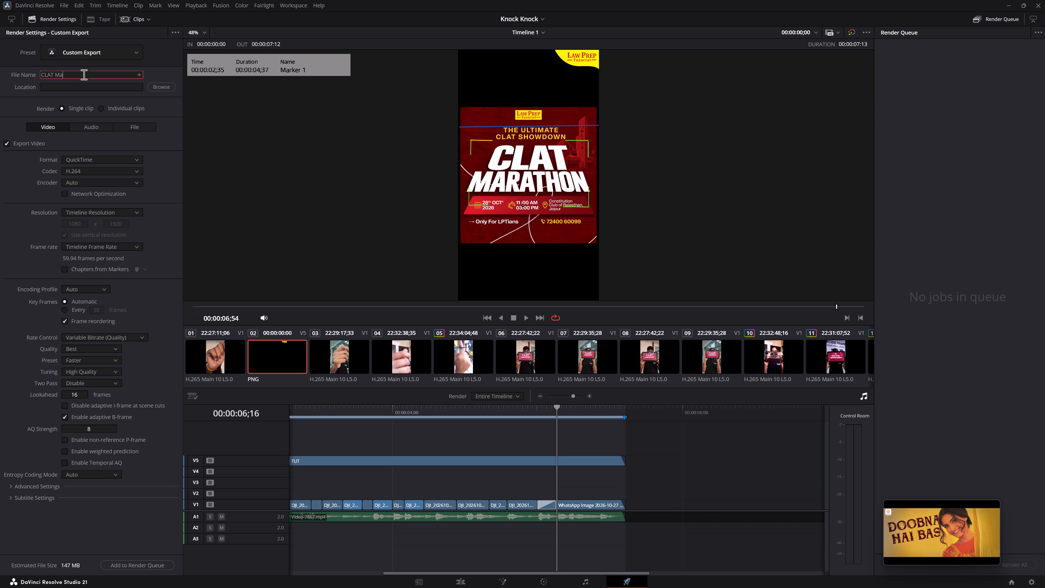
pyautogui.press('e')
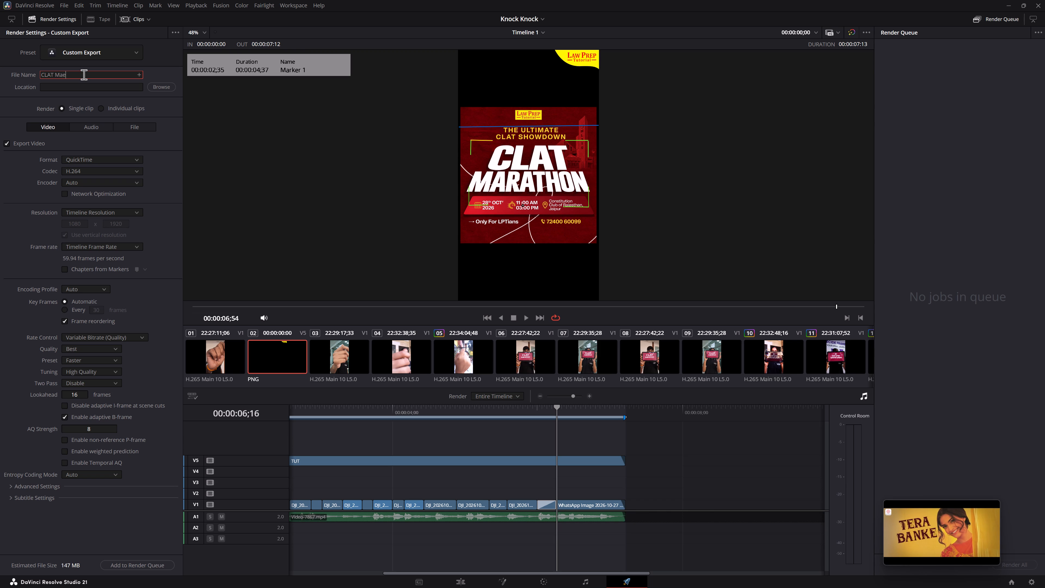
pyautogui.press('BackSpace')
pyautogui.write('ratho')
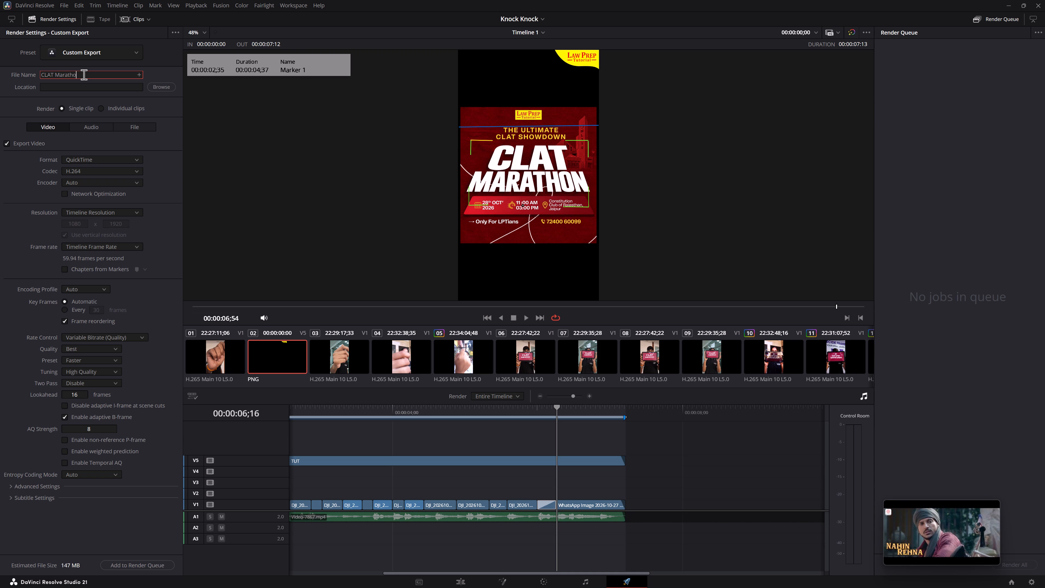
pyautogui.press('n')
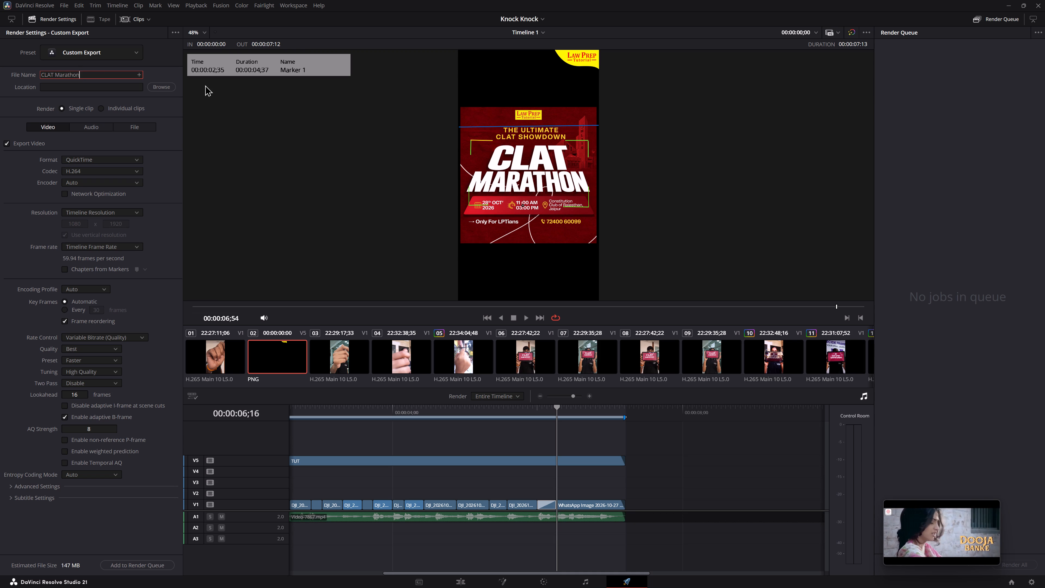
# Set the export format to MP4 with the H.264 codec, and glance at the audio settings.
pyautogui.moveTo(89, 160); pyautogui.dragTo(93, 191)
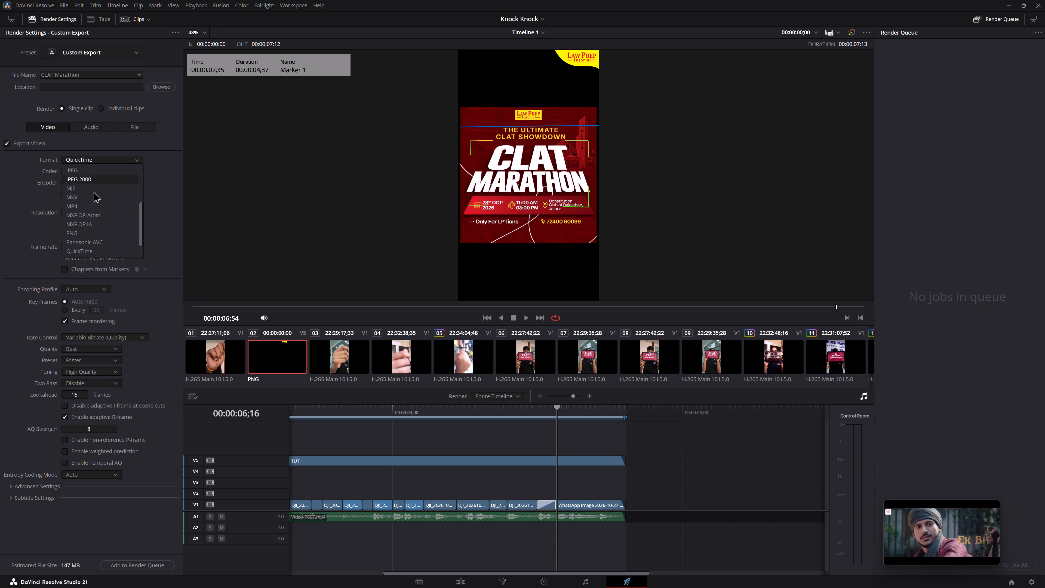
pyautogui.moveTo(93, 191); pyautogui.dragTo(91, 205)
pyautogui.moveTo(86, 167); pyautogui.dragTo(93, 189)
pyautogui.click(94, 129)
pyautogui.click(53, 125)
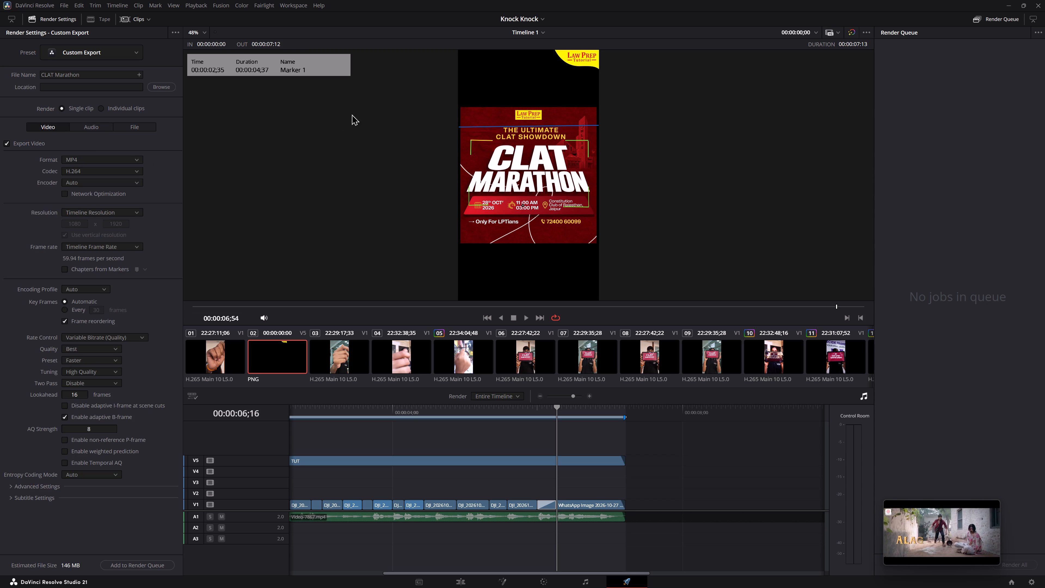
# Turn on Force debayer to highest quality and Force sizing to highest quality in the advanced render settings.
pyautogui.click(56, 483)
pyautogui.scroll(-7, 102, 415)
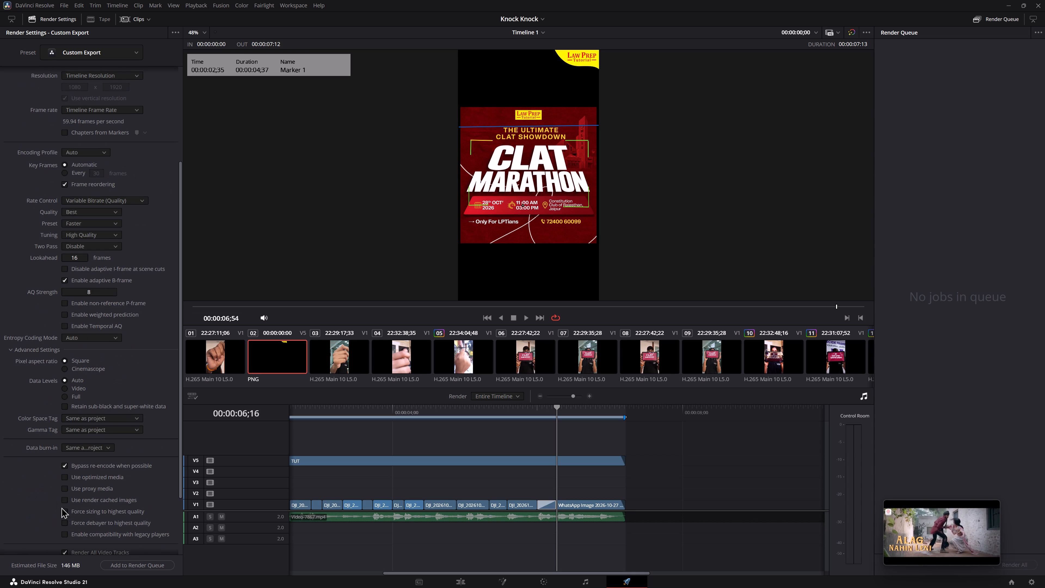
pyautogui.click(62, 521)
pyautogui.click(62, 509)
pyautogui.scroll(-6, 142, 450)
pyautogui.scroll(8, 134, 313)
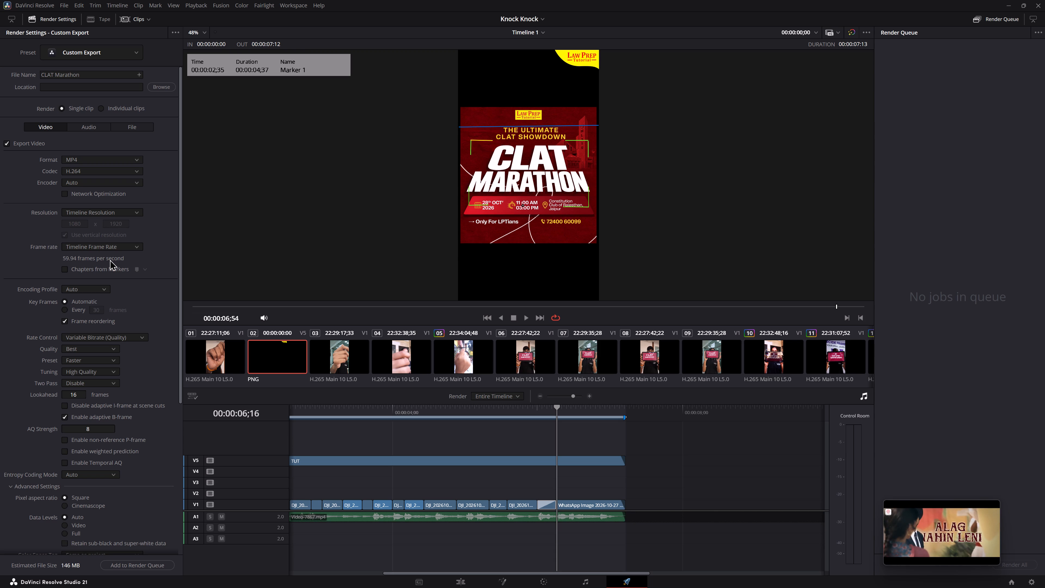
# Set the render destination to the Video 3 folder inside October's folder 27.
pyautogui.click(157, 87)
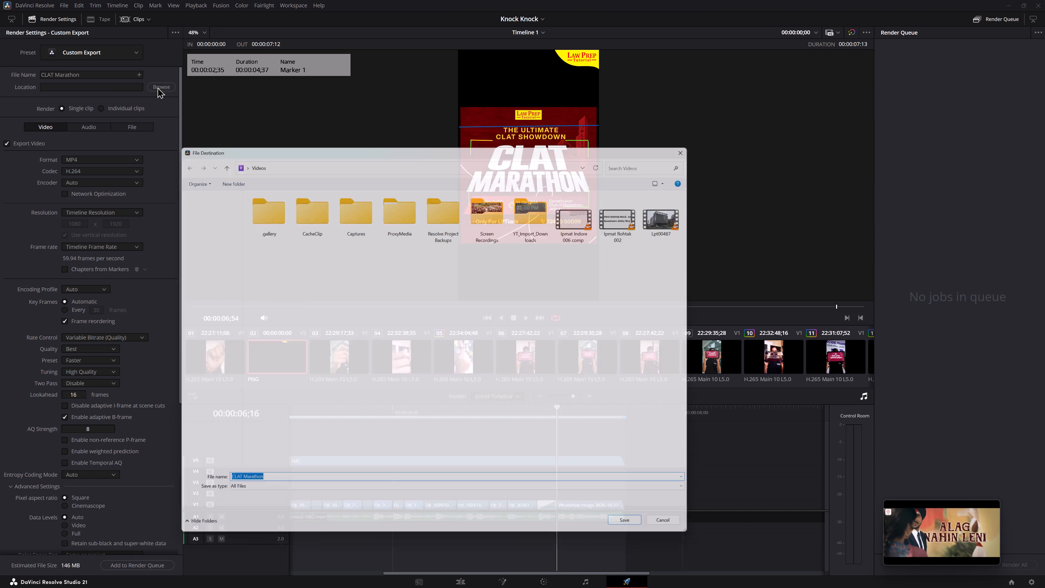
pyautogui.click(204, 328)
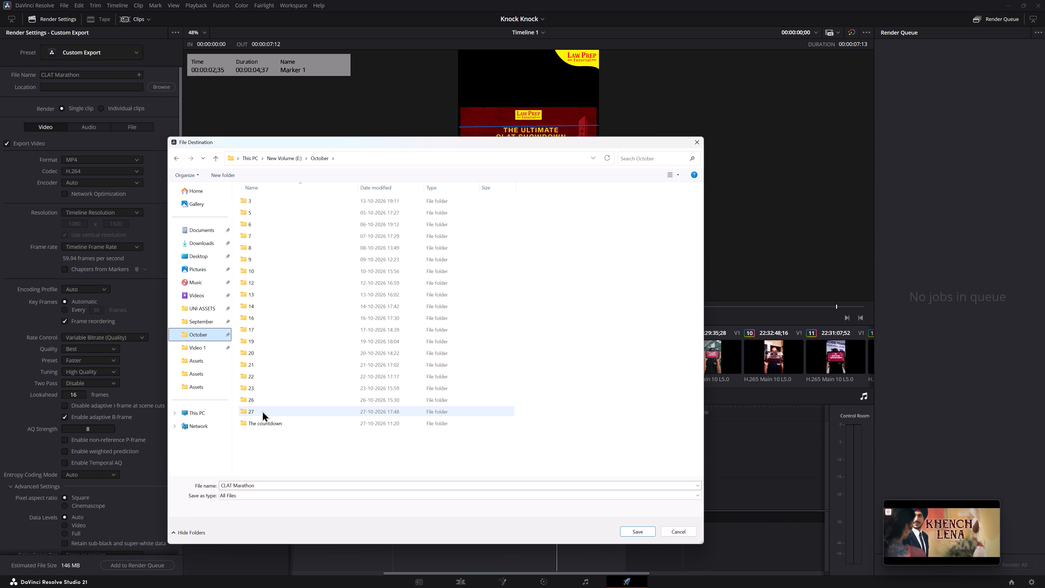
pyautogui.click(262, 412)
pyautogui.doubleClick(263, 412)
pyautogui.doubleClick(302, 226)
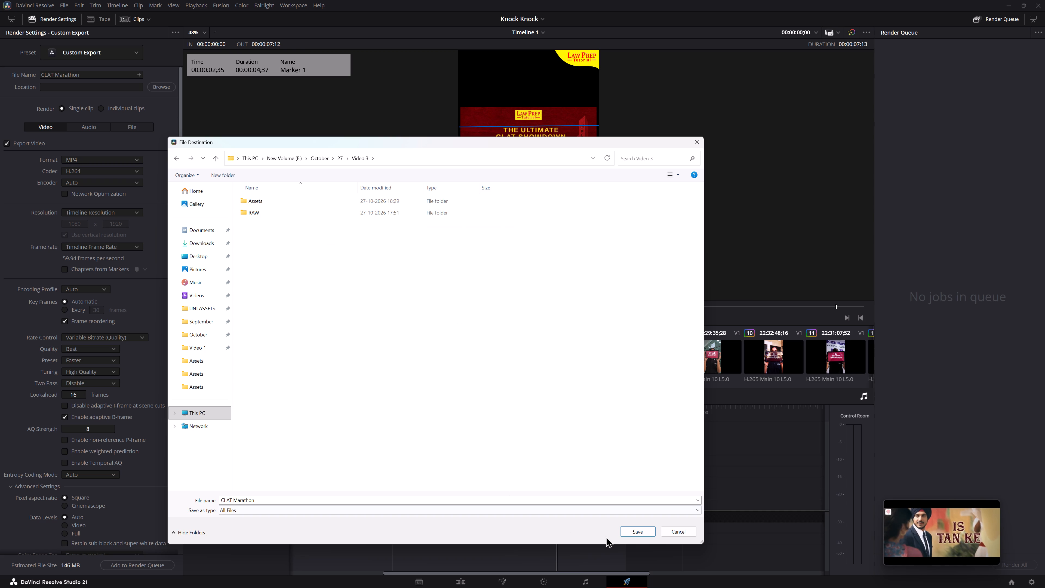
# Add Timeline 1 to the render queue as CLAT Marathon in the Video 3 folder, and render the job.
pyautogui.click(626, 530)
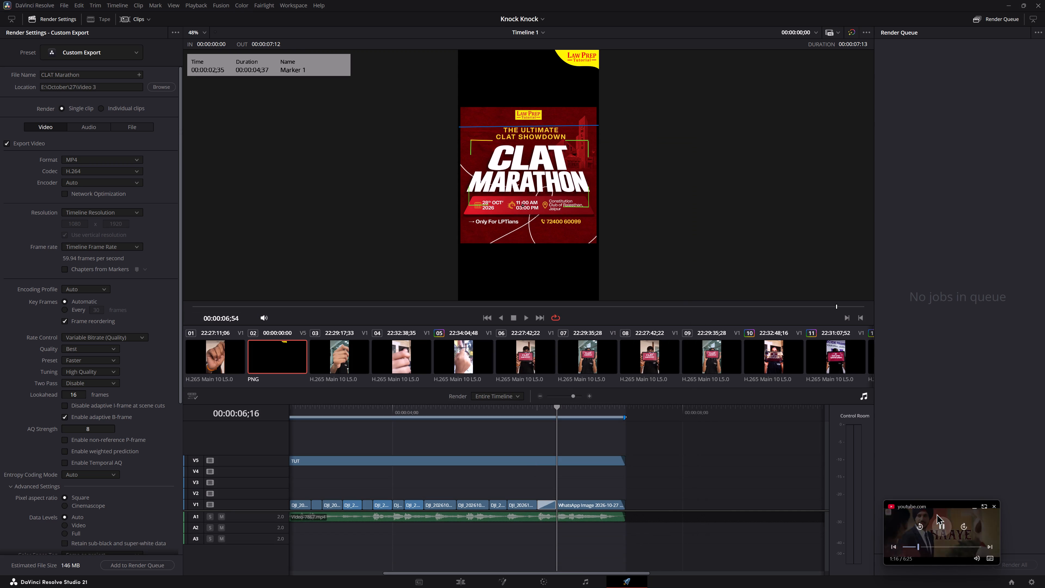
pyautogui.moveTo(936, 514); pyautogui.dragTo(883, 404)
pyautogui.click(150, 564)
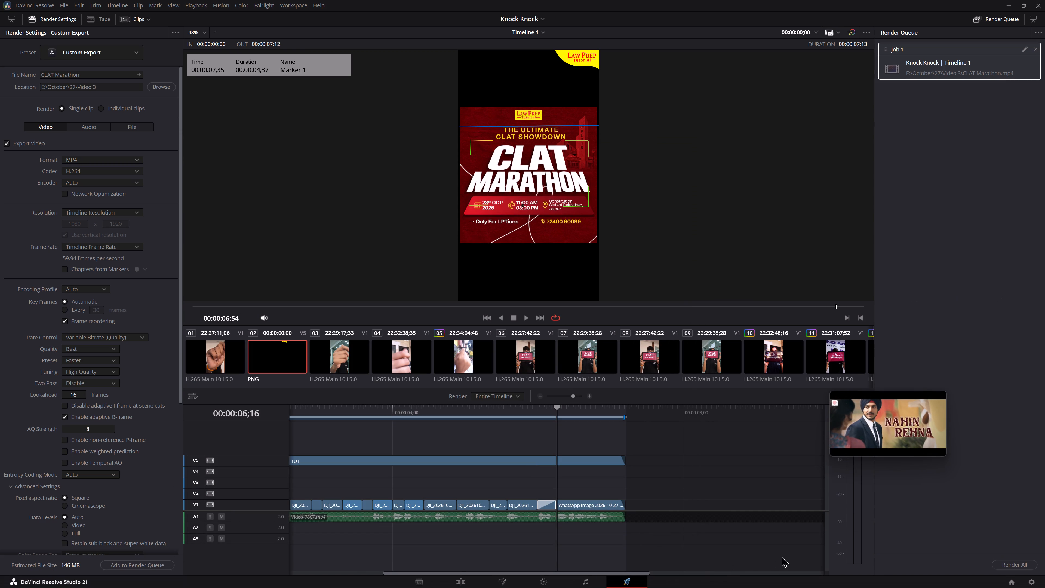
pyautogui.click(1018, 561)
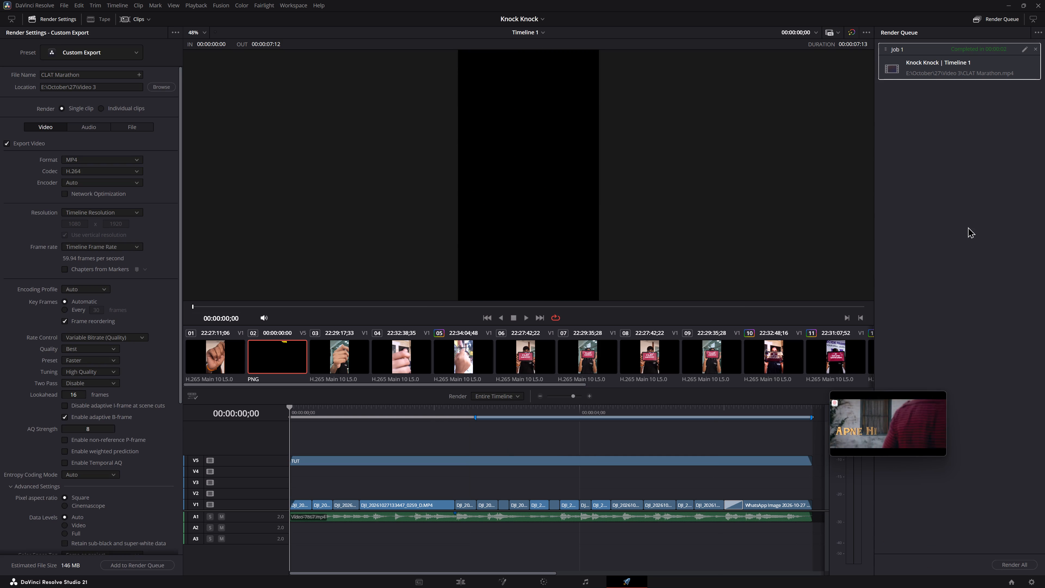
# Open the rendered CLAT Marathon video from its folder in VLC, check its opening and middle, and close the player.
pyautogui.rightClick(941, 59)
pyautogui.click(958, 73)
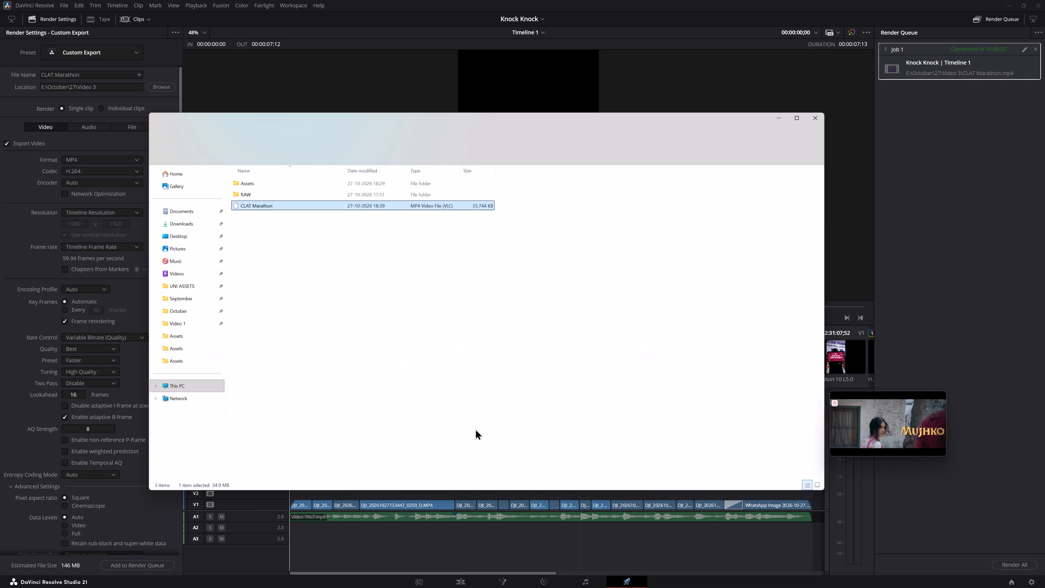
pyautogui.doubleClick(301, 200)
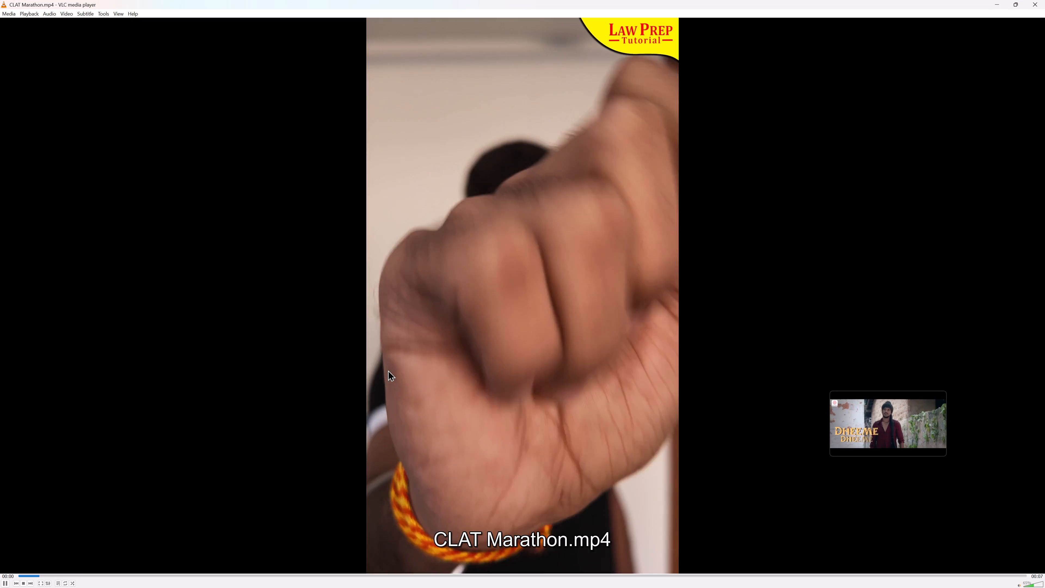
pyautogui.click(477, 572)
pyautogui.click(478, 574)
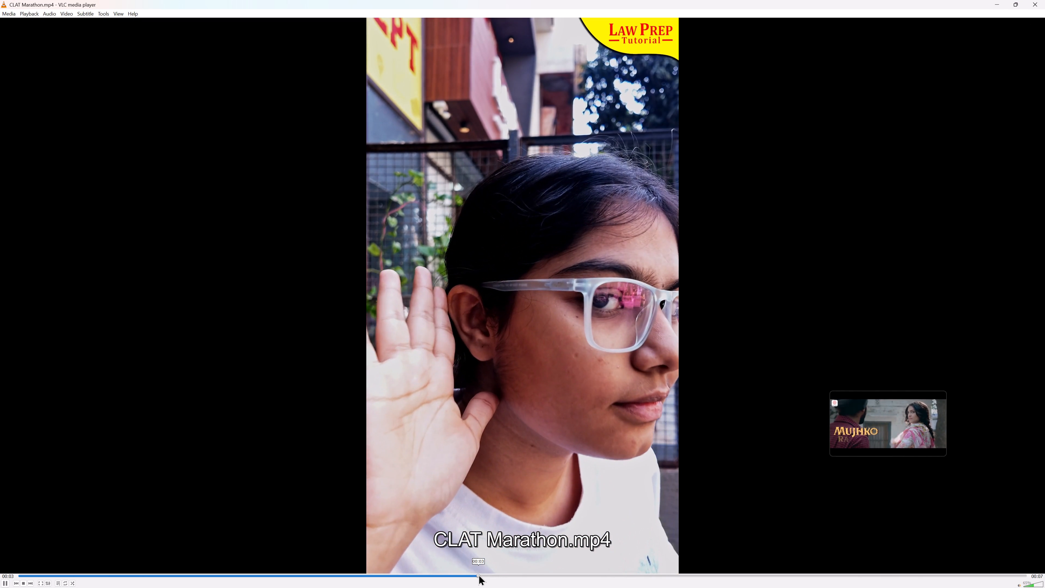
pyautogui.click(1044, 0)
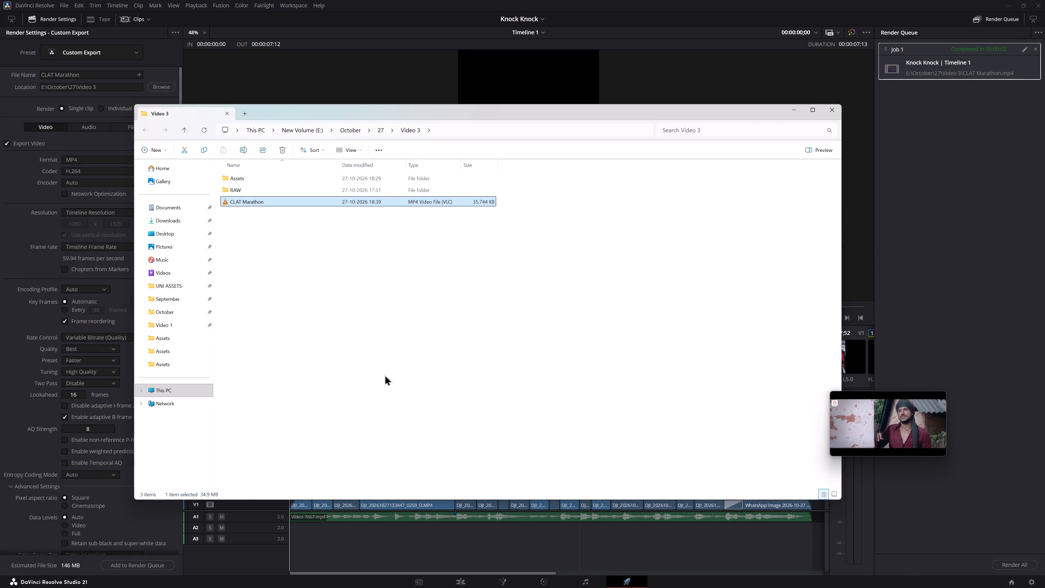